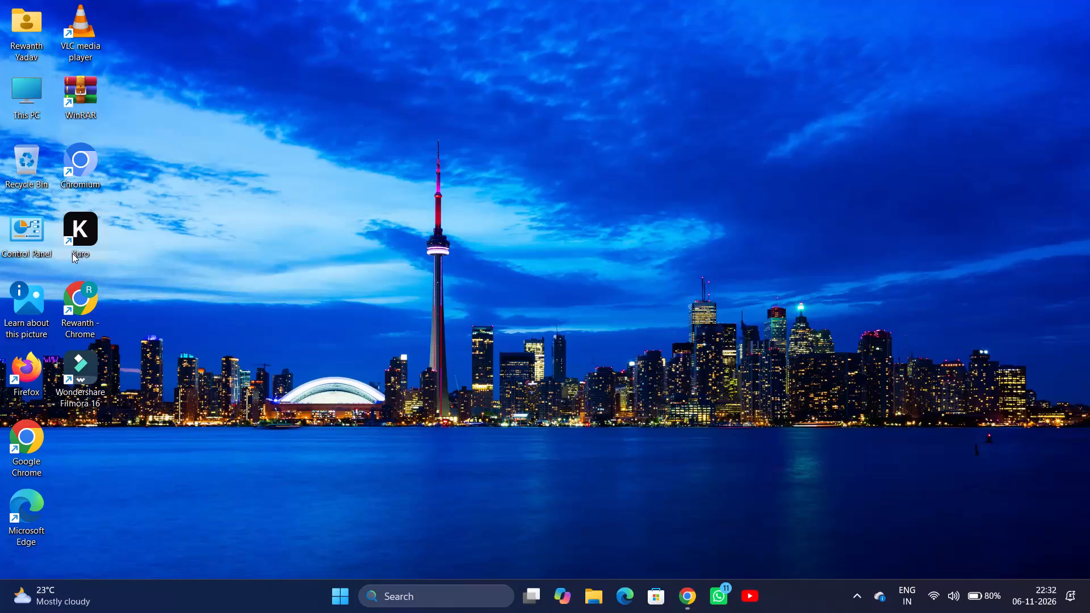
Launch Wondershare Filmora and open the local project dated 02/11/2026.
double_click(87, 350)
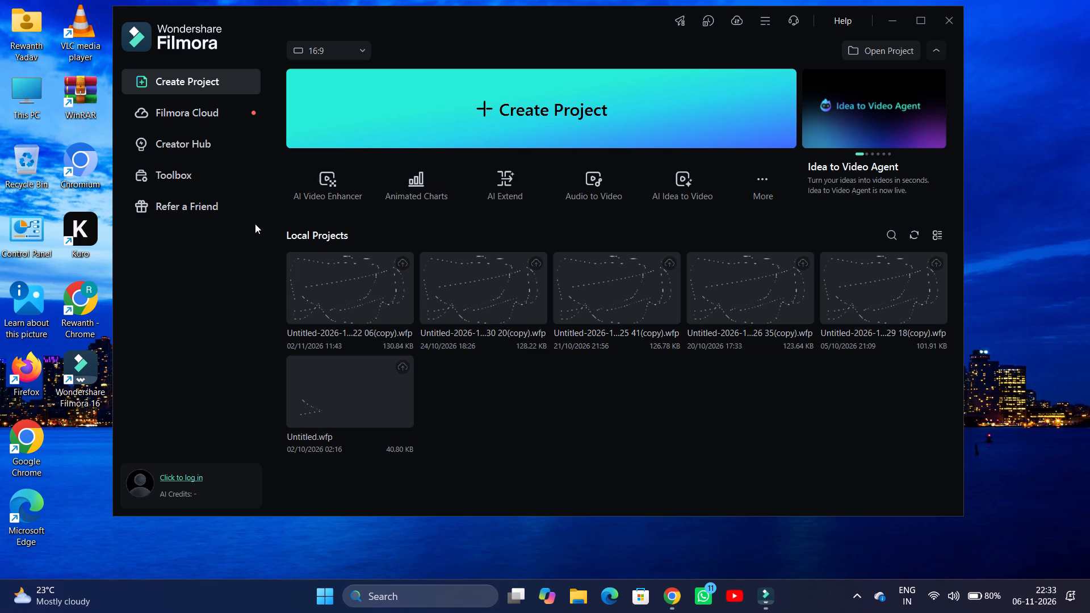
double_click(343, 276)
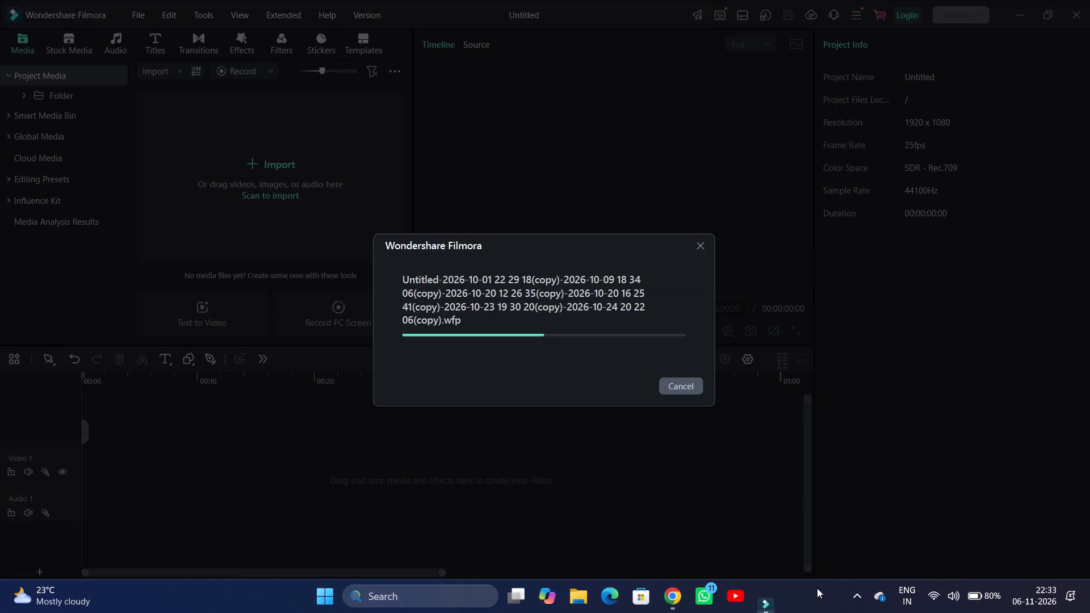
click(858, 603)
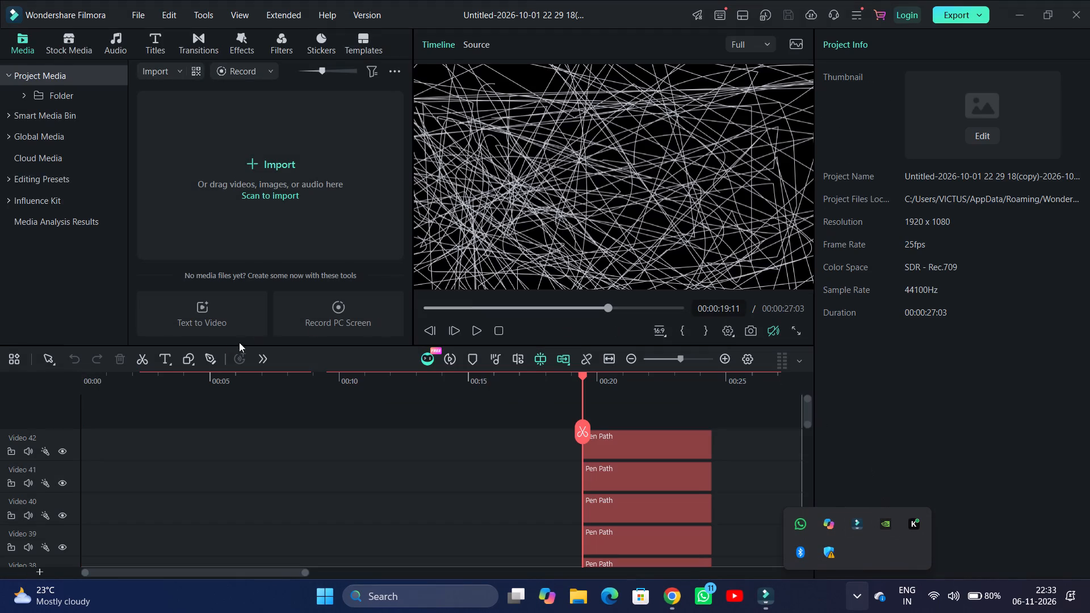
Start a new Pen tool path at 00:00:19:11, placing anchor points from left to right along the canvas's upper part.
click(206, 362)
click(492, 117)
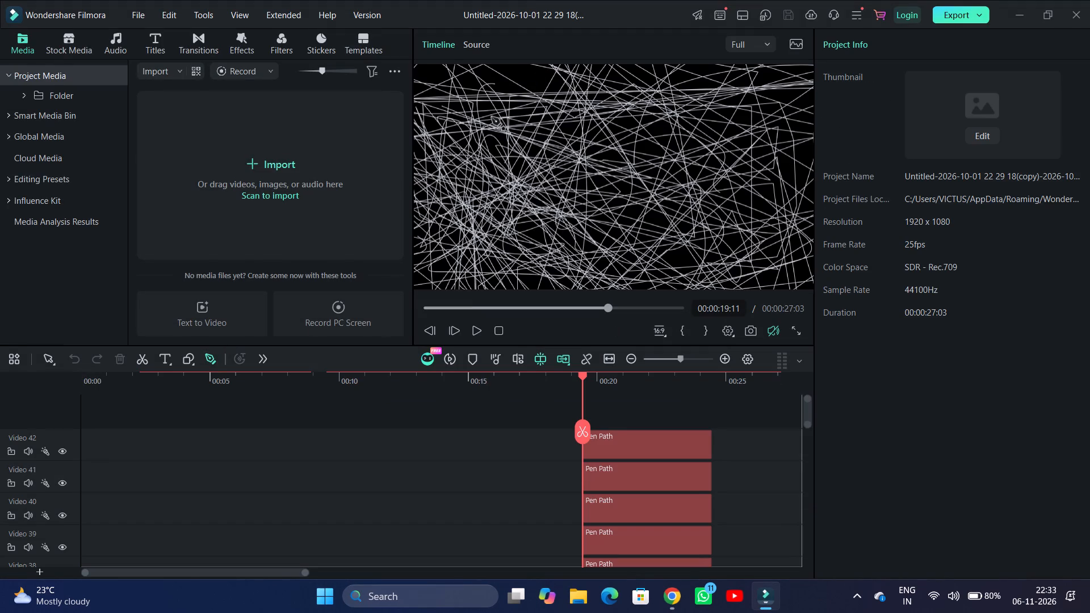
click(540, 102)
click(585, 102)
click(636, 102)
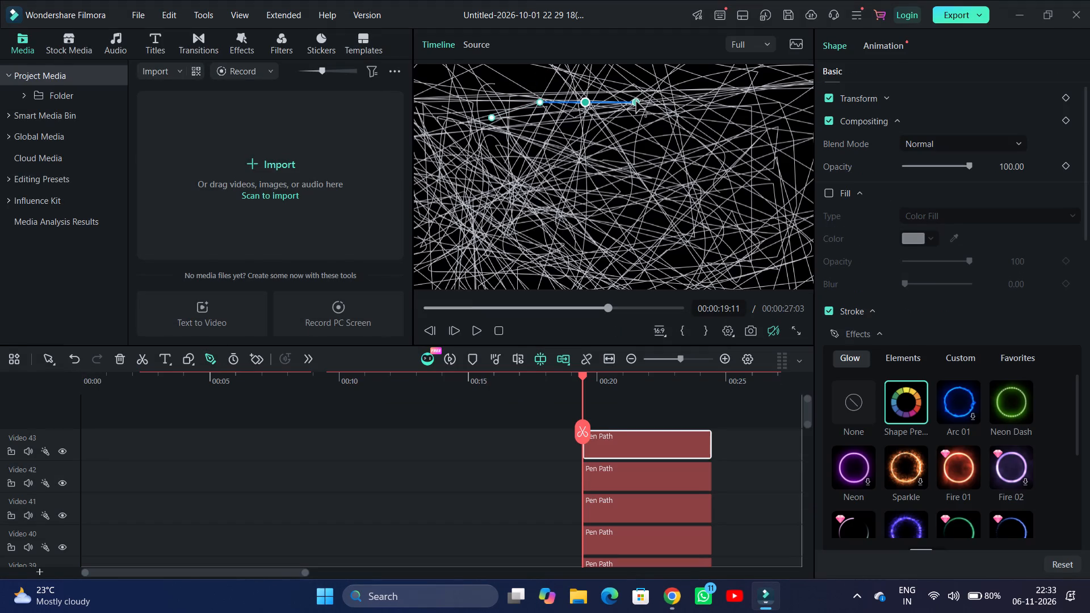
click(691, 104)
click(706, 116)
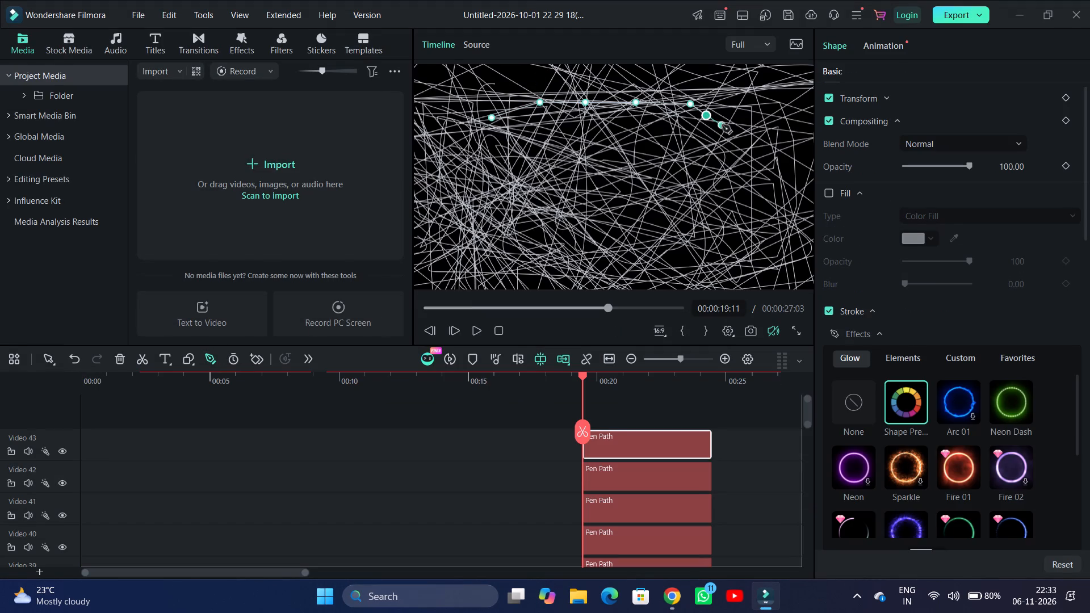
Continue the pen path down the canvas's right side and back along its lower part to the lower-left corner.
drag(727, 130, 774, 148)
click(774, 148)
click(762, 165)
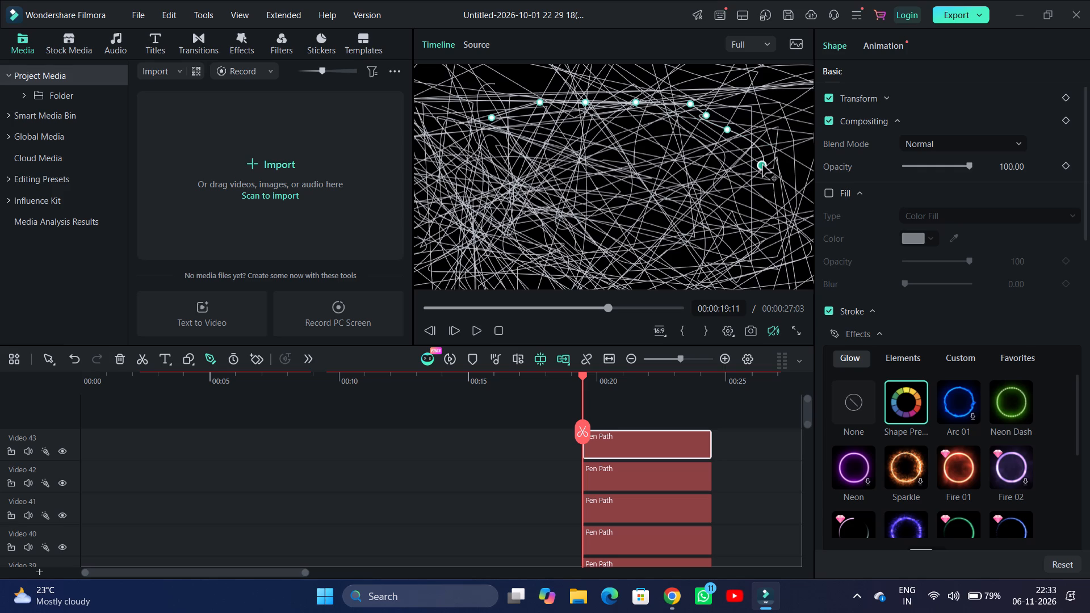
drag(778, 203, 764, 221)
click(764, 221)
click(745, 245)
click(670, 252)
click(585, 247)
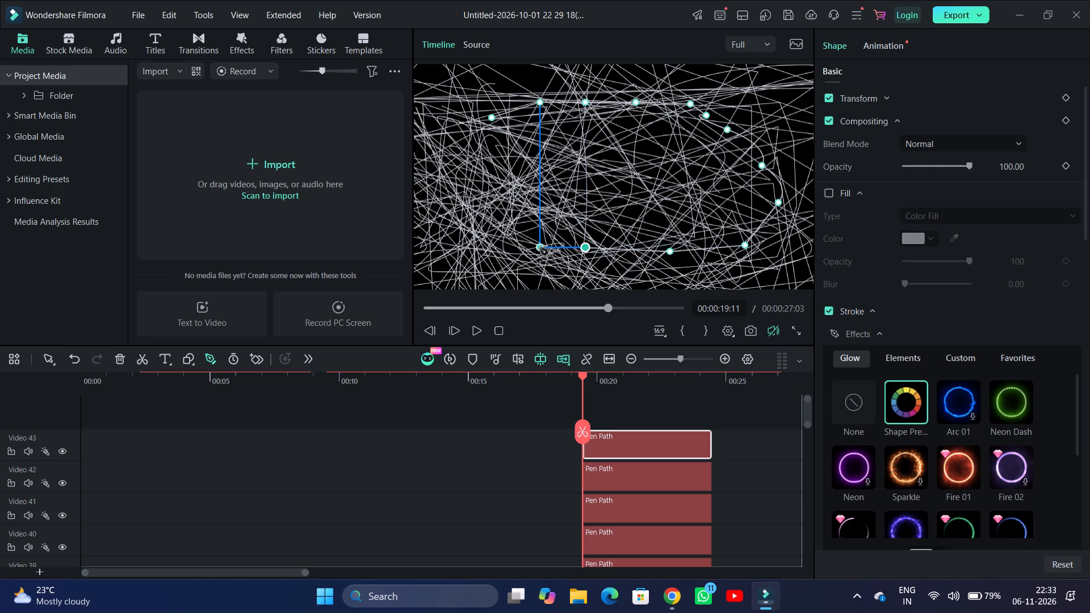
click(540, 248)
click(436, 251)
Extend the pen path up the canvas's left side and across to its upper centre with two curved anchor points.
drag(436, 222, 442, 195)
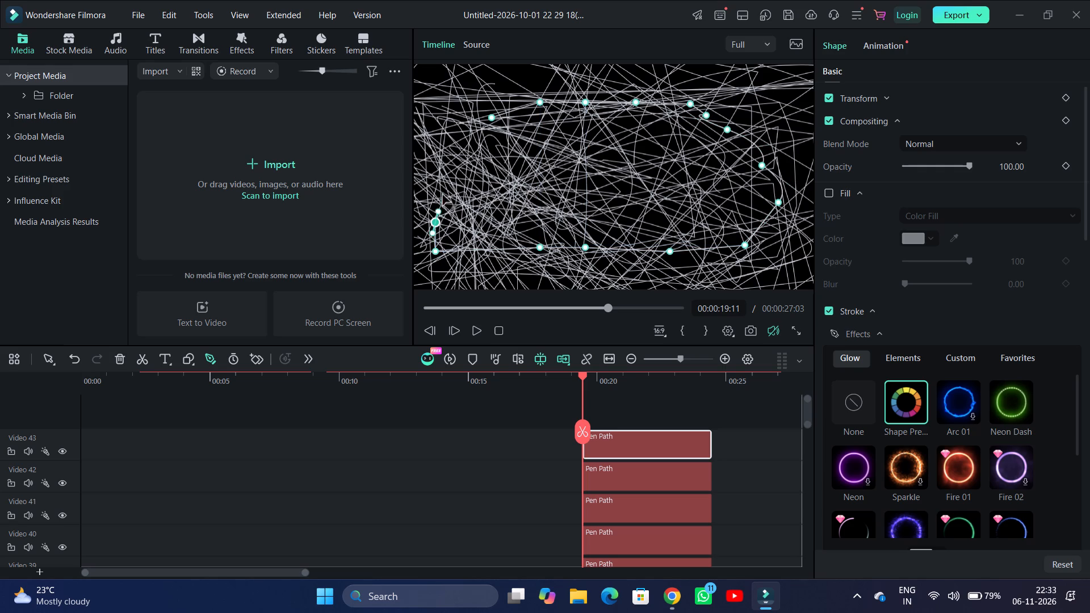
drag(442, 195, 442, 194)
click(442, 194)
click(442, 194)
drag(442, 194, 455, 180)
drag(455, 180, 449, 174)
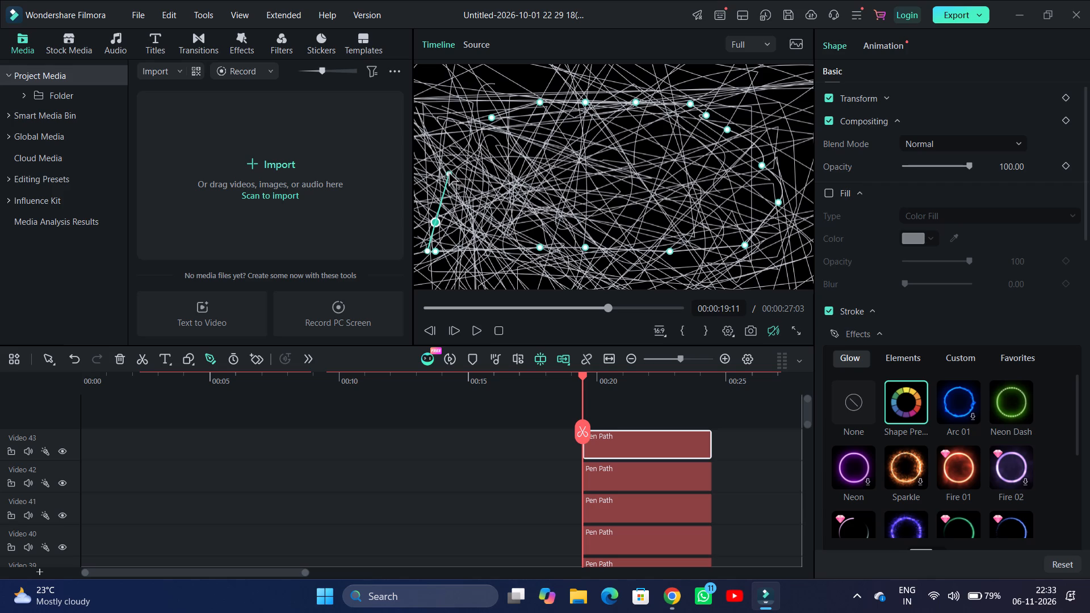
double_click(449, 174)
drag(449, 174, 458, 165)
drag(458, 165, 506, 149)
drag(506, 149, 519, 153)
drag(519, 153, 565, 154)
click(565, 154)
drag(565, 154, 608, 143)
drag(608, 143, 651, 145)
double_click(651, 145)
Loop the pen path around the canvas's right-centre area and back to a curved anchor at the lower centre.
click(684, 156)
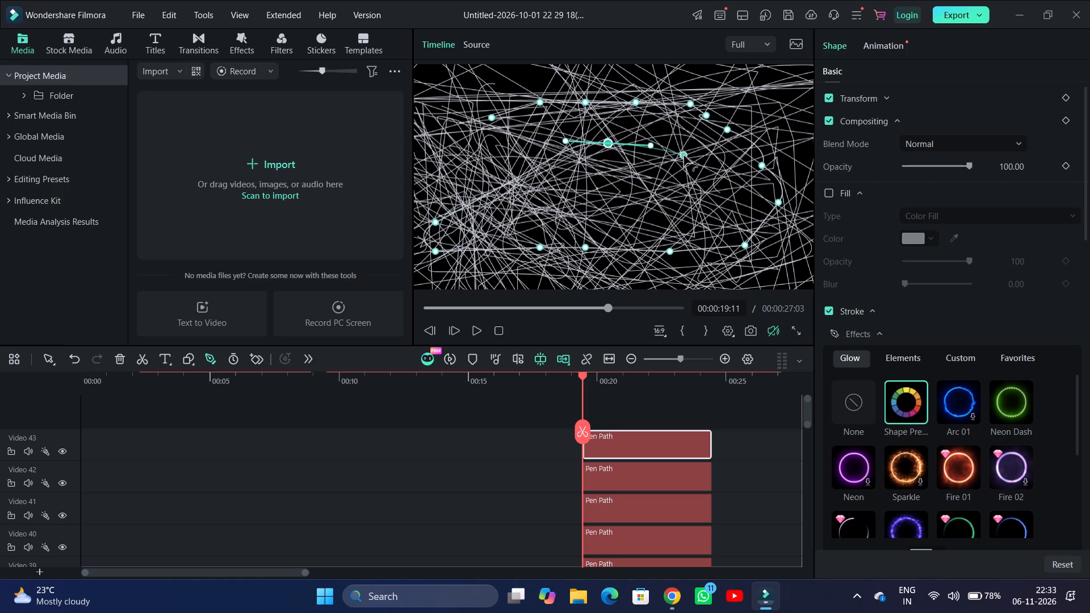
click(709, 172)
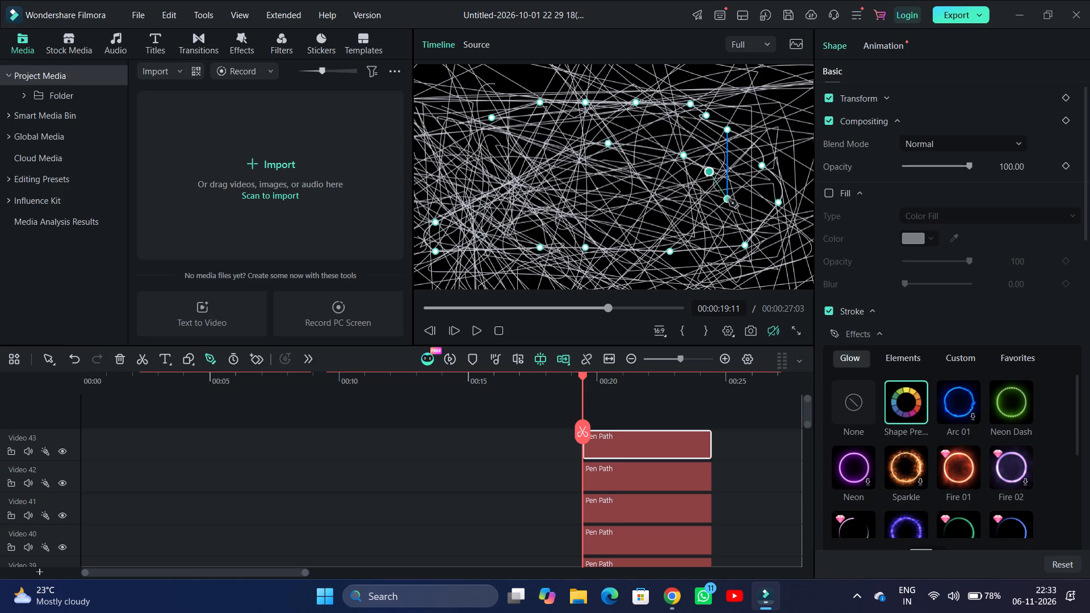
click(728, 199)
click(687, 228)
drag(632, 230, 555, 228)
drag(555, 228, 502, 223)
drag(502, 223, 465, 165)
click(465, 165)
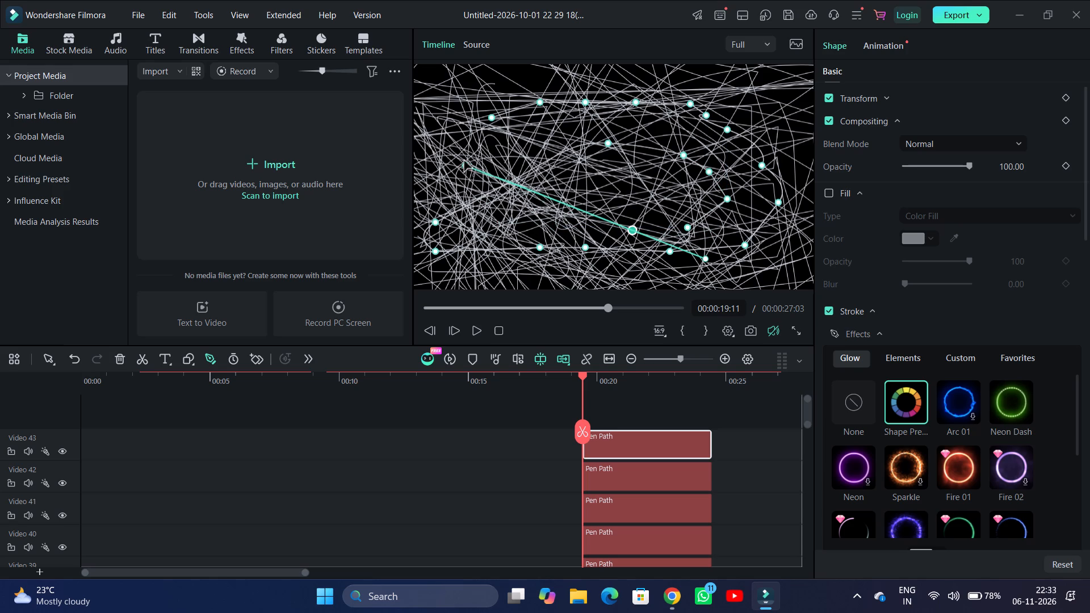
Add two curved anchors to the pen path, one at the canvas's upper left and one near its top right.
drag(453, 148, 452, 110)
drag(452, 110, 469, 94)
drag(469, 94, 537, 79)
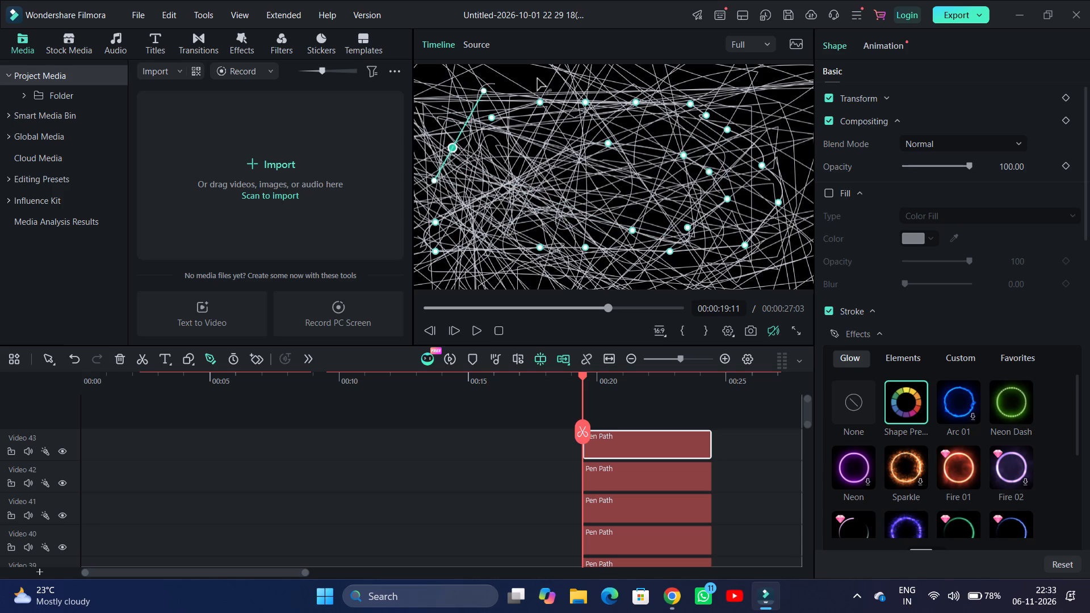
drag(537, 79, 626, 77)
click(626, 77)
drag(719, 80, 768, 98)
drag(768, 98, 789, 145)
drag(789, 145, 688, 145)
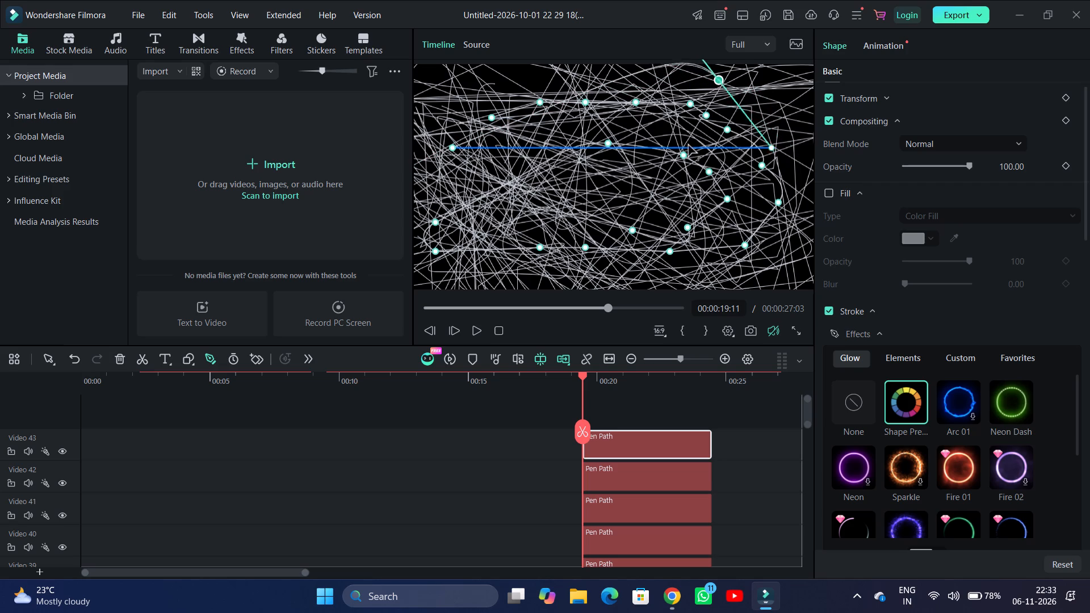
drag(688, 145, 622, 194)
drag(622, 194, 452, 95)
click(452, 95)
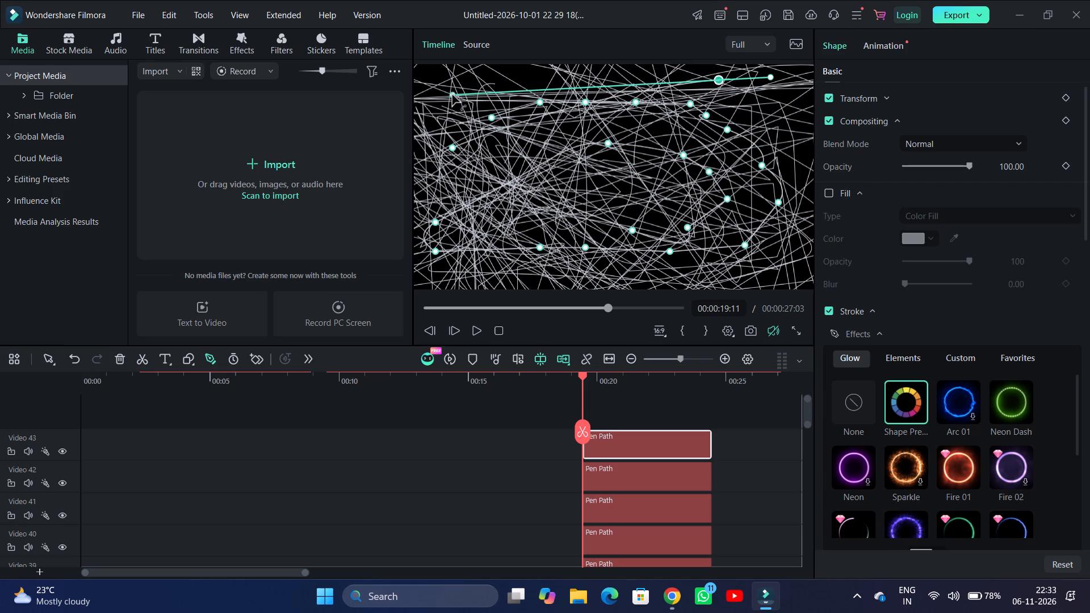
Run the pen path from the canvas's left centre through the middle and up to its upper-right area.
click(492, 166)
drag(565, 182, 629, 180)
drag(629, 180, 642, 175)
drag(642, 175, 655, 146)
double_click(655, 146)
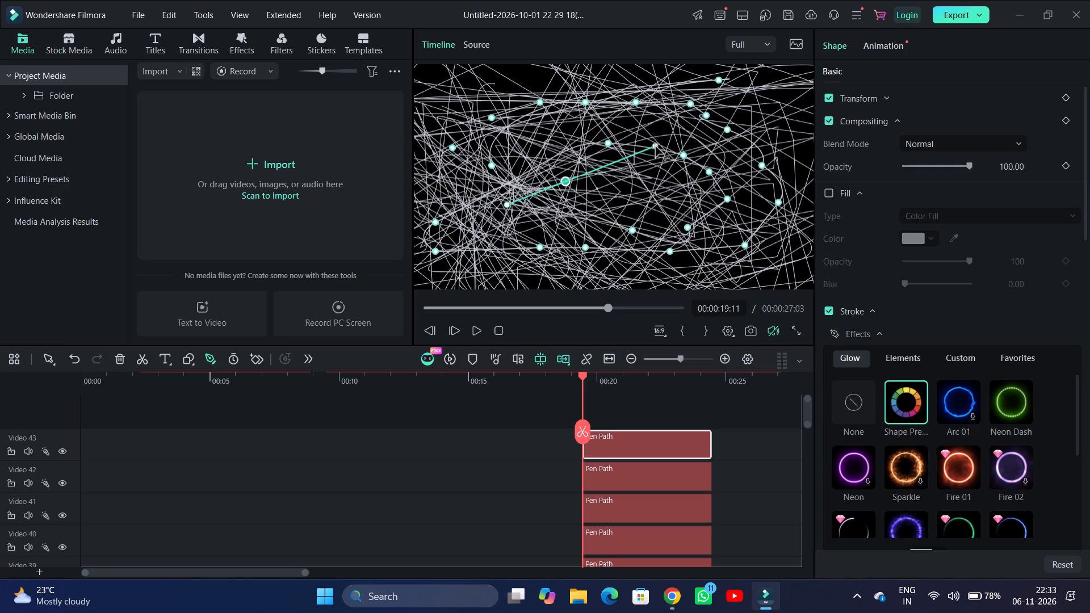
drag(655, 146, 695, 132)
drag(695, 132, 720, 119)
click(720, 119)
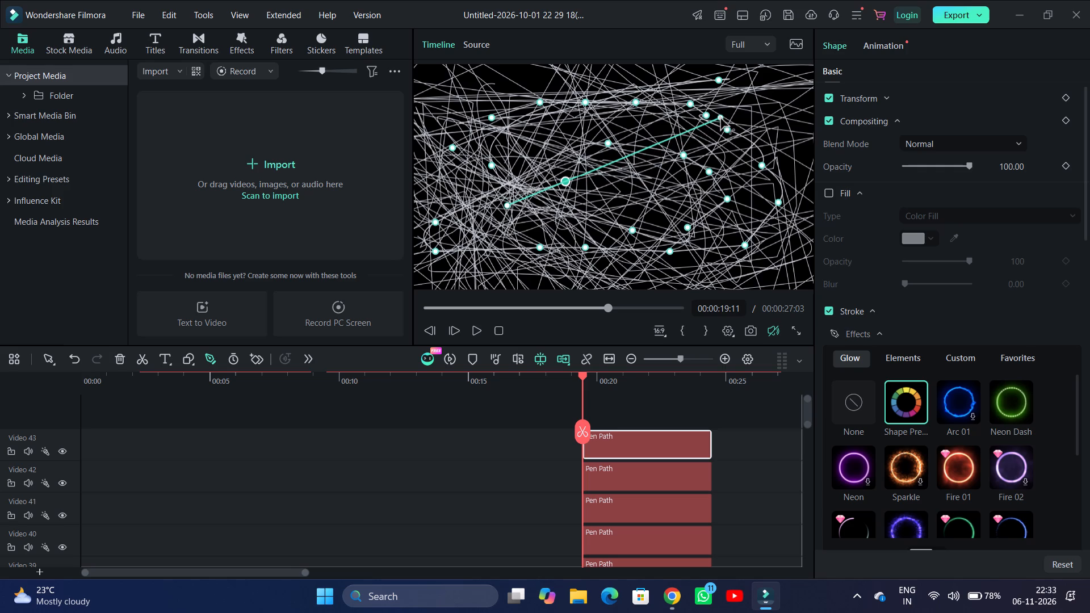
click(732, 115)
click(758, 111)
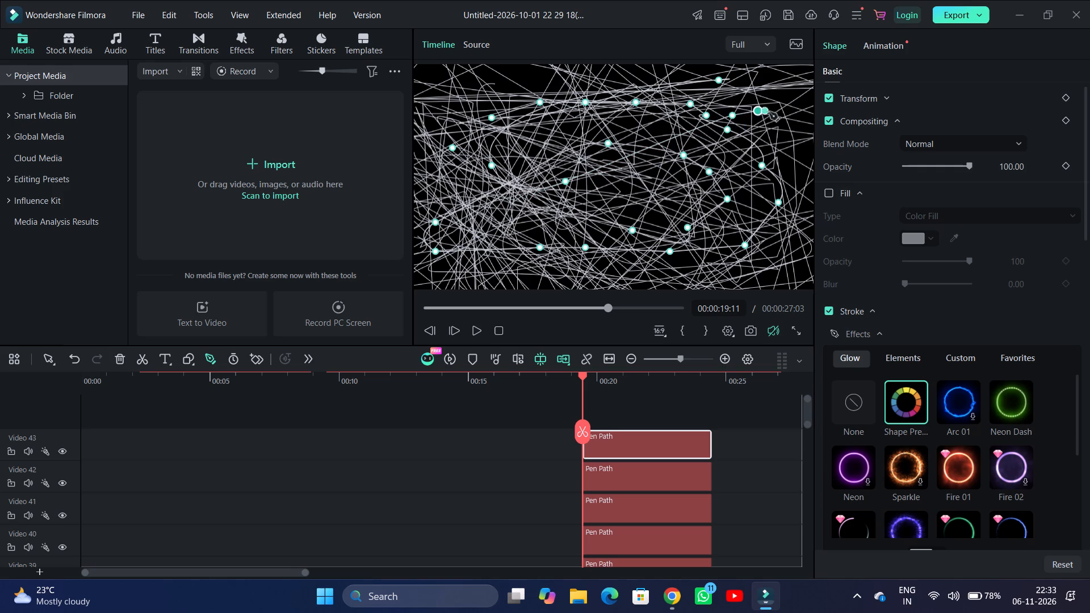
Continue the pen path down close to the canvas's right edge to its lower-right corner.
drag(781, 115, 800, 140)
click(799, 144)
click(797, 162)
drag(795, 188, 796, 247)
drag(796, 247, 774, 254)
click(774, 254)
click(762, 261)
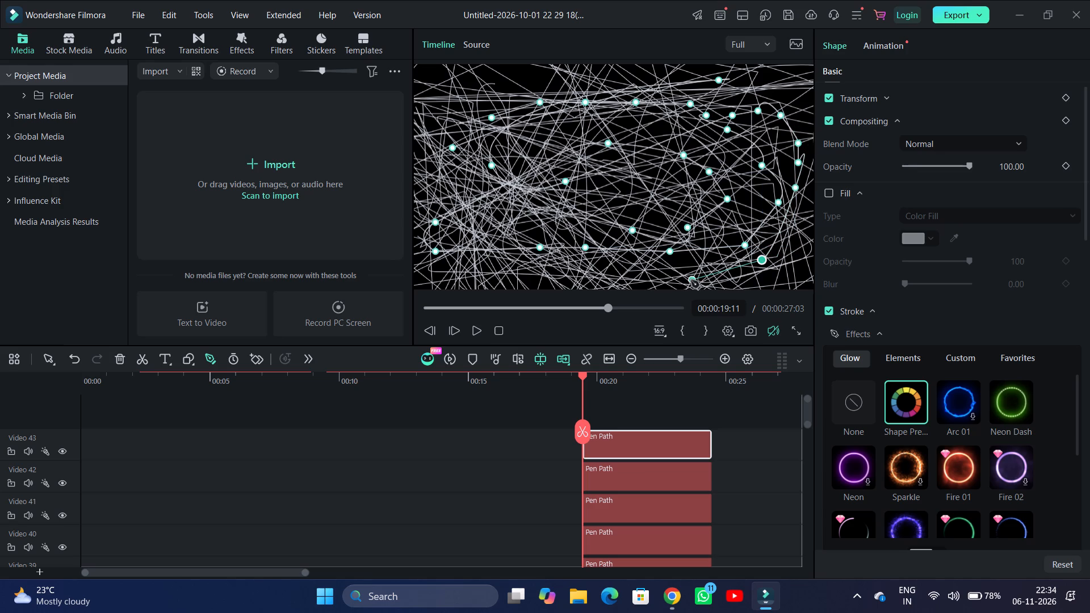
Continue the pen path leftward along the canvas's bottom edge and up its left side, ending with a curved anchor.
drag(691, 280, 644, 273)
click(644, 273)
click(609, 276)
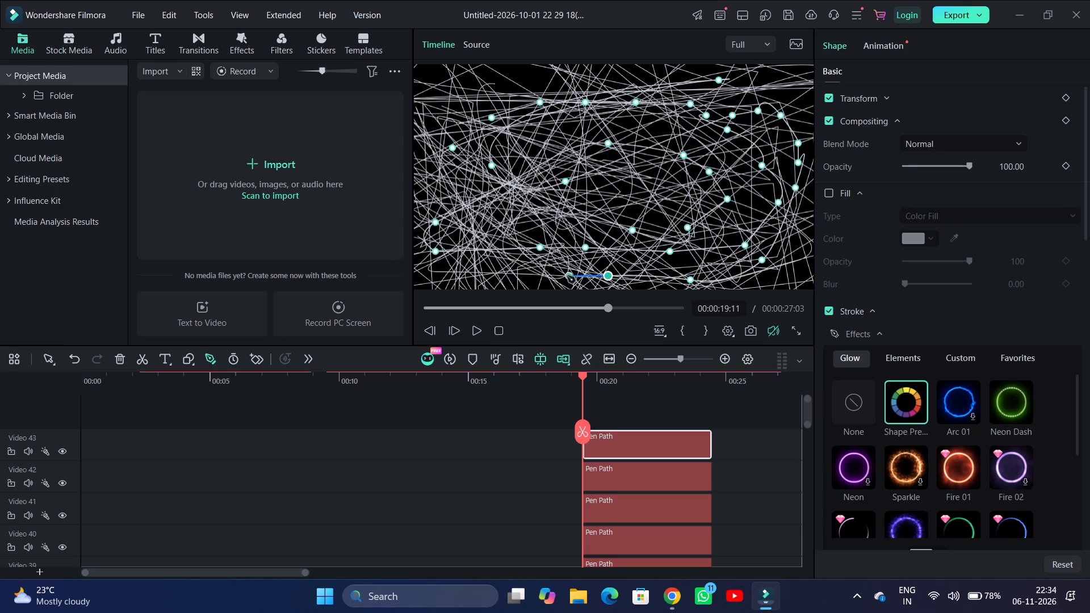
click(567, 276)
click(529, 277)
click(492, 275)
drag(471, 274, 466, 244)
click(466, 244)
click(464, 238)
drag(460, 210, 457, 185)
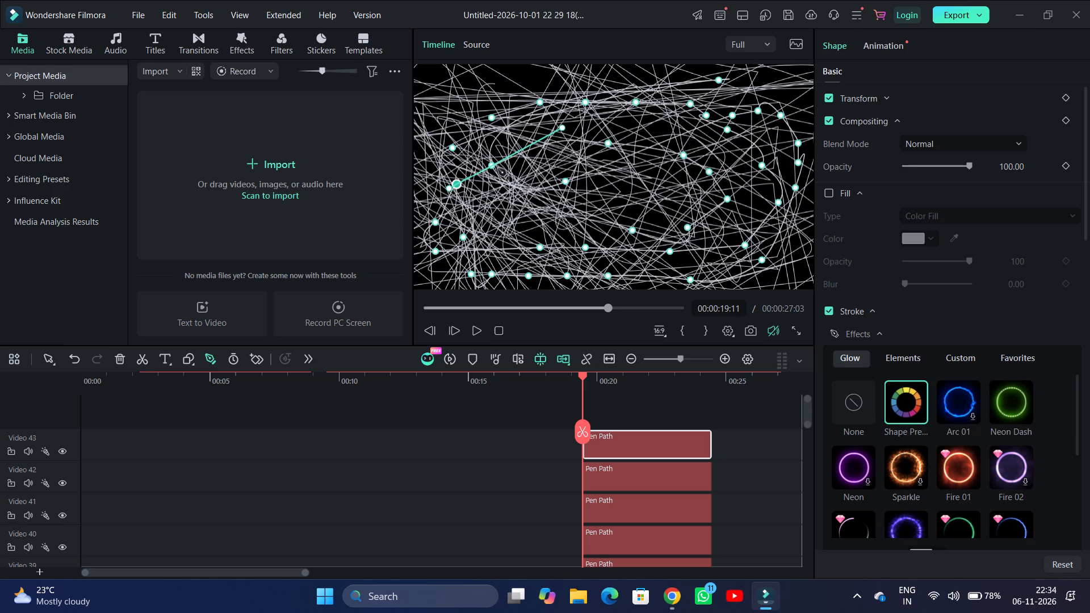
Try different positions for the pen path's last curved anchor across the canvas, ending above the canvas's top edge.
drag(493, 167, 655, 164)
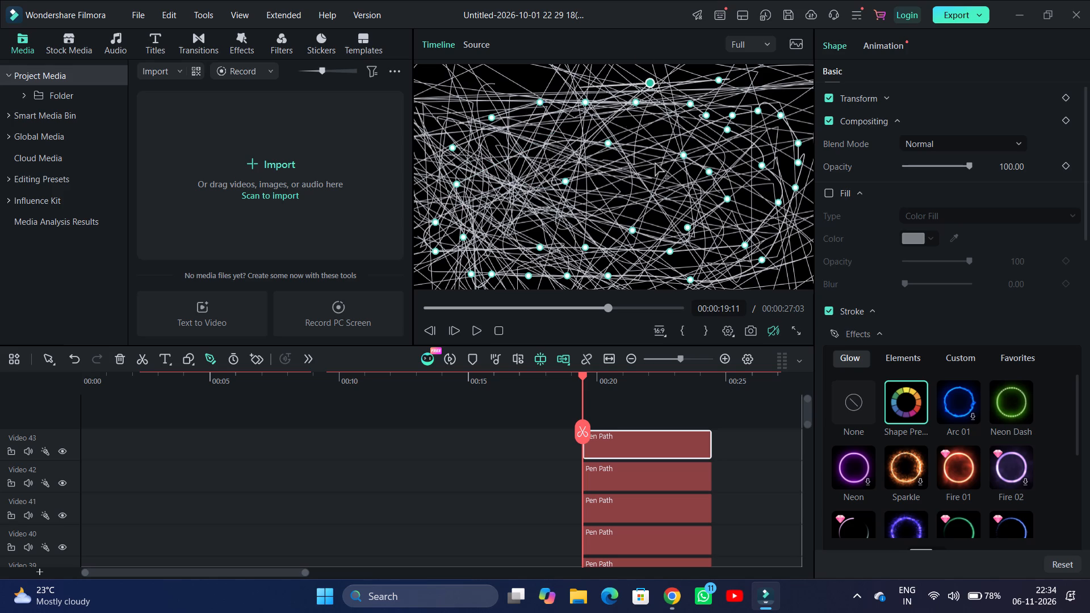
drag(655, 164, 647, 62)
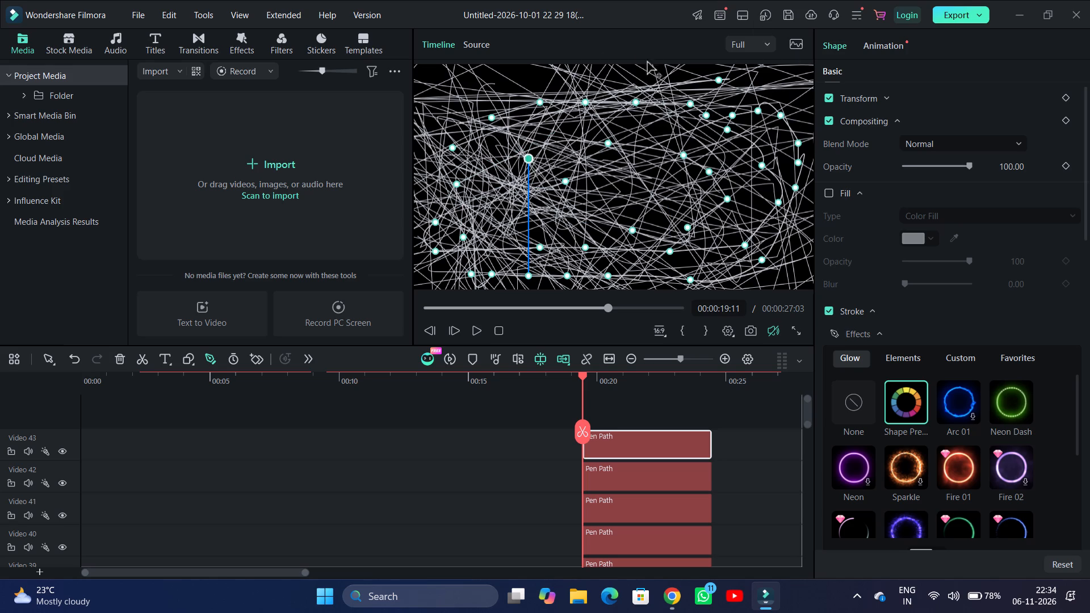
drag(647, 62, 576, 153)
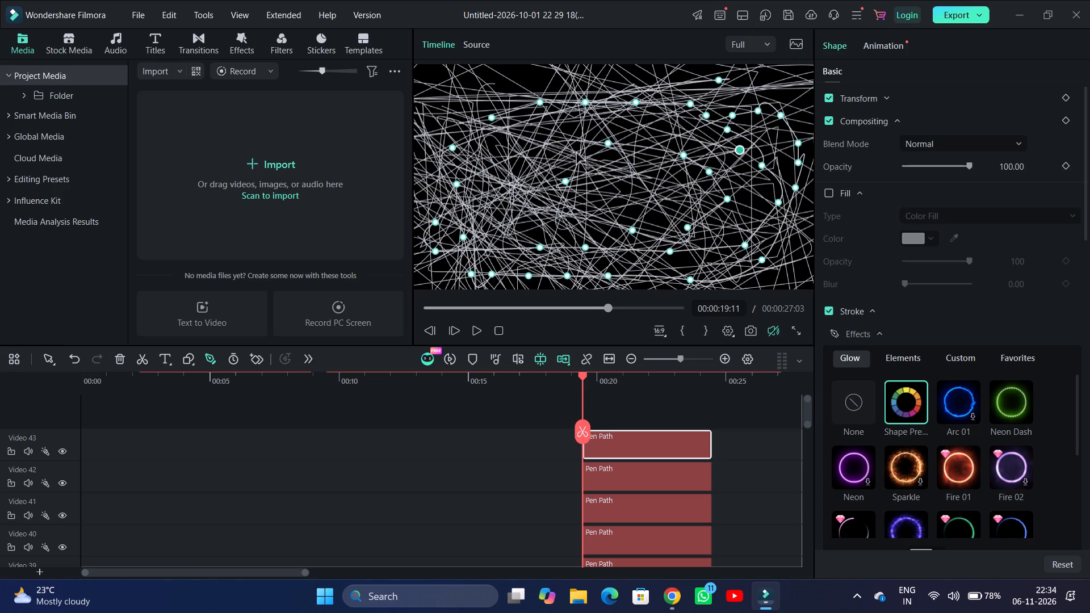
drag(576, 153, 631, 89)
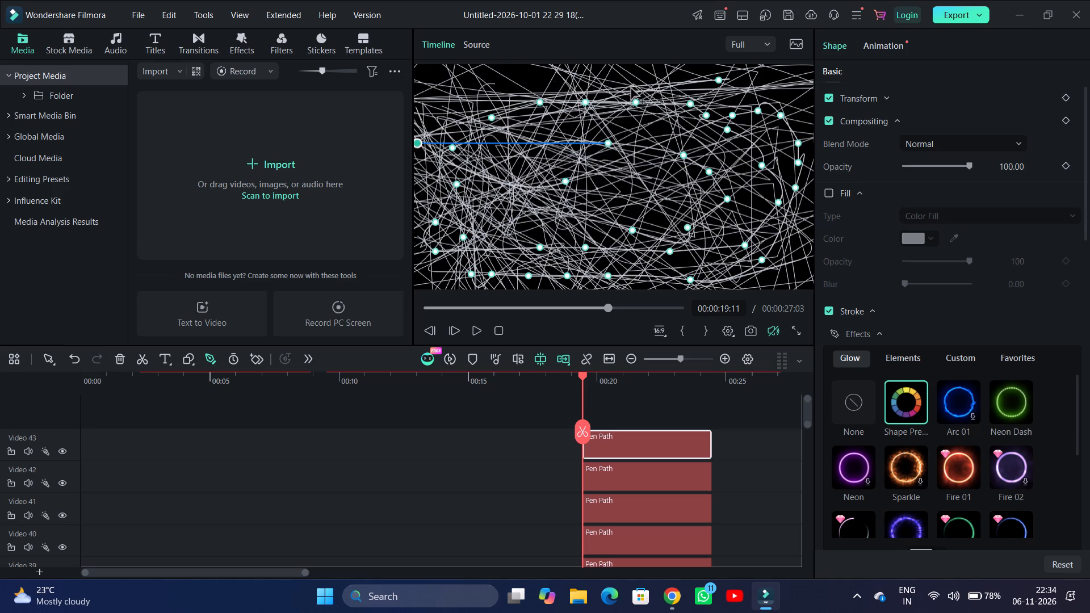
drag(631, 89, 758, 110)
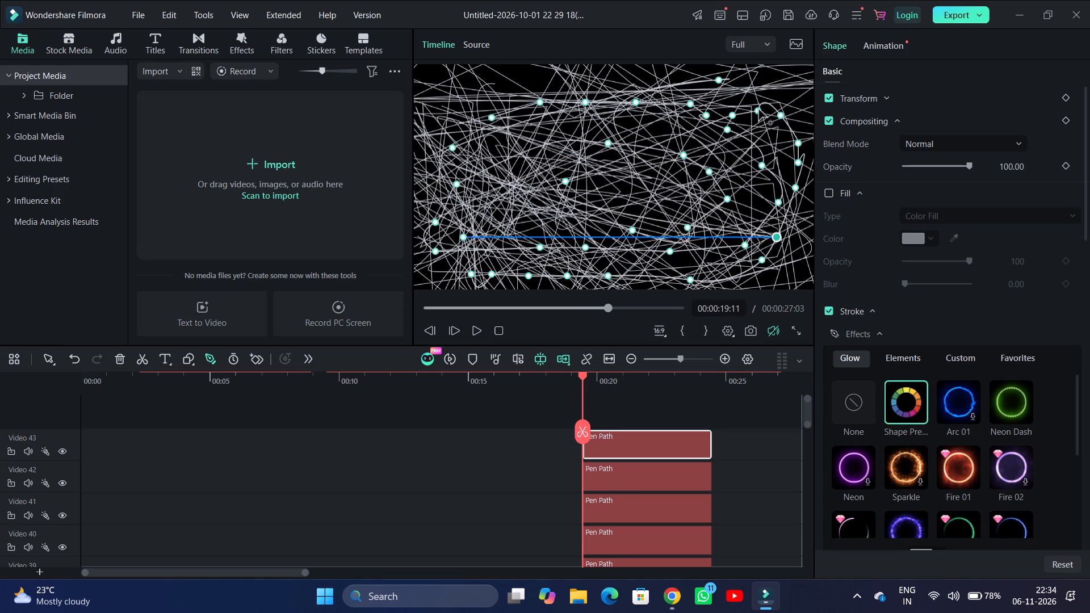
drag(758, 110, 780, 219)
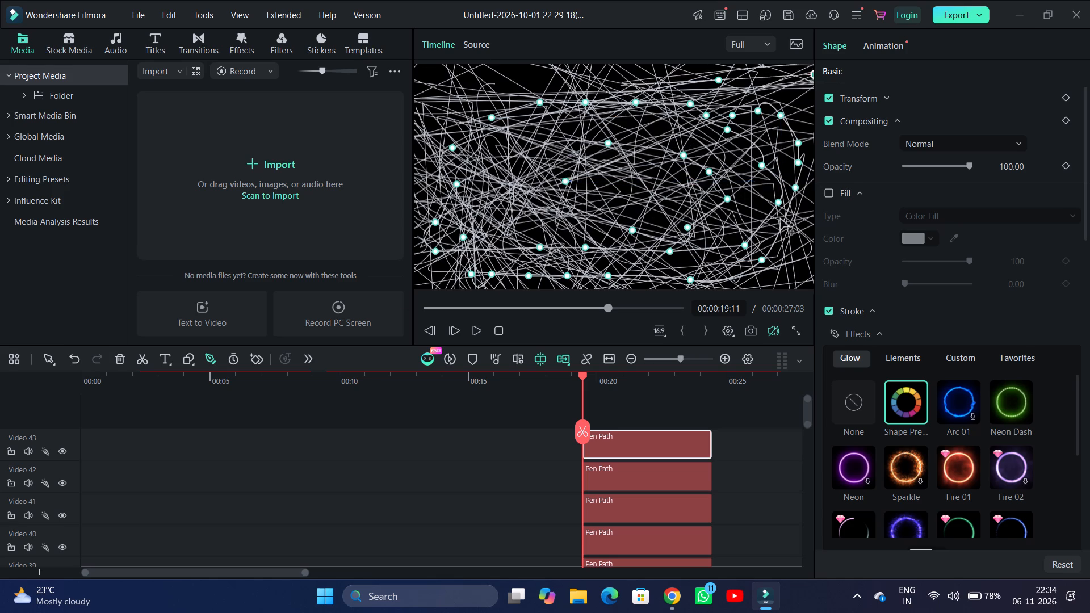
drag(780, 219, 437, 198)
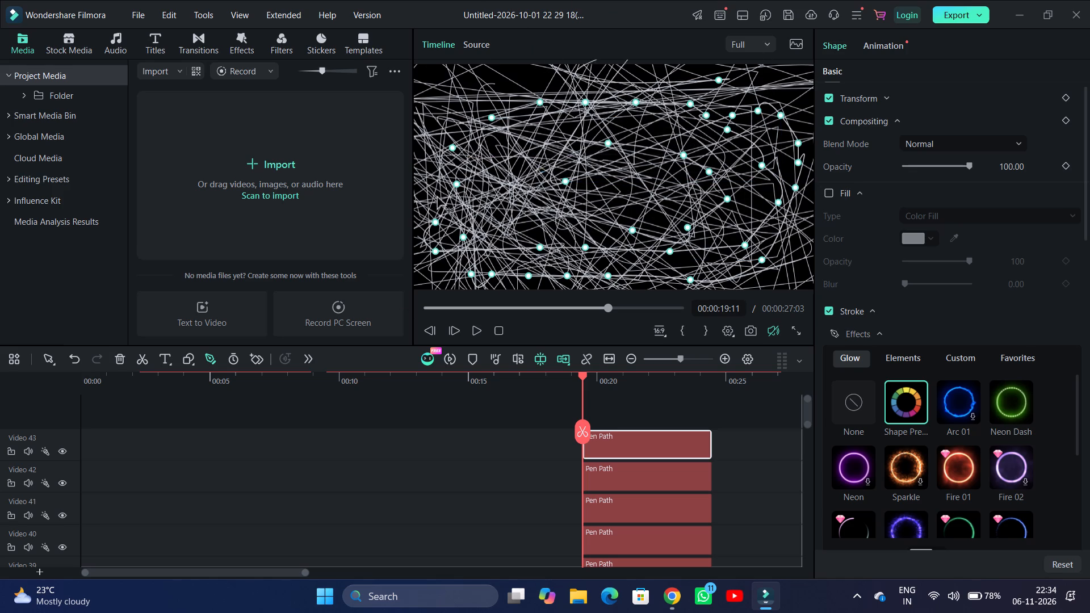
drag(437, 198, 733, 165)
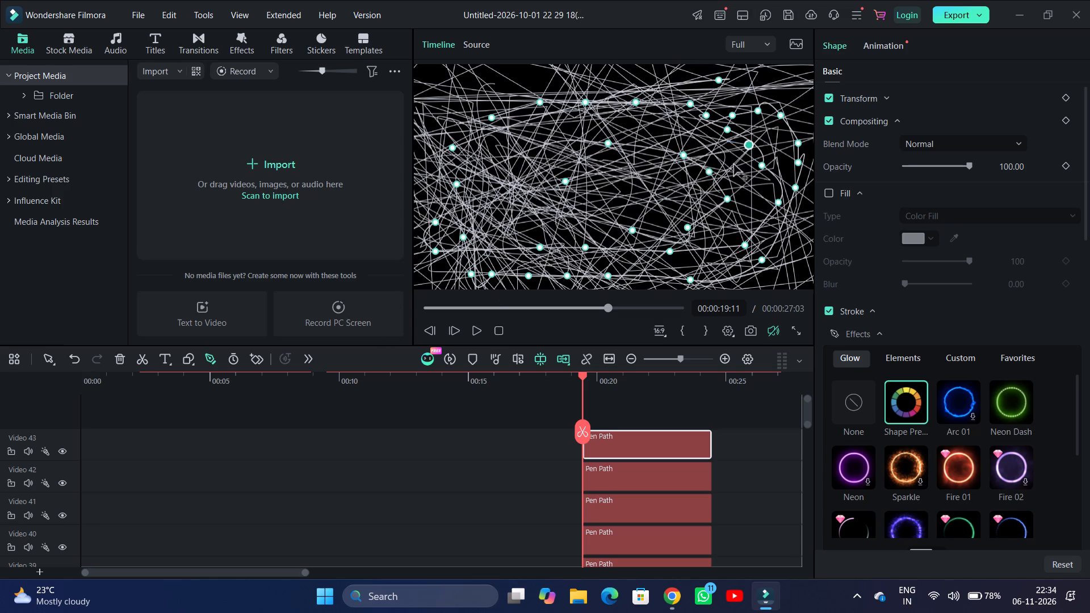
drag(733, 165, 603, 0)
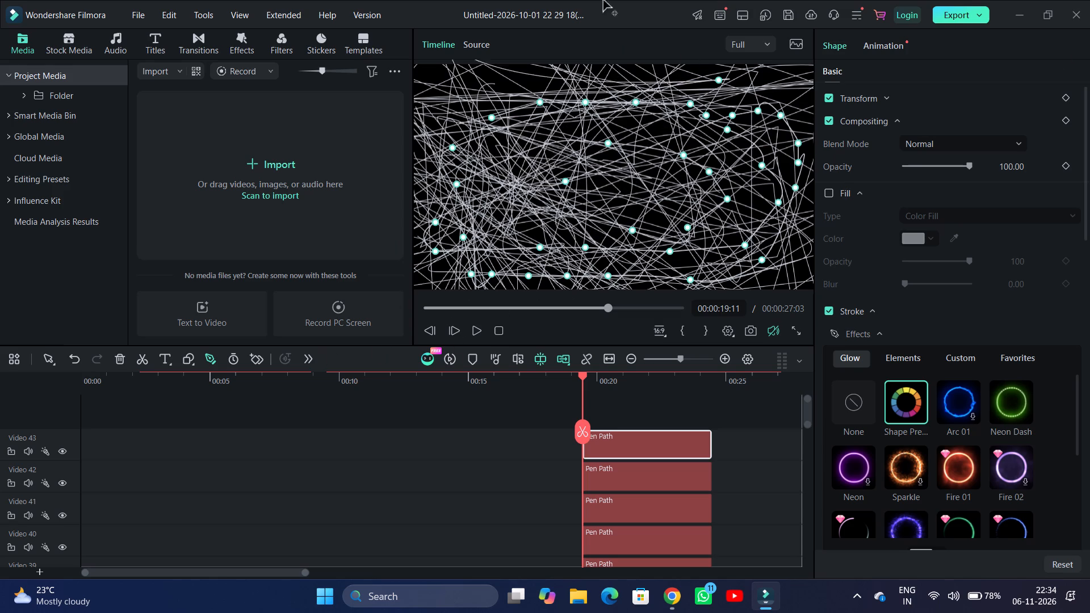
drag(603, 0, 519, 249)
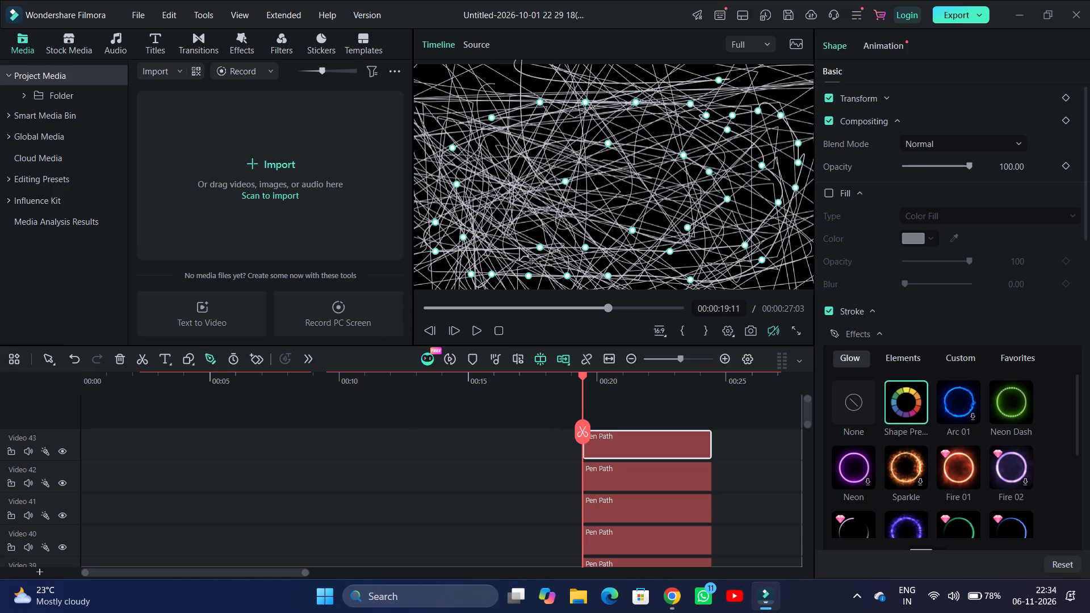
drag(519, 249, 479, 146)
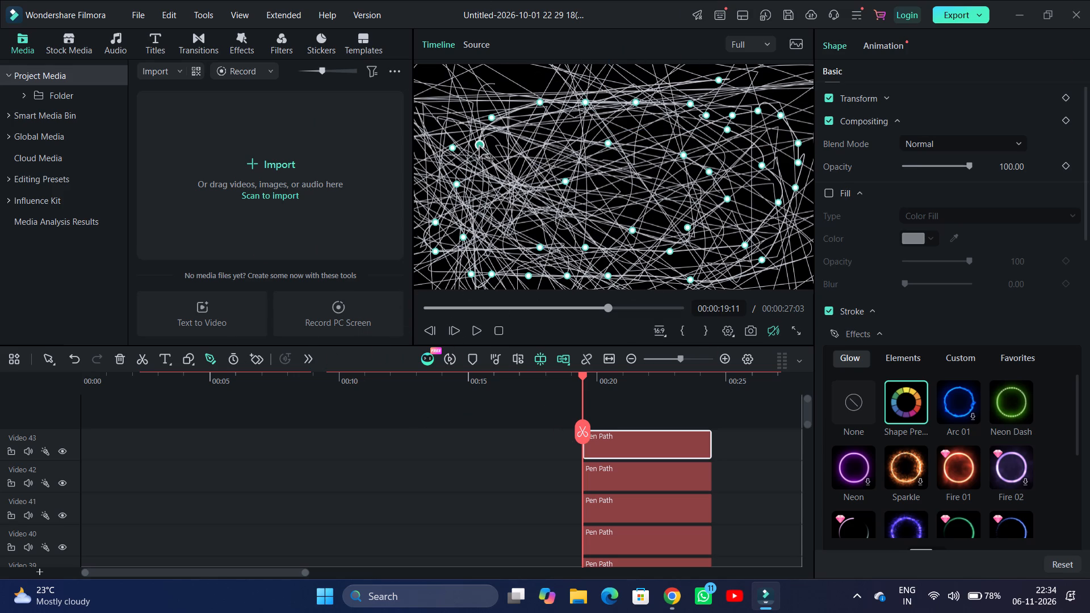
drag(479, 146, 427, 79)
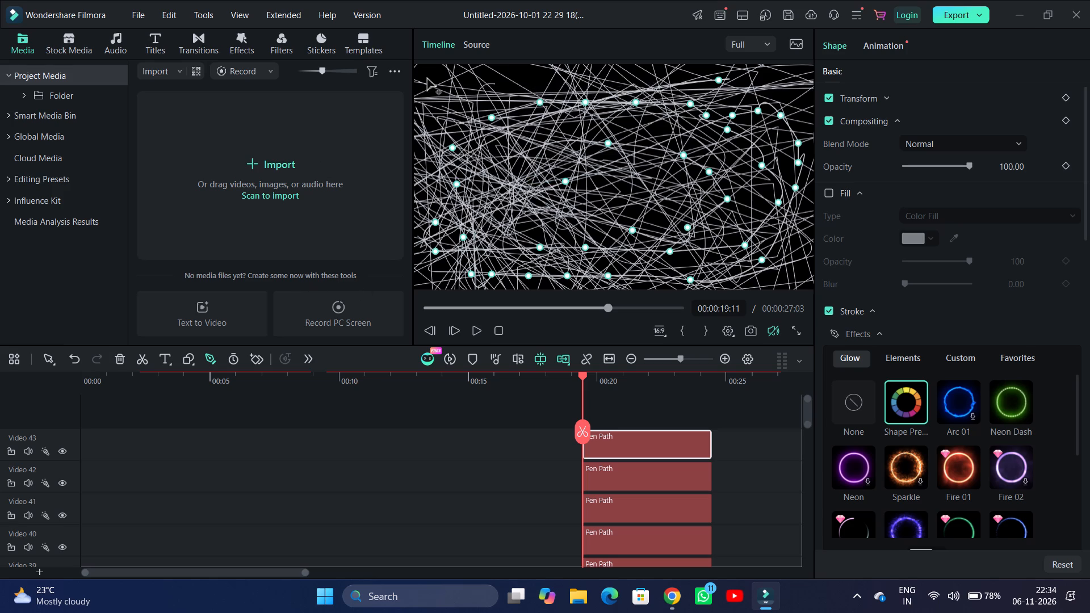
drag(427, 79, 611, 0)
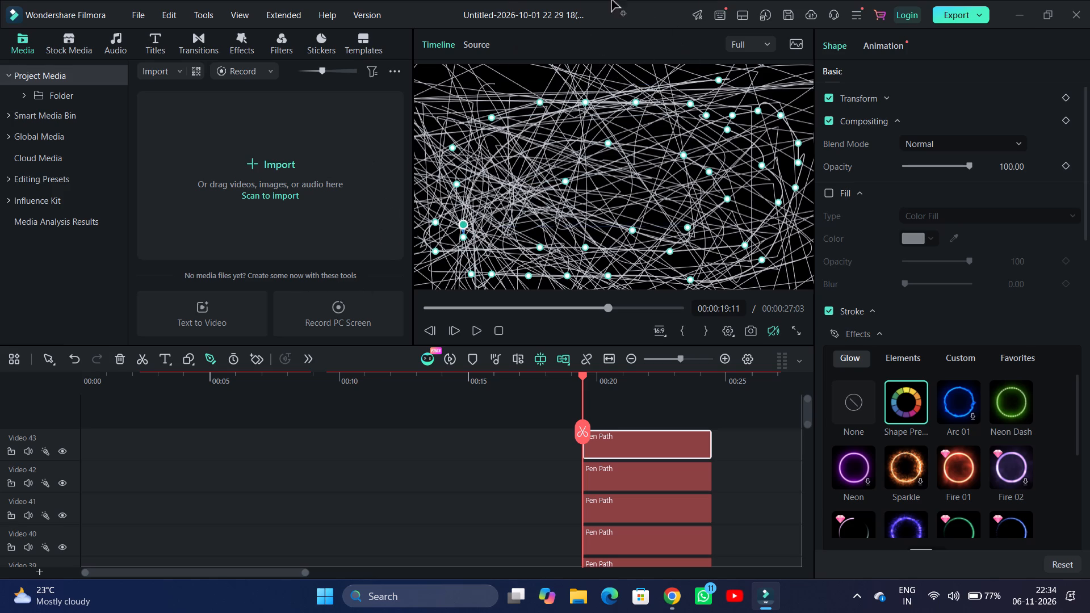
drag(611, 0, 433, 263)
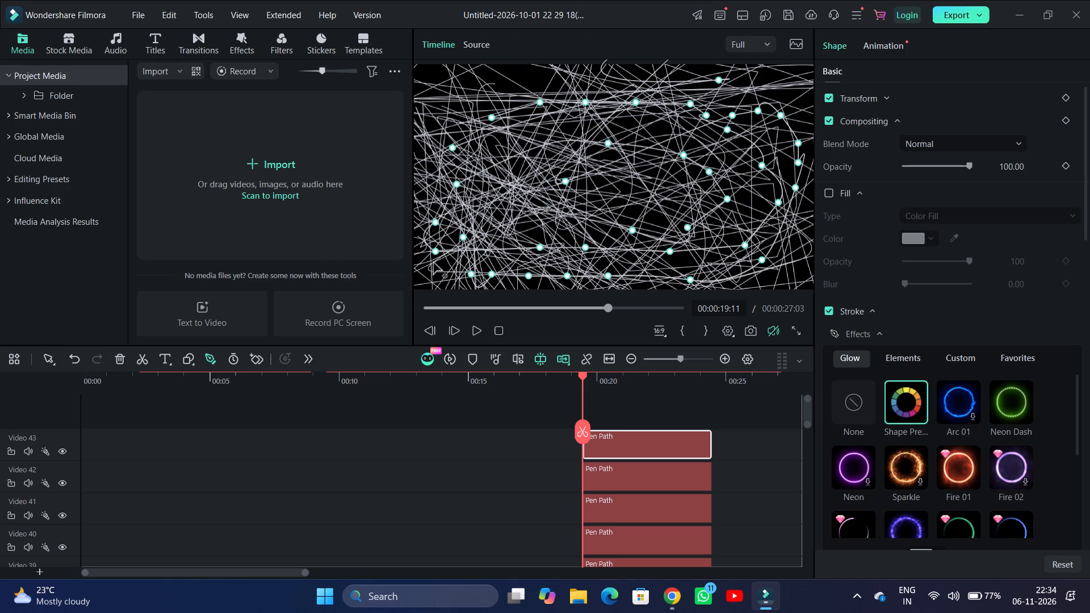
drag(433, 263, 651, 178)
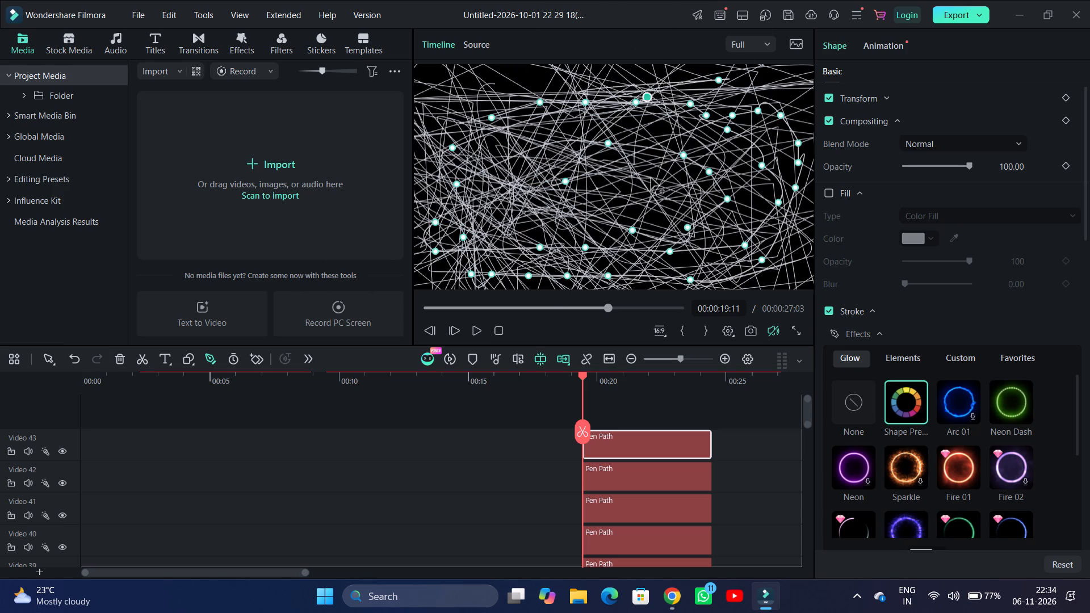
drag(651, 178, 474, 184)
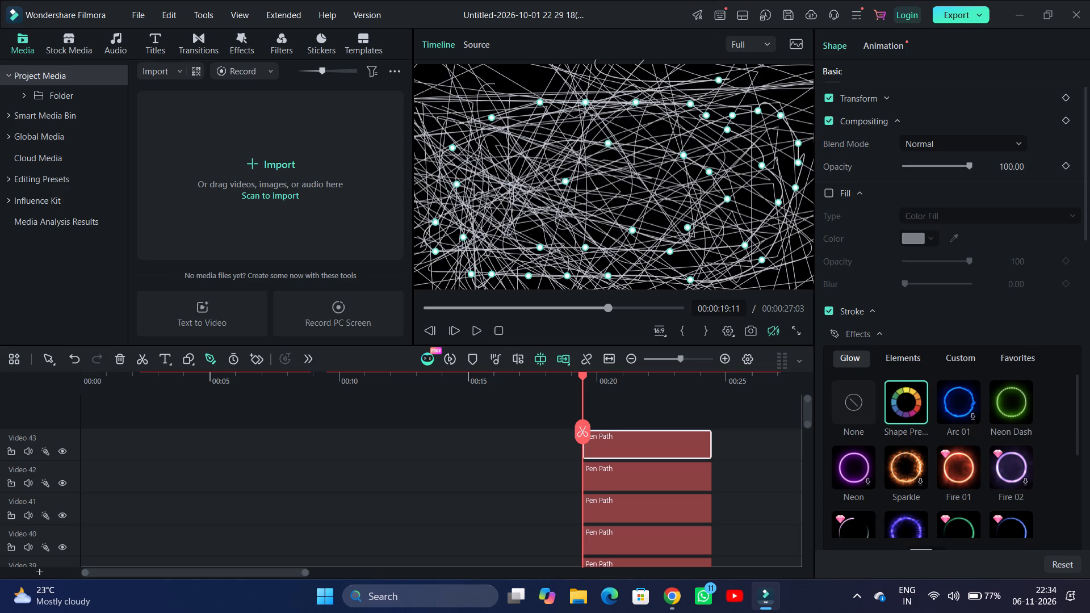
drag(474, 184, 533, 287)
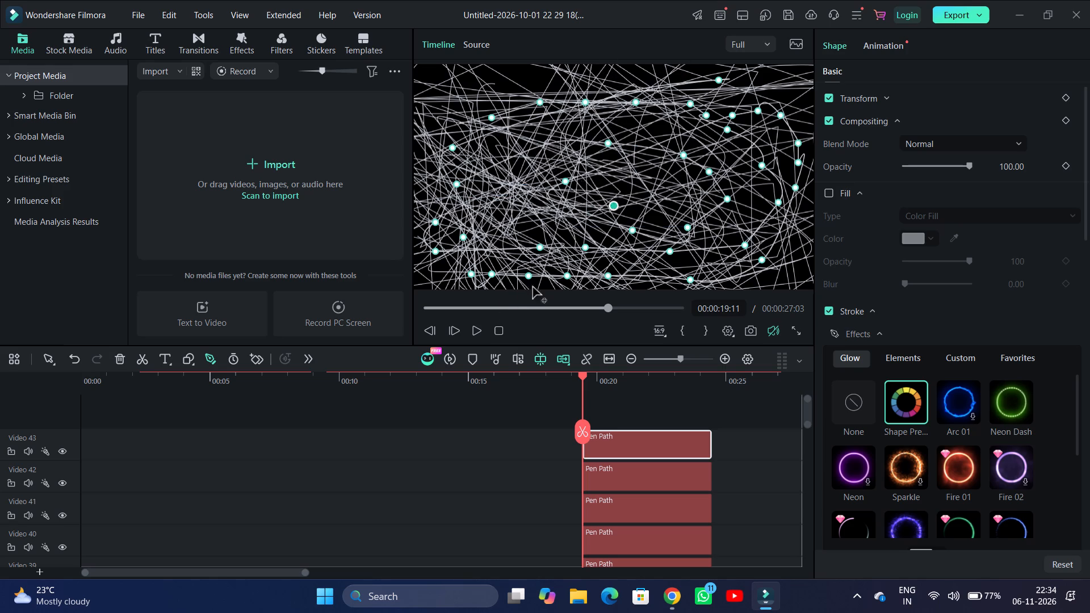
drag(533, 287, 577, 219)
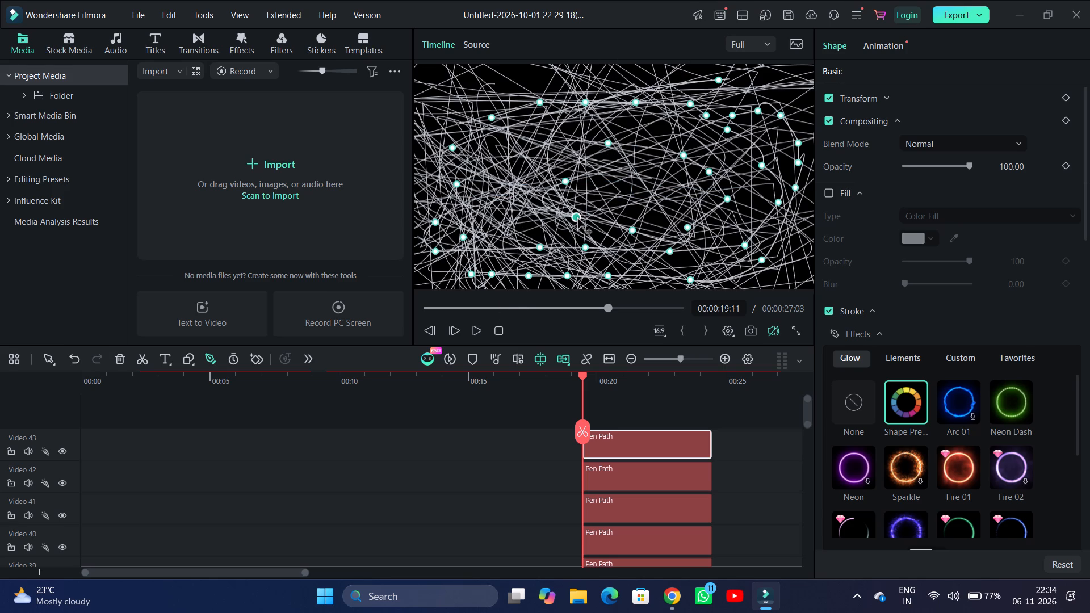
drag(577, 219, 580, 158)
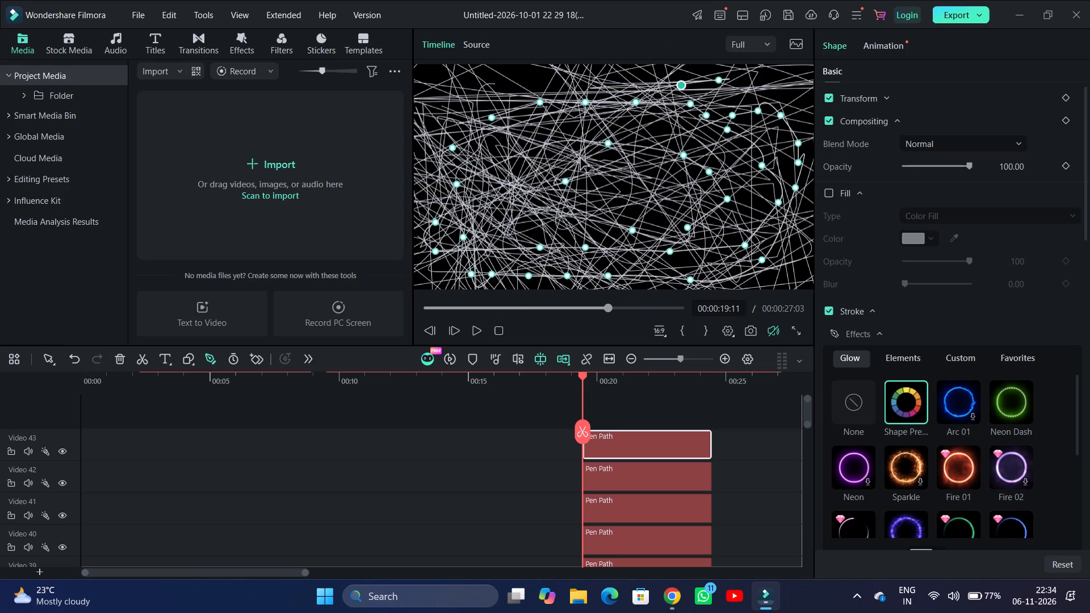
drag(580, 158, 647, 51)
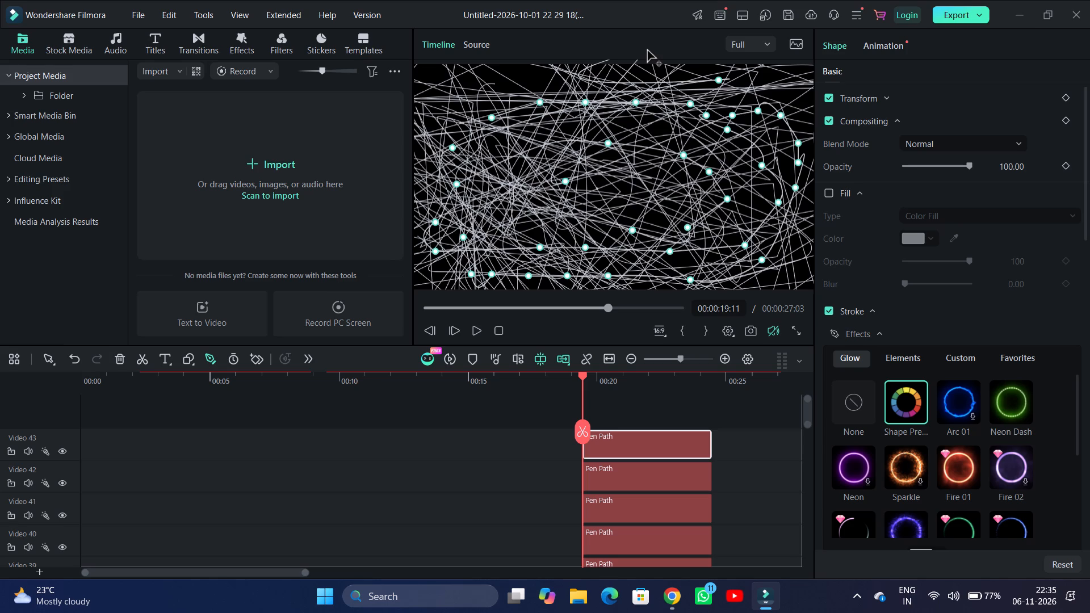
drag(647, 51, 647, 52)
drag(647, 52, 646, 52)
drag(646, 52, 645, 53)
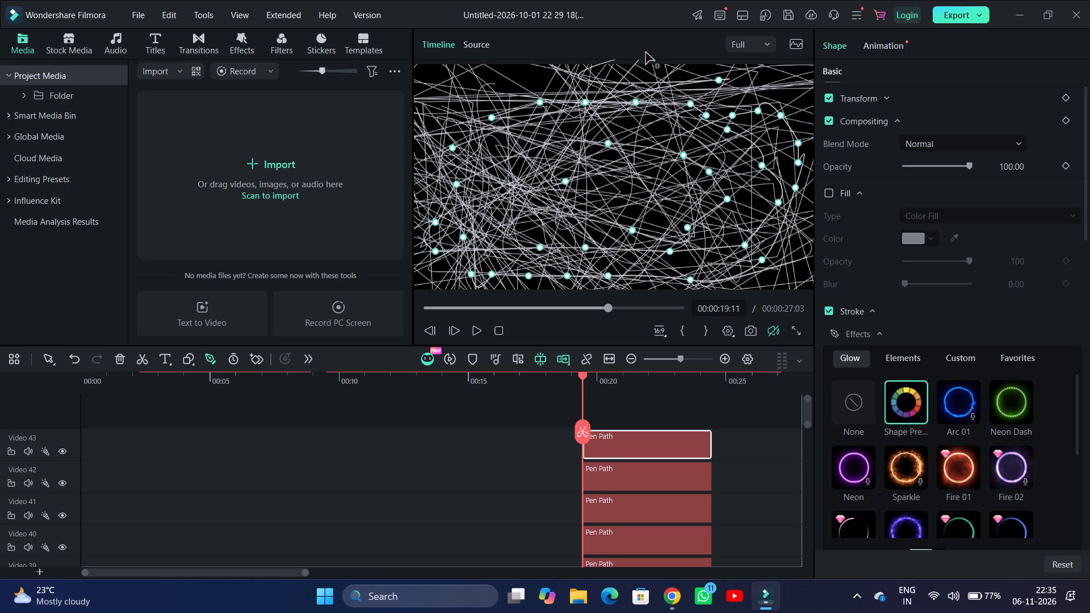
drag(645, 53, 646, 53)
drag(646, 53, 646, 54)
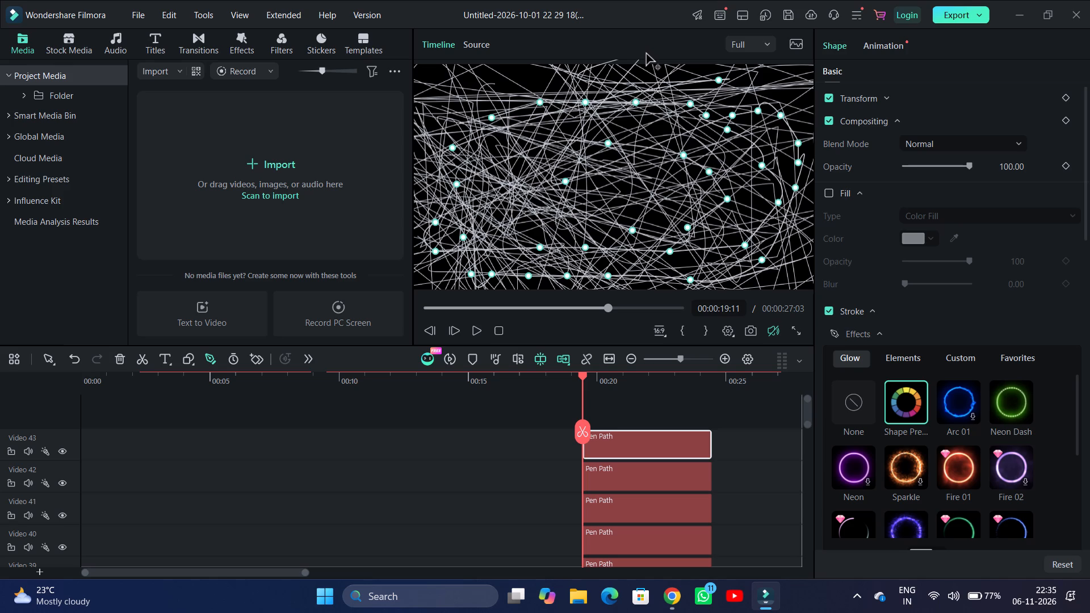
Move the pen path's last anchor around the canvas and settle it just below the canvas's top edge, right of centre.
drag(646, 54, 444, 230)
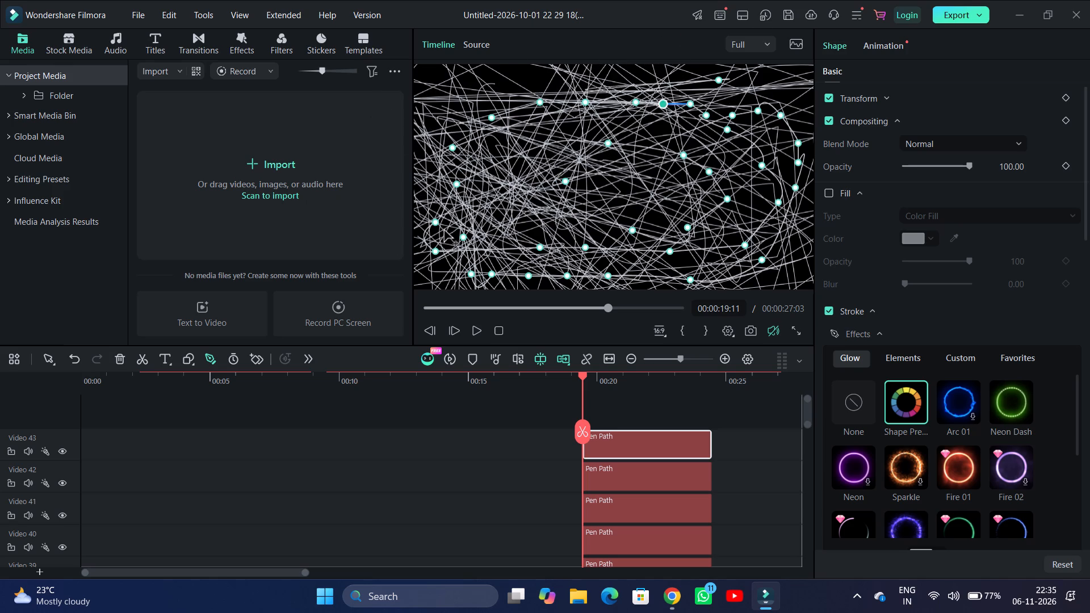
drag(444, 230, 606, 237)
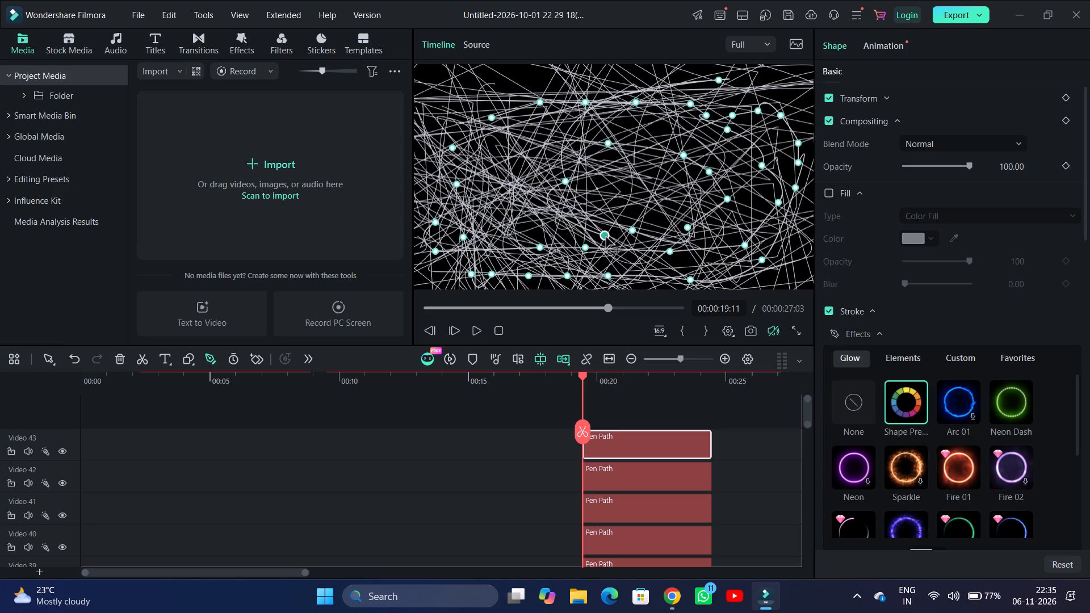
drag(606, 237, 607, 237)
drag(607, 237, 660, 213)
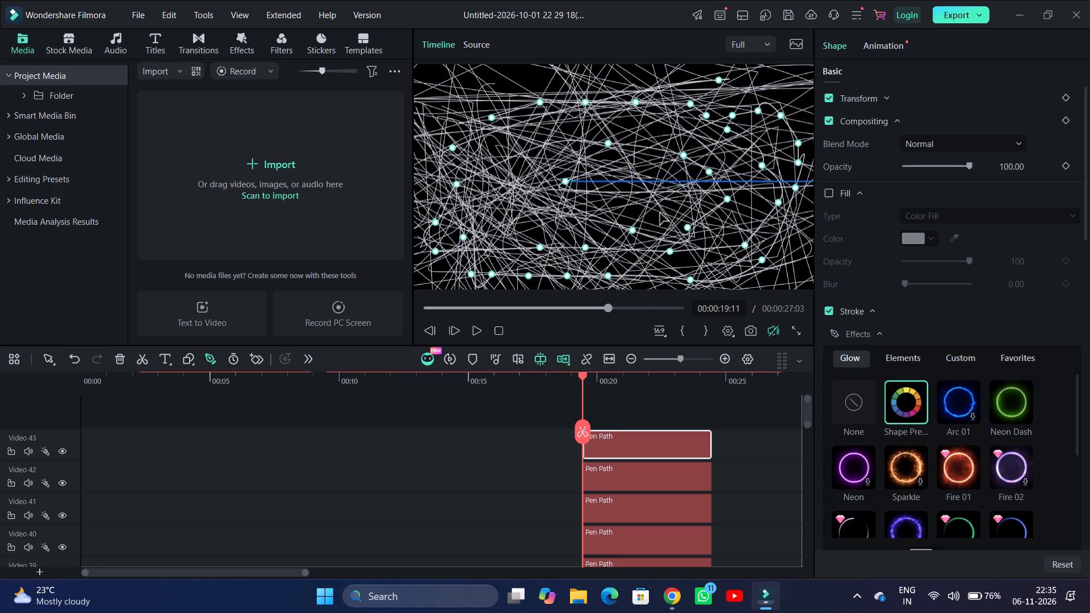
drag(660, 213, 853, 138)
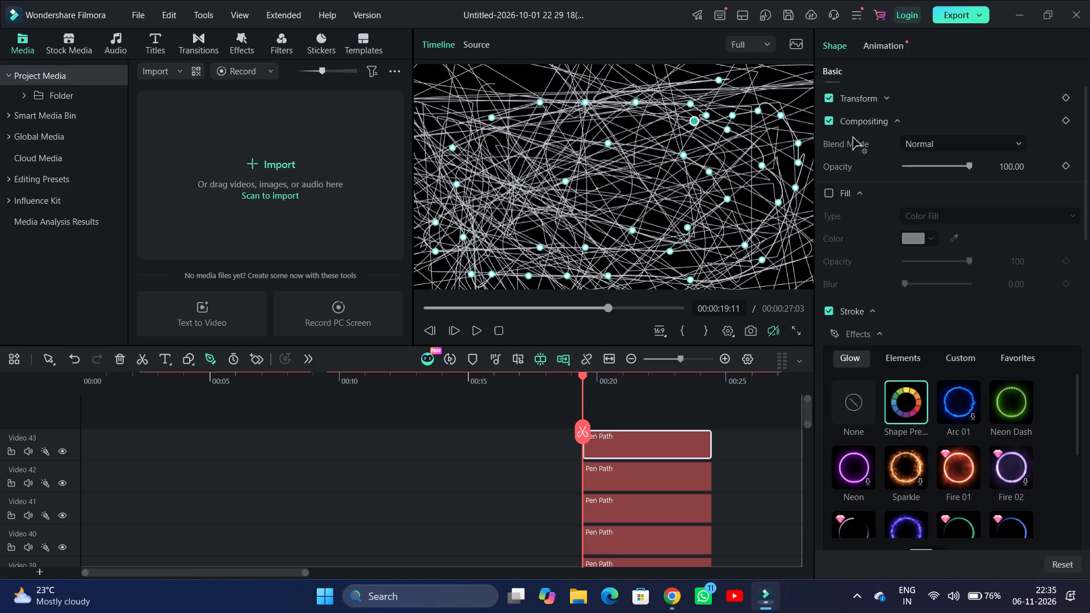
drag(853, 138, 563, 87)
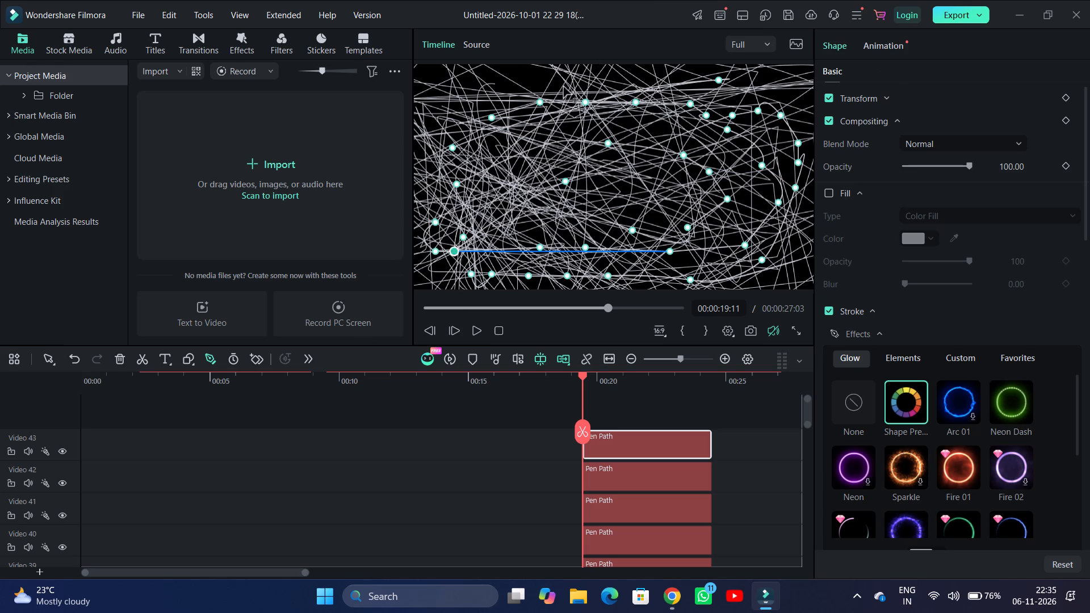
drag(563, 87, 804, 280)
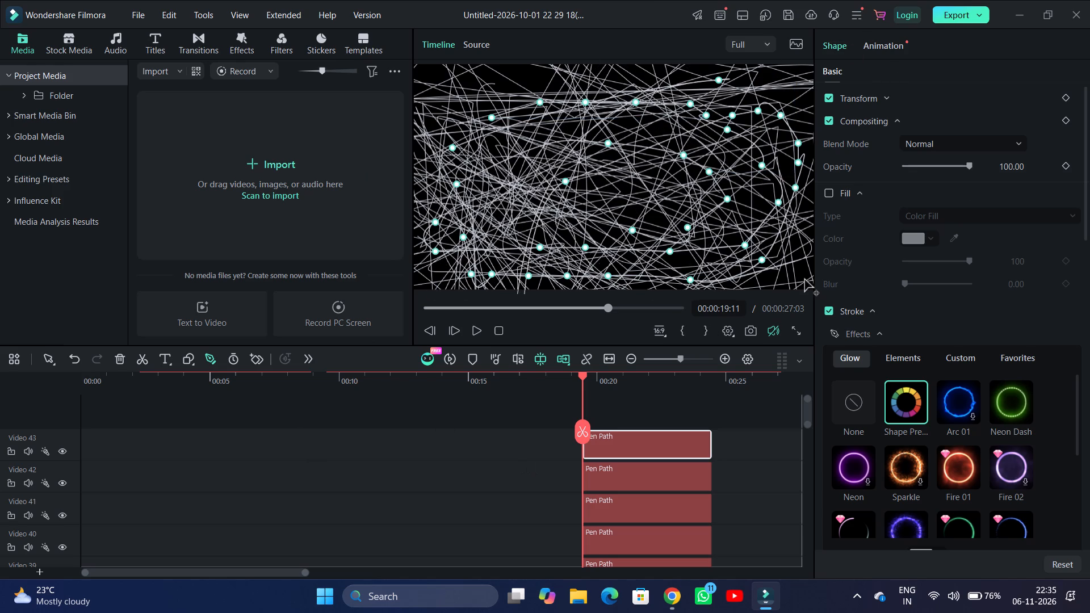
drag(804, 280, 748, 132)
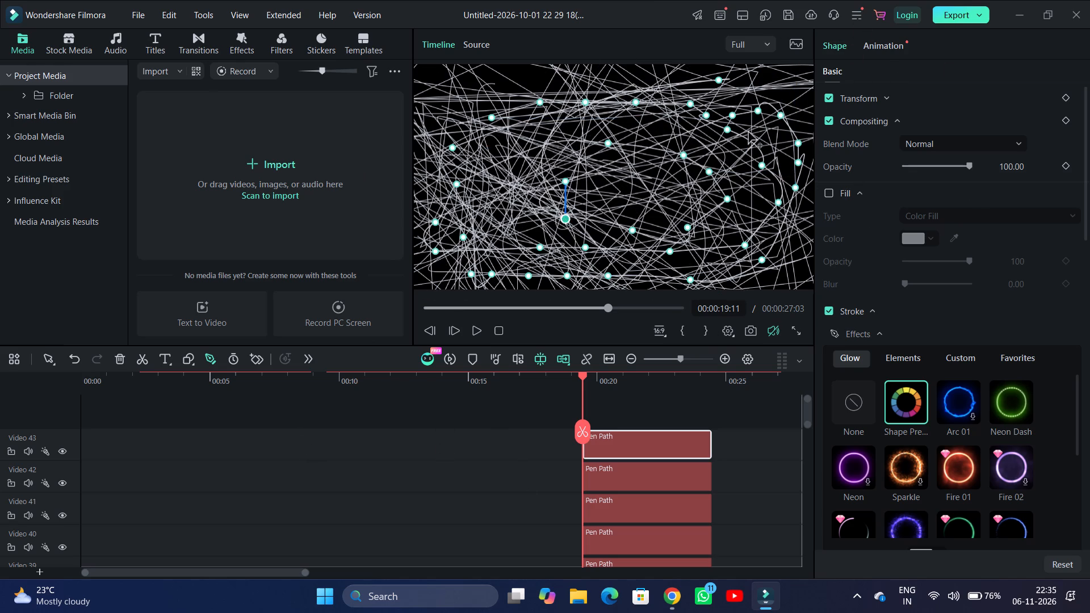
drag(748, 132, 614, 258)
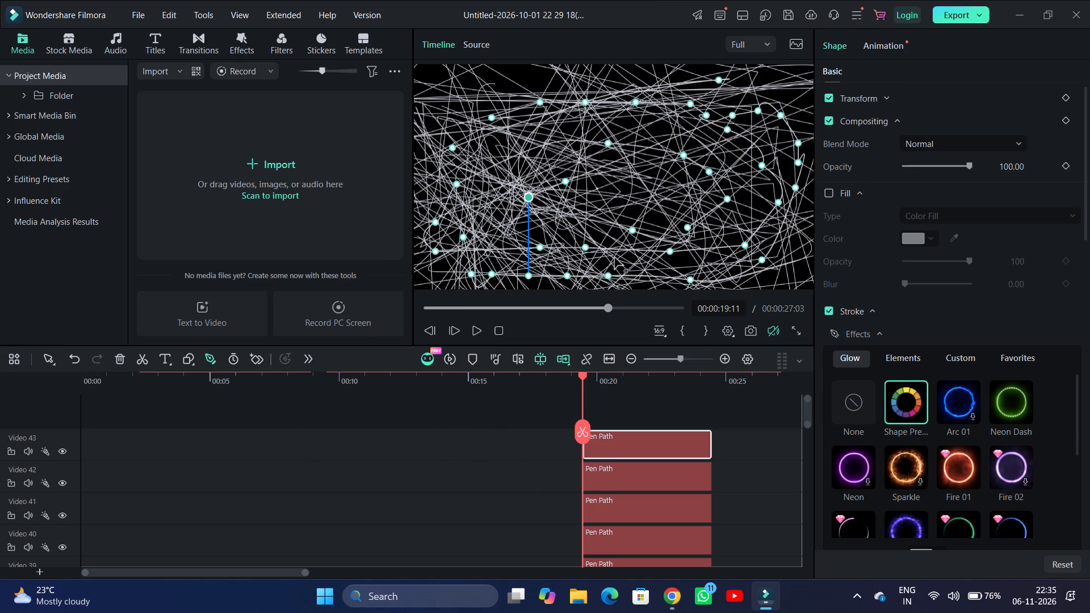
drag(614, 258, 660, 139)
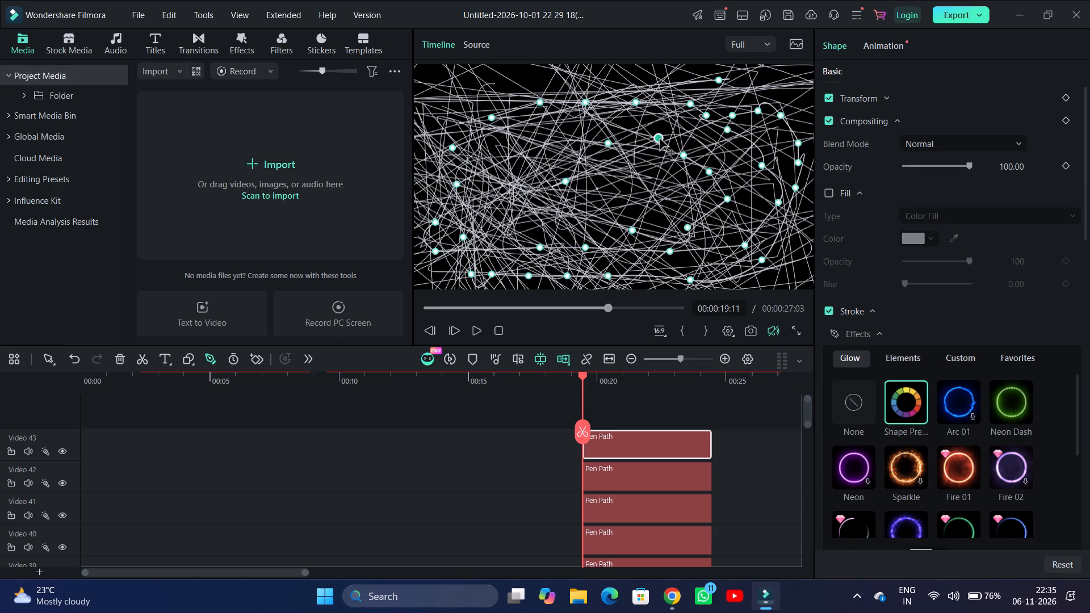
drag(660, 139, 572, 248)
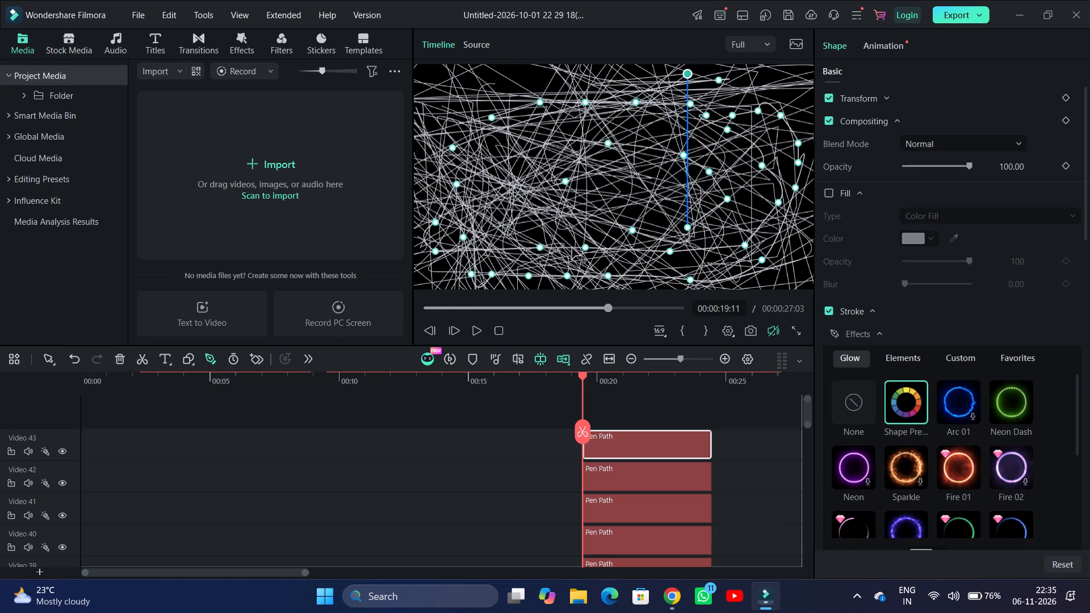
drag(572, 248, 622, 195)
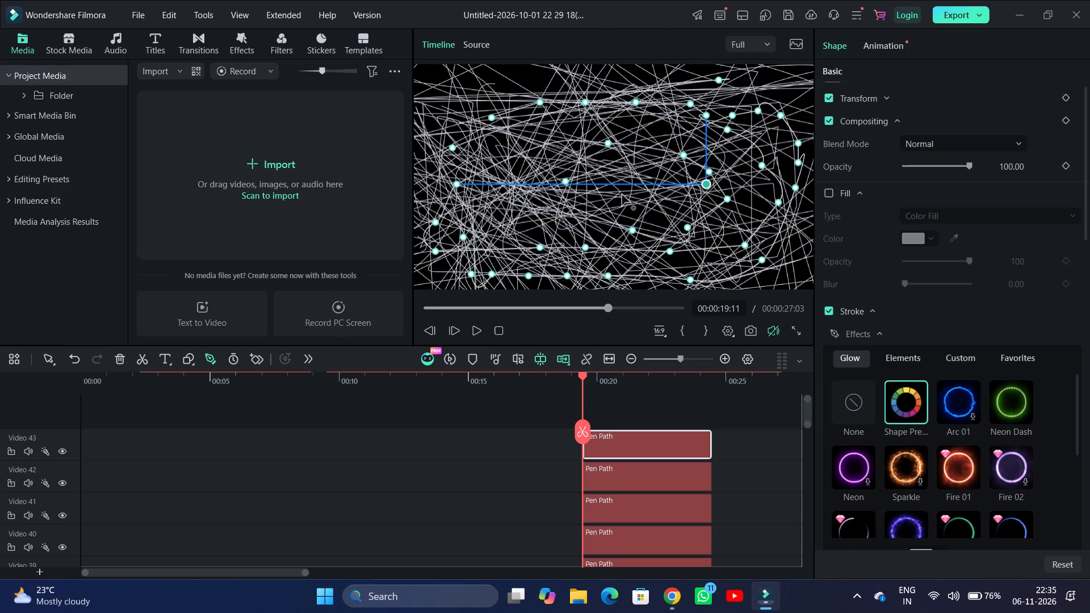
drag(622, 195, 686, 83)
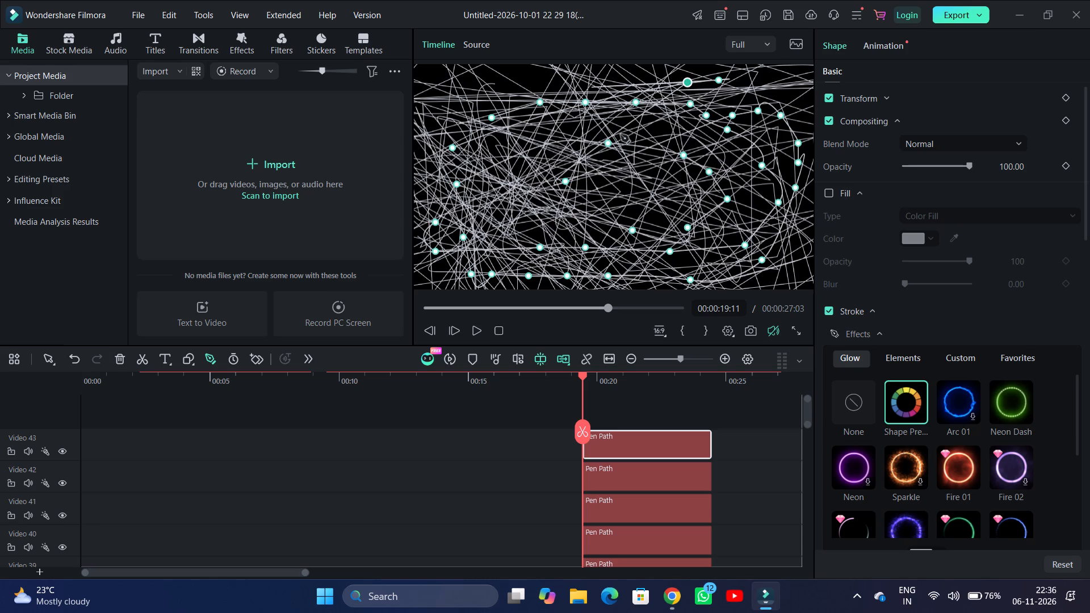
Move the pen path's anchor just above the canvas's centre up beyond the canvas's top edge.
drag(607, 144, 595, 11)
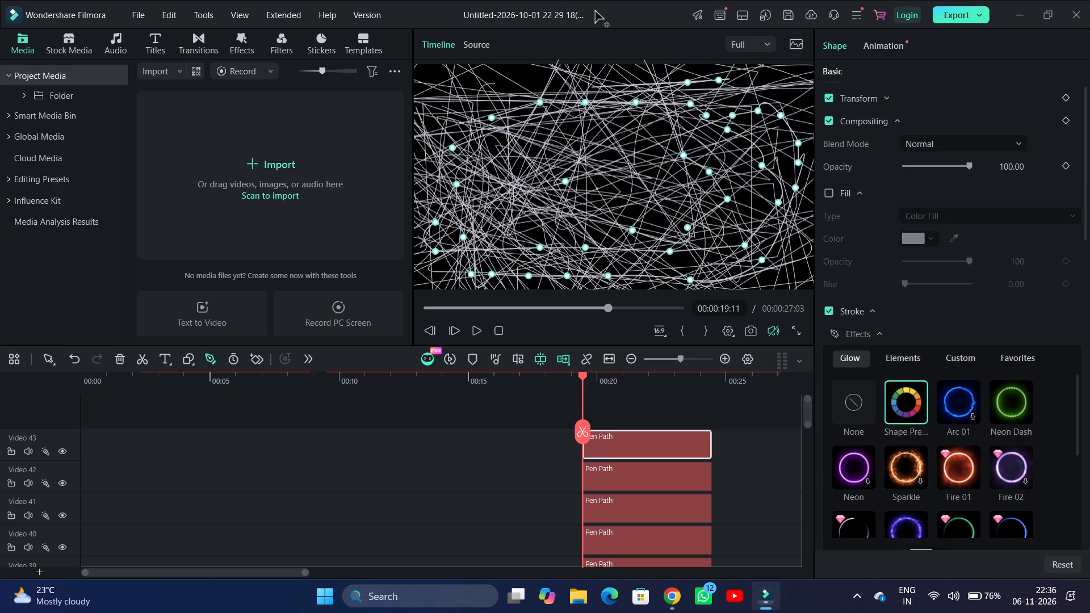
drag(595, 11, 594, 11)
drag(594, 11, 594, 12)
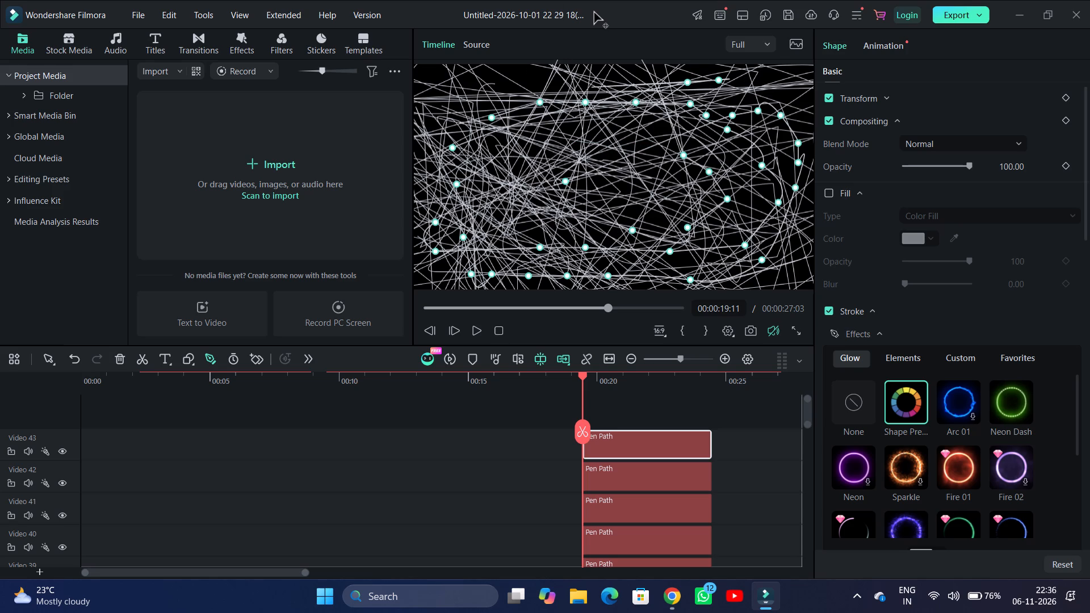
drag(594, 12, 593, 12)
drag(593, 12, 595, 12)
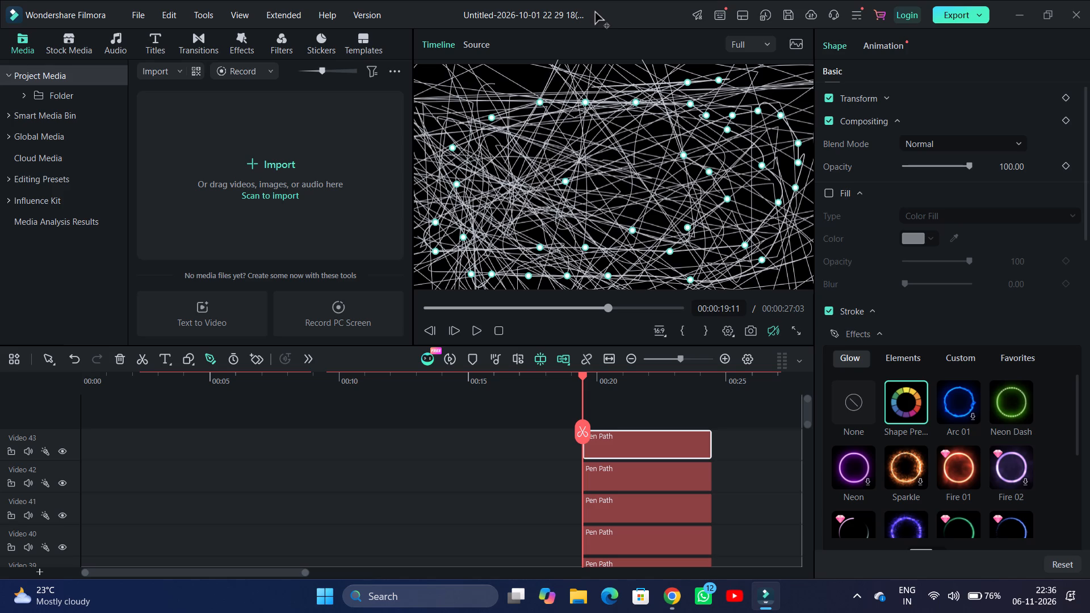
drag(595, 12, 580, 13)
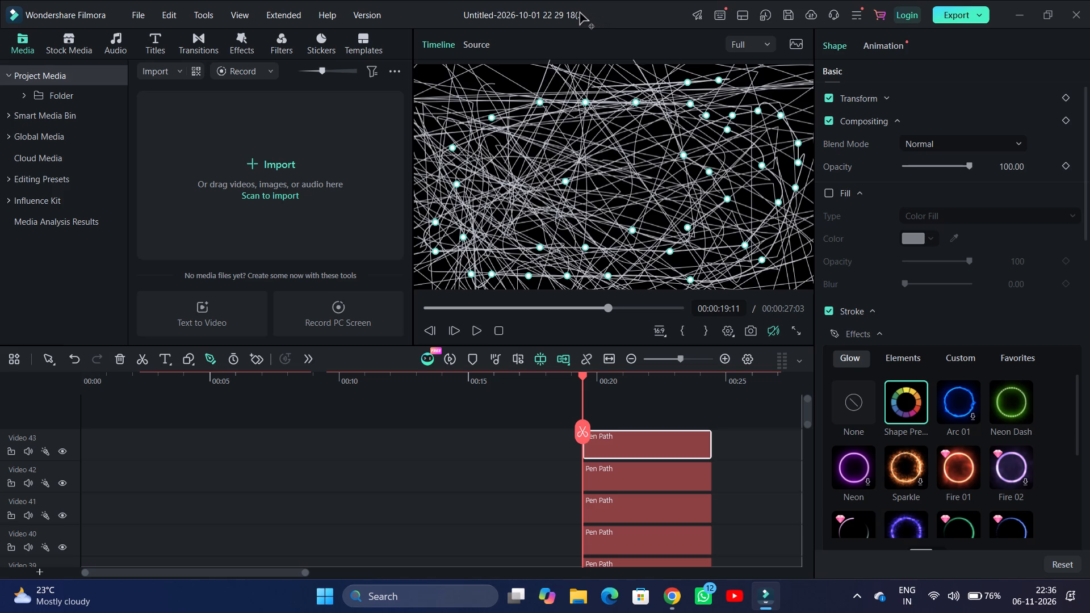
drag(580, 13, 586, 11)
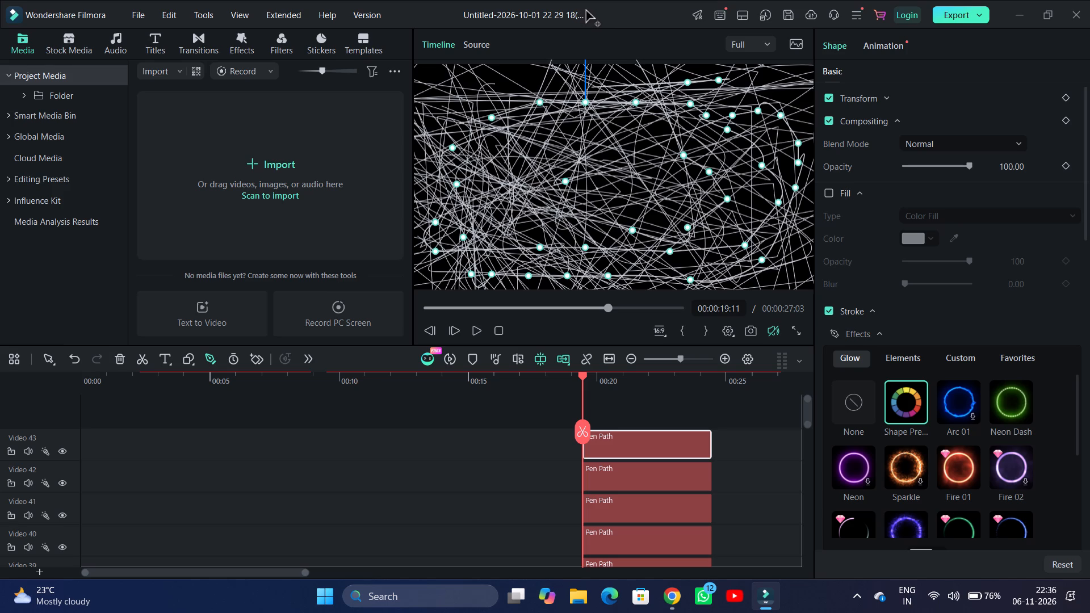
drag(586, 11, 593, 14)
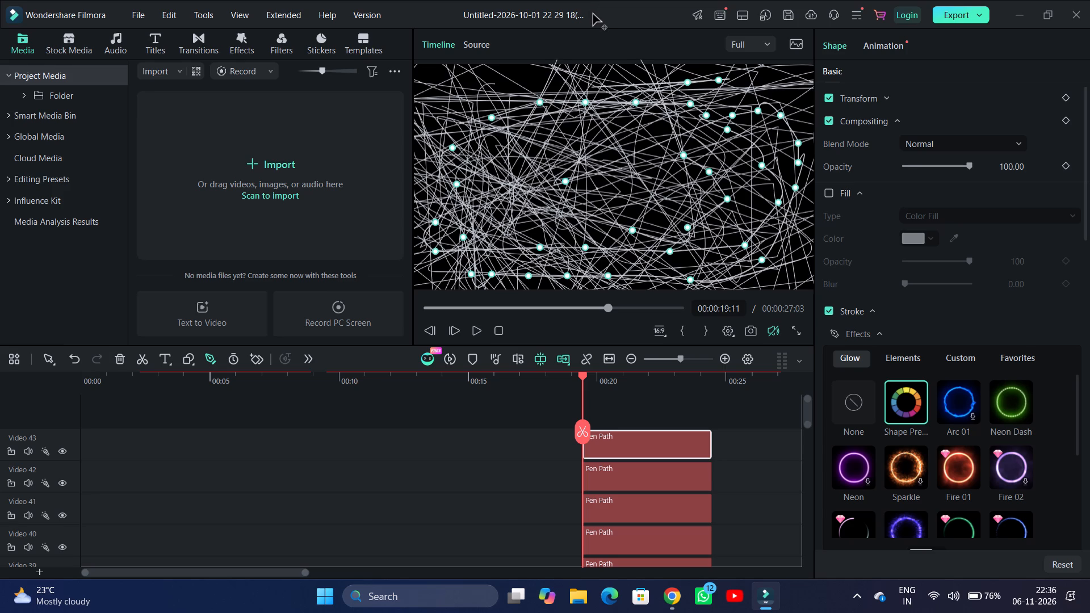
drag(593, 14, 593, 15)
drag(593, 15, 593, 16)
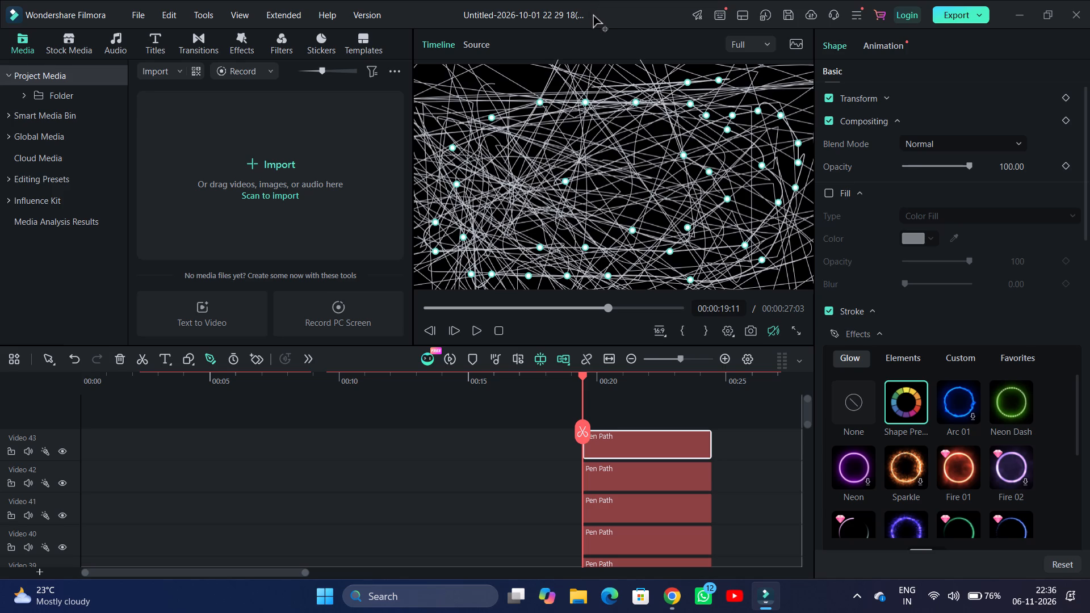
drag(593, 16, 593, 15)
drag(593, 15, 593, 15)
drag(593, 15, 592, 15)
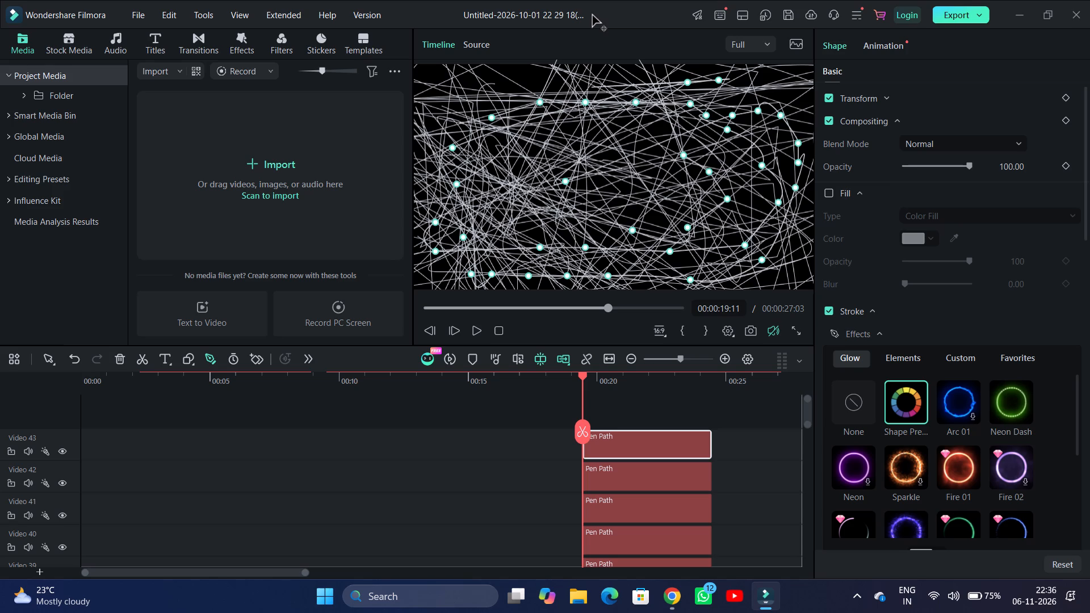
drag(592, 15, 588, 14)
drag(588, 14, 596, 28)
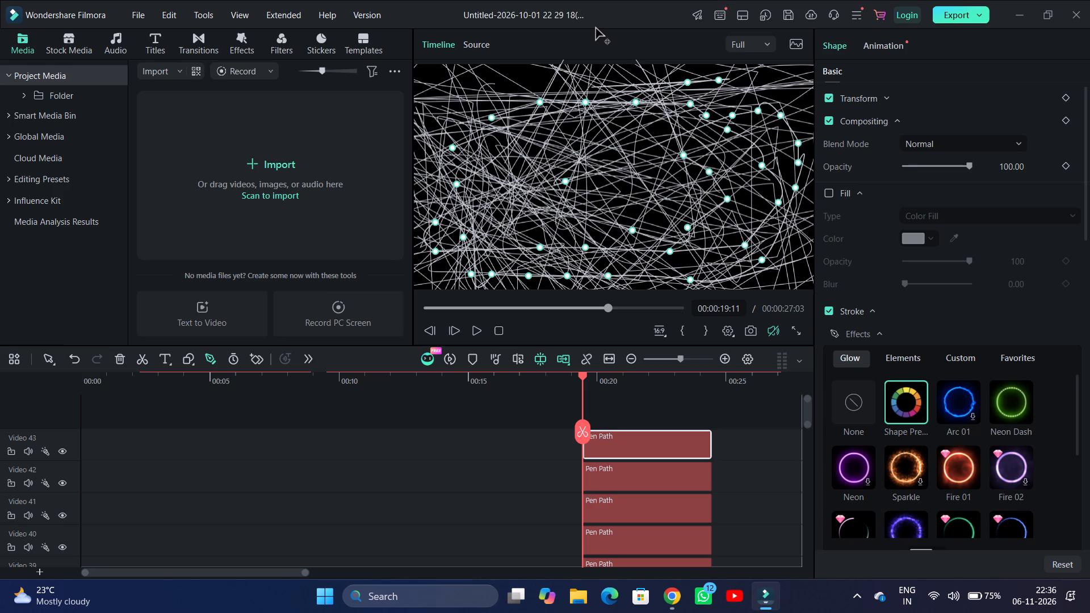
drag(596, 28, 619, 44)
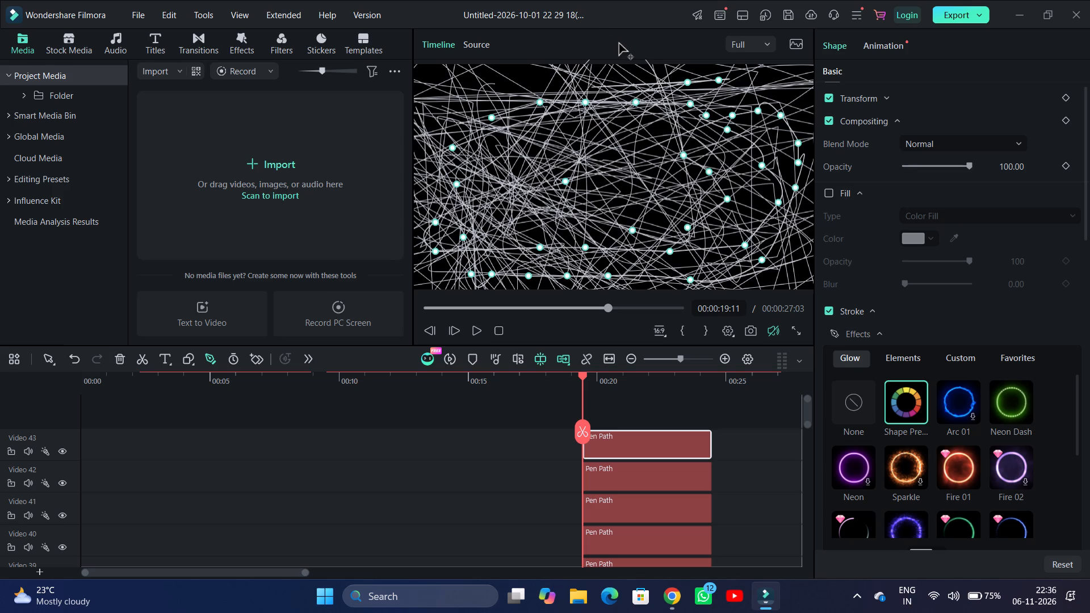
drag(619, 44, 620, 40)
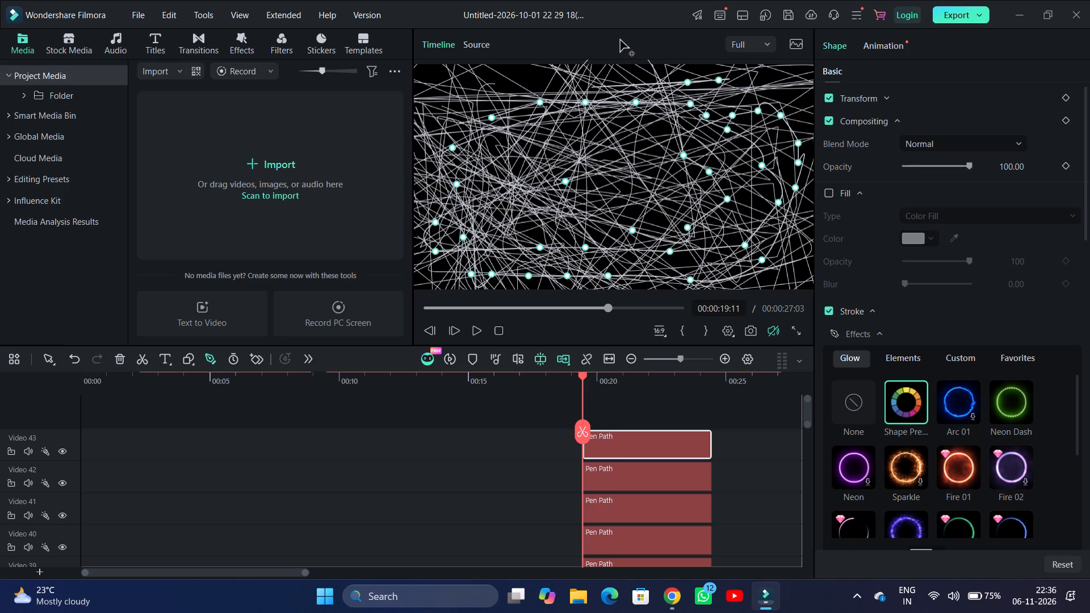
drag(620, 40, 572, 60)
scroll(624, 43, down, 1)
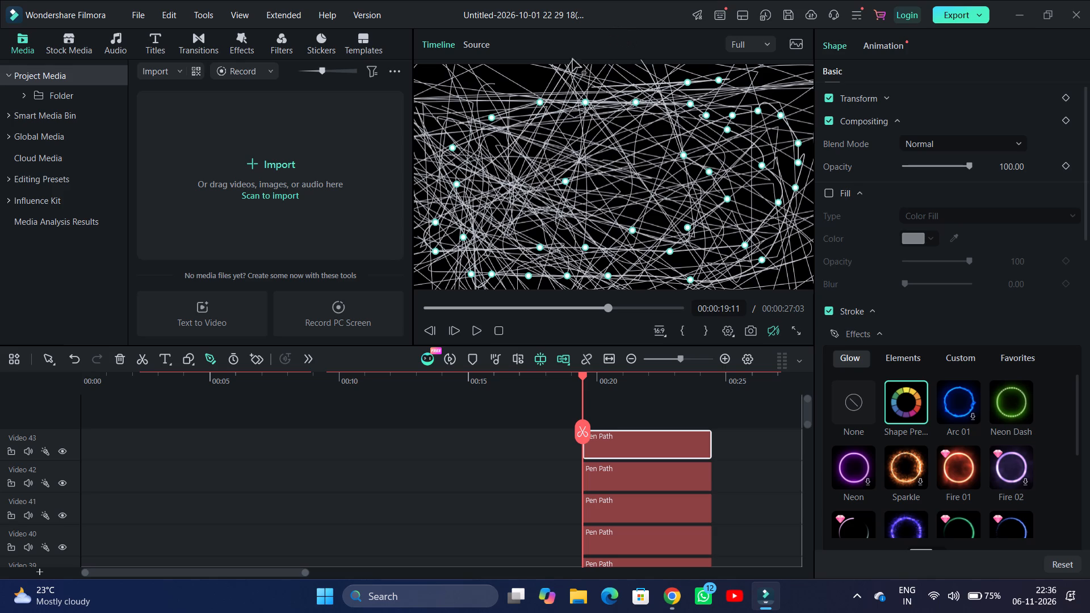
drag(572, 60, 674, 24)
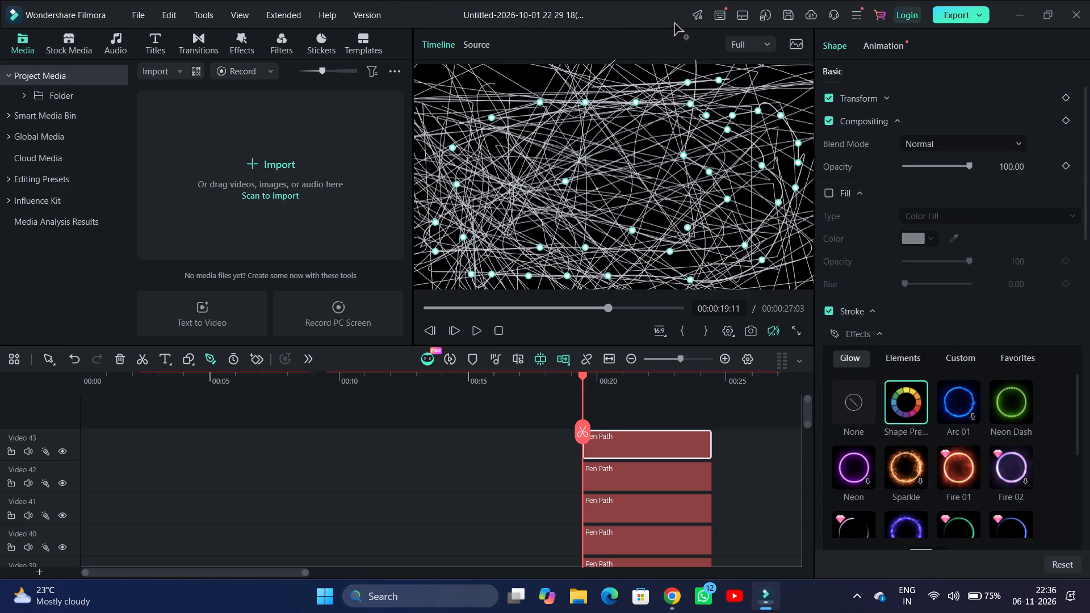
Move the pen path's anchor from above the canvas around the artwork and settle it just below the canvas's top edge, left of centre.
drag(674, 24, 626, 278)
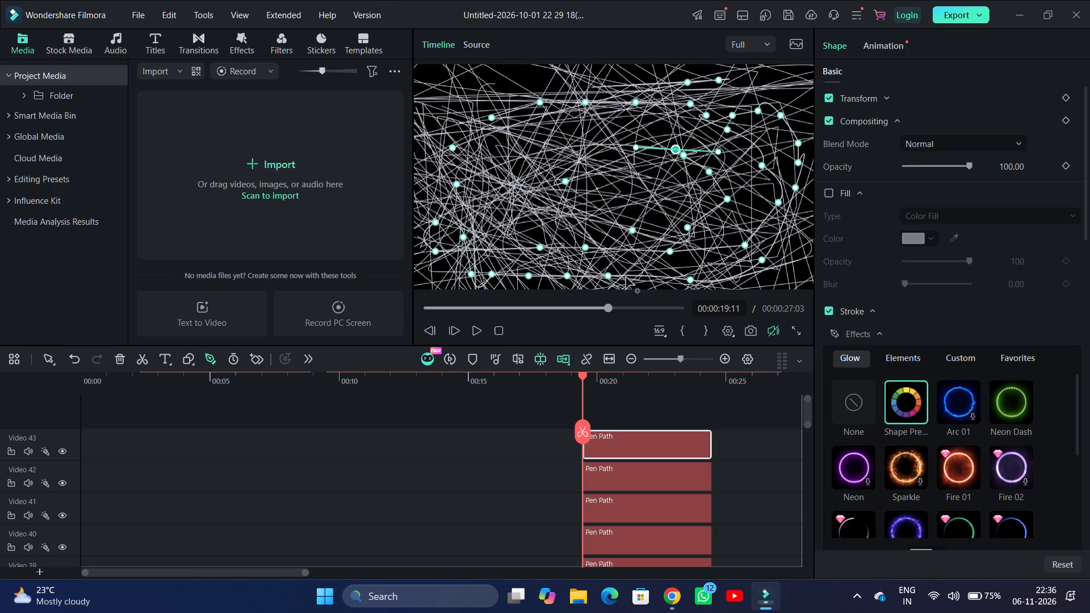
drag(626, 278, 705, 188)
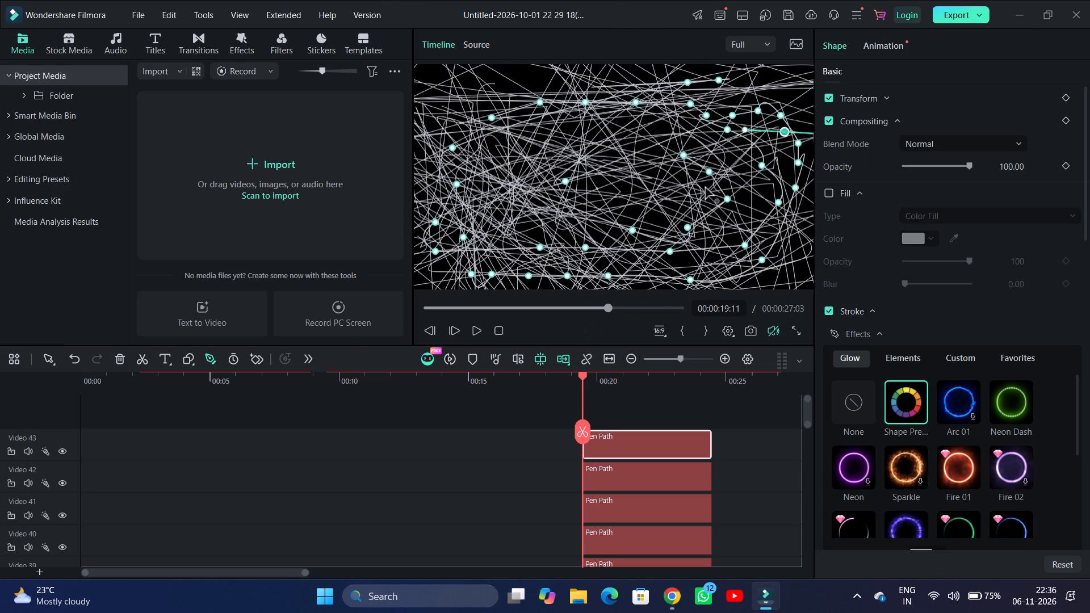
drag(705, 188, 847, 27)
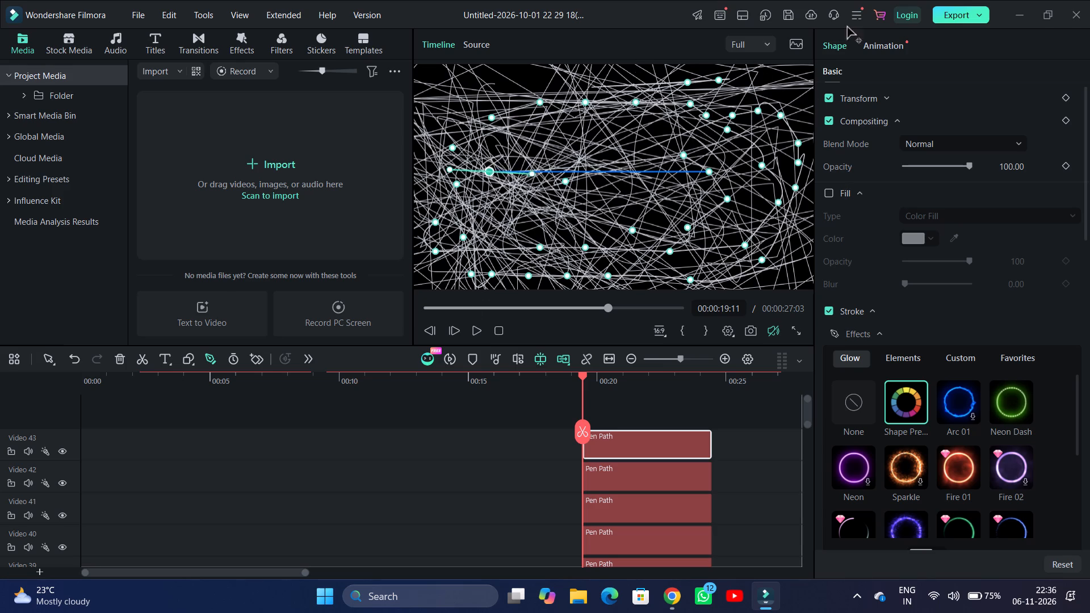
drag(847, 27, 779, 180)
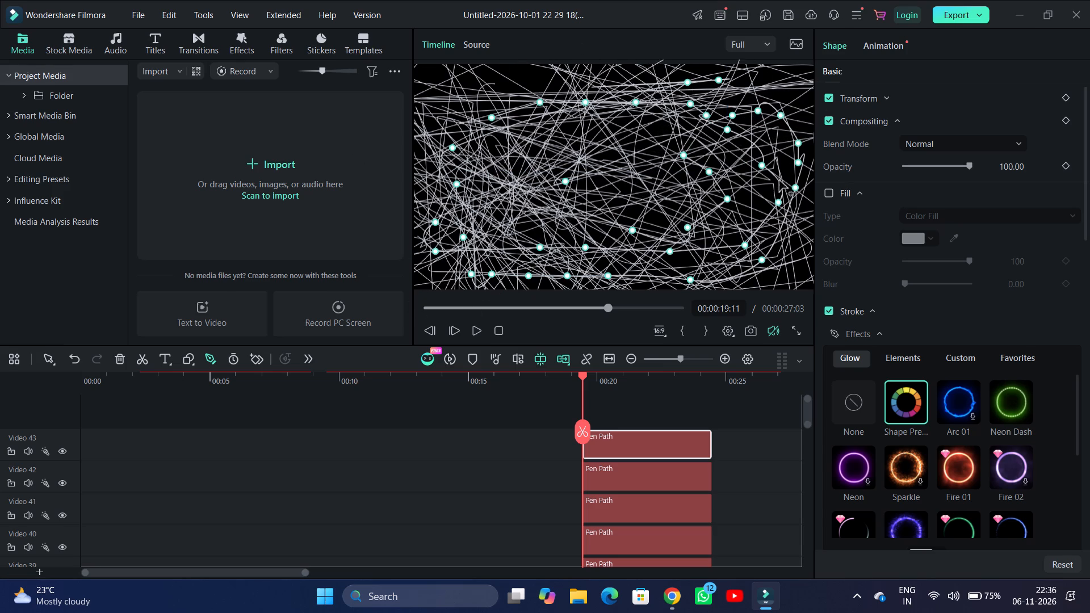
drag(779, 180, 527, 80)
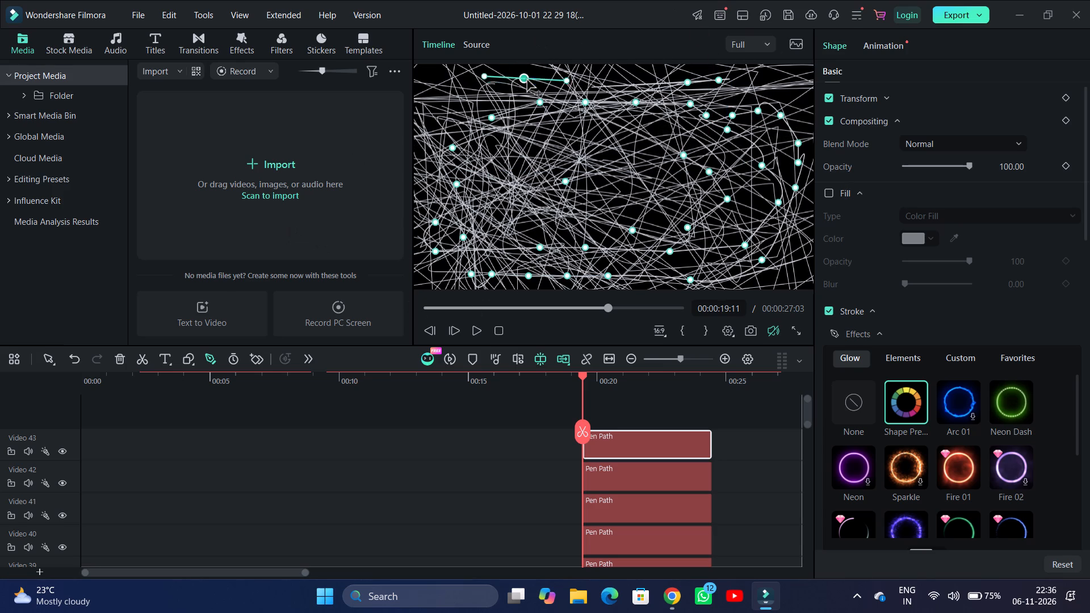
drag(527, 80, 522, 79)
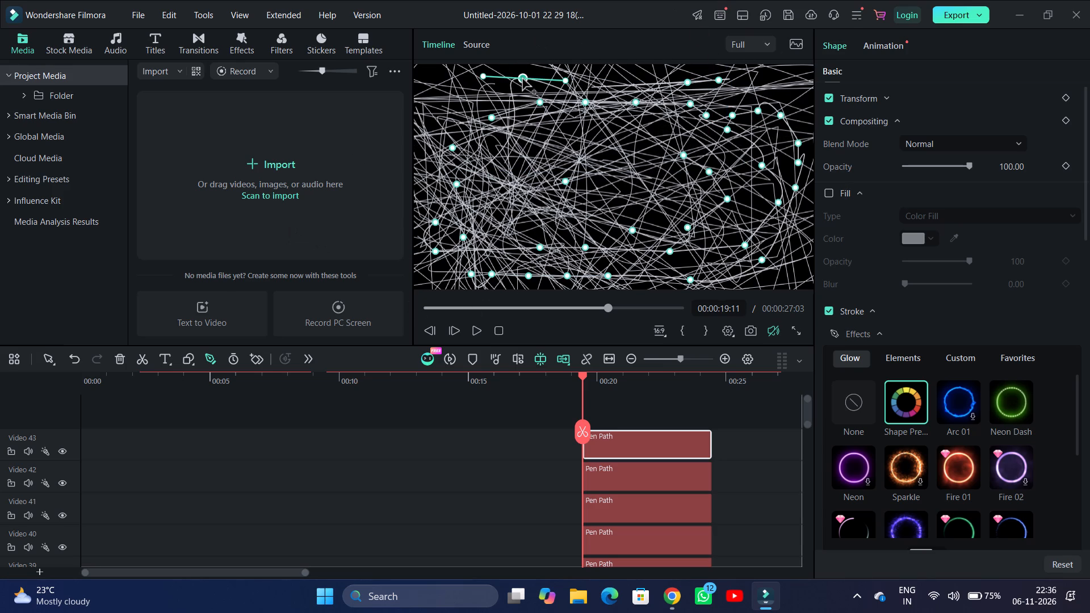
drag(522, 79, 522, 78)
drag(522, 78, 522, 78)
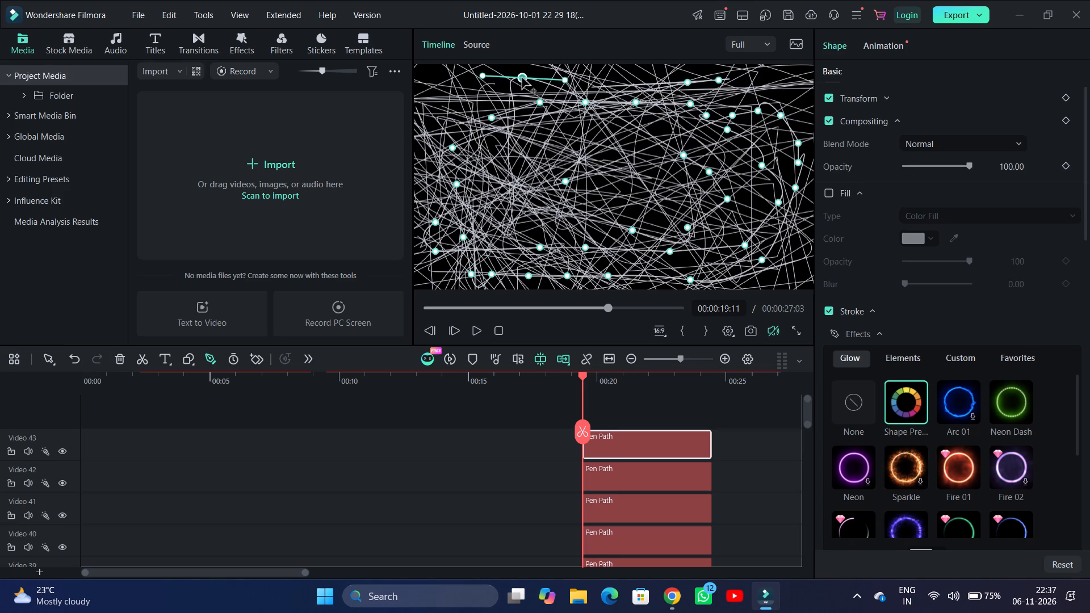
drag(522, 78, 519, 81)
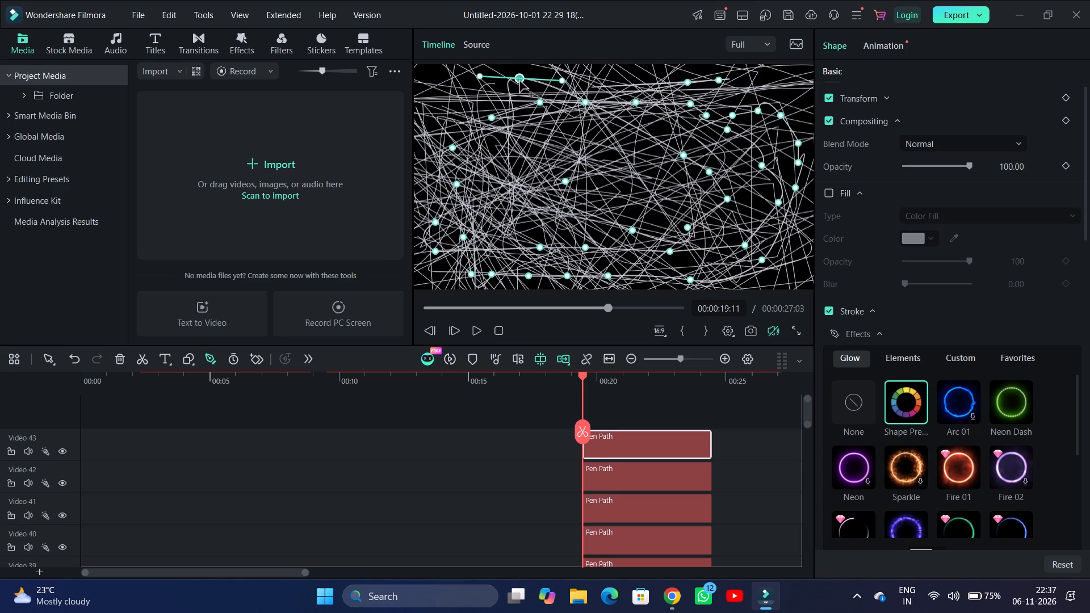
drag(519, 81, 518, 82)
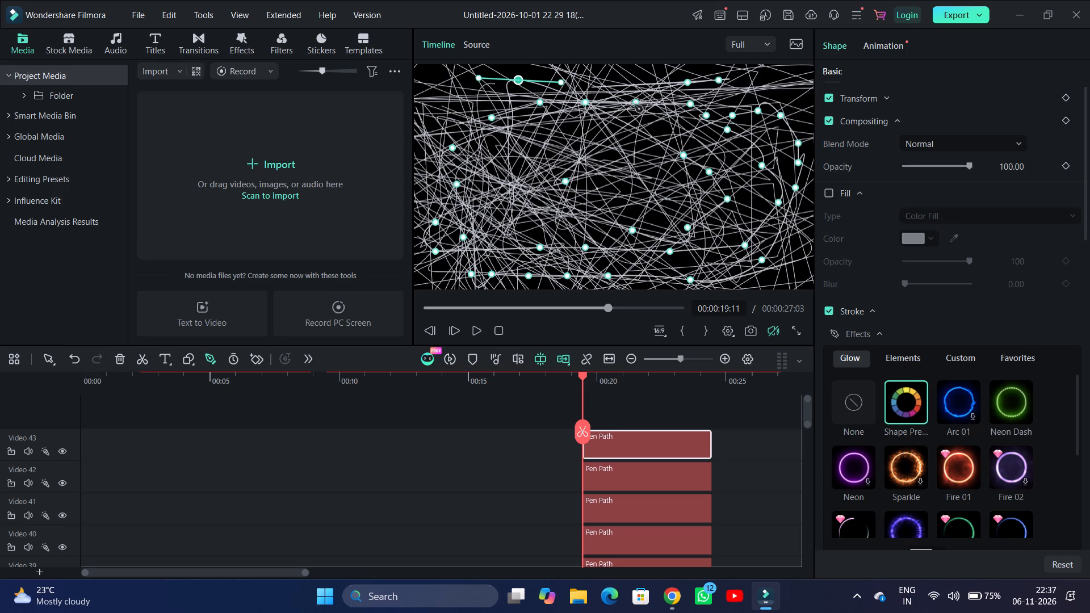
Move the pen path's anchor near the canvas's upper middle around the artwork, ending just beyond the canvas's upper-right corner.
drag(634, 102, 796, 88)
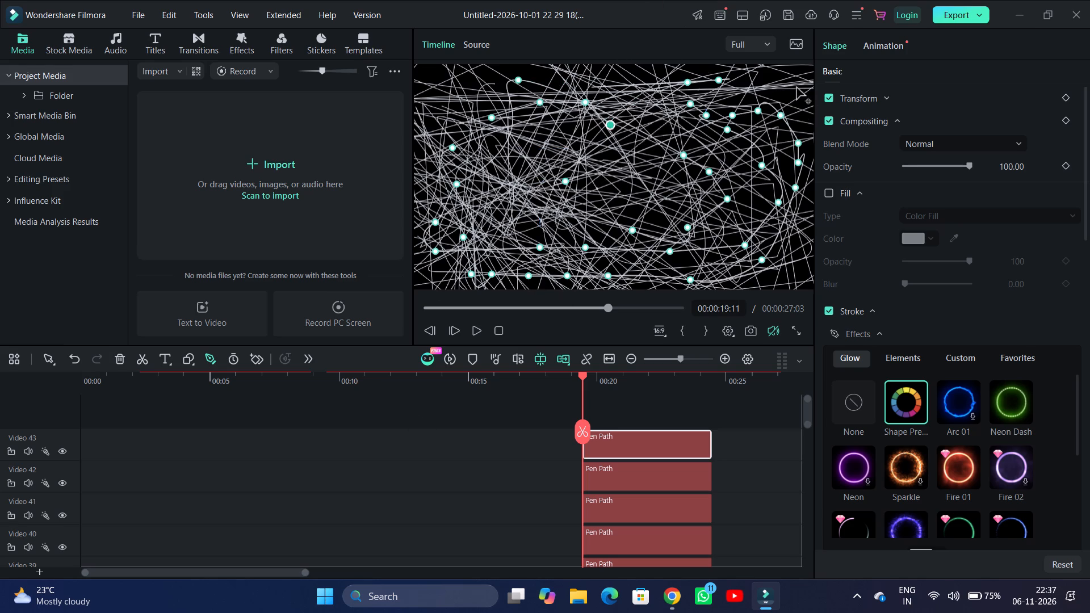
drag(796, 88, 540, 251)
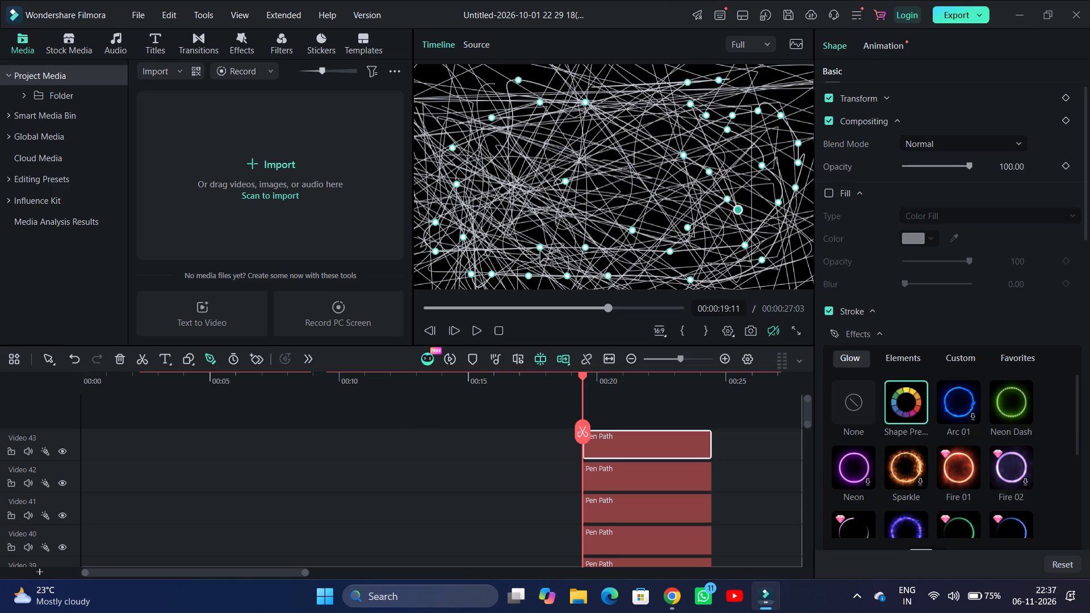
drag(540, 251, 508, 255)
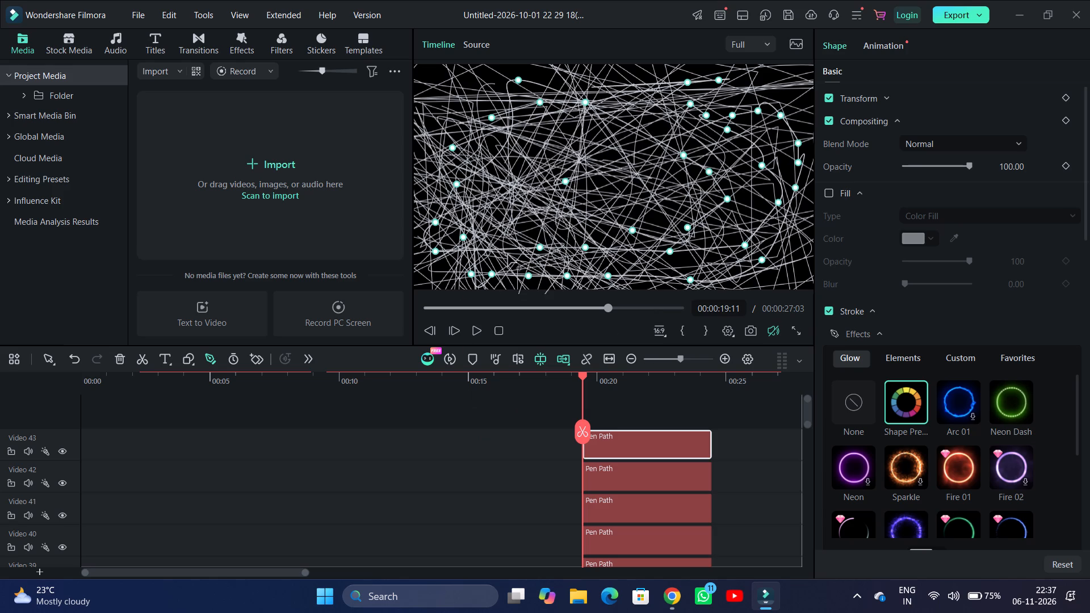
drag(508, 255, 413, 292)
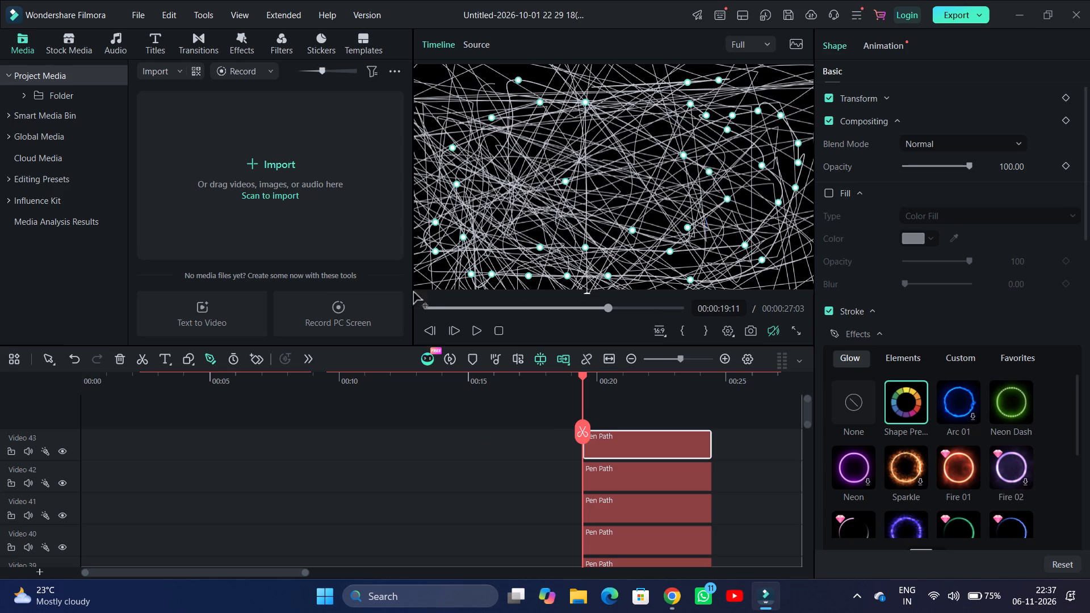
drag(413, 292, 770, 158)
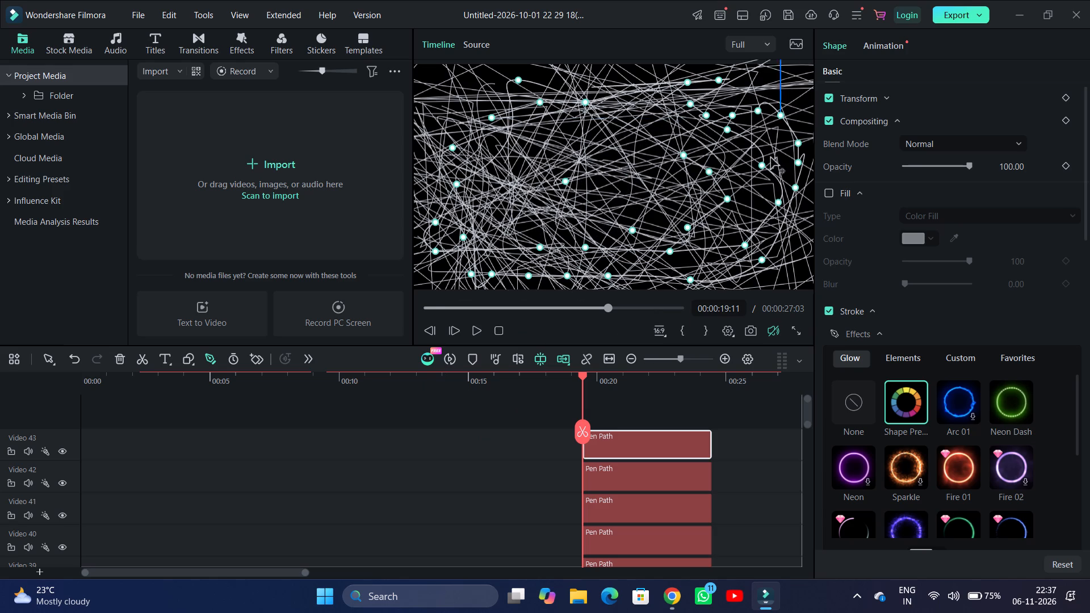
drag(770, 158, 462, 236)
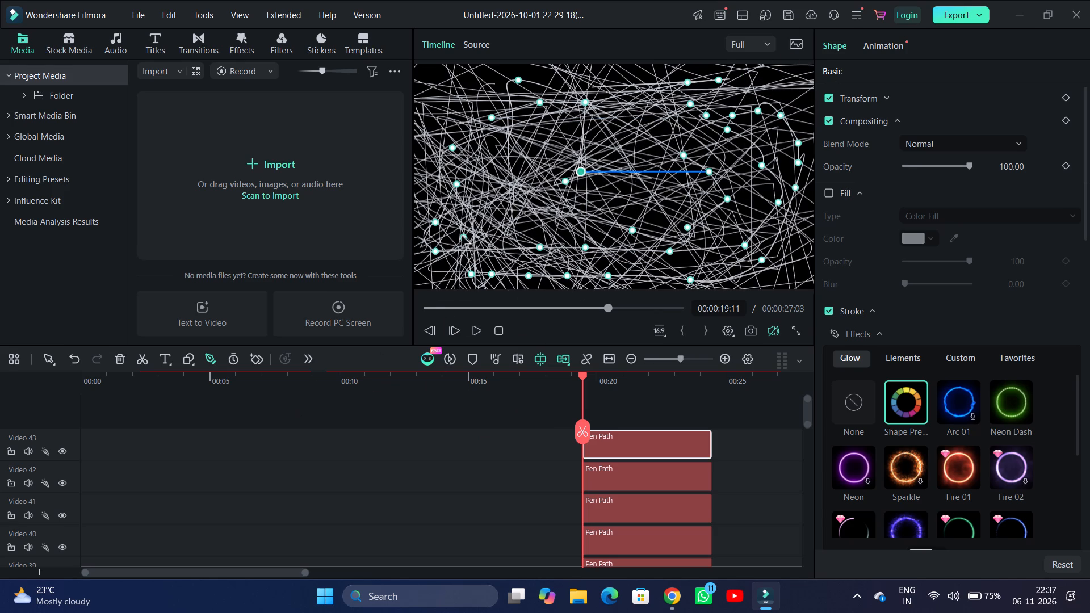
drag(462, 236, 718, 77)
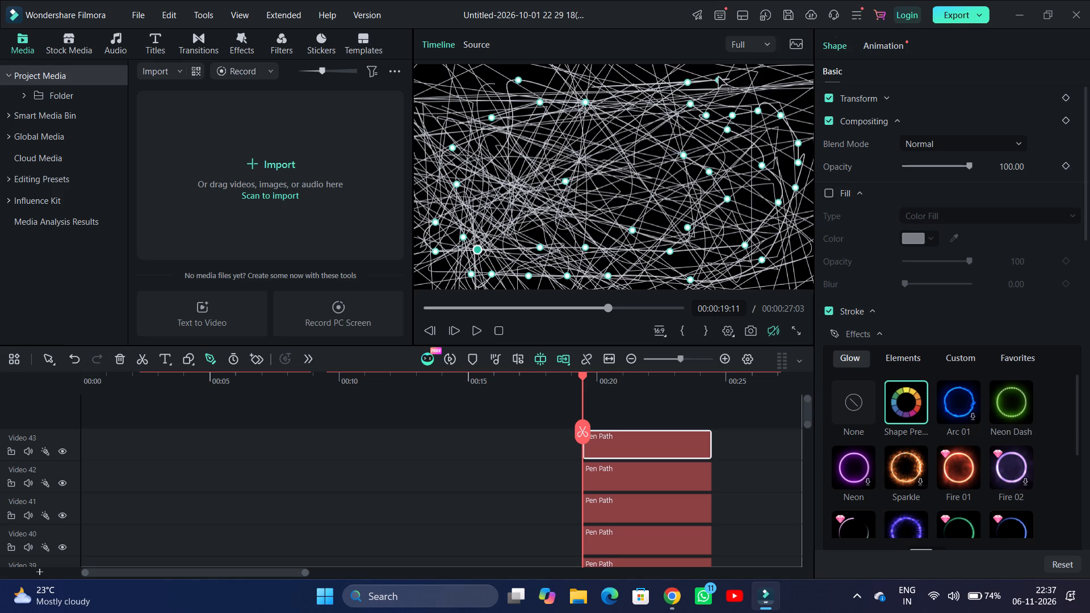
drag(718, 77, 882, 116)
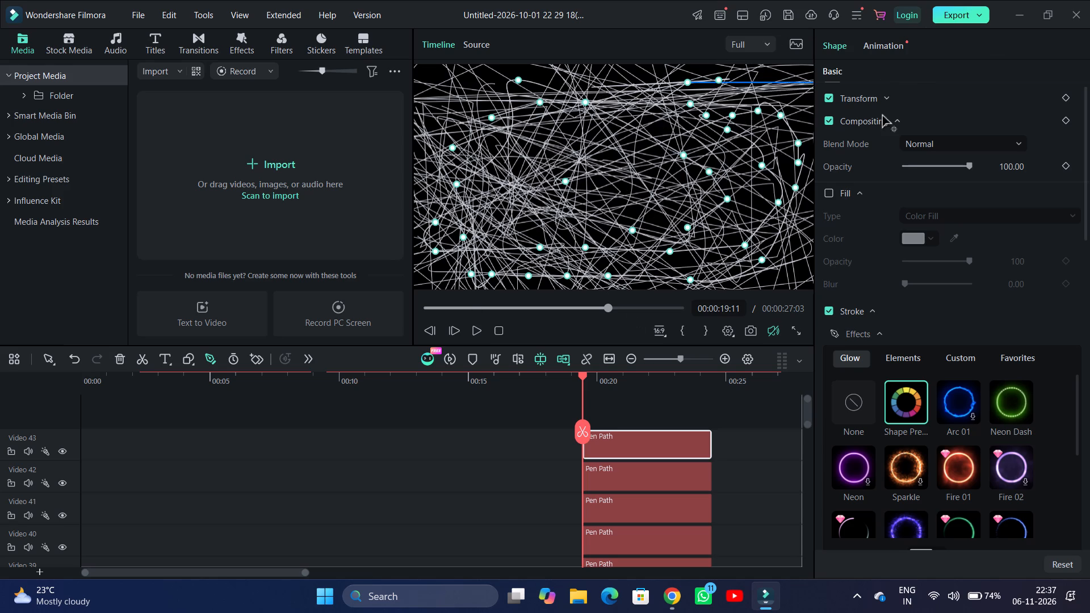
drag(882, 116, 678, 178)
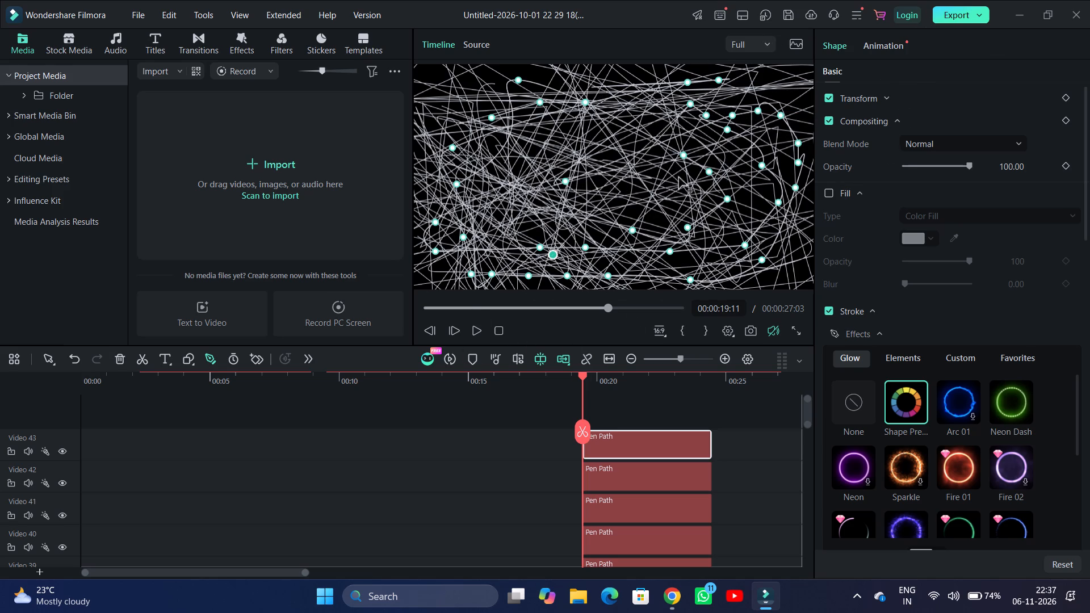
drag(678, 178, 676, 179)
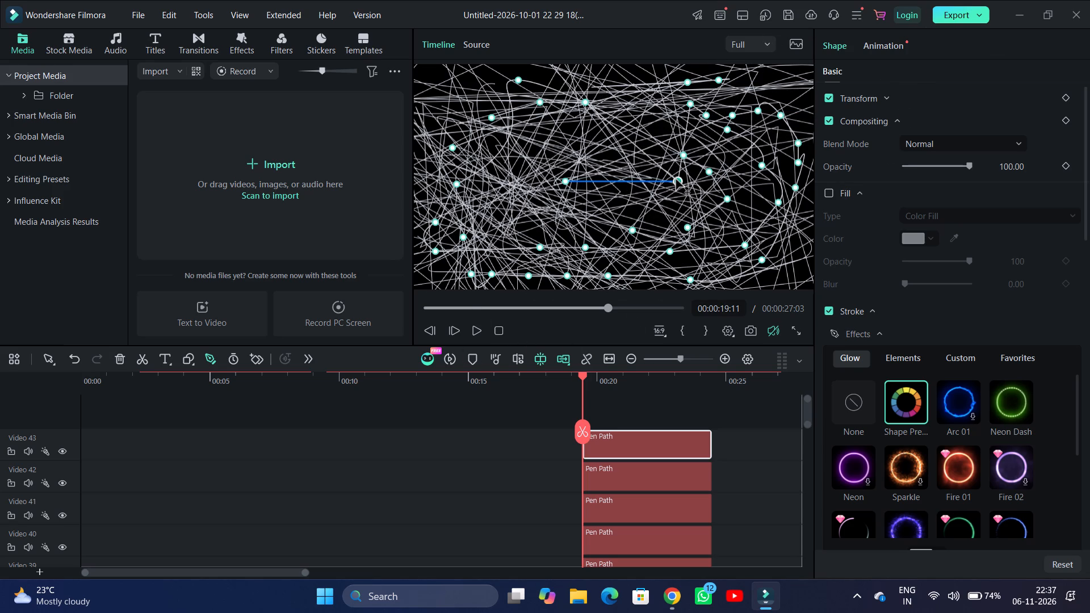
drag(676, 179, 385, 464)
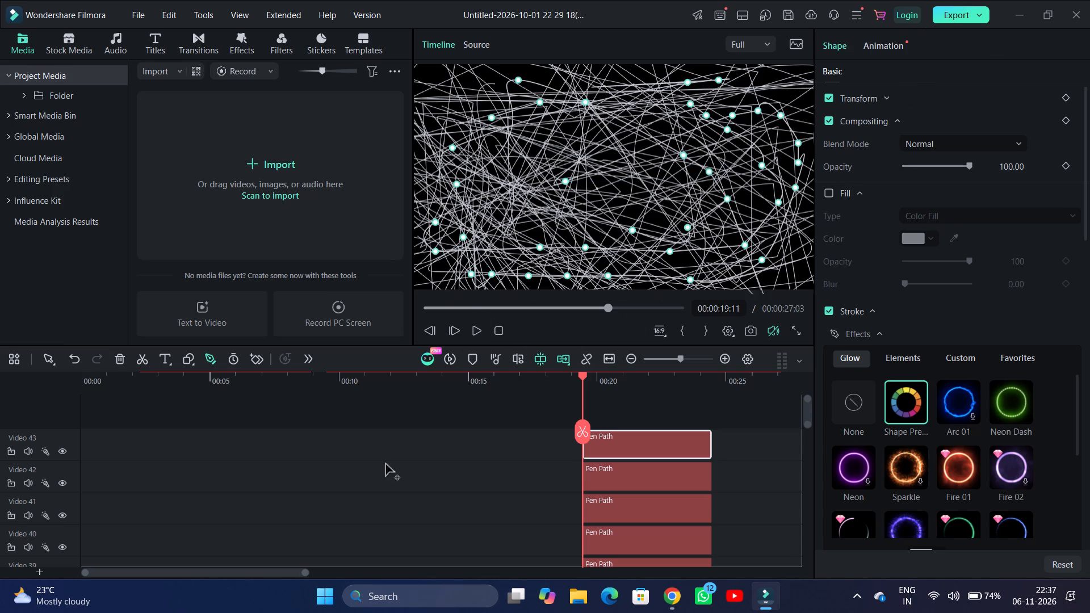
drag(385, 464, 831, 62)
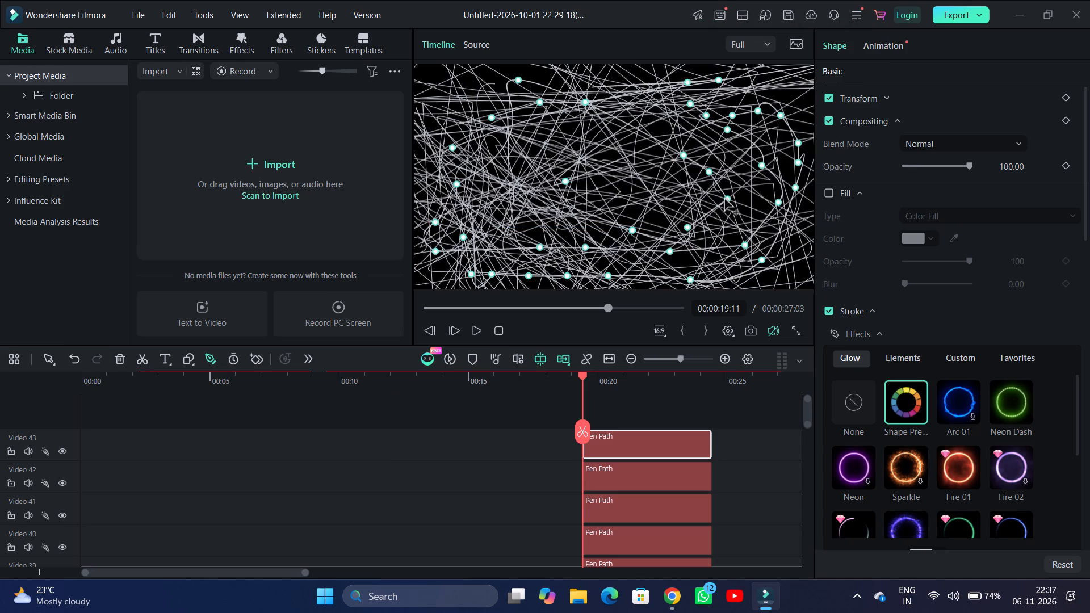
Move the pen path's anchor in the canvas's right half, below mid-height, around the artwork, ending above the canvas's top edge near centre.
drag(725, 199, 677, 107)
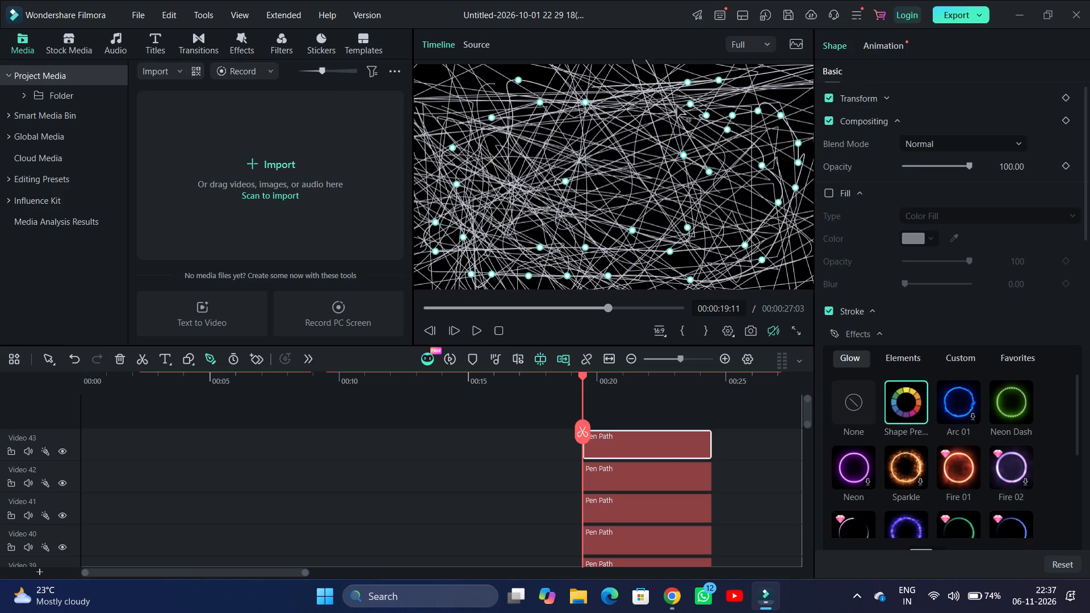
drag(677, 107, 920, 2)
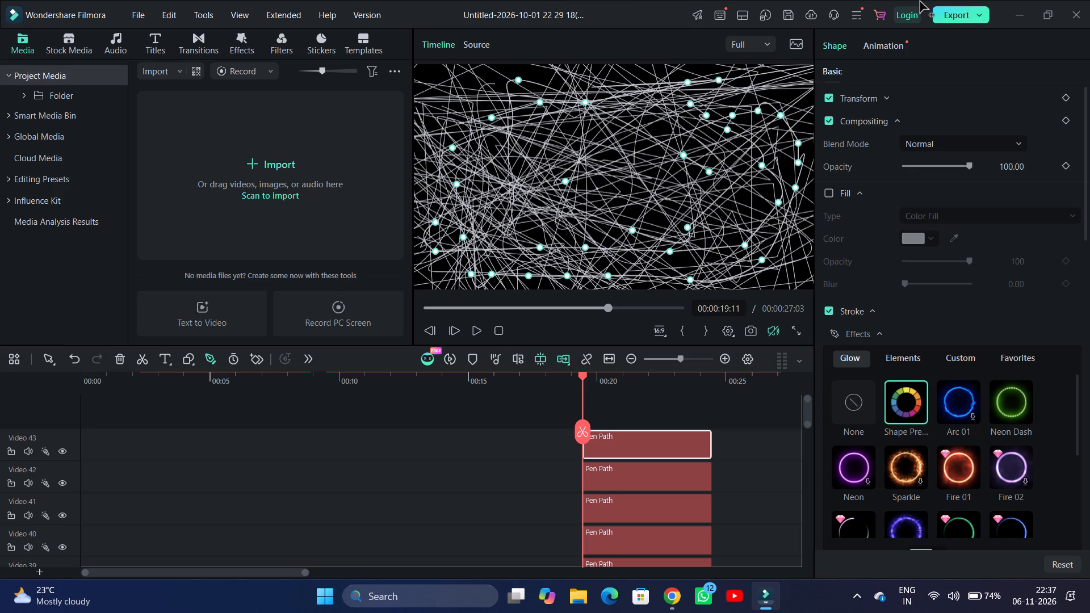
drag(920, 2, 787, 245)
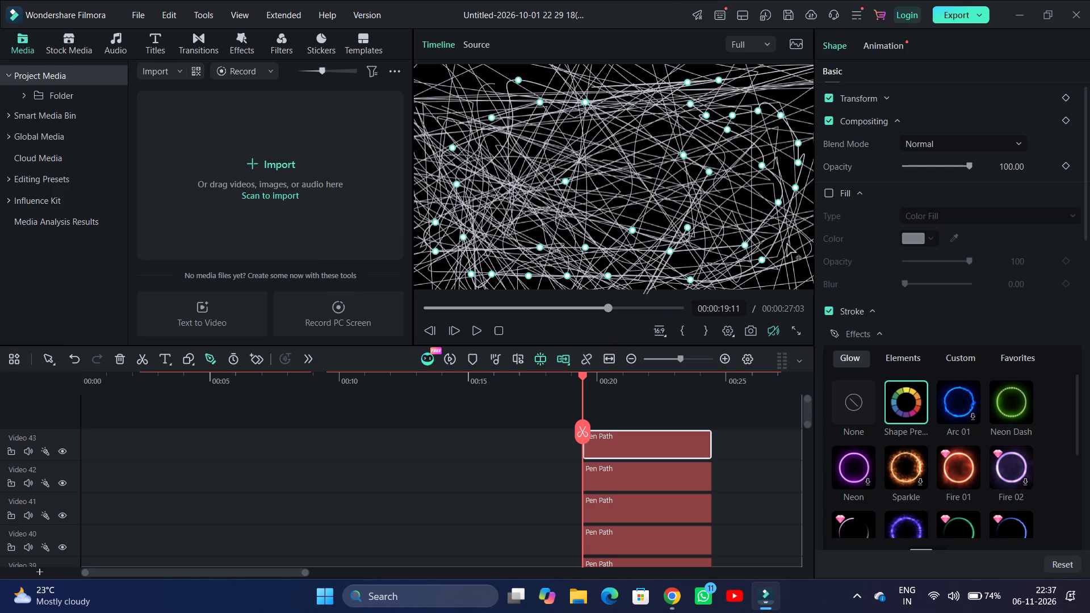
drag(787, 245, 796, 245)
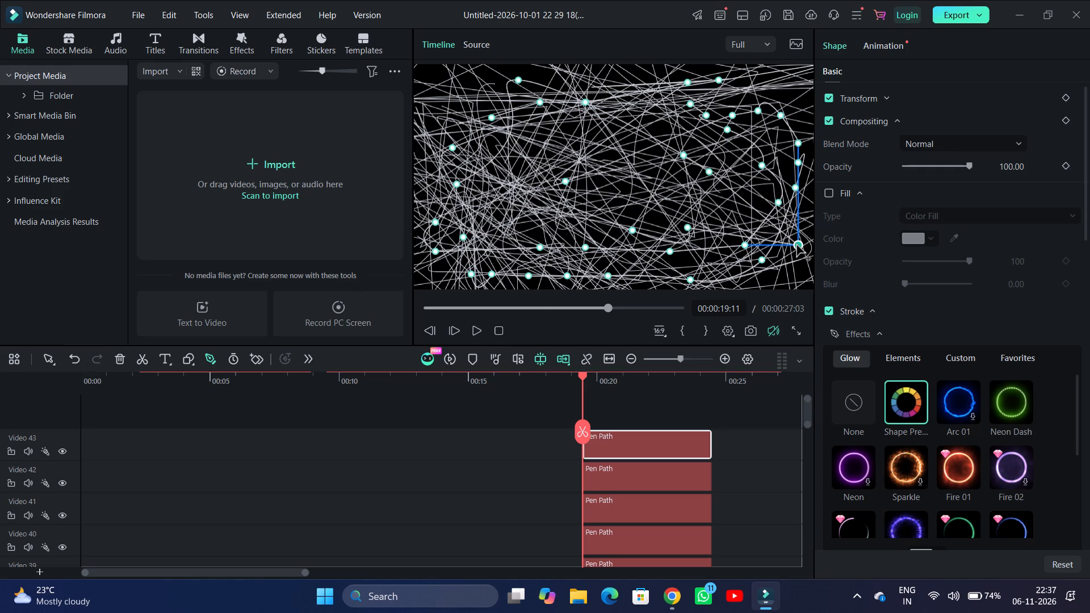
drag(796, 245, 795, 242)
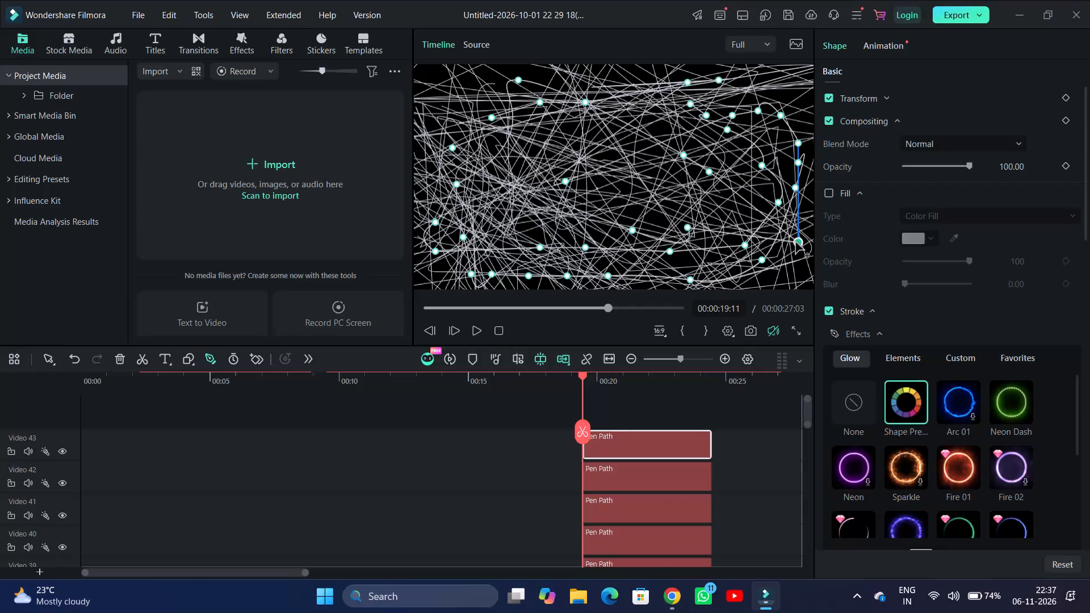
drag(795, 242, 602, 0)
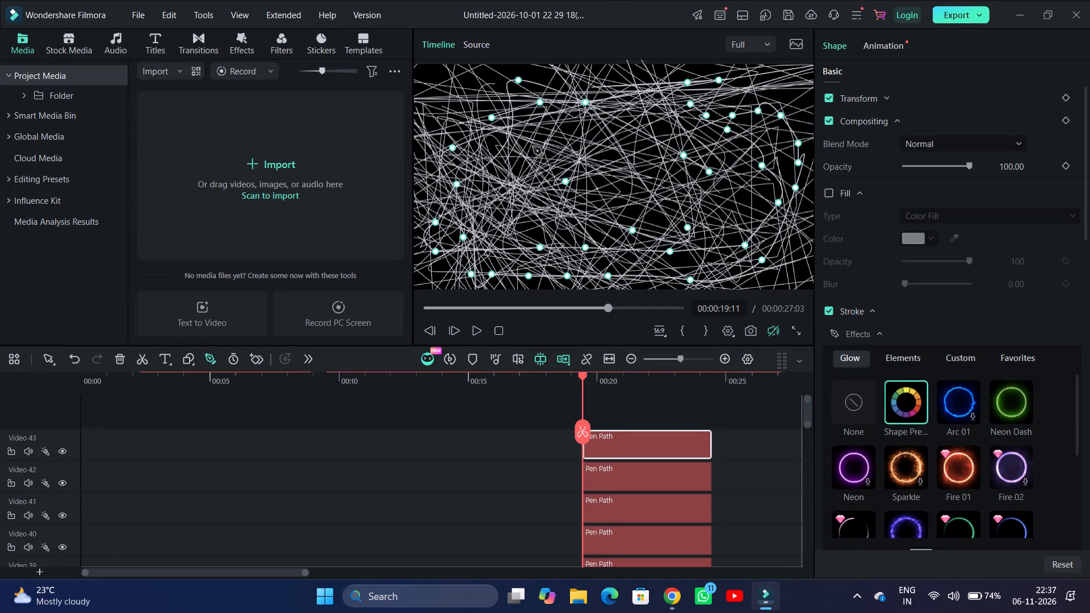
Move the pen path's curved anchor in the canvas's upper-right area around the artwork, ending above the top edge, slightly right of centre.
click(710, 177)
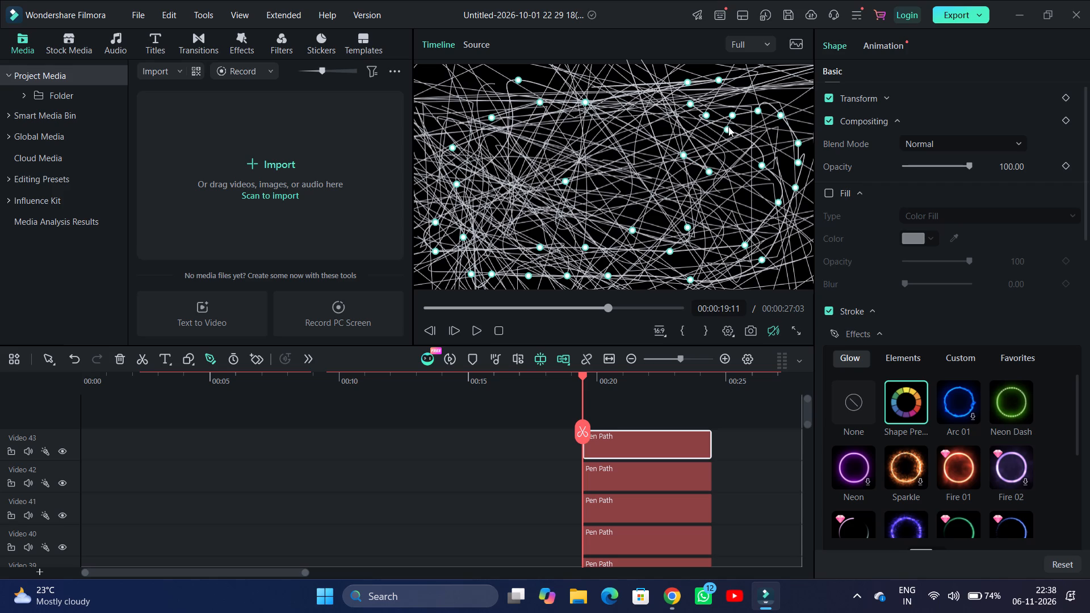
drag(727, 126, 727, 131)
drag(727, 131, 531, 310)
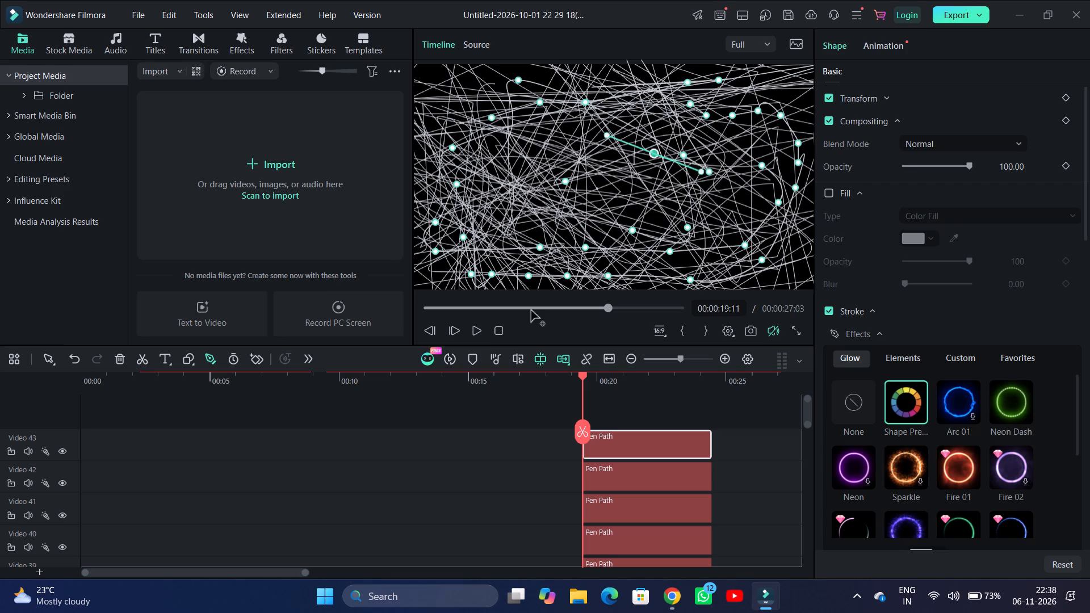
drag(531, 310, 615, 144)
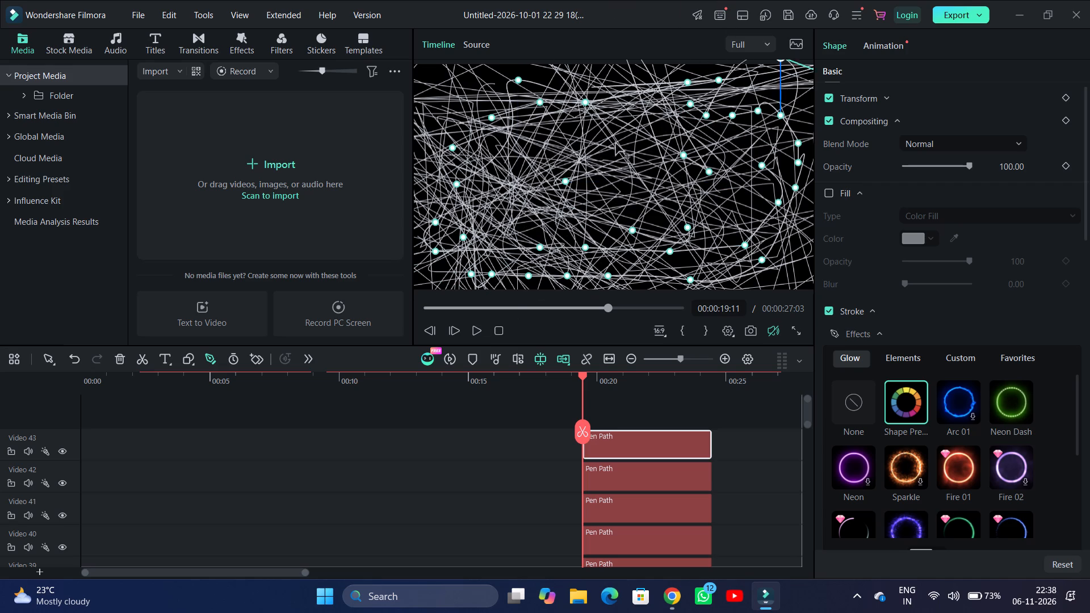
drag(615, 144, 666, 54)
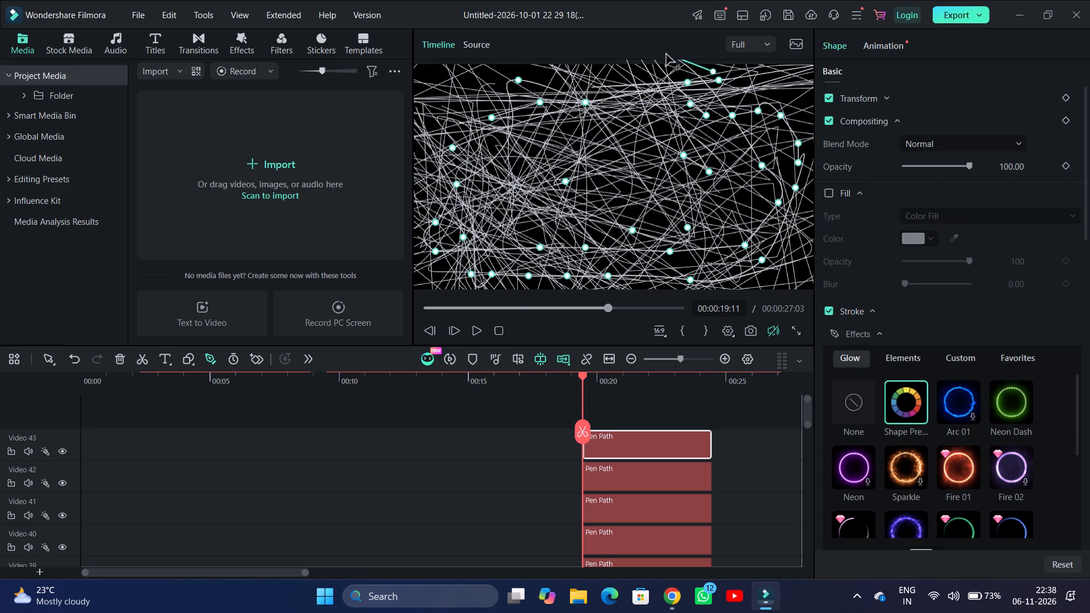
drag(666, 54, 406, 303)
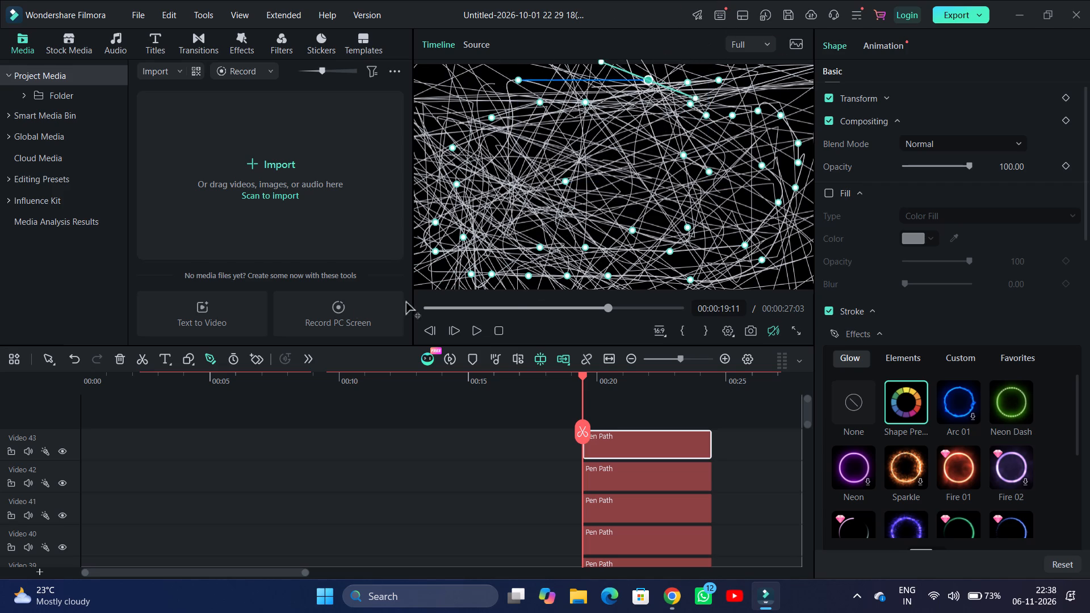
drag(406, 303, 430, 308)
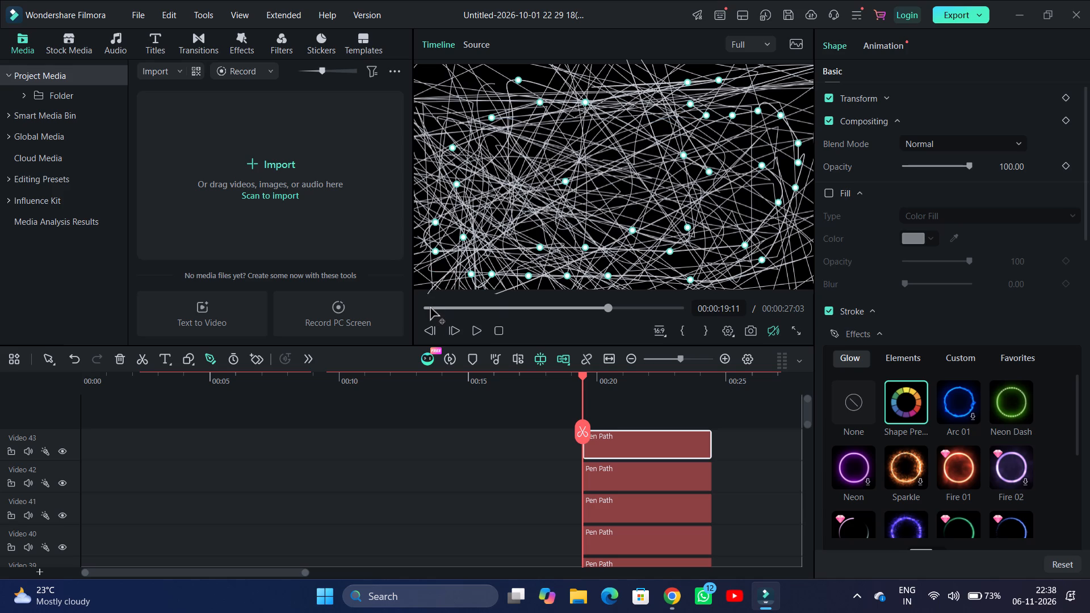
drag(430, 308, 749, 1)
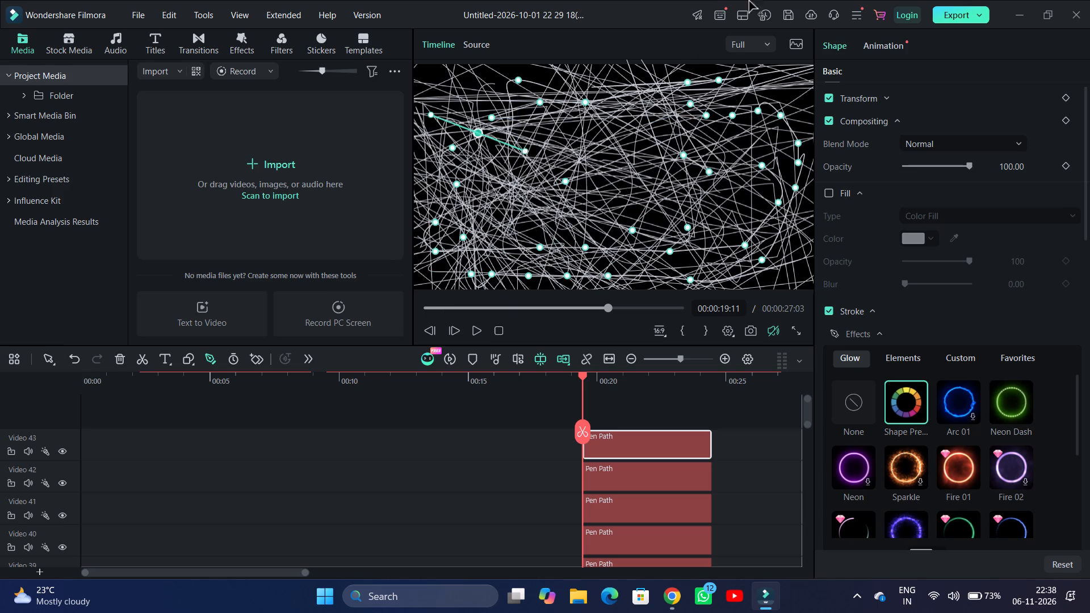
drag(749, 1, 727, 104)
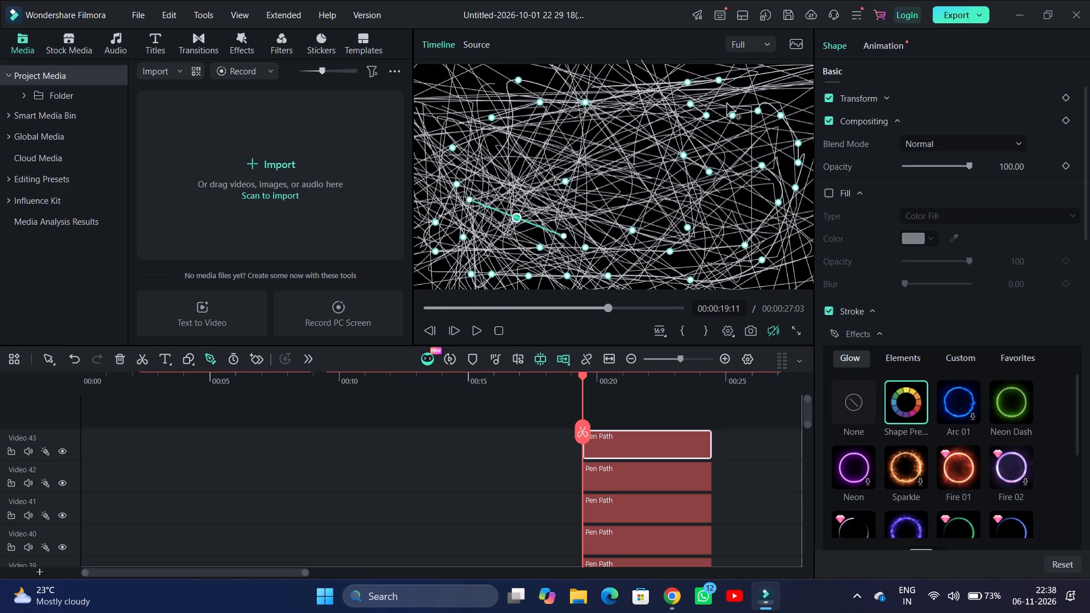
drag(727, 104, 656, 24)
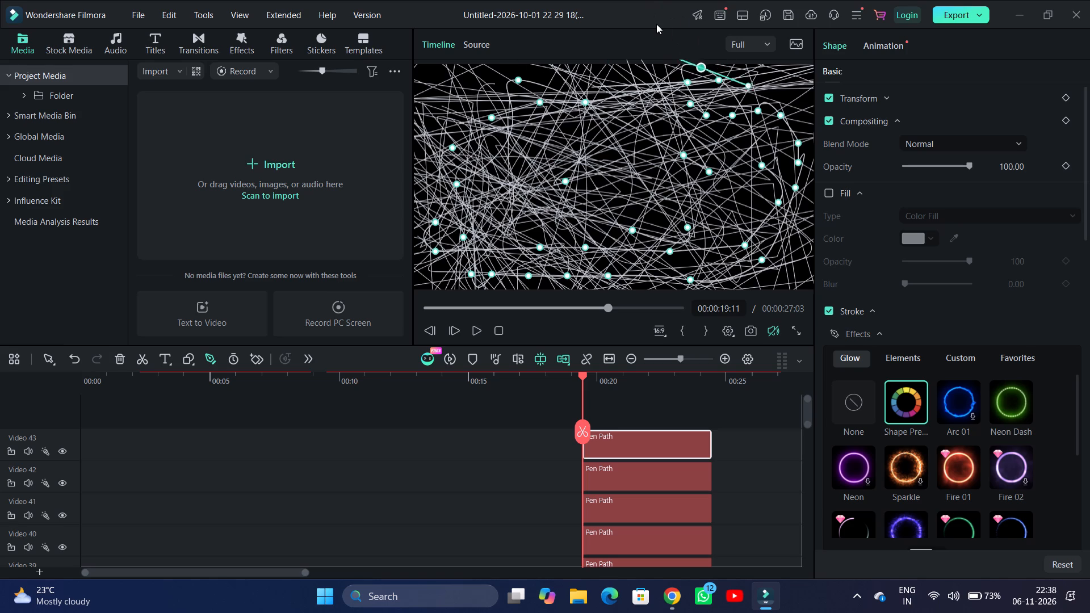
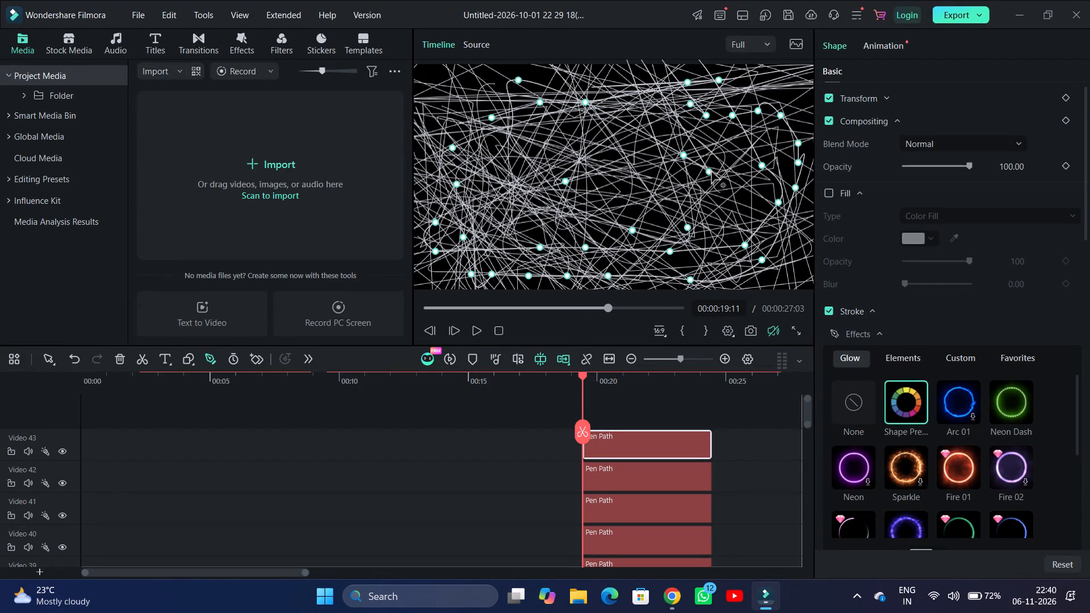
Move the pen path's anchor at mid-height in the canvas's right half around the artwork, ending in the lower-left area.
drag(711, 172, 698, 111)
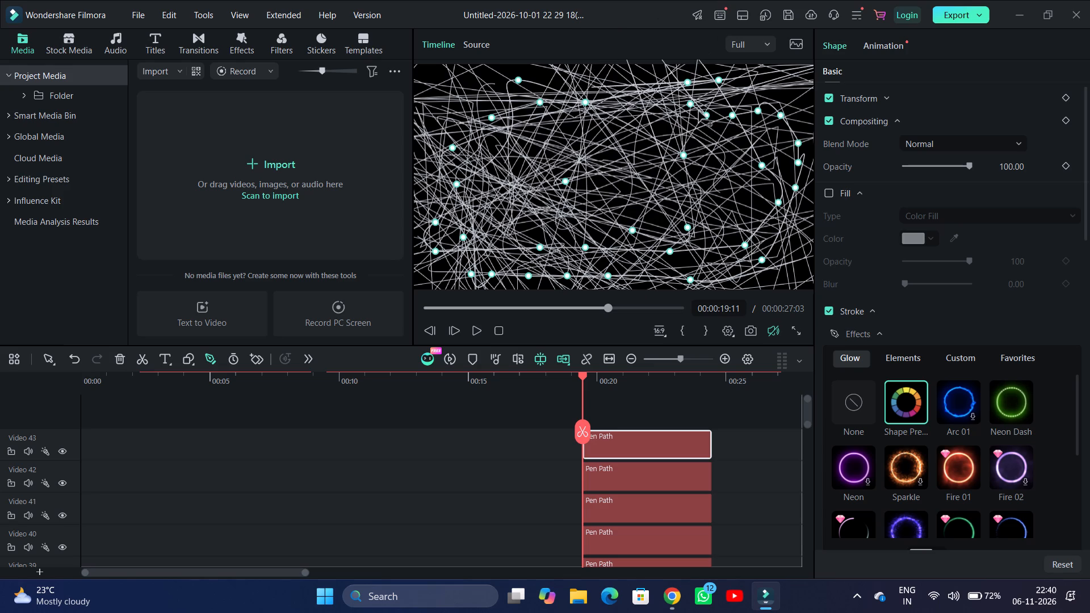
drag(698, 111, 581, 41)
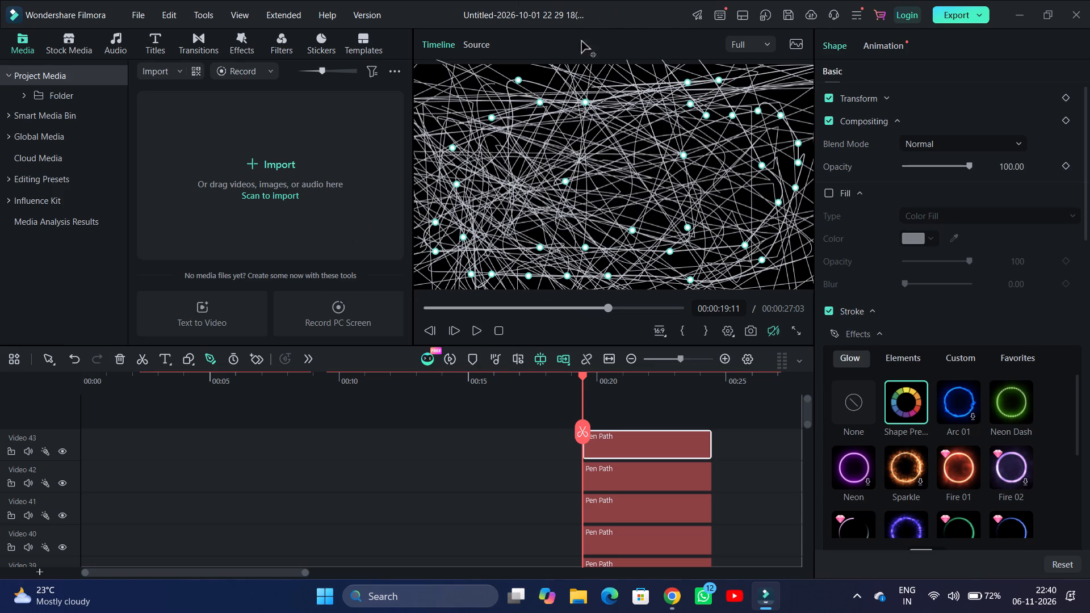
drag(581, 41, 754, 223)
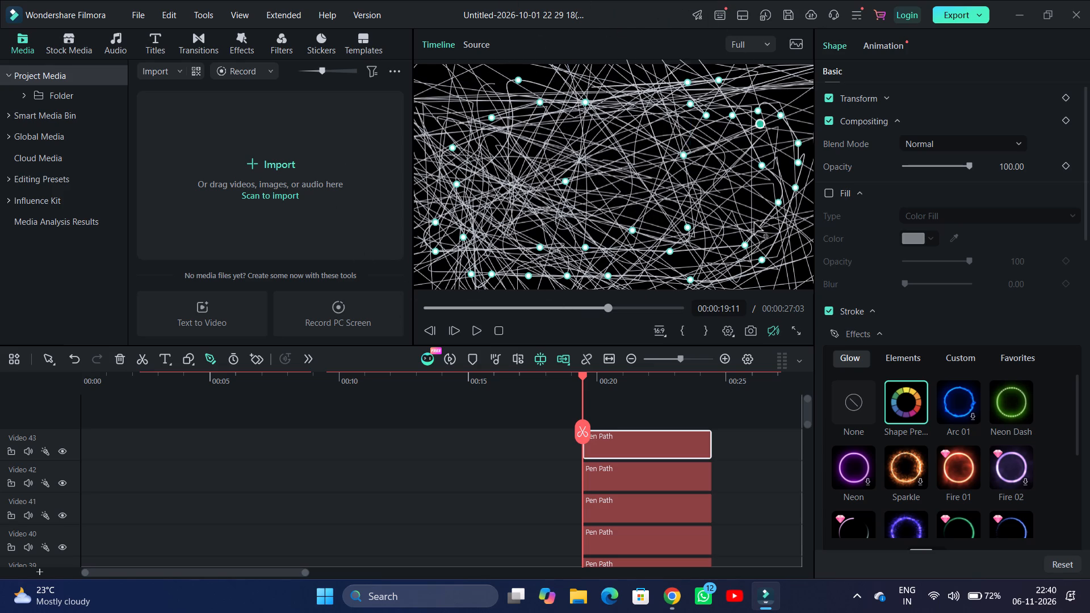
drag(754, 223, 548, 332)
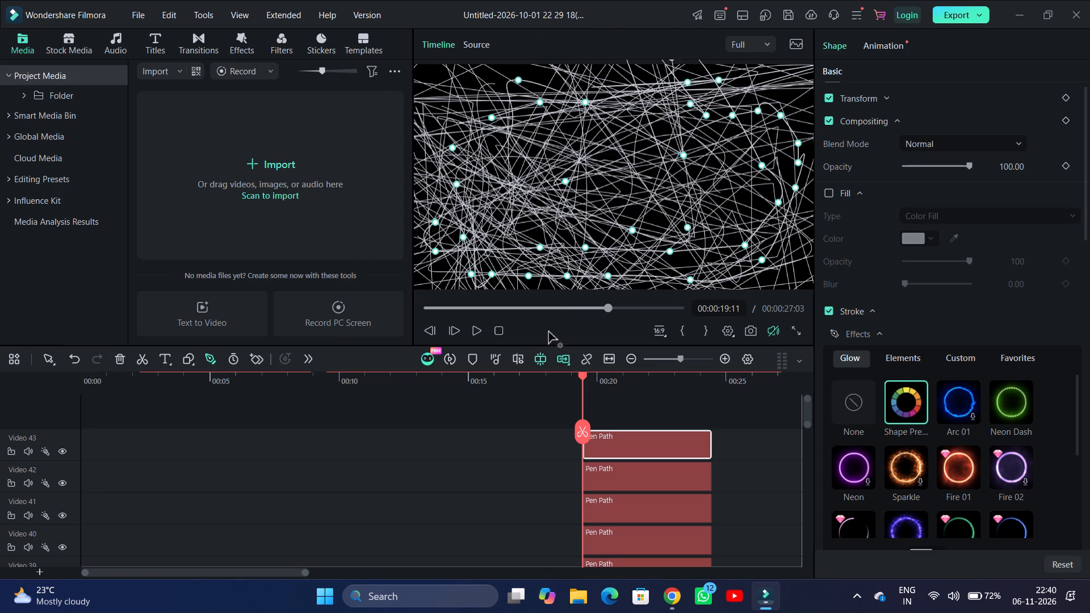
drag(548, 332, 626, 177)
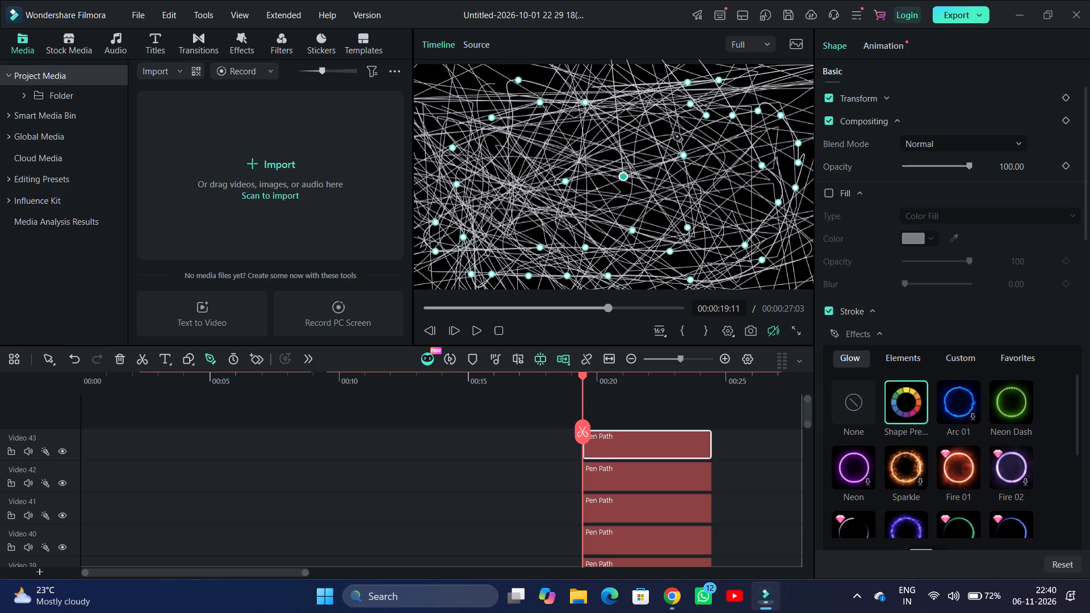
drag(622, 174, 653, 47)
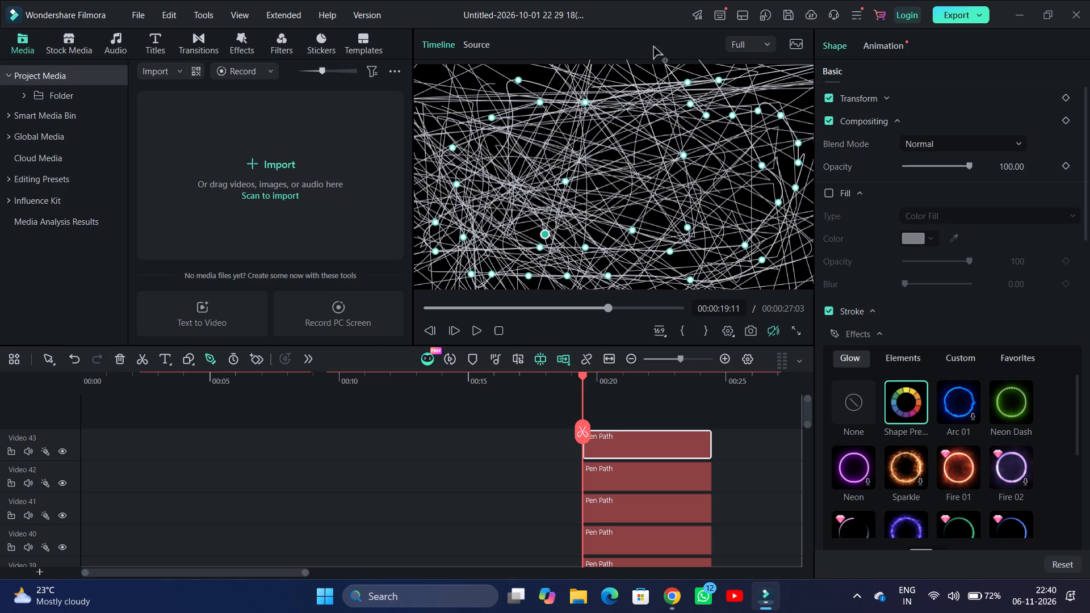
drag(653, 47, 508, 247)
click(508, 247)
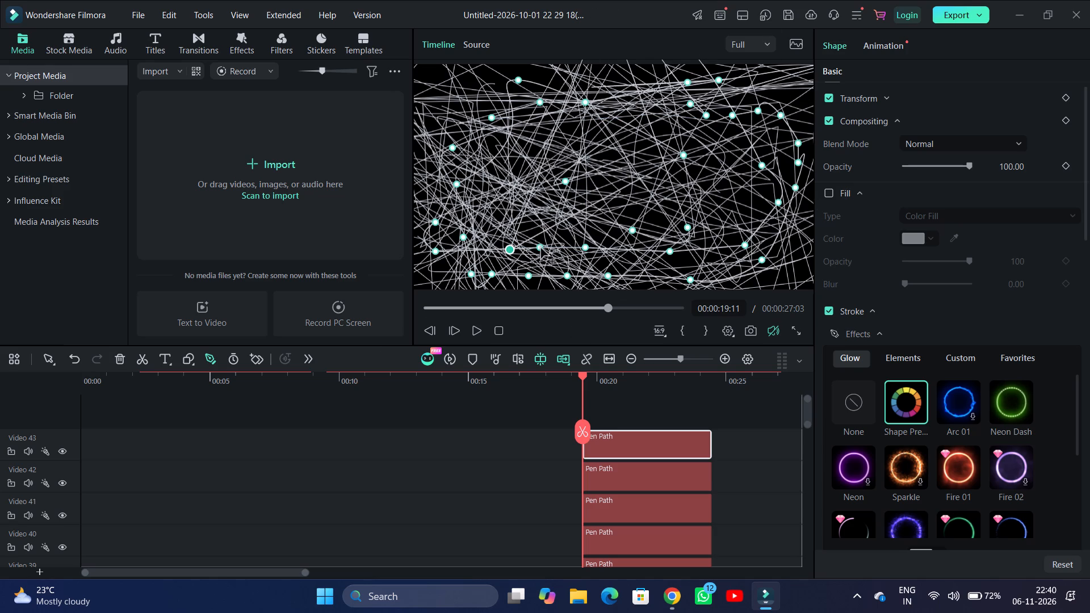
Move the pen path's anchor in the canvas's lower-left area around the artwork and settle it near the top, slightly right of centre.
drag(540, 248, 678, 63)
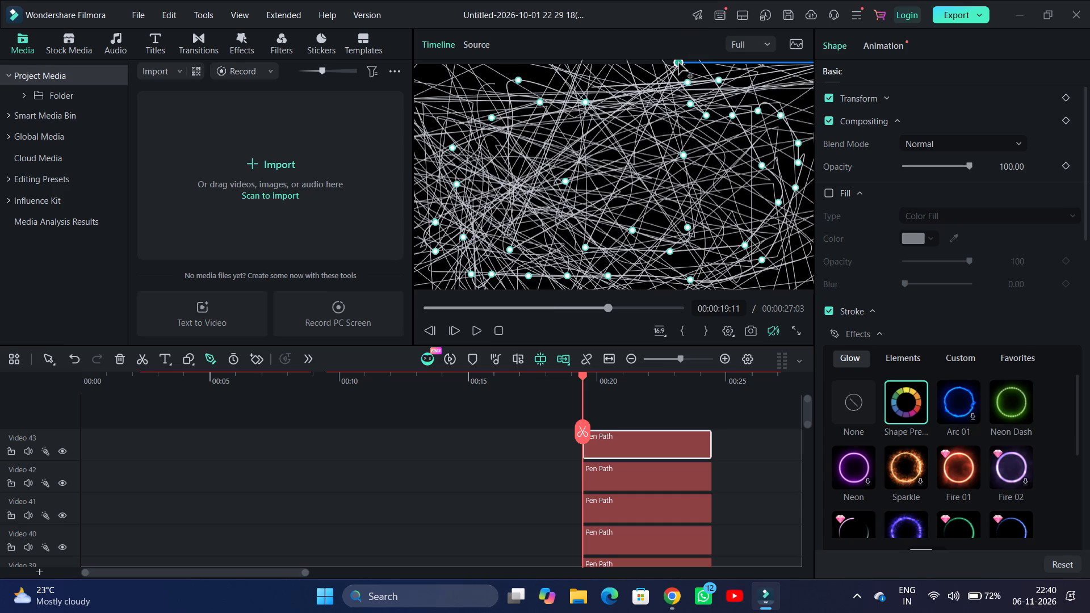
drag(678, 63, 676, 61)
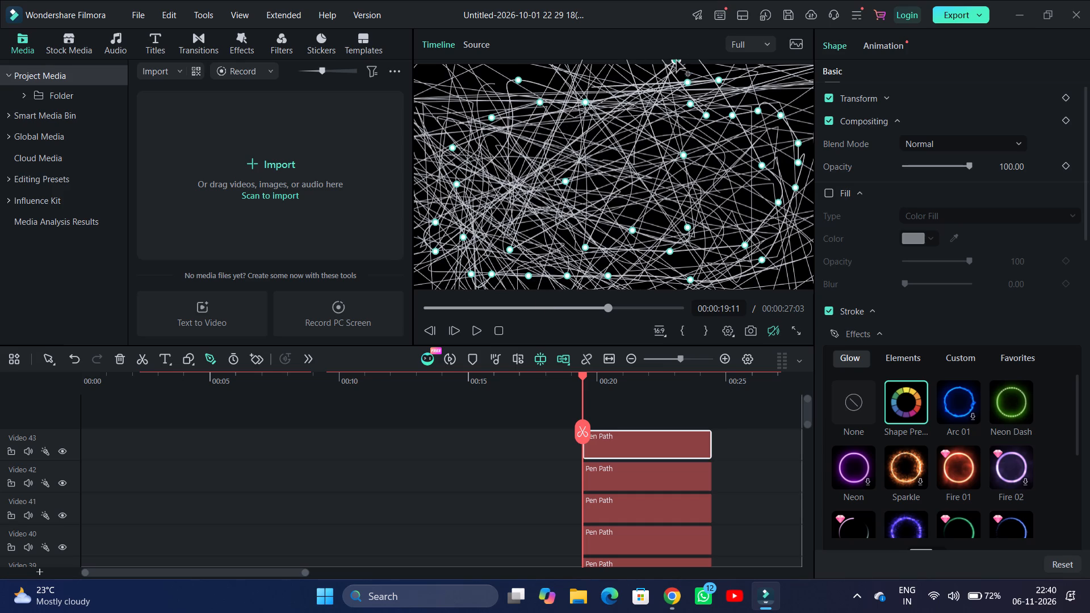
drag(676, 61, 580, 110)
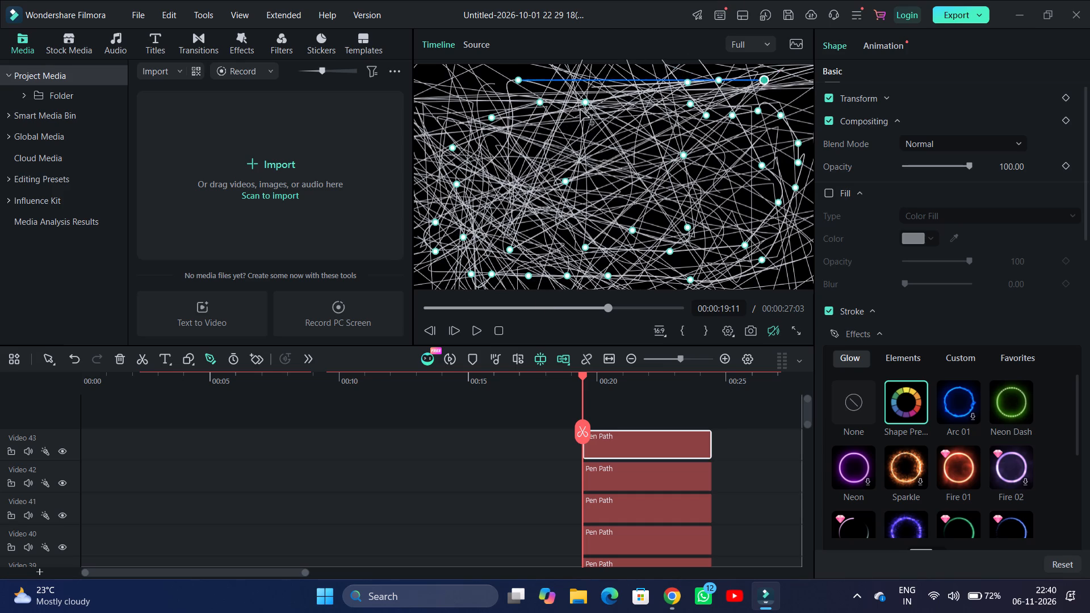
drag(580, 110, 460, 196)
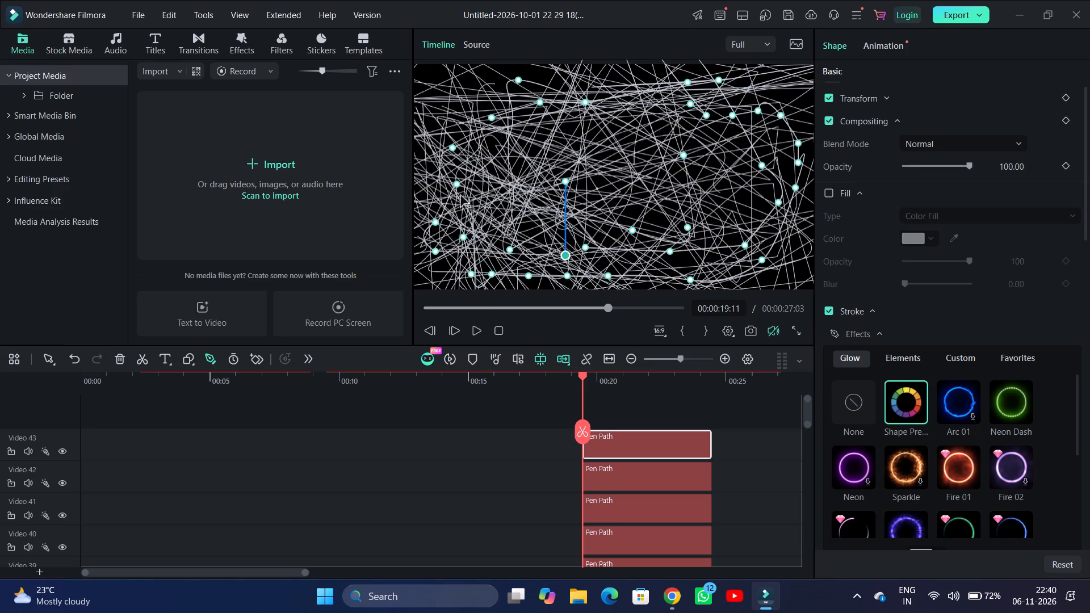
drag(460, 196, 602, 144)
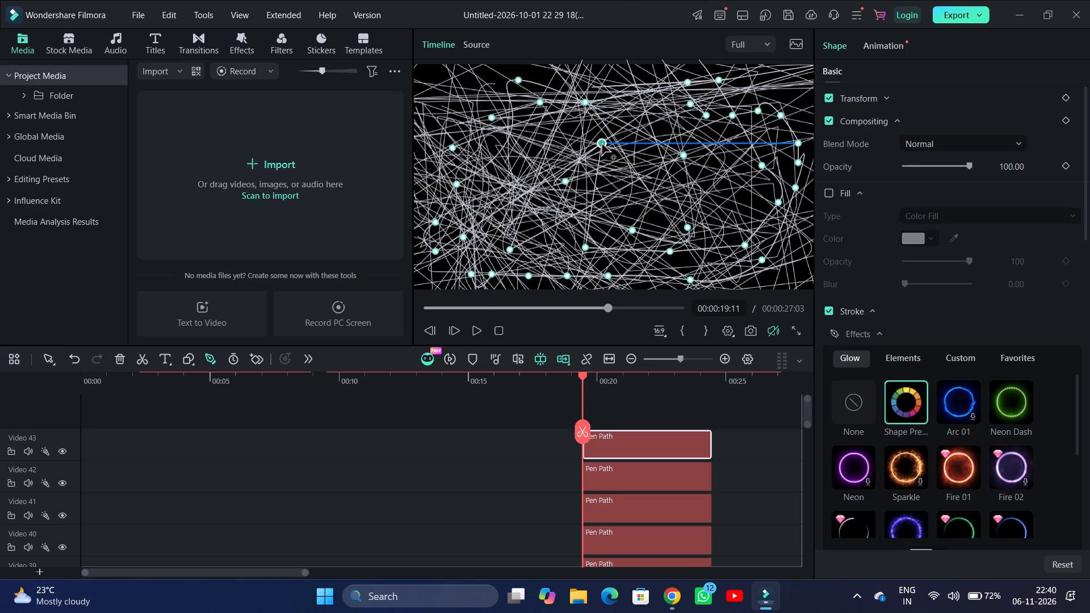
drag(602, 144, 735, 93)
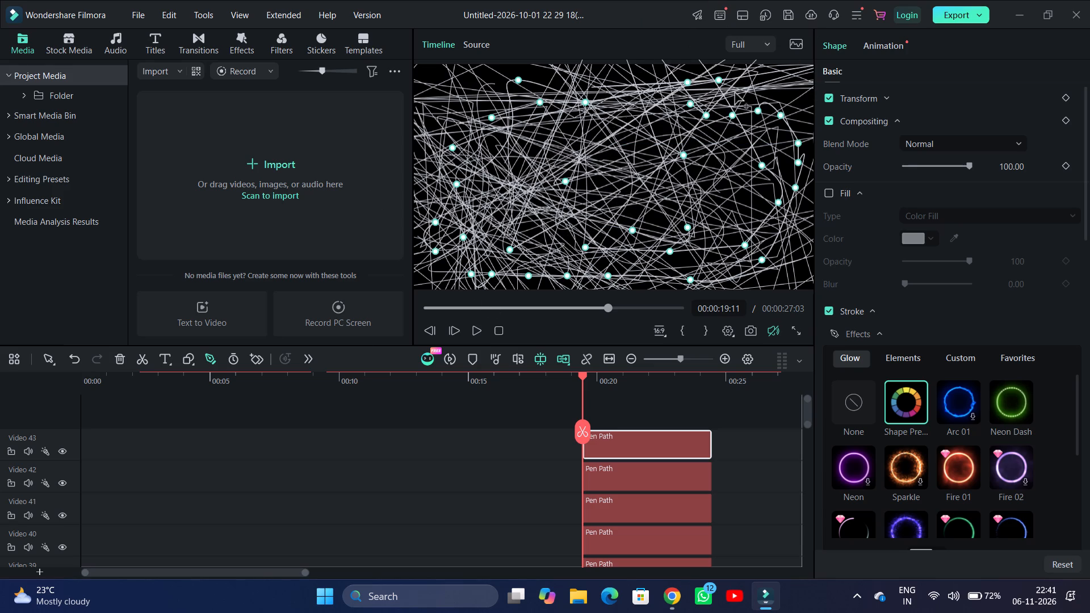
drag(735, 93, 751, 261)
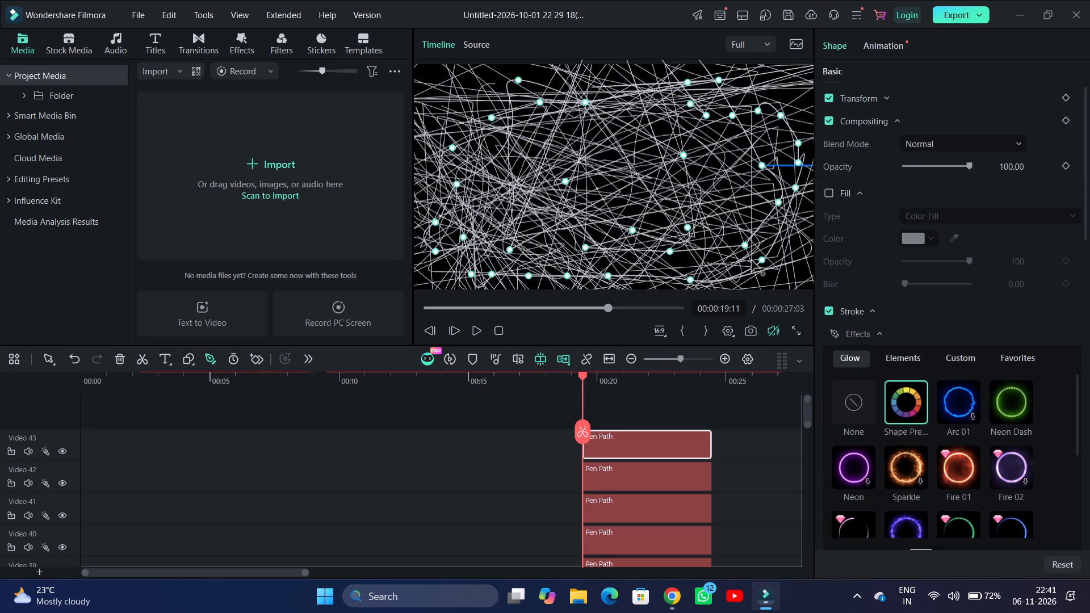
drag(751, 261, 426, 65)
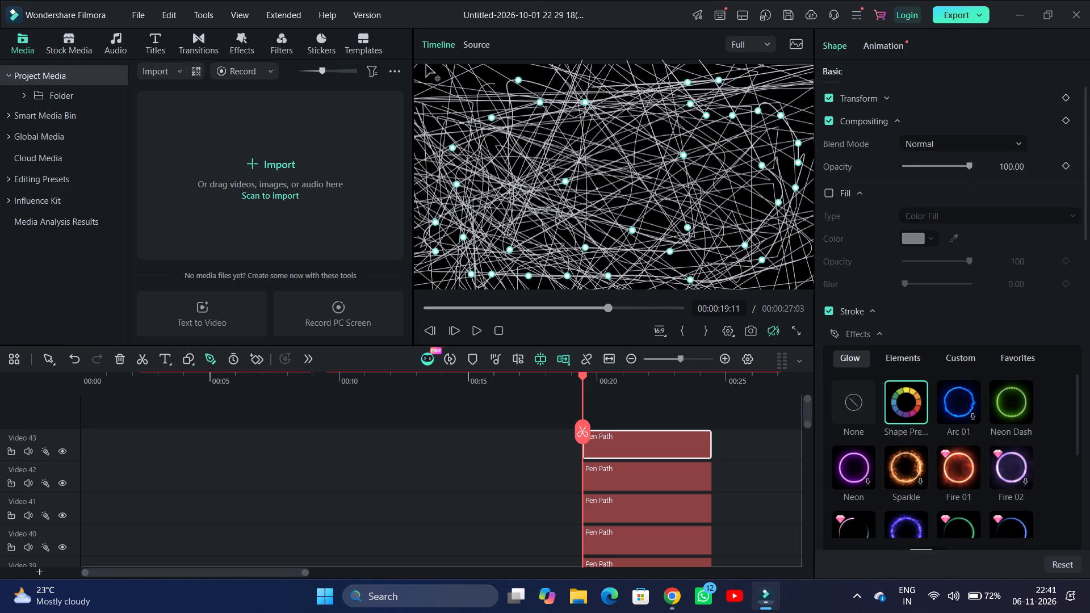
drag(426, 65, 640, 64)
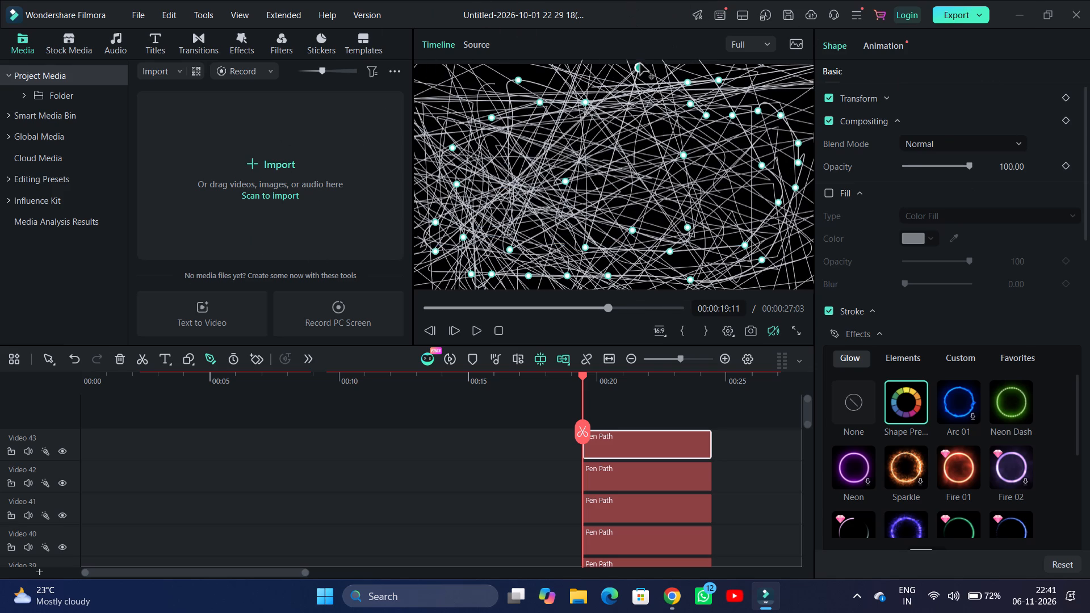
drag(640, 64, 660, 73)
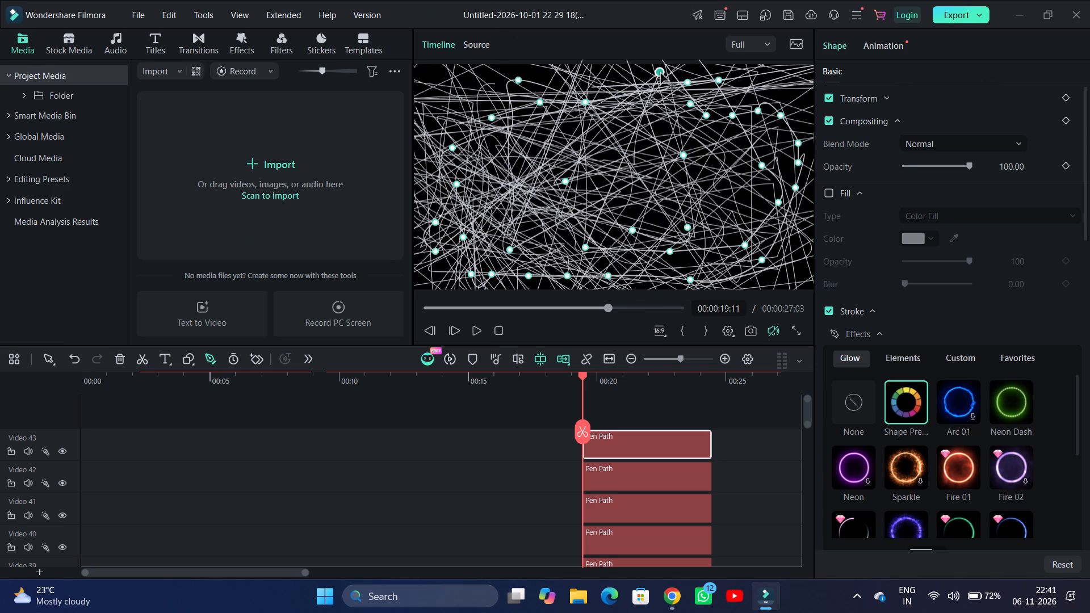
drag(660, 73, 664, 77)
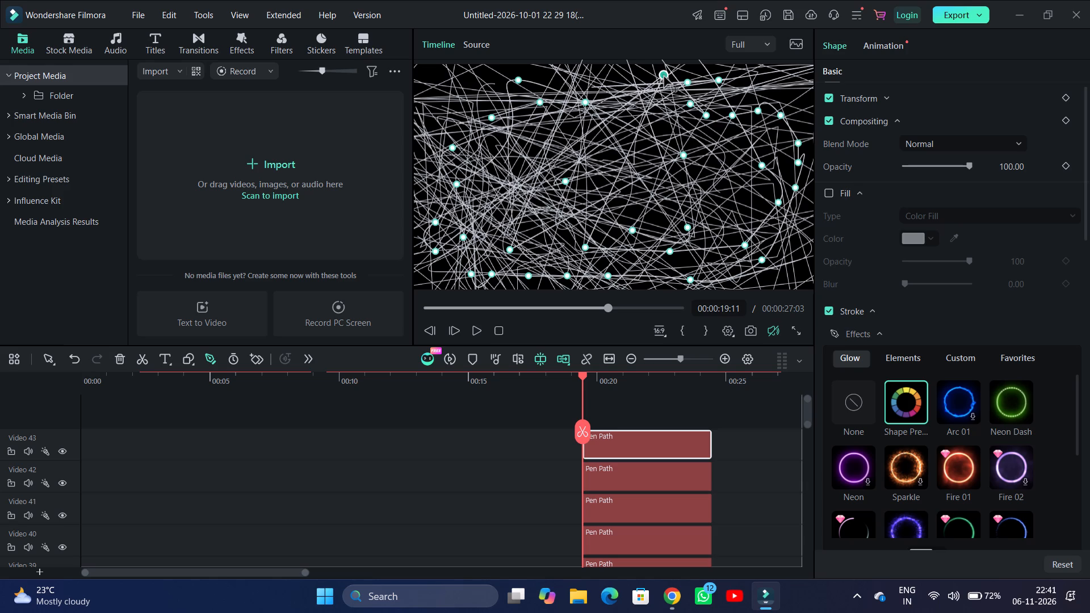
drag(664, 77, 662, 81)
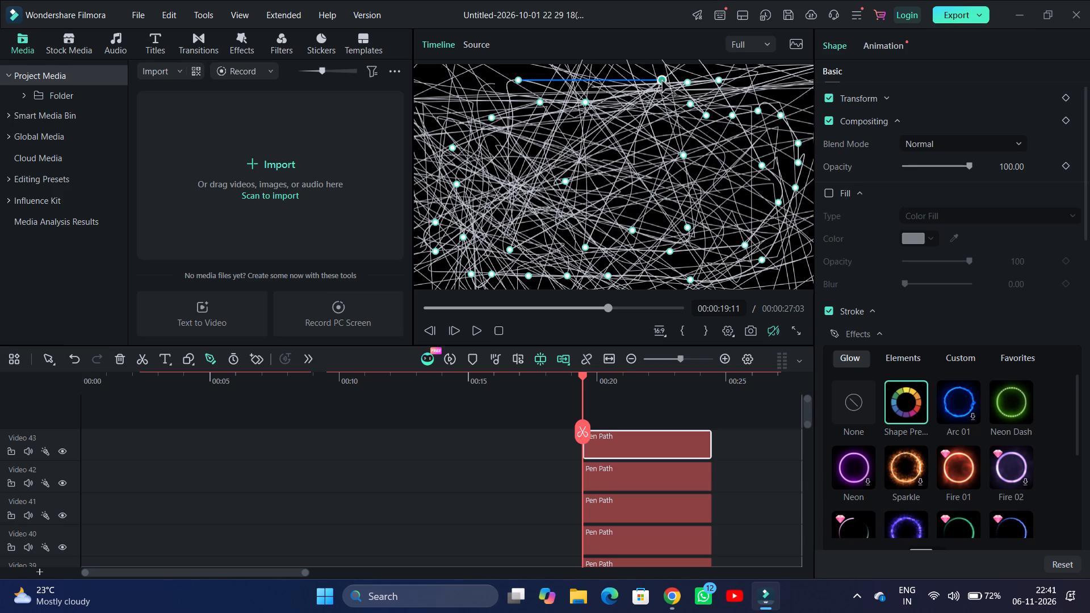
drag(662, 81, 664, 87)
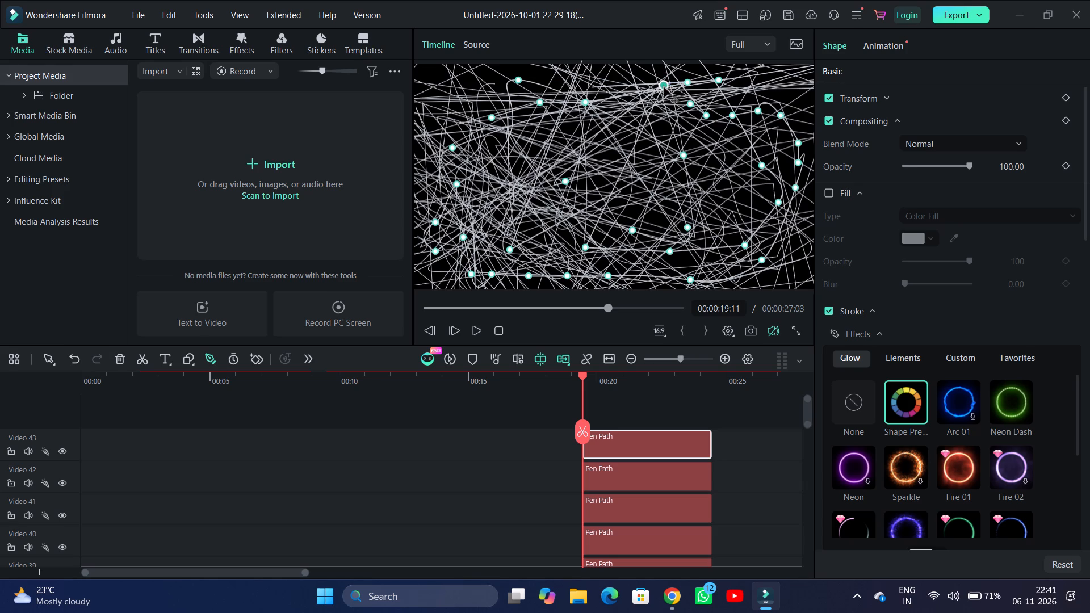
drag(664, 87, 666, 89)
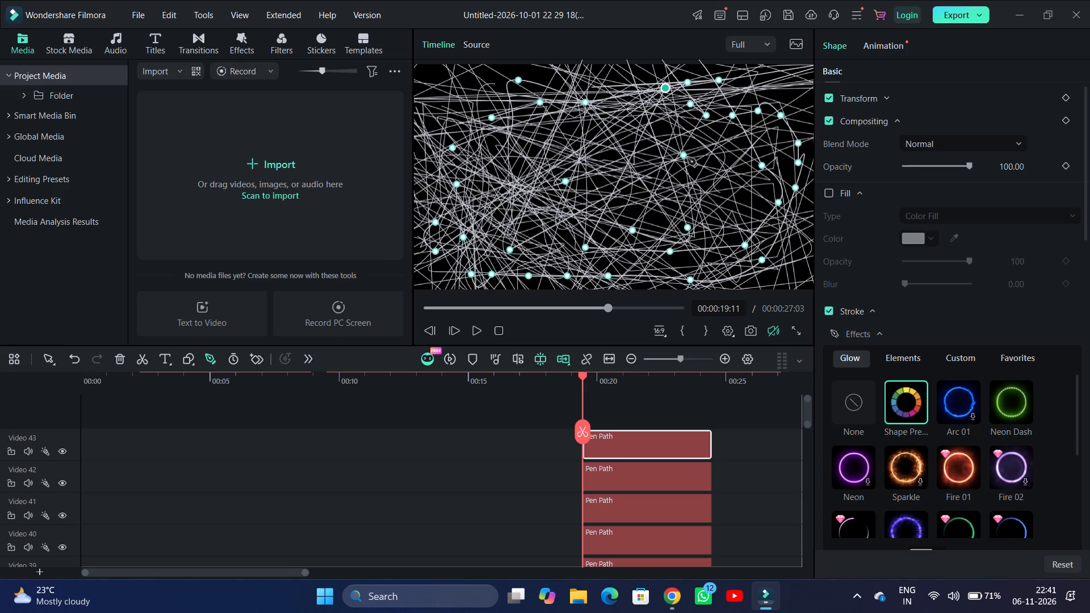
Move the pen path's anchor right of the canvas's centre, just above mid-height, around the artwork, ending farther right and slightly higher.
drag(685, 157, 567, 72)
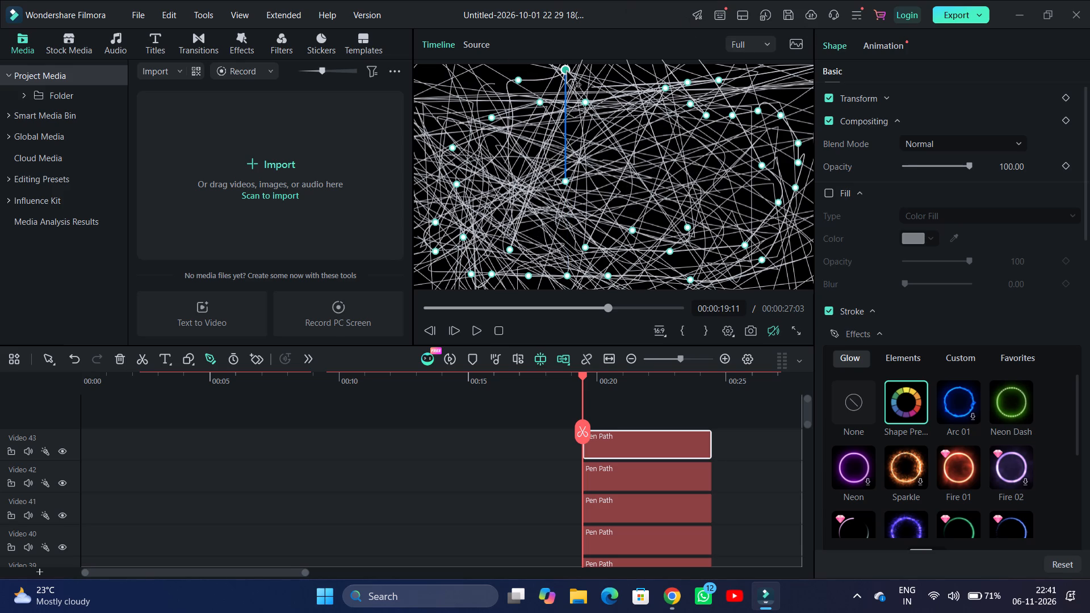
drag(567, 72, 723, 103)
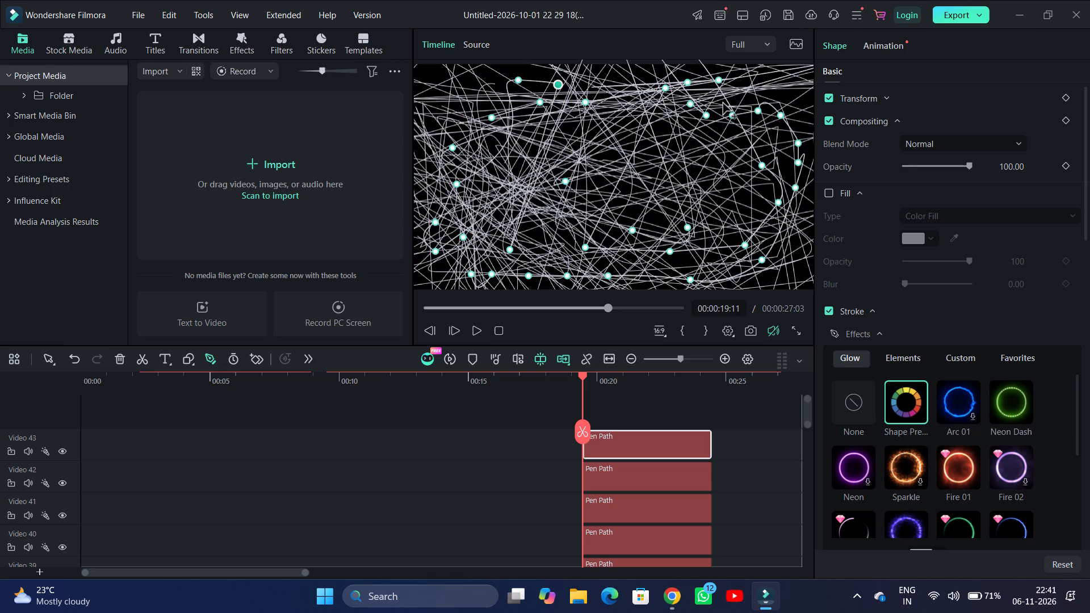
drag(723, 103, 588, 114)
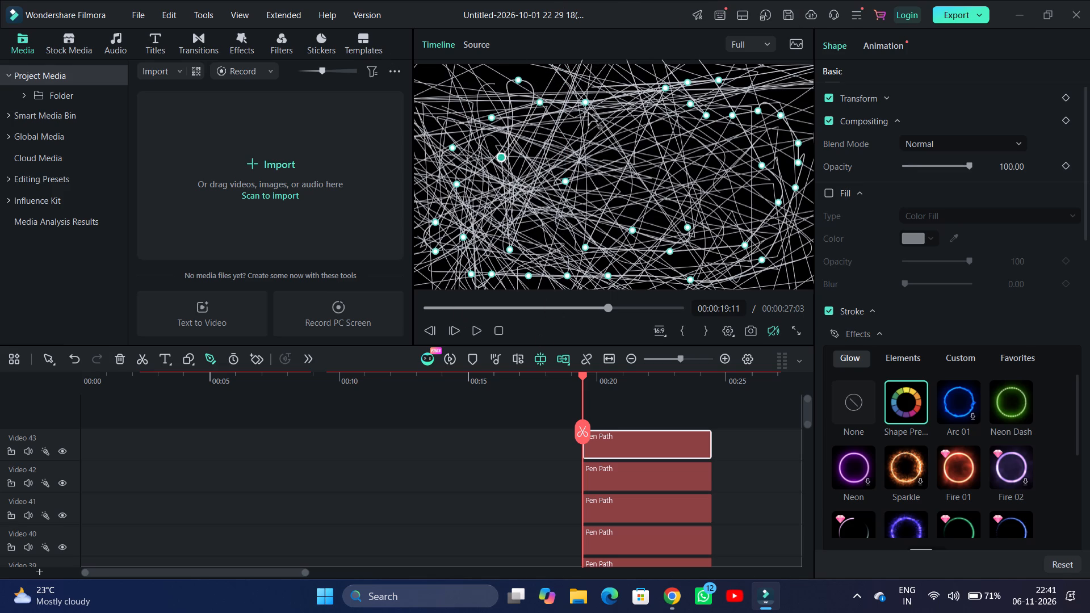
drag(588, 114, 711, 111)
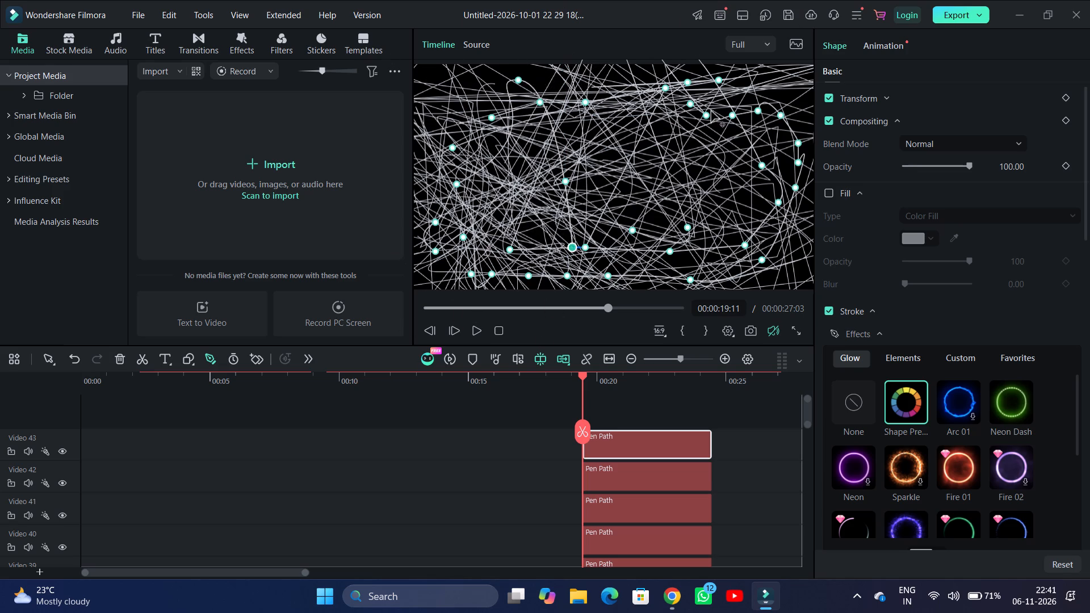
drag(711, 111, 486, 170)
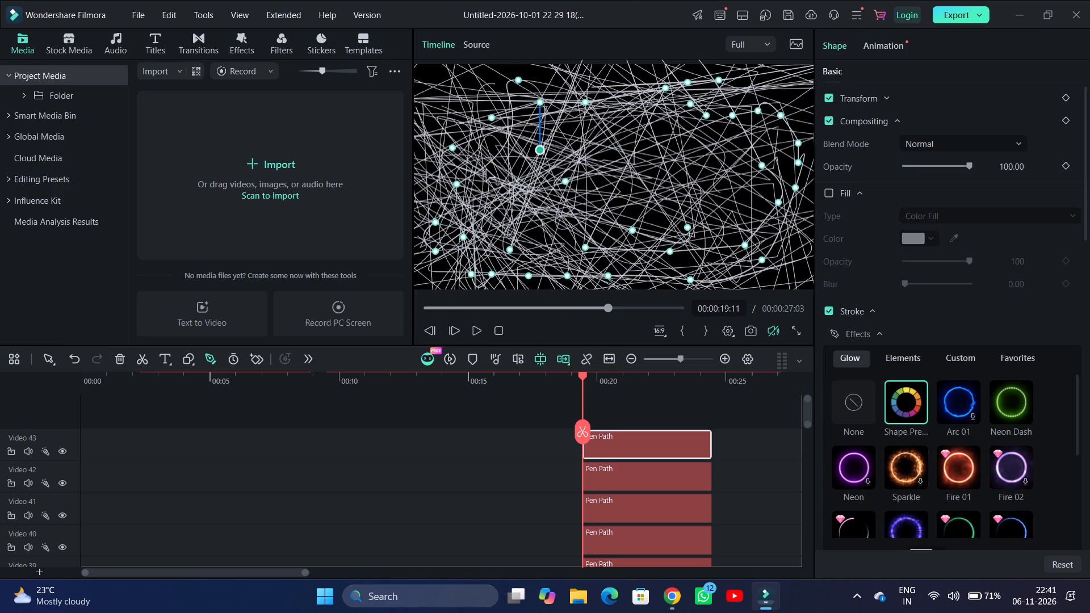
drag(486, 170, 610, 100)
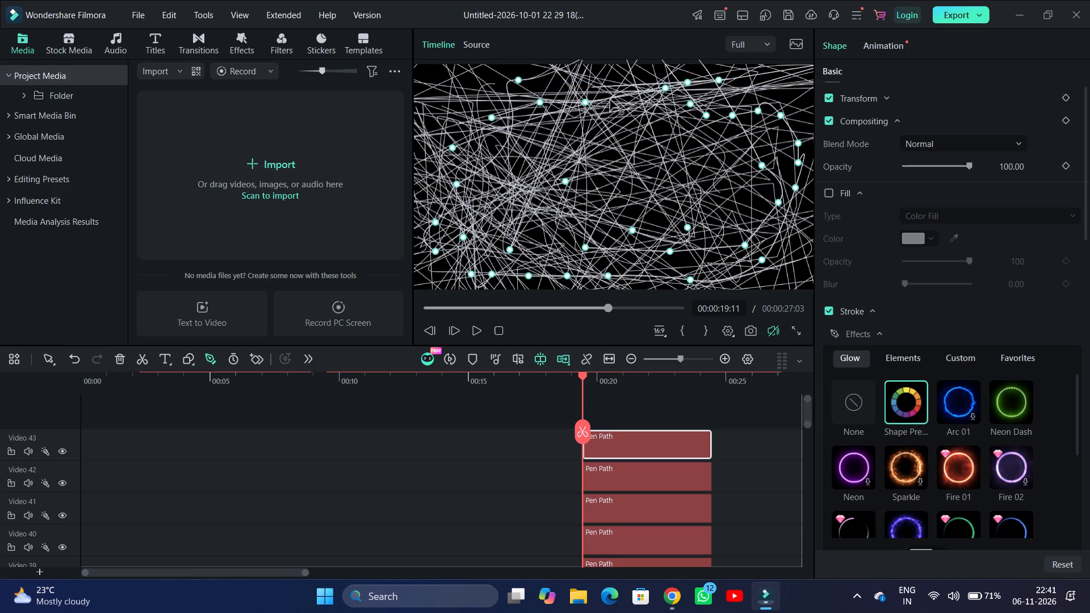
drag(610, 100, 550, 194)
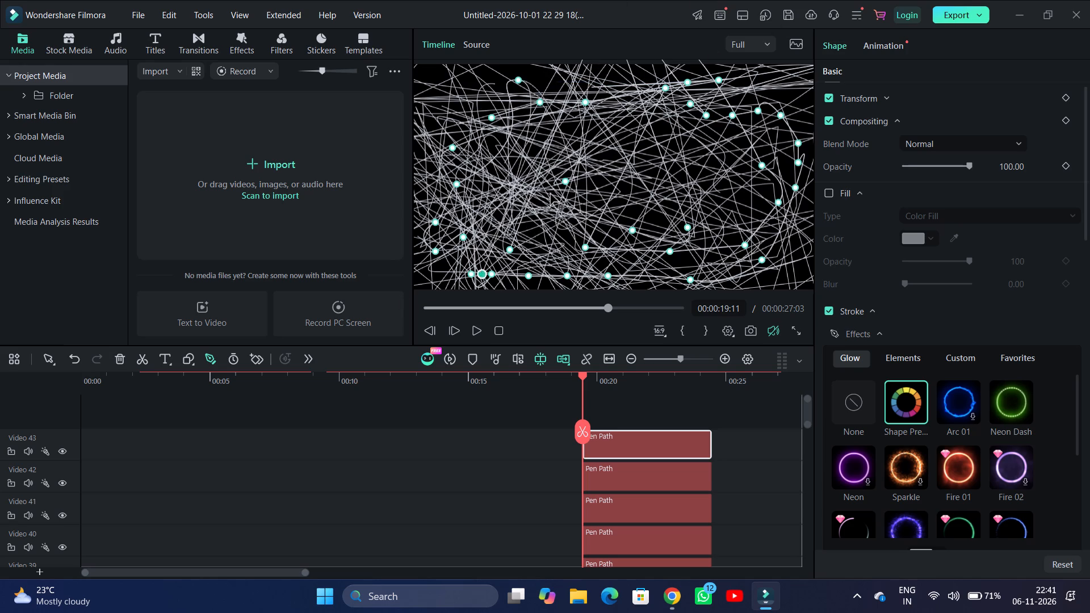
drag(550, 194, 603, 81)
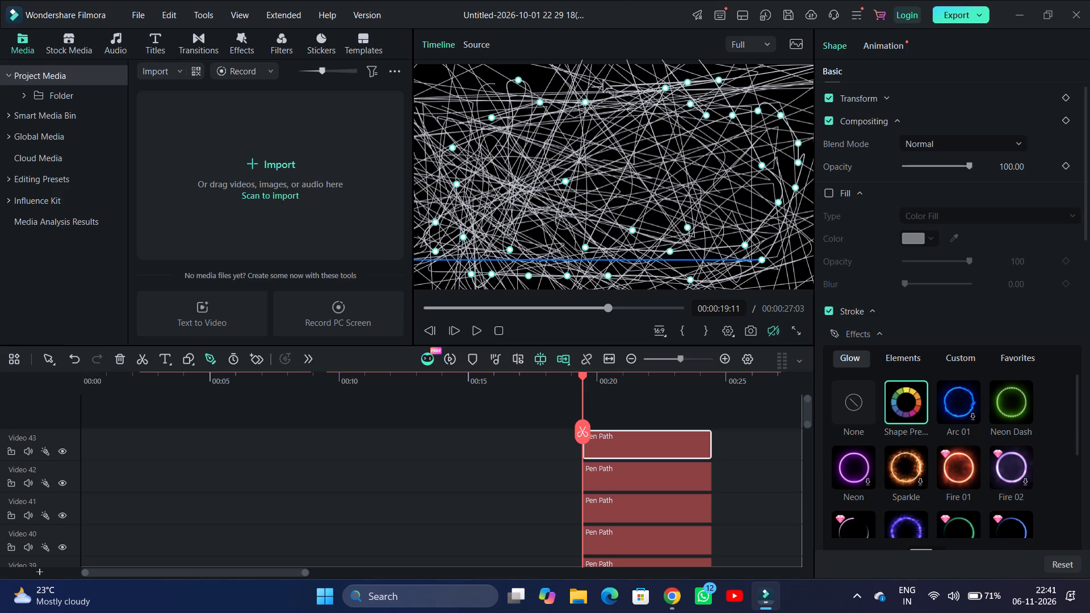
drag(603, 81, 512, 157)
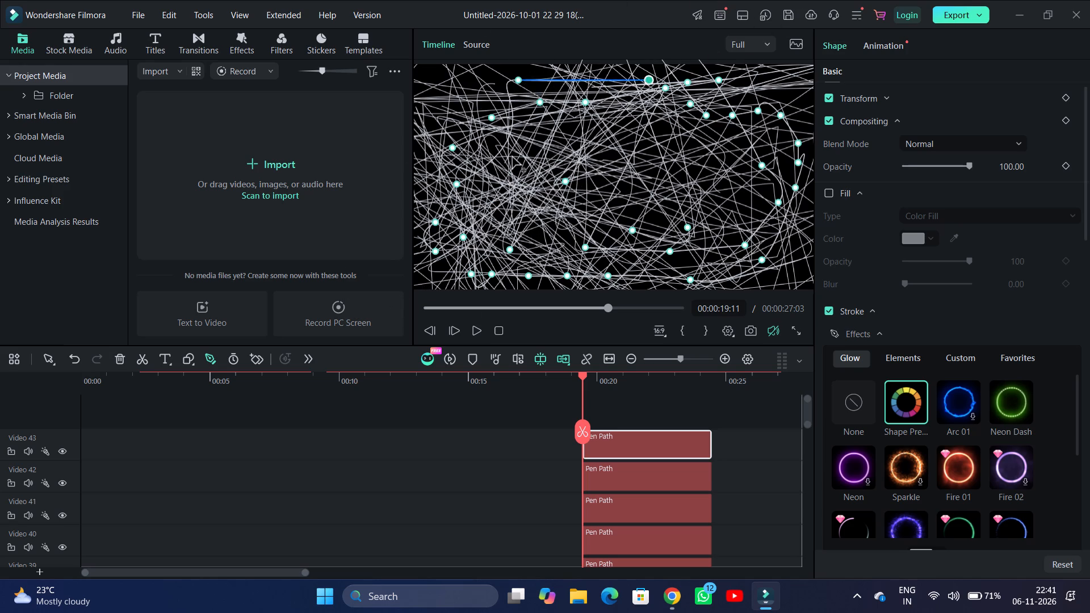
drag(512, 157, 514, 234)
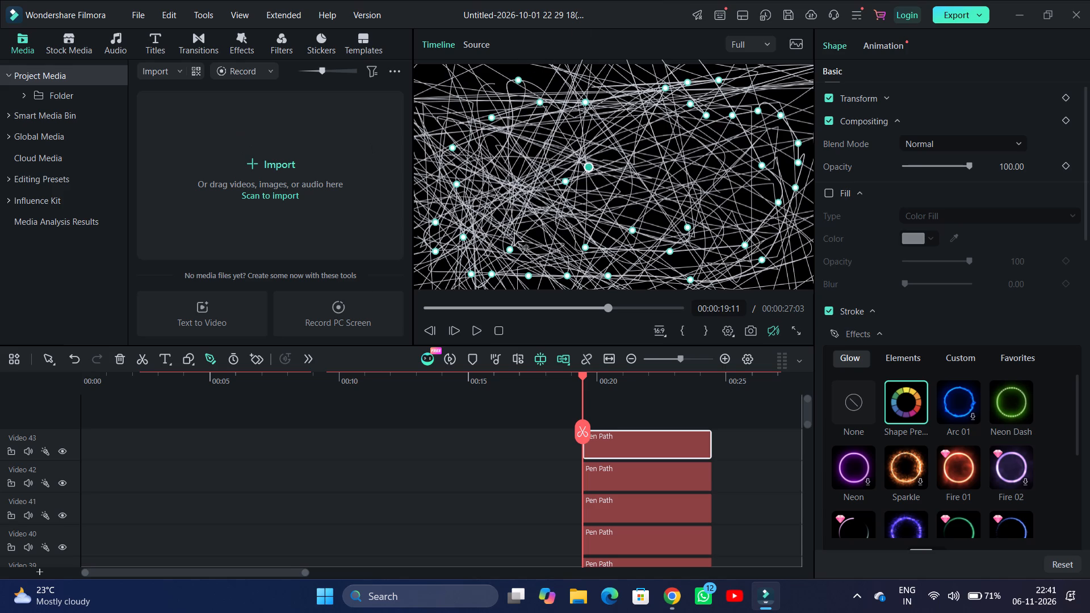
drag(514, 234, 719, 101)
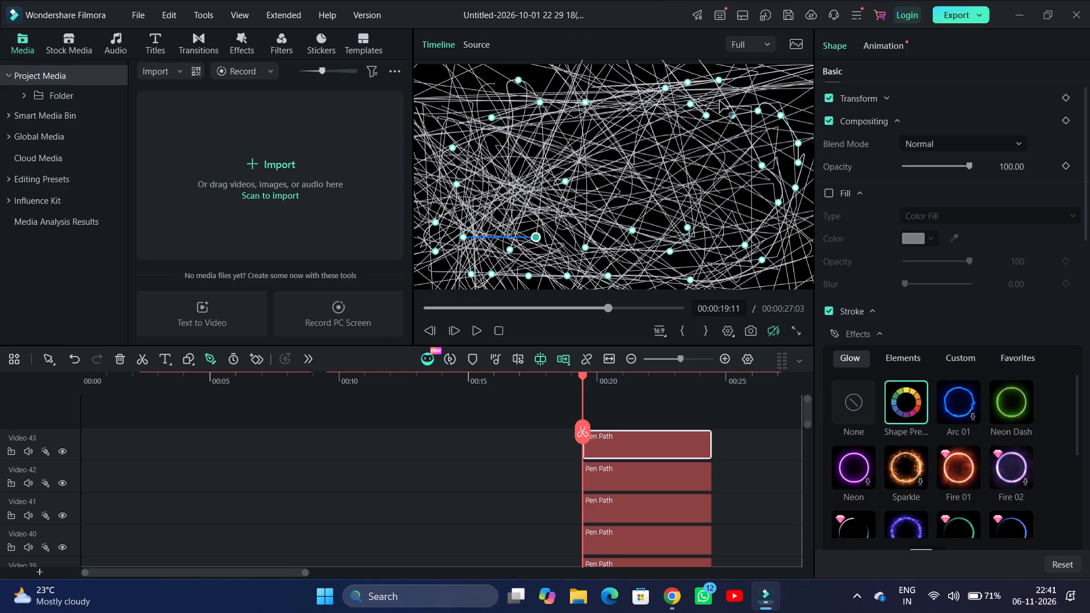
drag(719, 101, 489, 305)
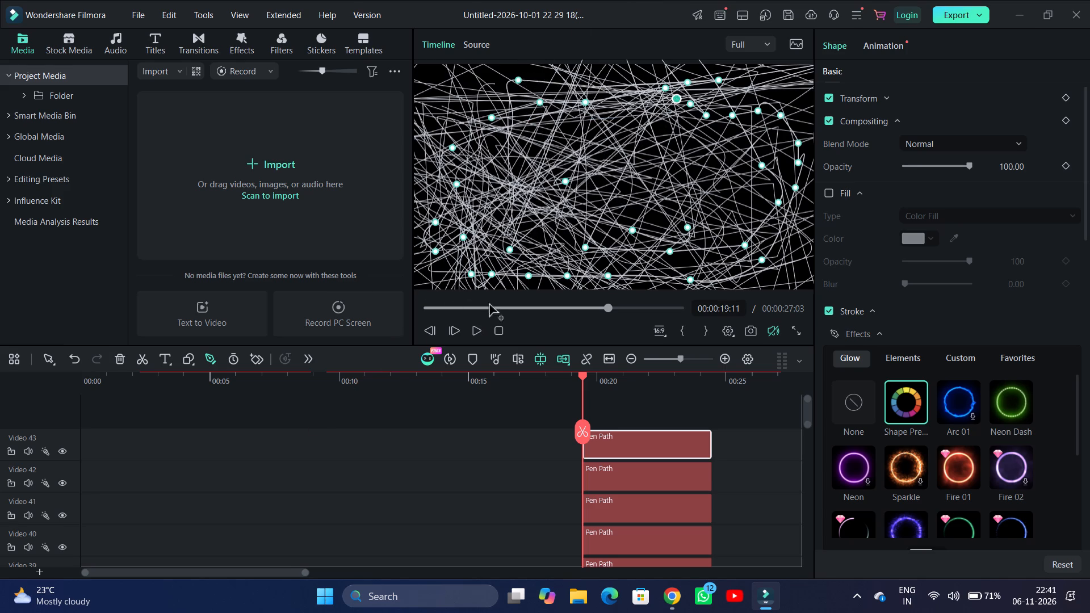
drag(489, 305, 697, 221)
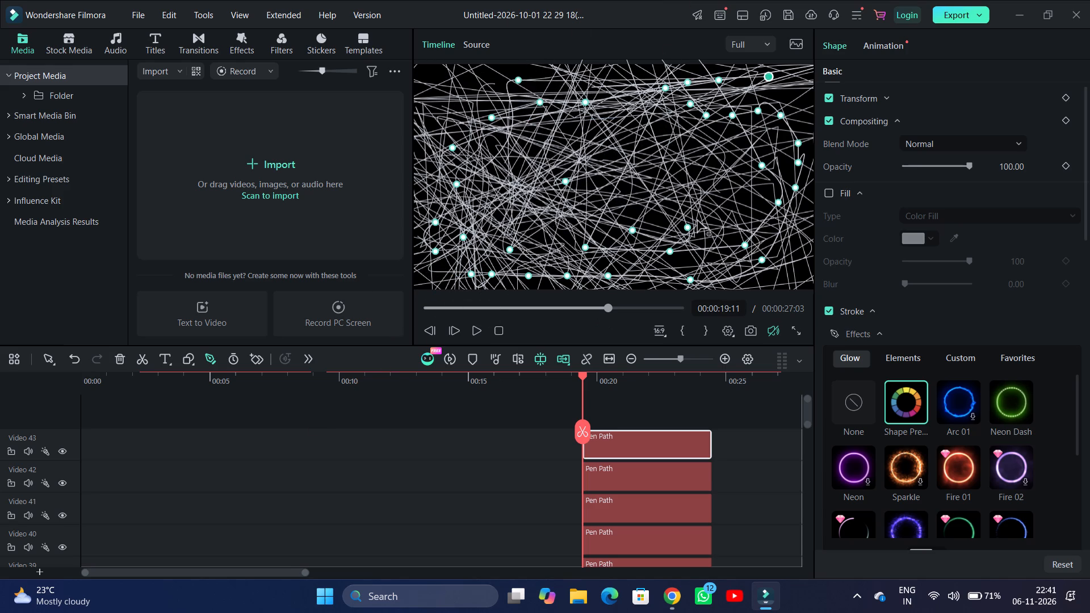
drag(697, 221, 652, 100)
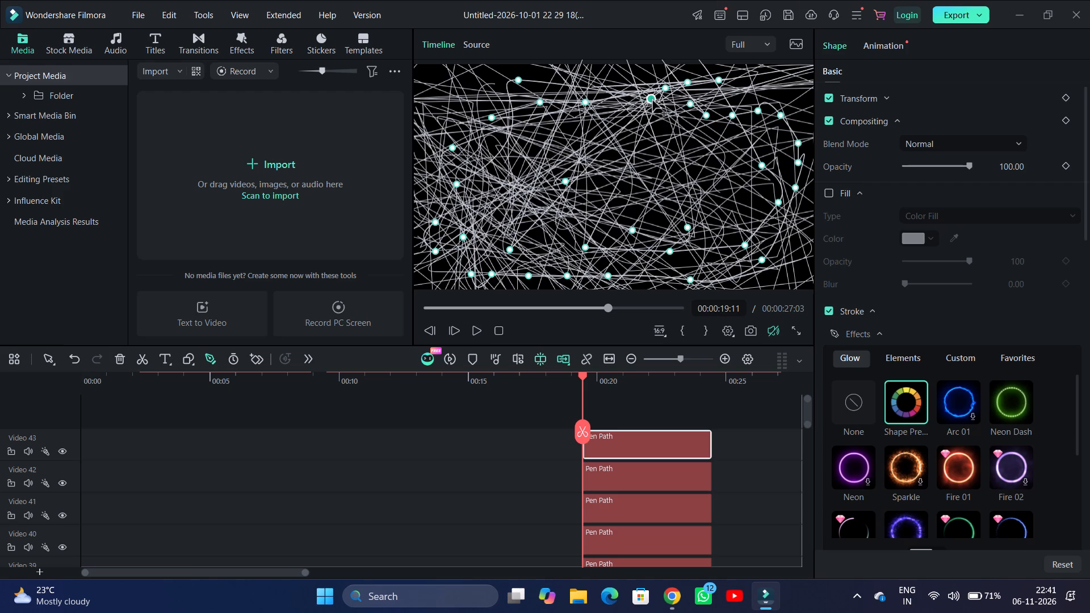
drag(652, 100, 737, 137)
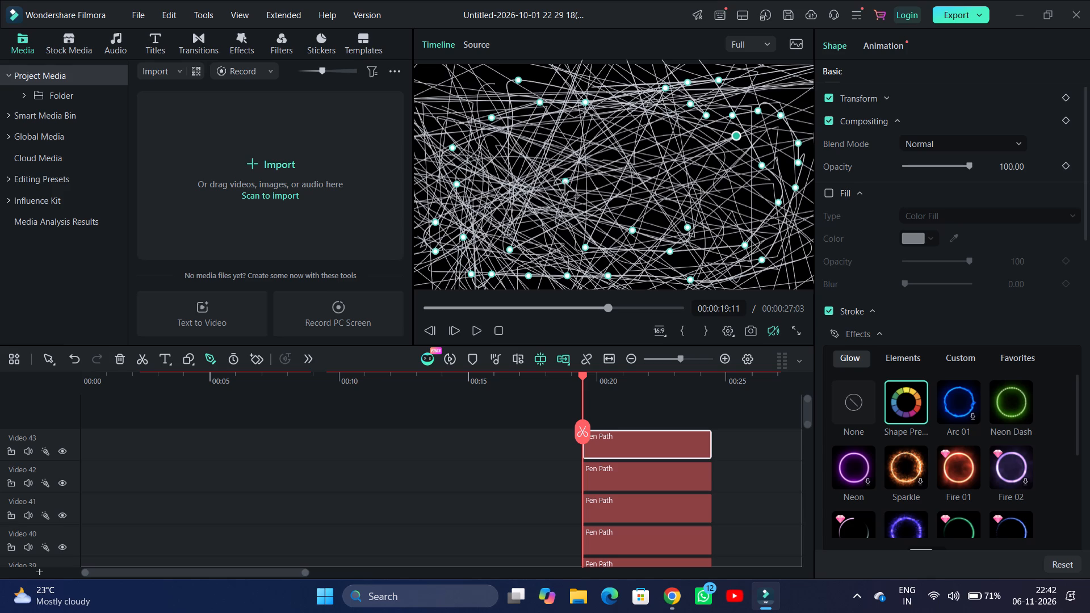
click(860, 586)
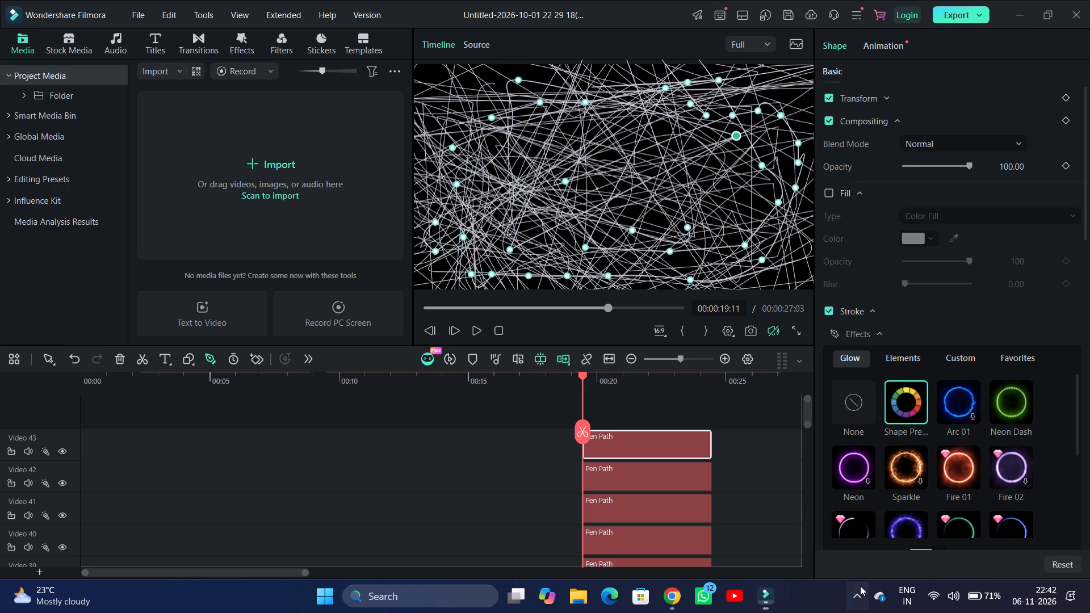
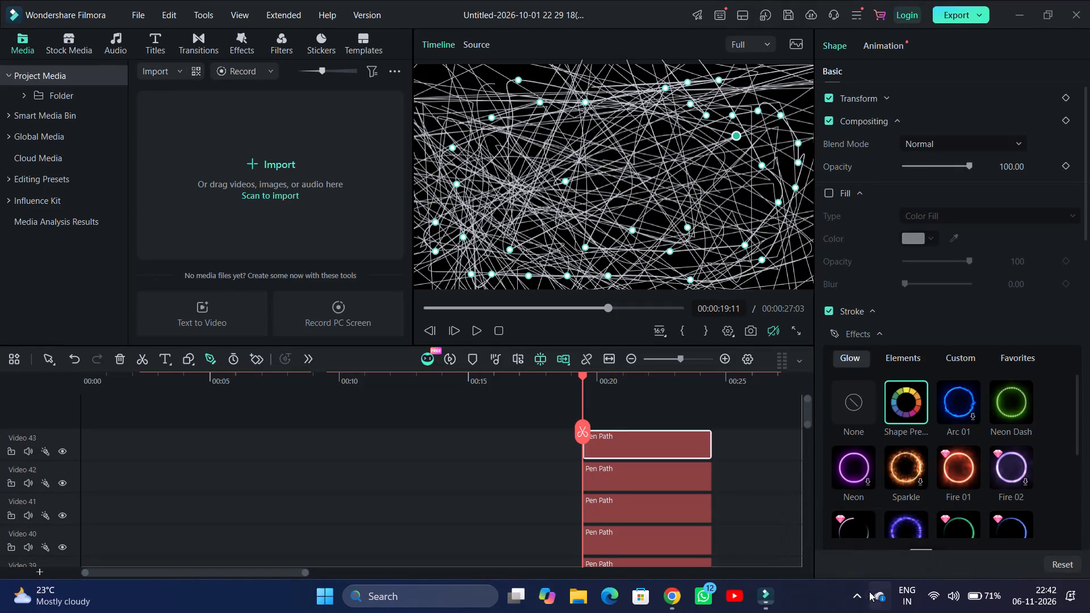
Show the hidden system tray icons on the Windows taskbar.
click(860, 604)
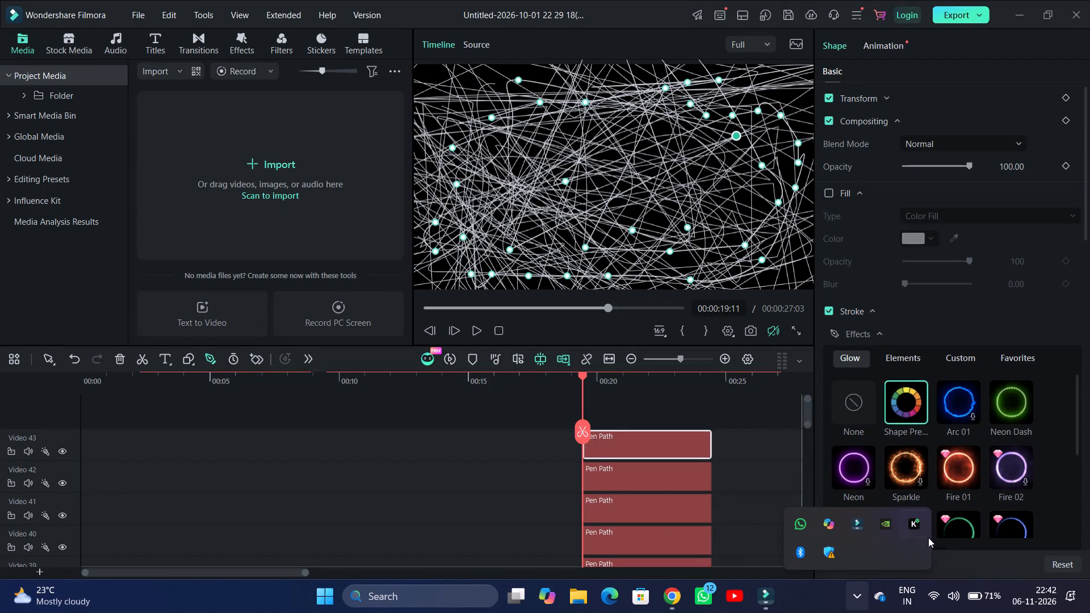
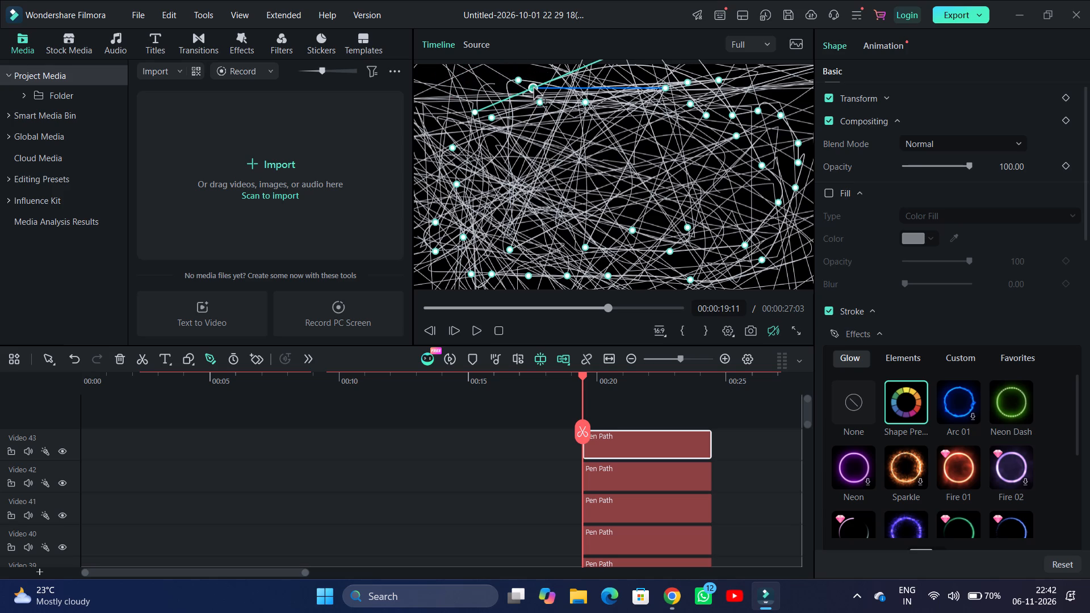
Move the selected Pen Path anchor from the artwork's upper-left area into the group of anchors near its upper-right corner.
key(Escape)
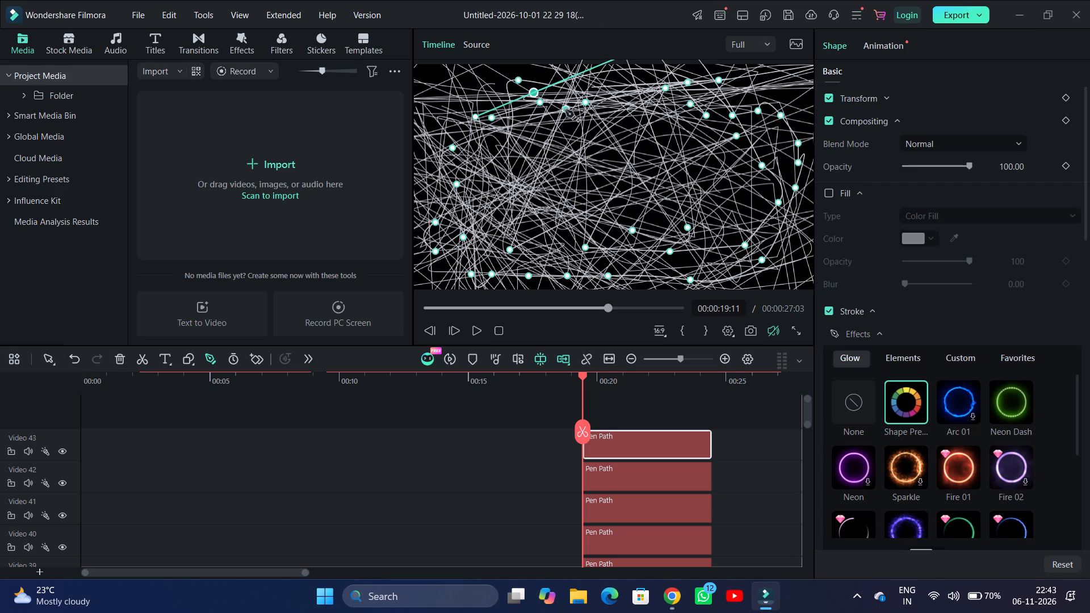
drag(531, 94, 552, 170)
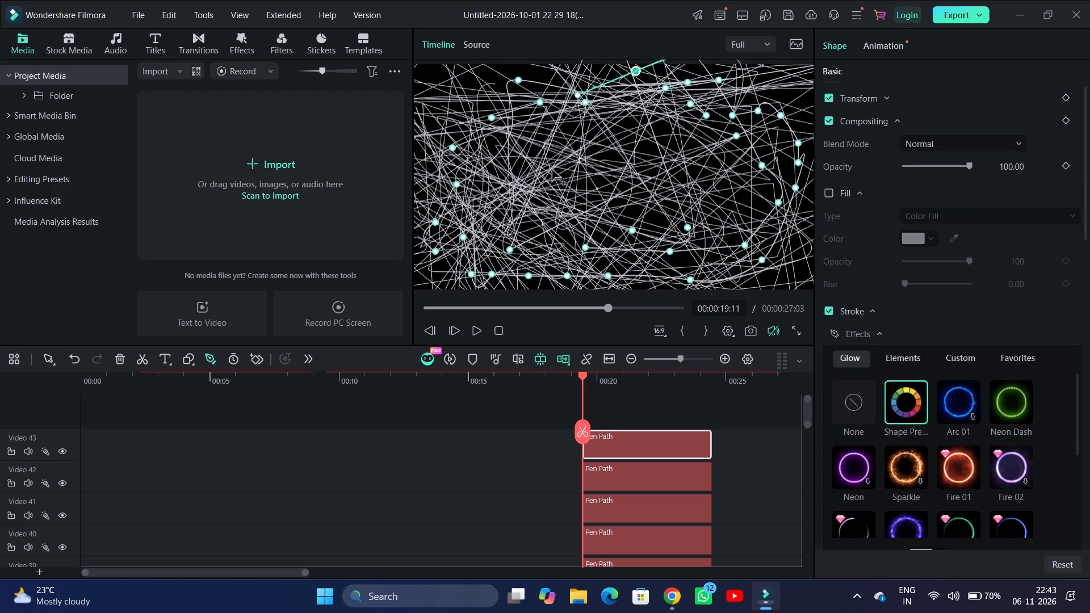
drag(552, 170, 408, 159)
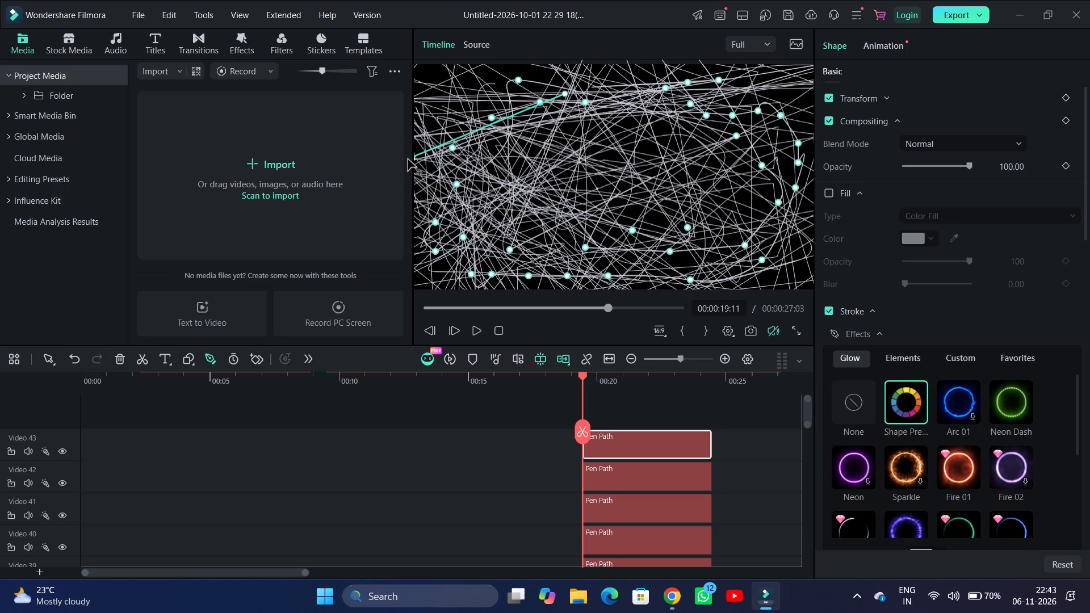
drag(408, 159, 553, 92)
drag(553, 92, 726, 125)
Reposition the Pen Path anchor from the artwork's right side to the upper-left area, just beside the anchor near the left edge.
click(761, 168)
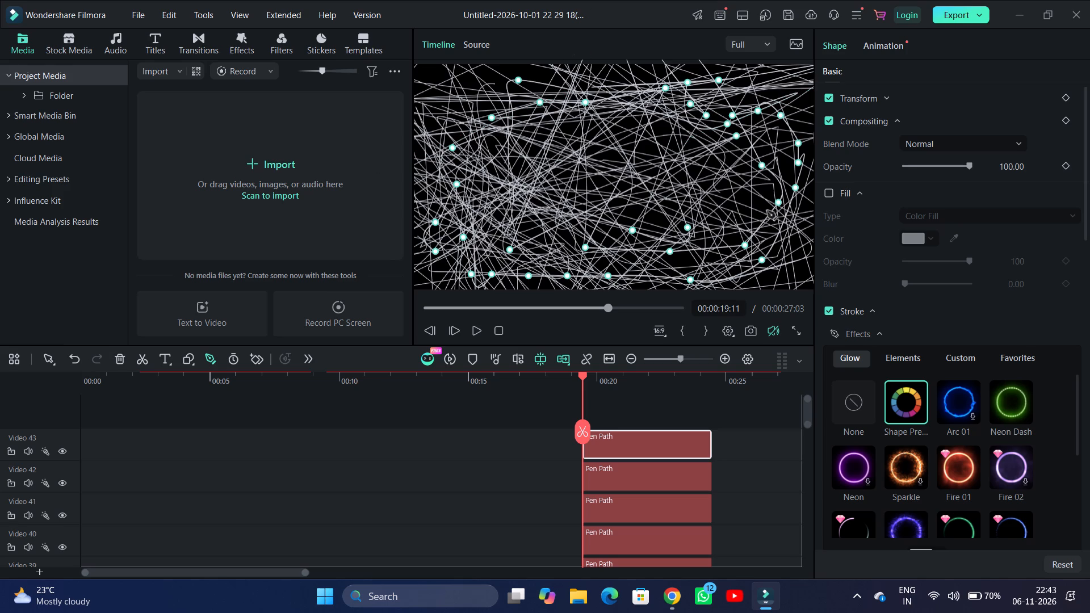
drag(762, 166, 617, 91)
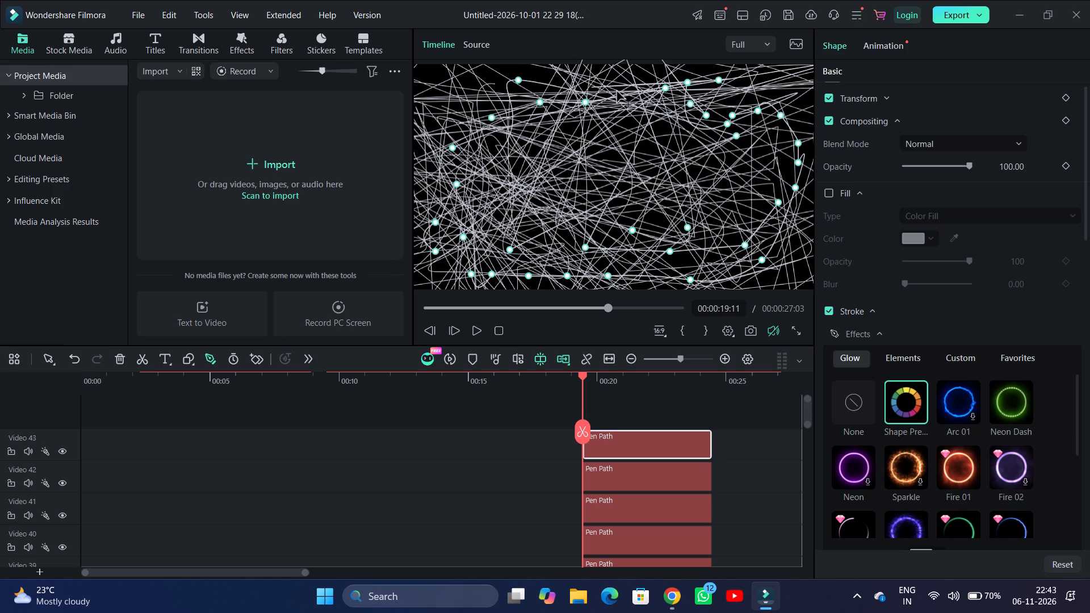
drag(617, 91, 571, 150)
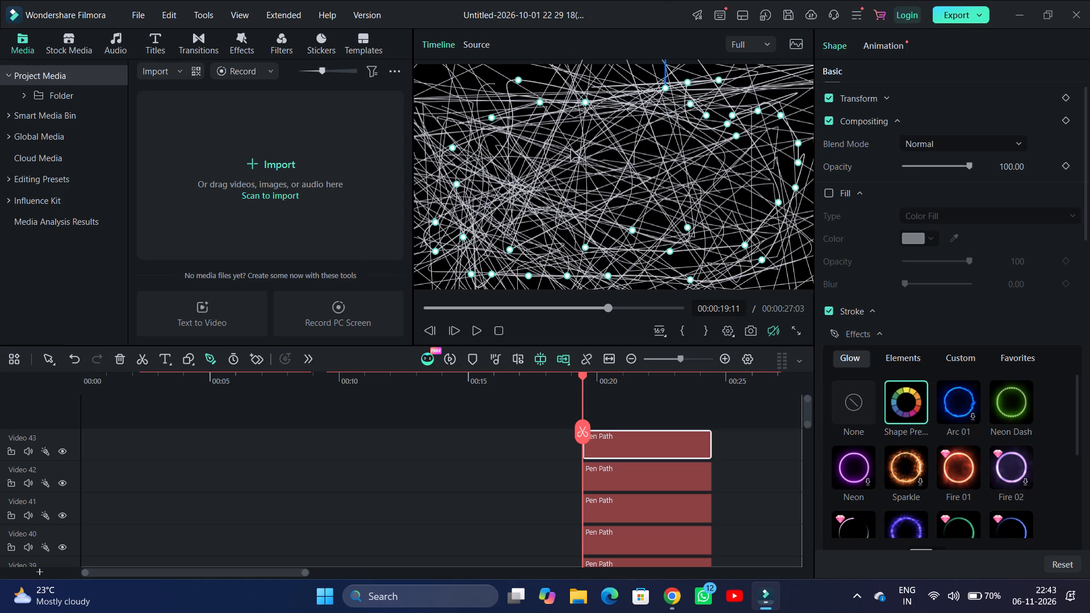
drag(571, 150, 632, 92)
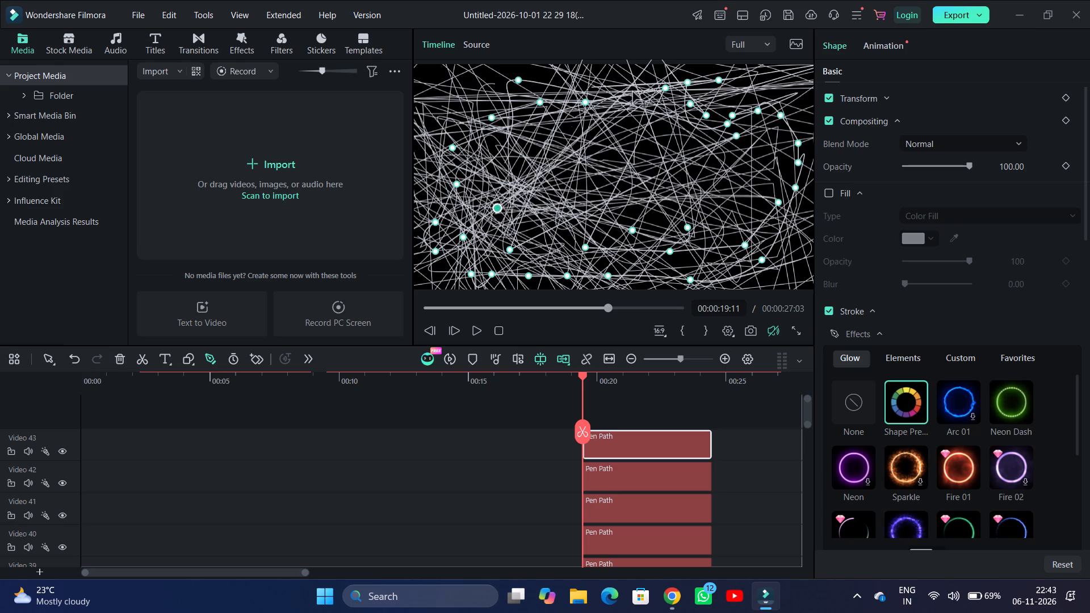
drag(632, 92, 439, 221)
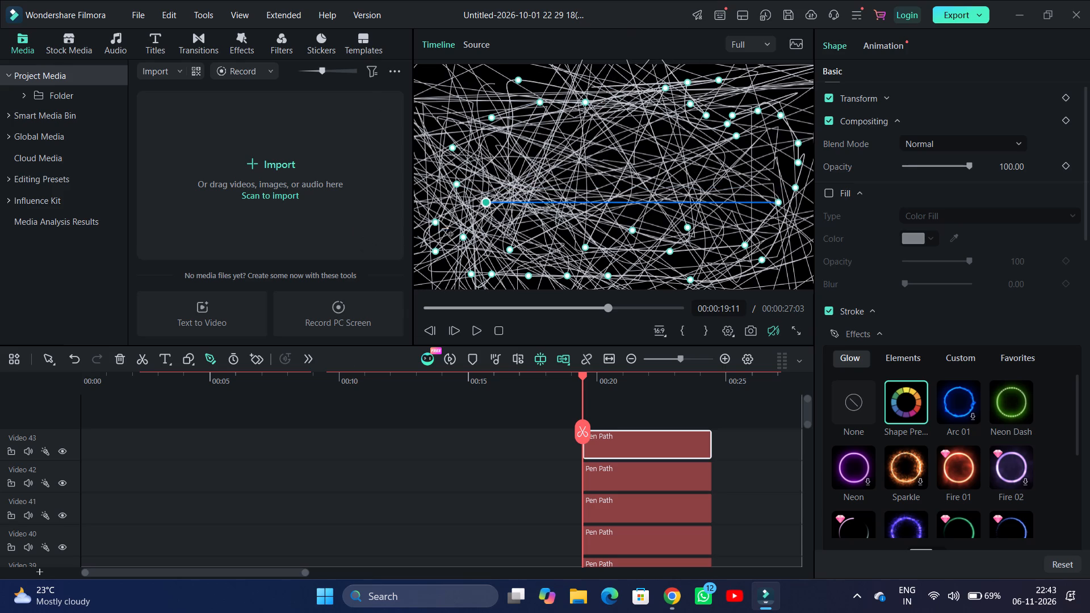
drag(439, 221, 620, 126)
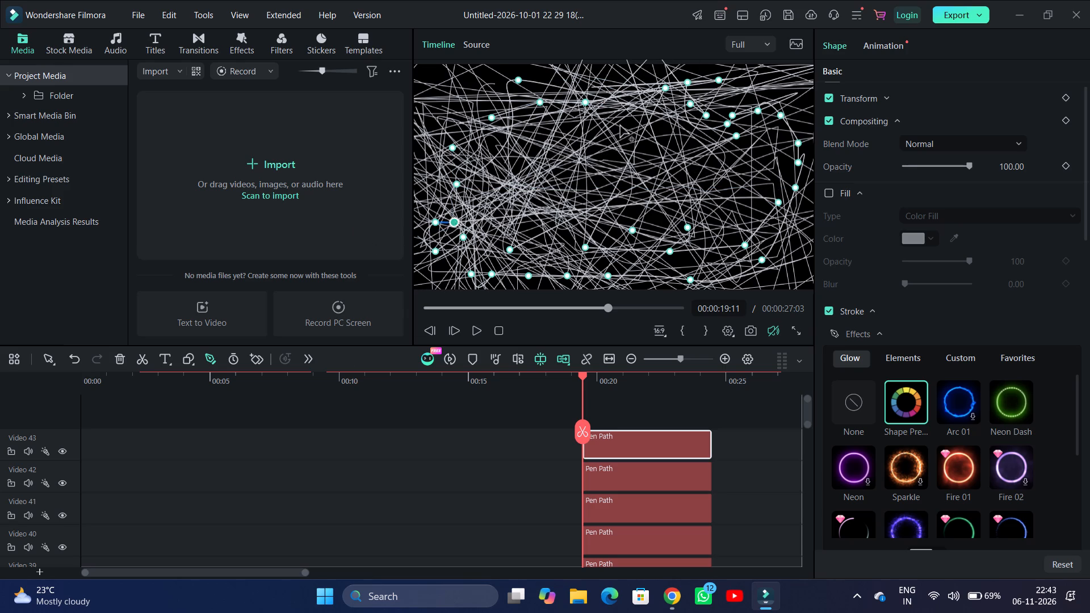
drag(620, 126, 409, 299)
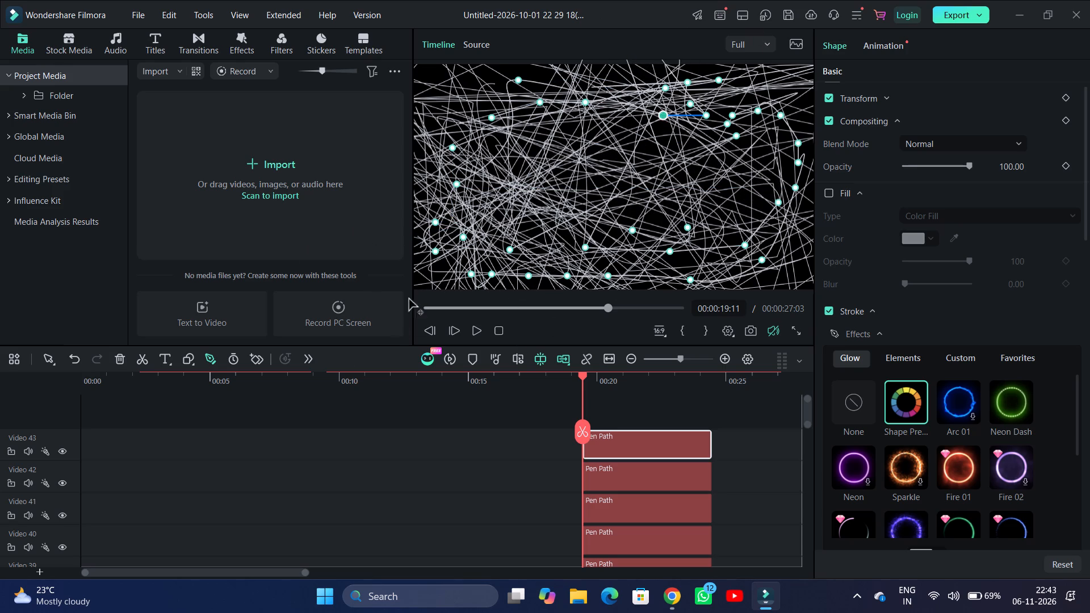
drag(409, 299, 472, 379)
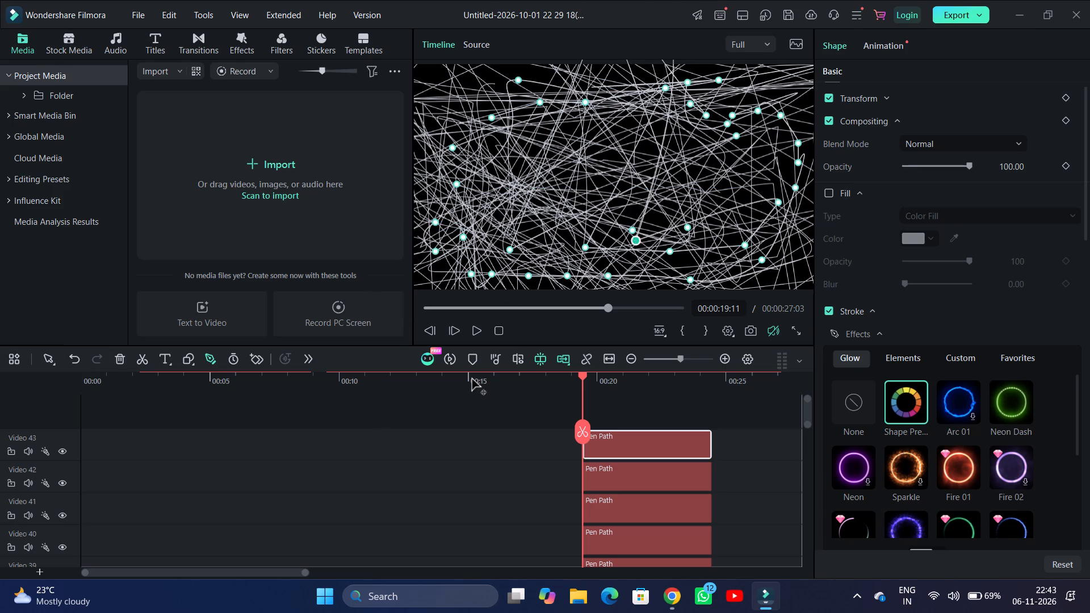
drag(472, 379, 614, 159)
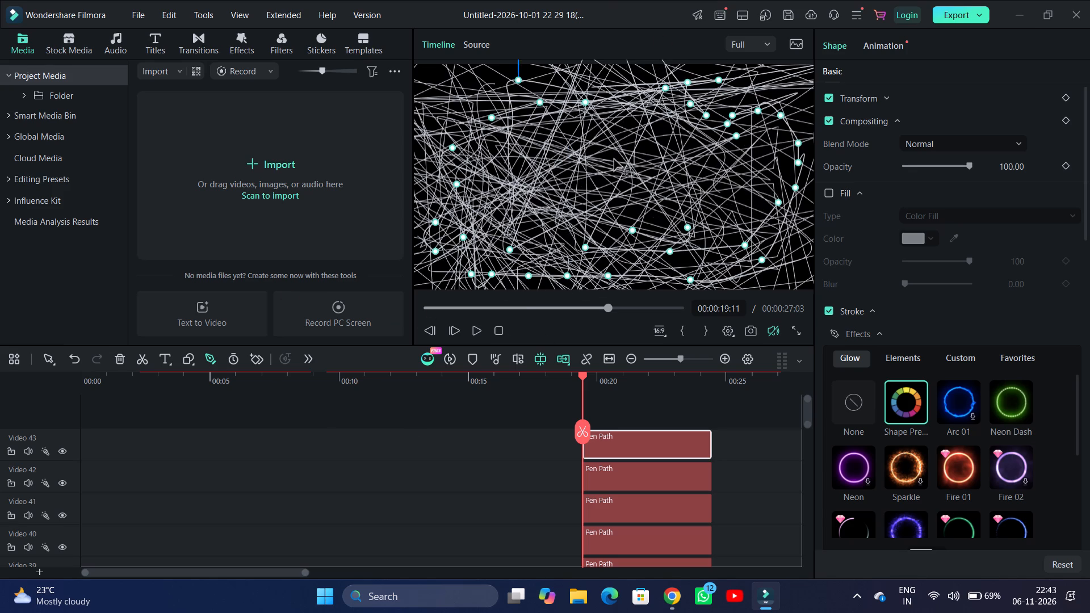
drag(614, 159, 560, 0)
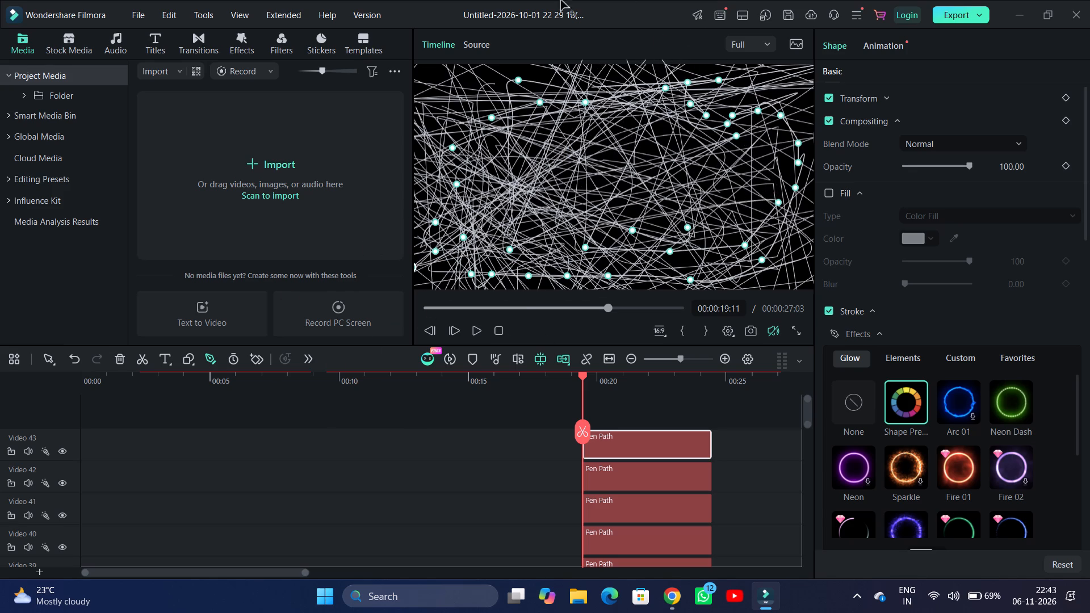
drag(560, 0, 578, 116)
scroll(553, 94, right, 1)
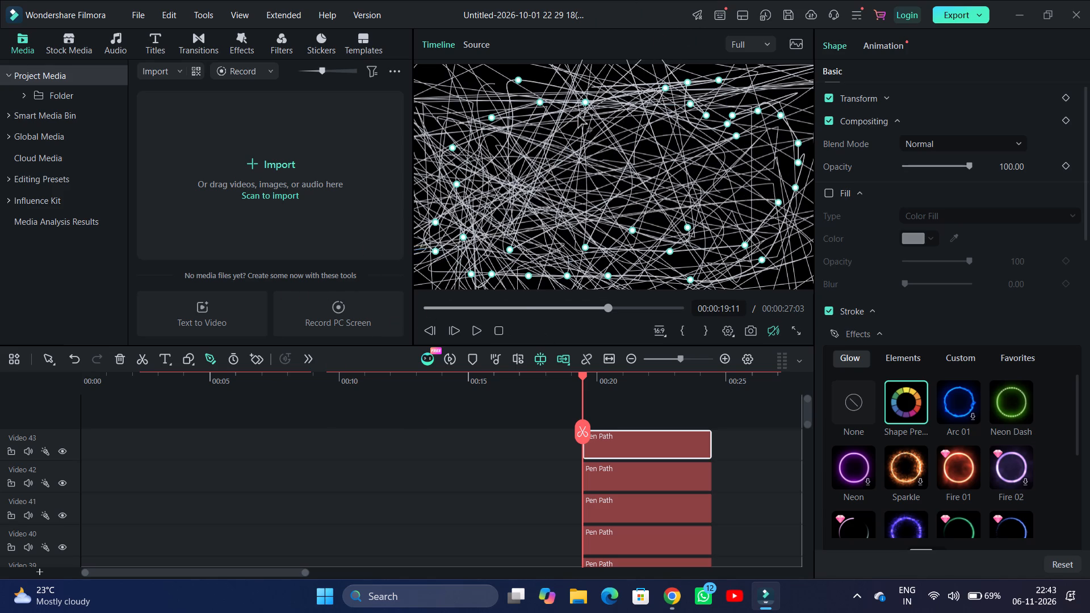
drag(578, 116, 425, 152)
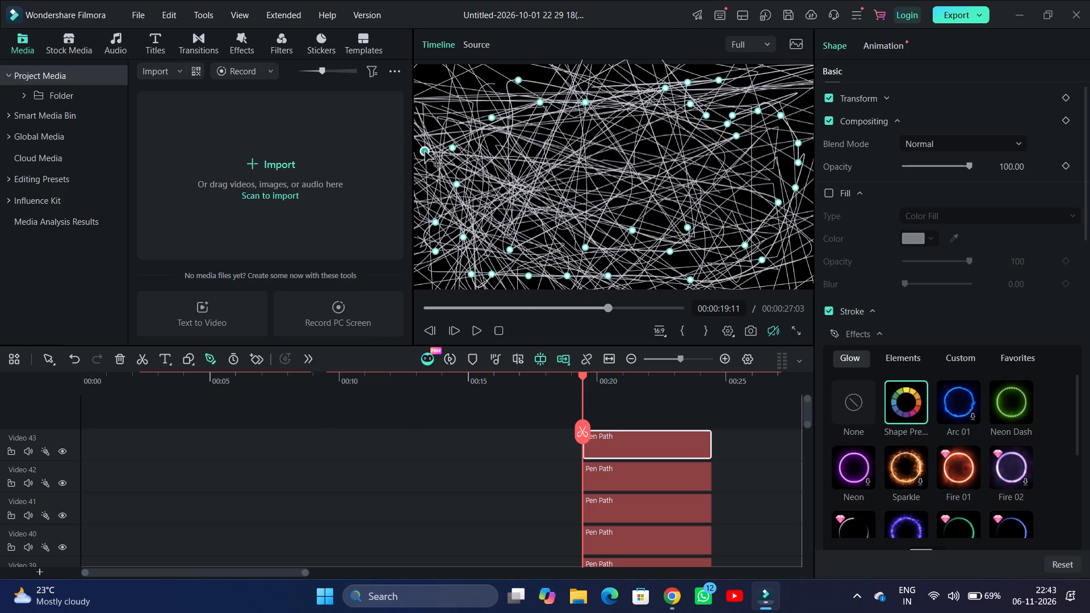
drag(425, 152, 473, 145)
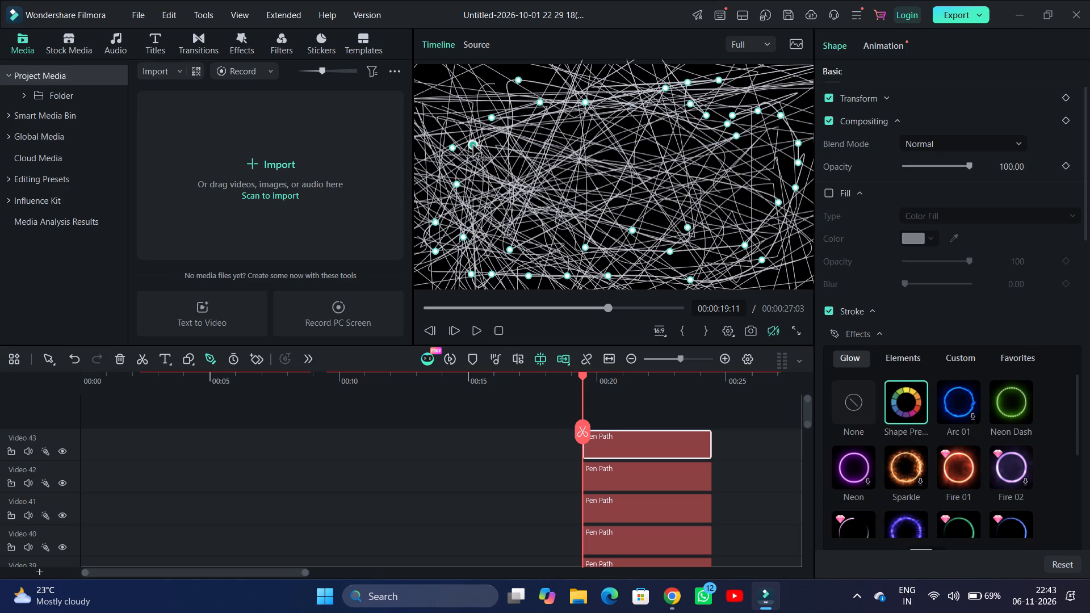
drag(473, 145, 474, 148)
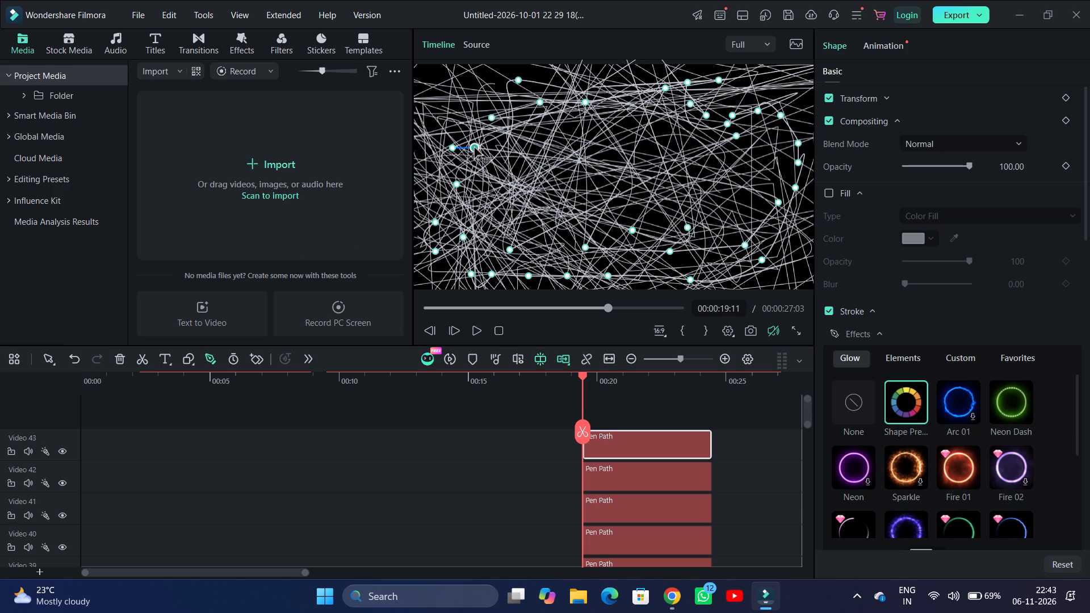
drag(474, 148, 475, 145)
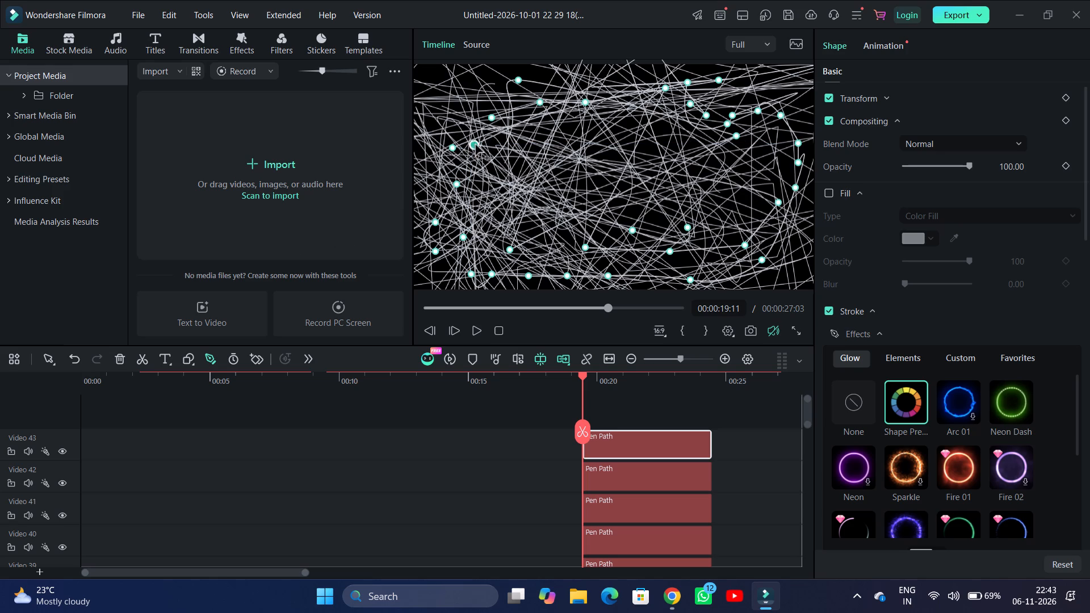
drag(475, 145, 477, 142)
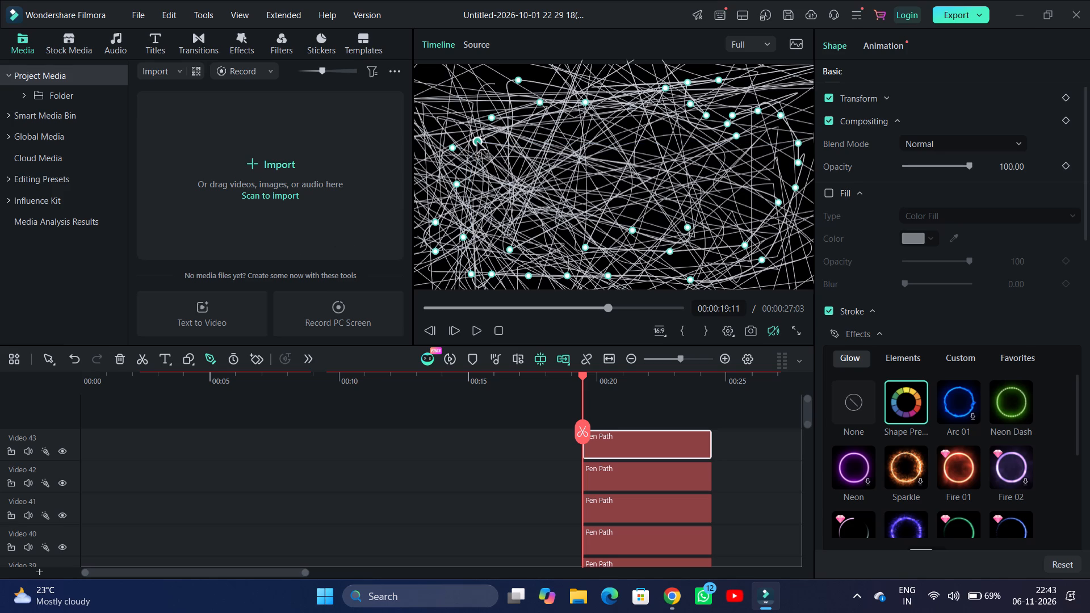
drag(477, 142, 478, 142)
drag(478, 142, 477, 142)
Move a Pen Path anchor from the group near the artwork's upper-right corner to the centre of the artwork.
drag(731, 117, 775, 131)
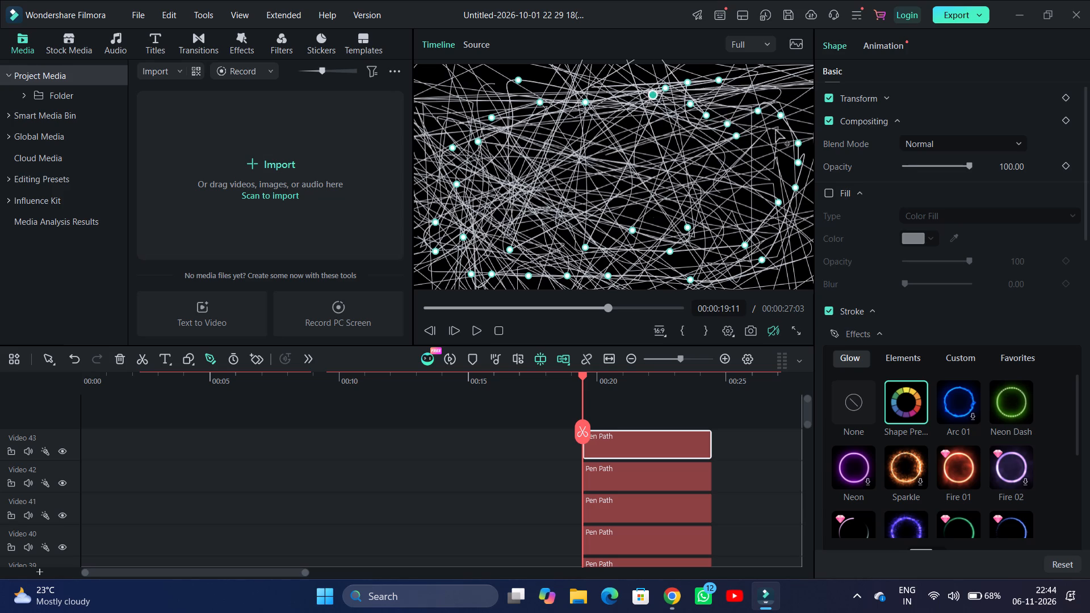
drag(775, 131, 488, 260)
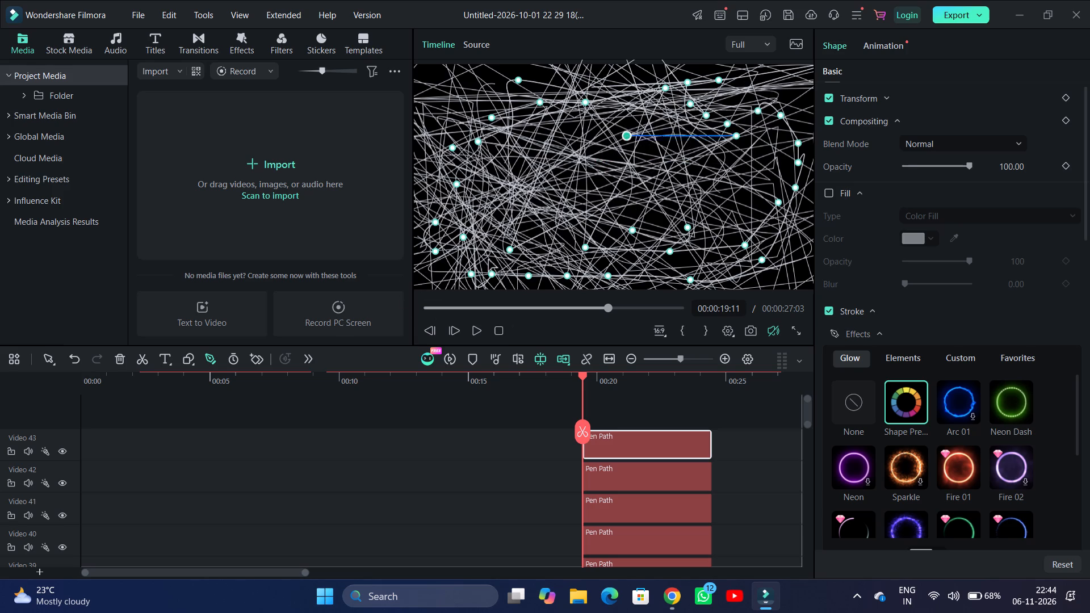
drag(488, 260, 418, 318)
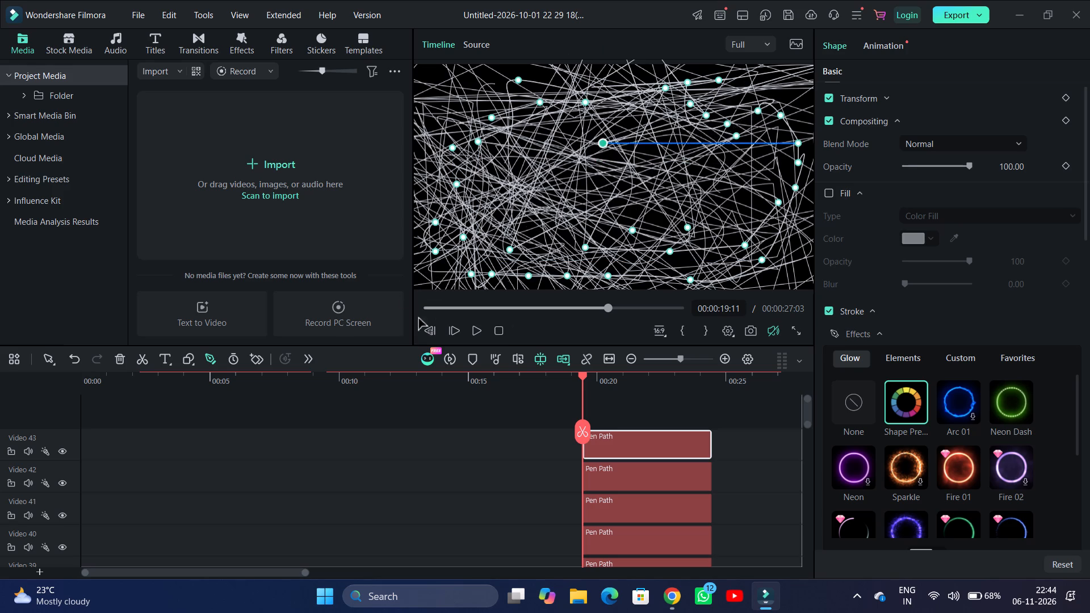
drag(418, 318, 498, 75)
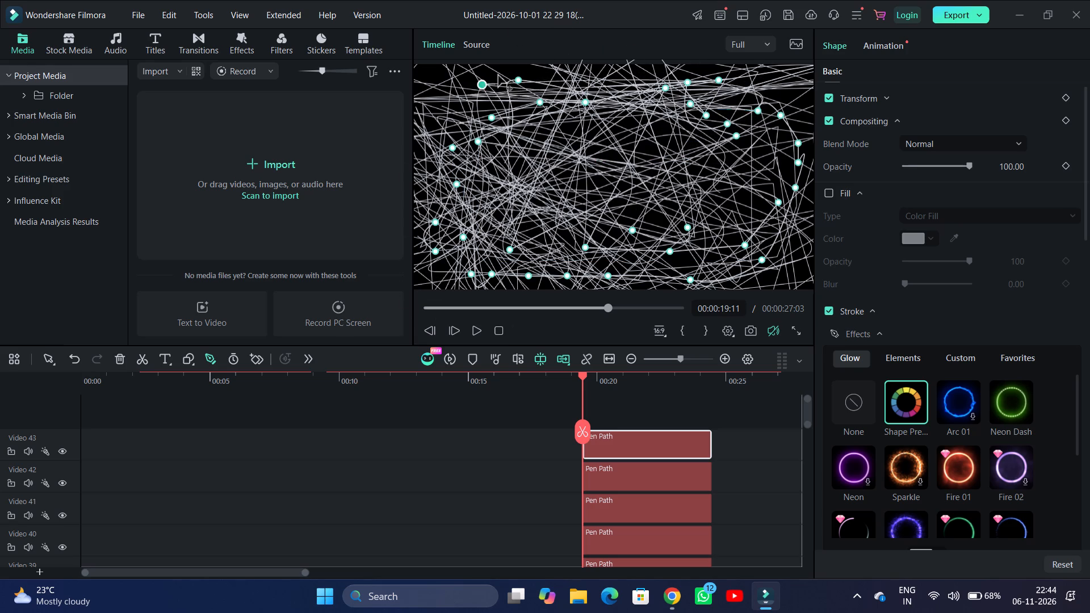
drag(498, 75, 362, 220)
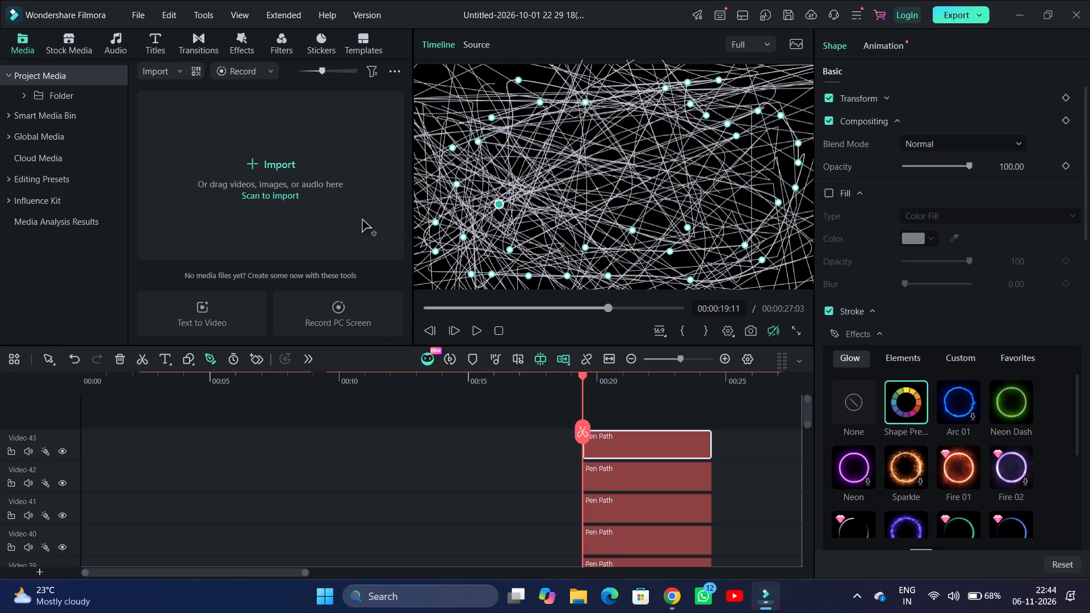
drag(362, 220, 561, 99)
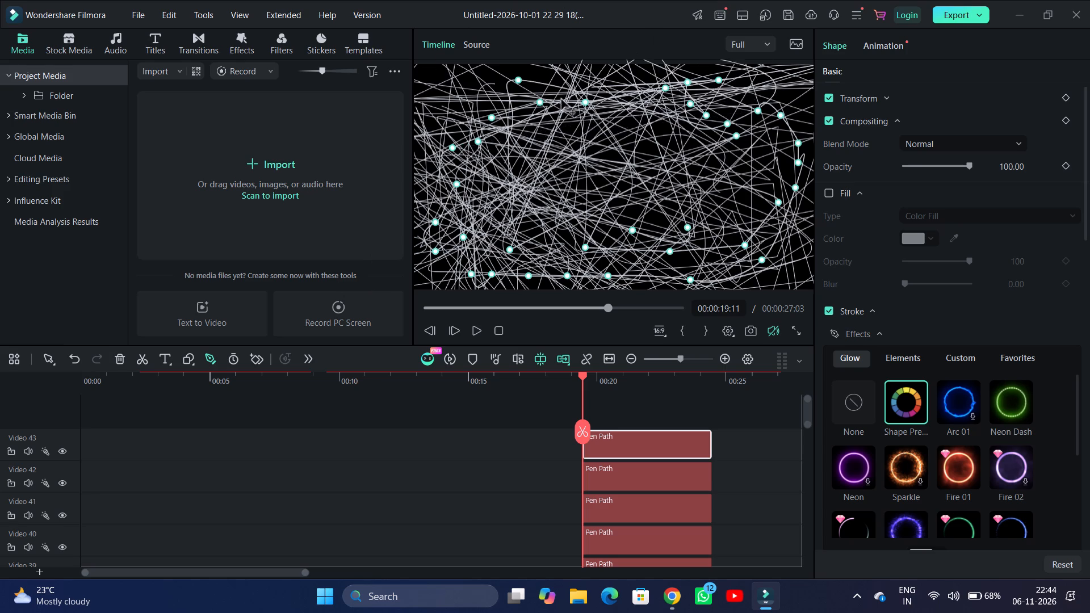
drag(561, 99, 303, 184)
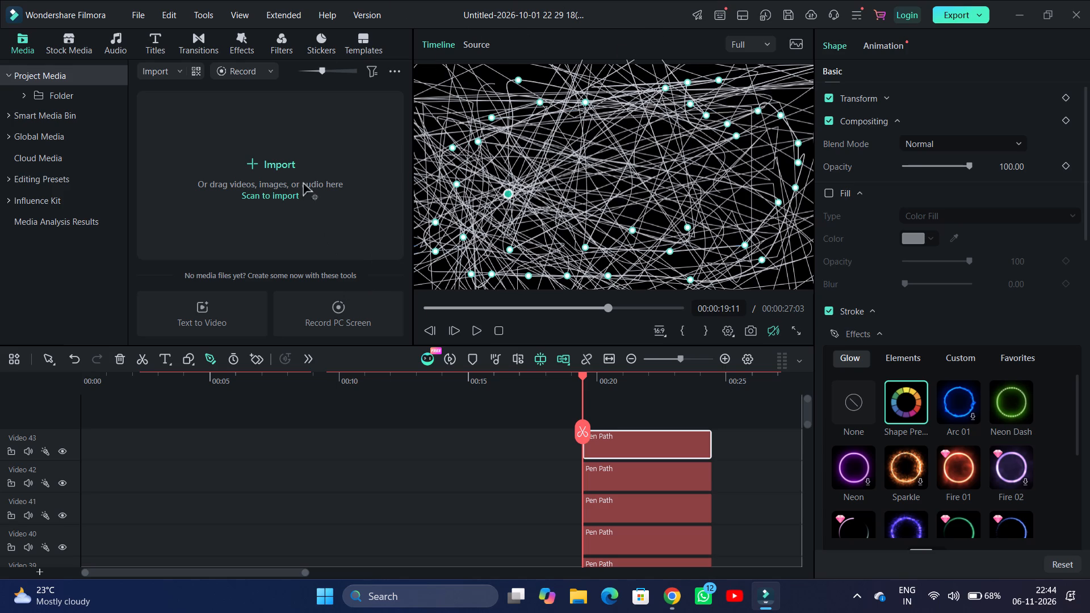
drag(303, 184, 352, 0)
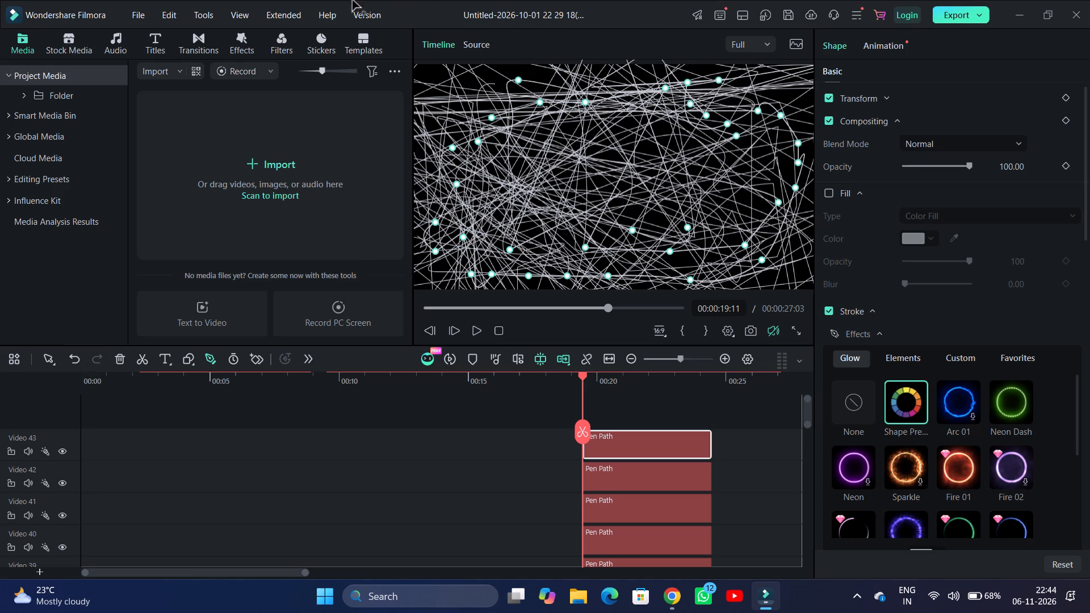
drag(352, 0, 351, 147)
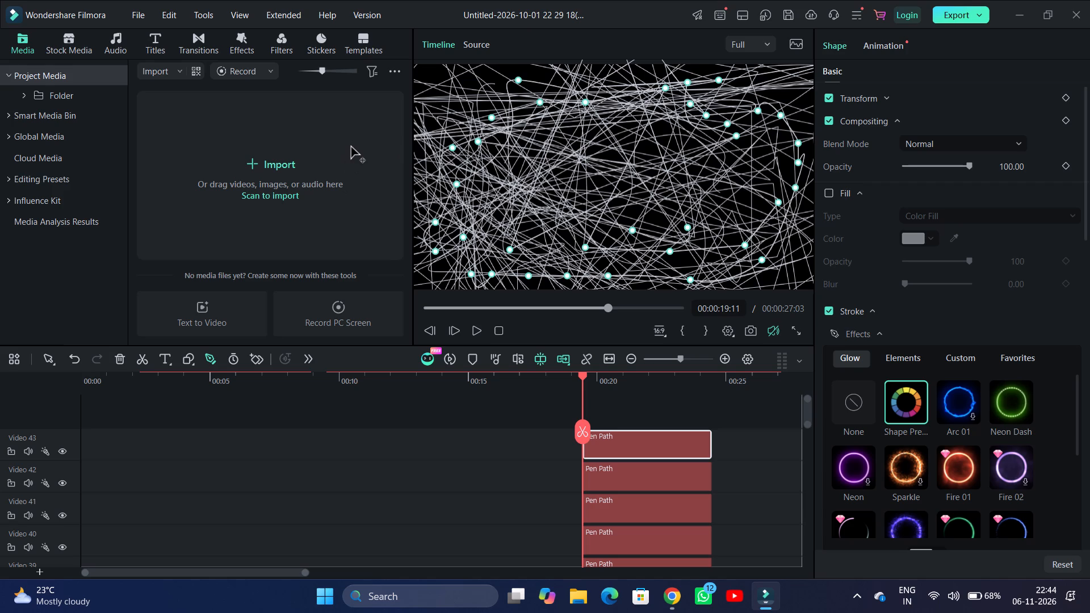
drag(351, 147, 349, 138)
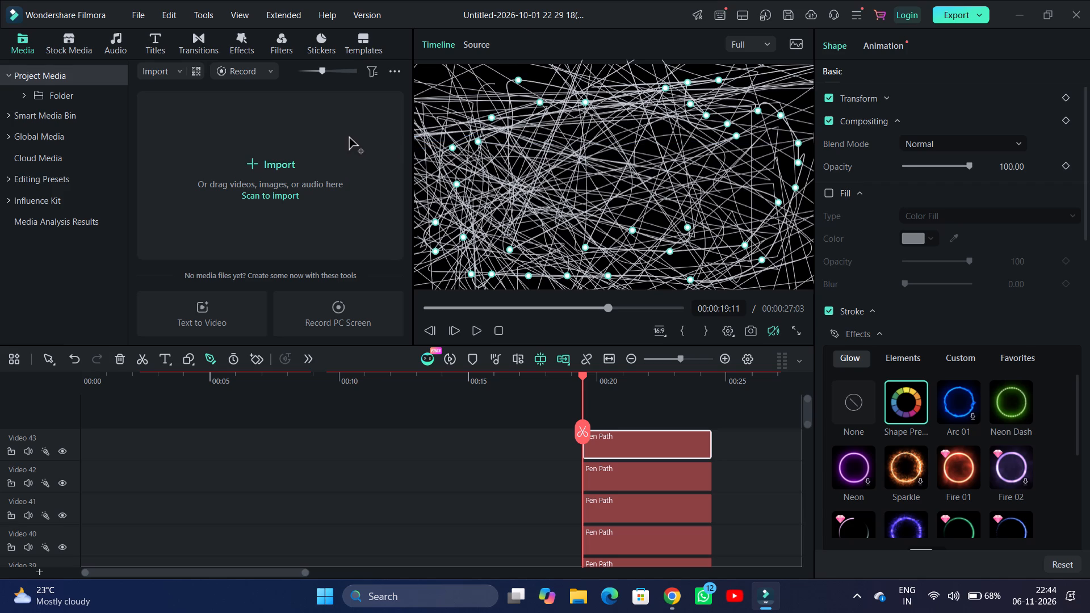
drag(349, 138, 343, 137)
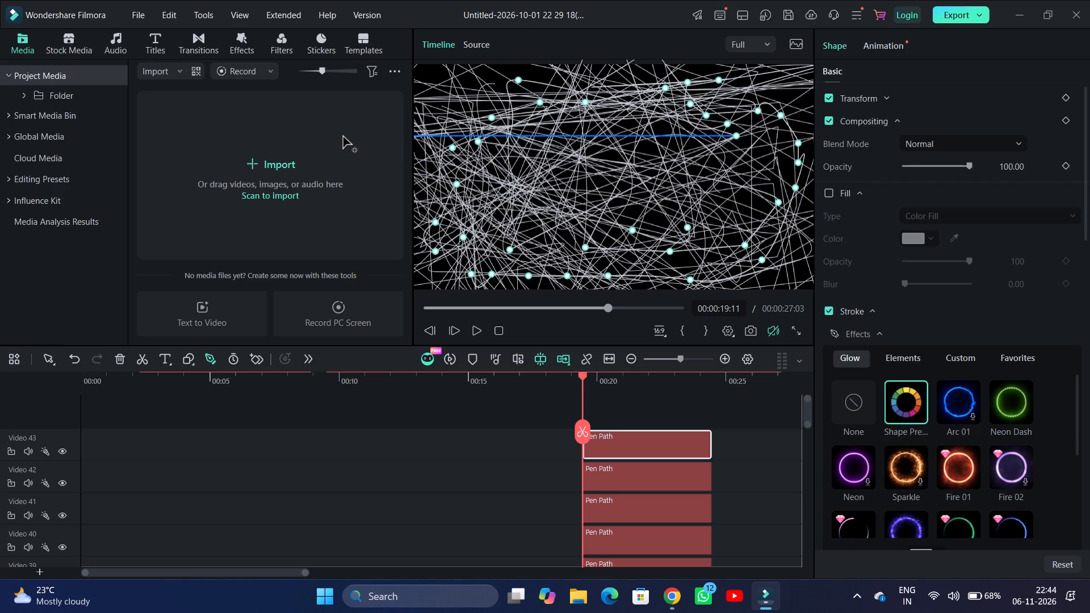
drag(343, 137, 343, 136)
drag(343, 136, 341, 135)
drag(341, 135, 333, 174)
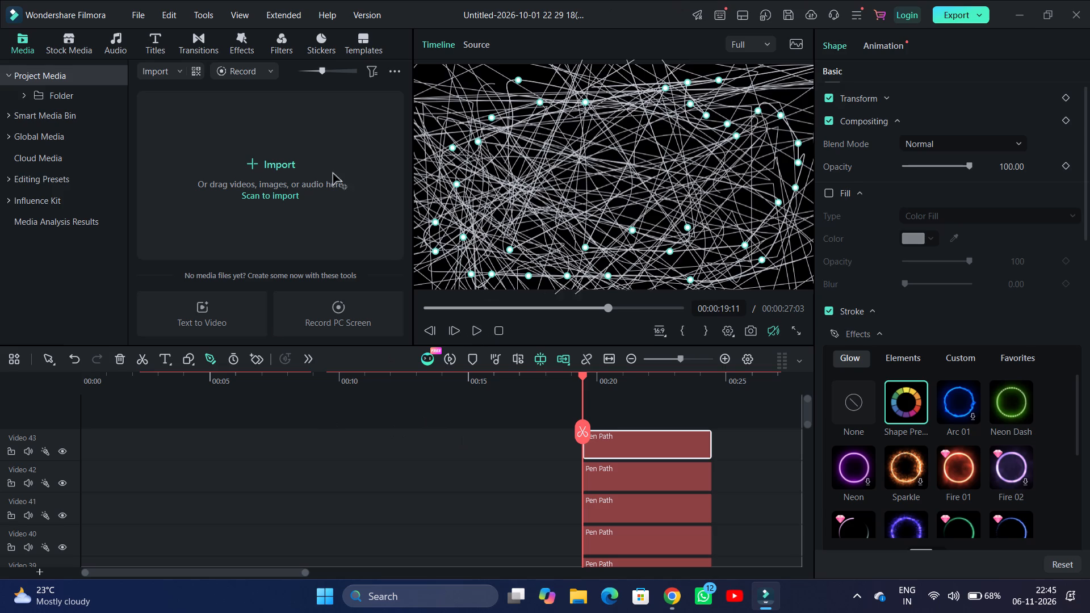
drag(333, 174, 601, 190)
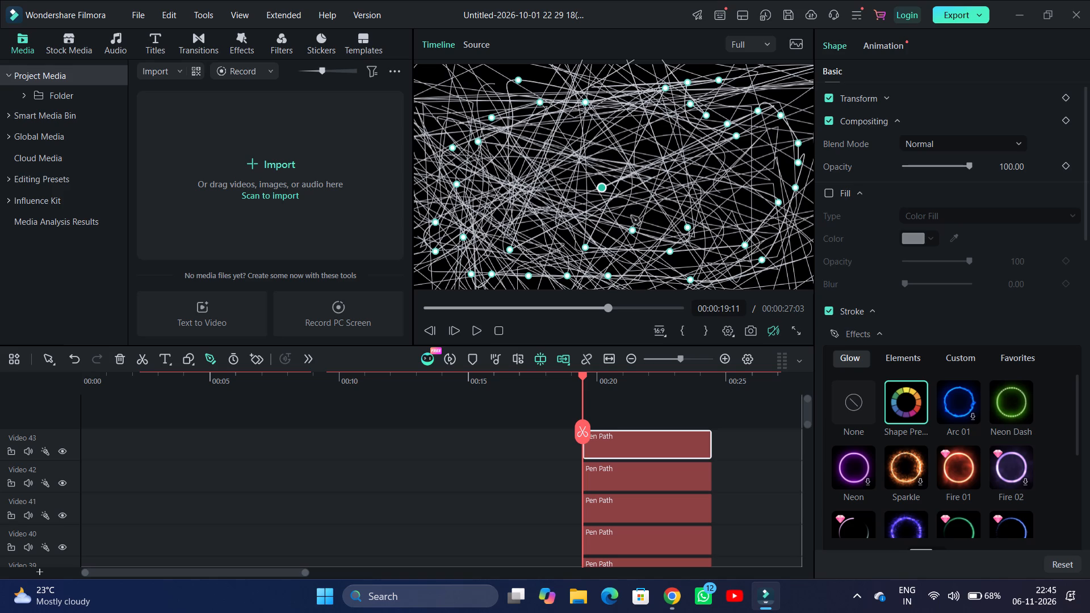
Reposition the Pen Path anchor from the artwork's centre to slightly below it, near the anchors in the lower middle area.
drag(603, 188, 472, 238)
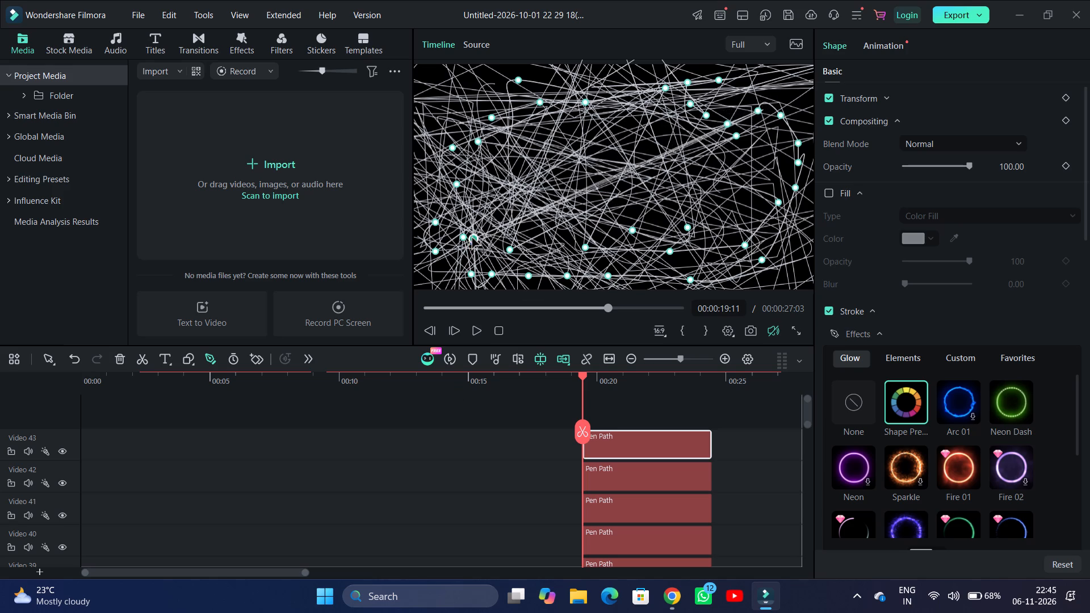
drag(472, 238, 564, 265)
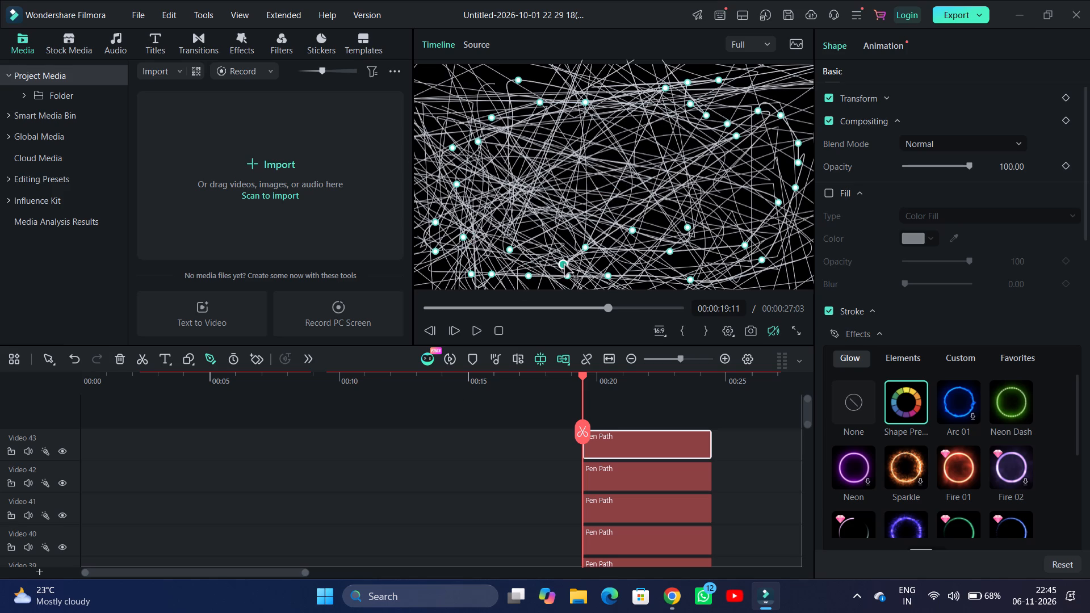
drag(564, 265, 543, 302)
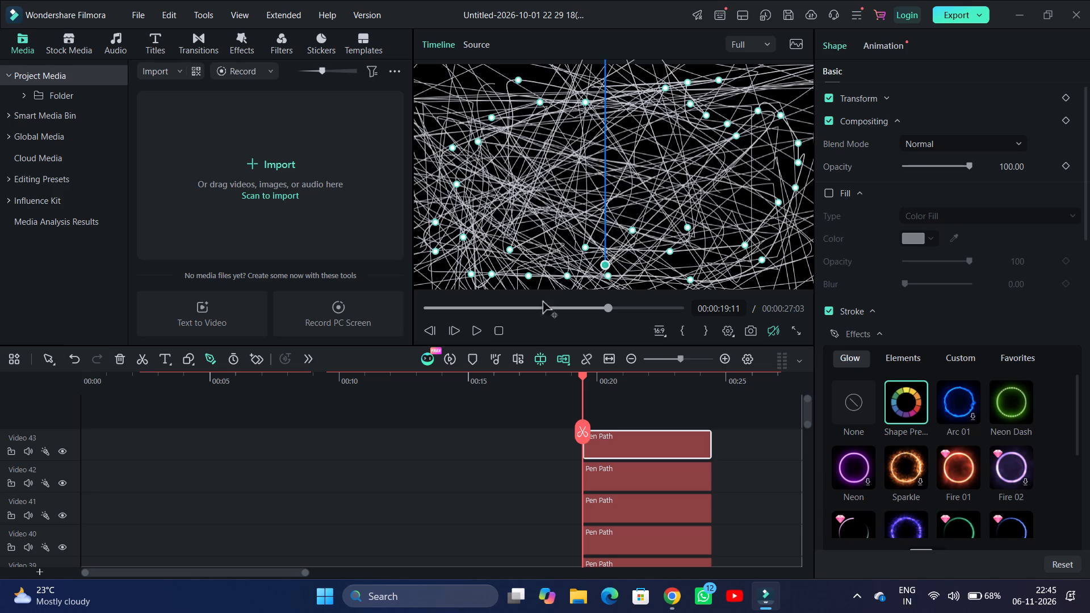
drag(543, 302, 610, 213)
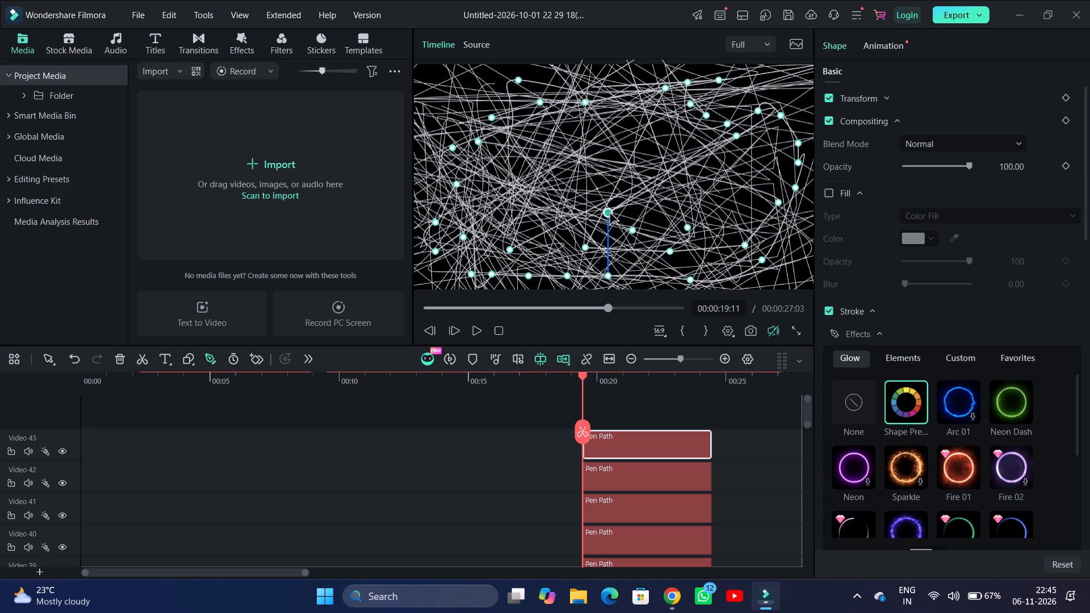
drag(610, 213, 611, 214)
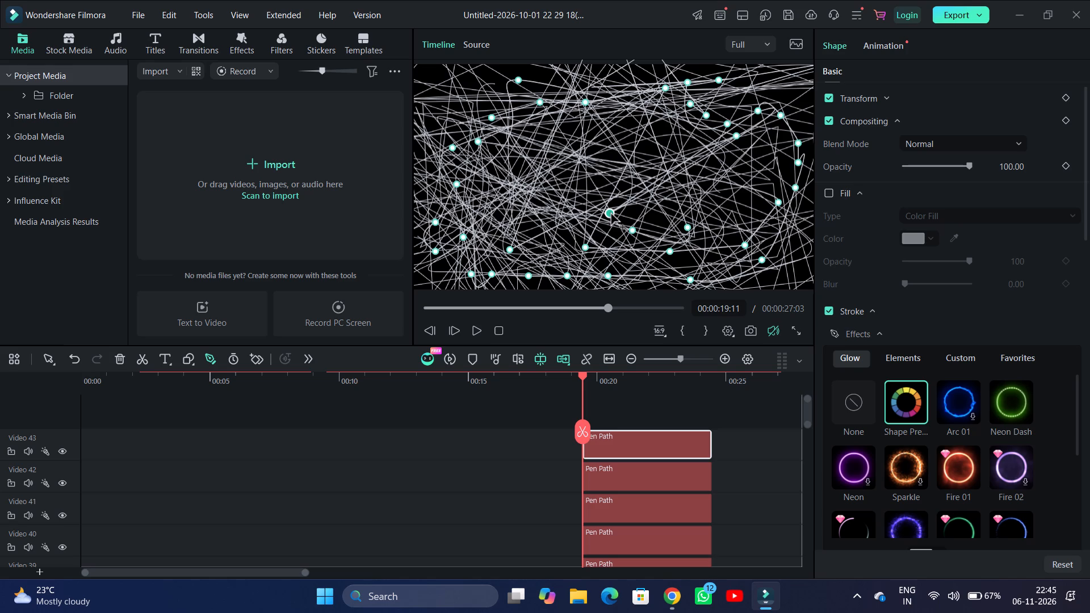
Move the Pen Path anchor from just below the artwork's centre to its upper-left area, between the two neighbouring anchors there.
drag(610, 215, 672, 39)
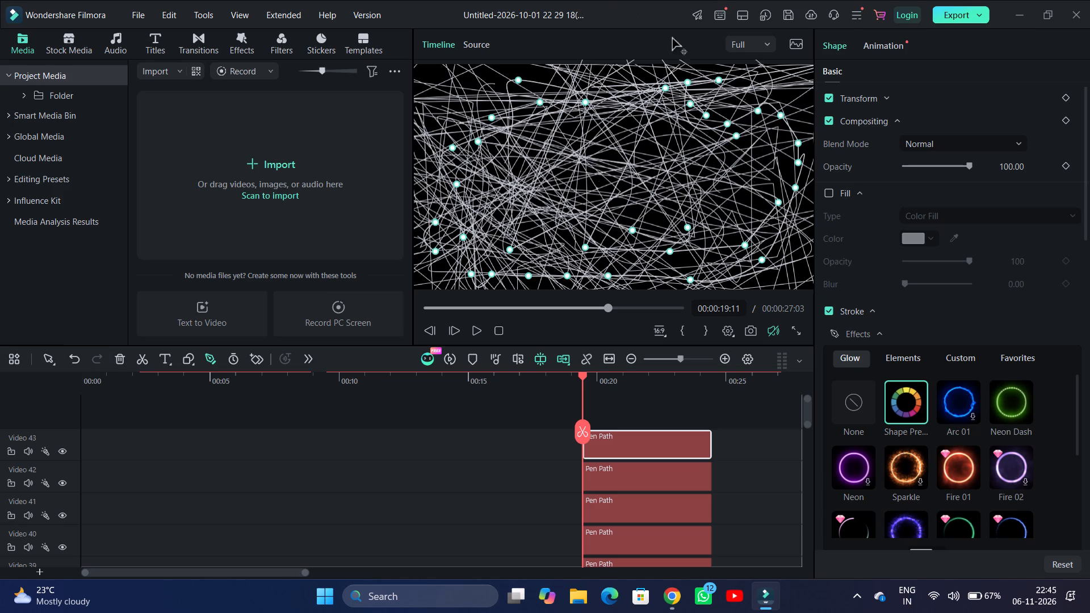
drag(672, 39, 389, 292)
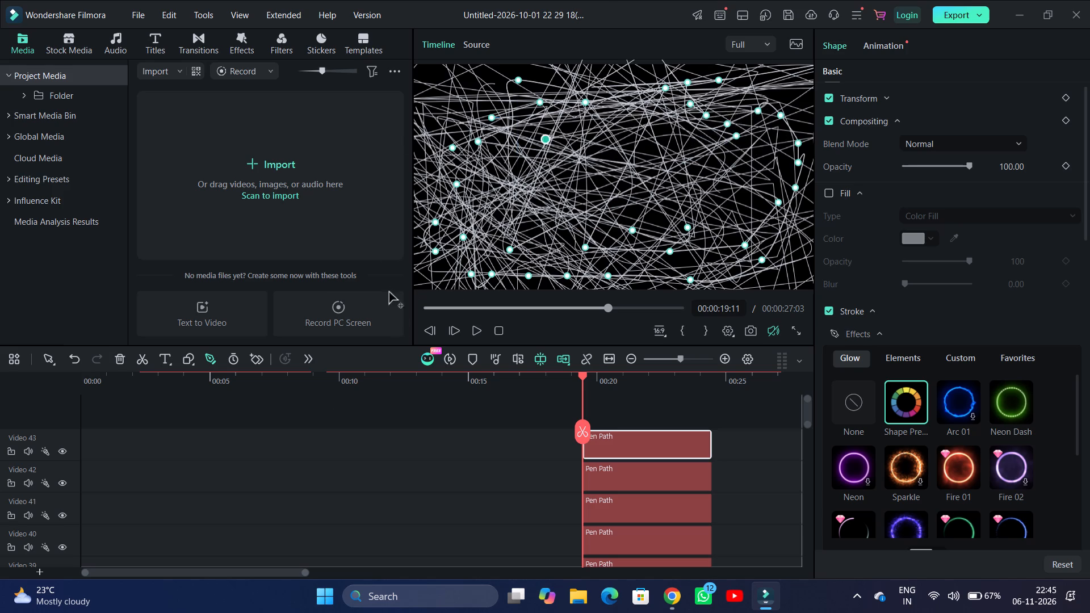
drag(389, 292, 576, 127)
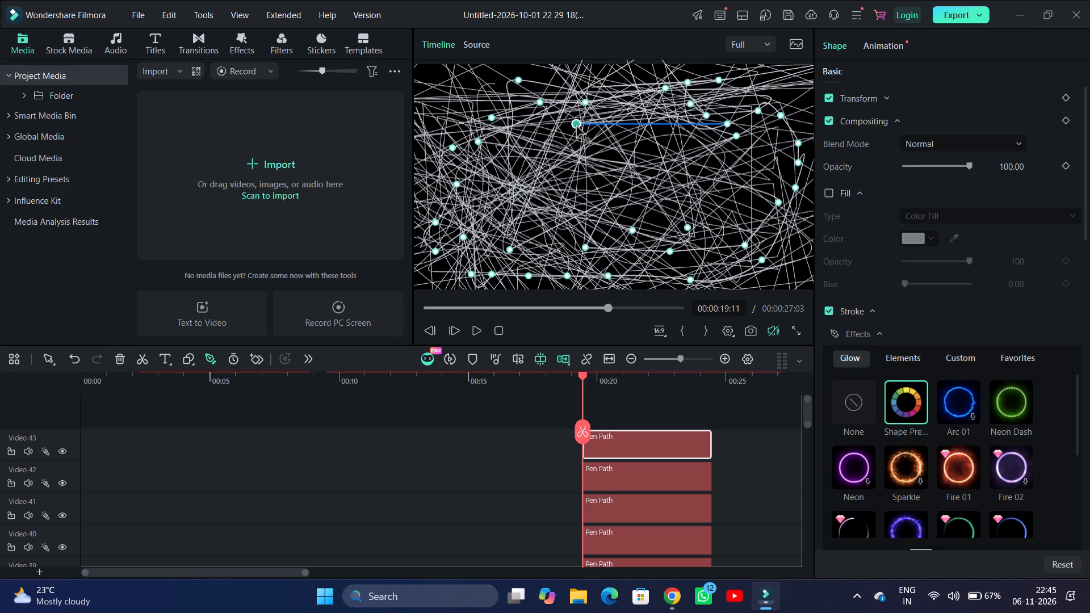
drag(576, 127, 465, 257)
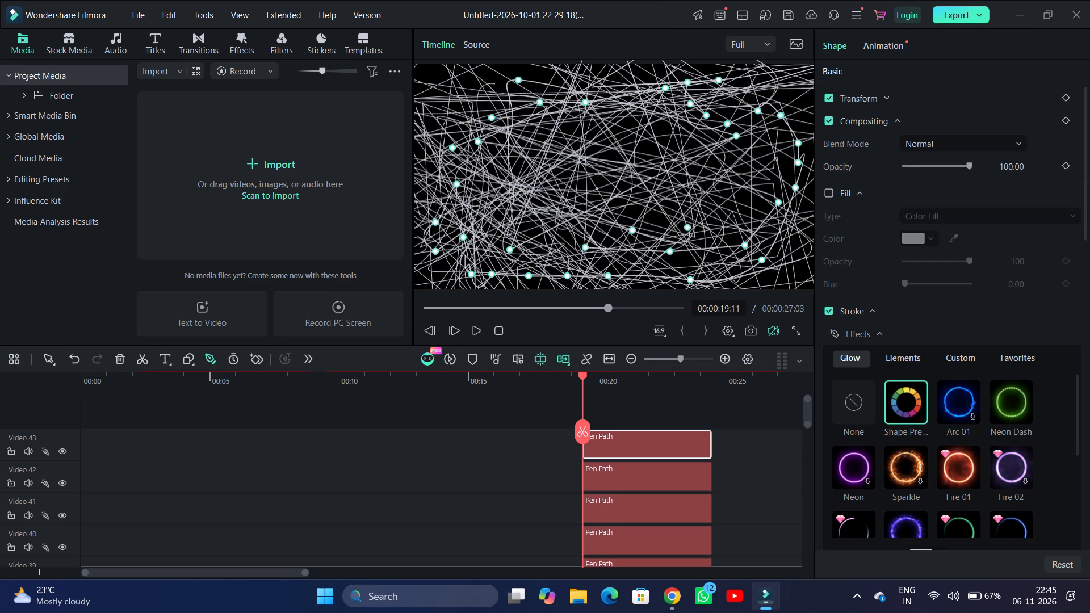
drag(465, 257, 485, 127)
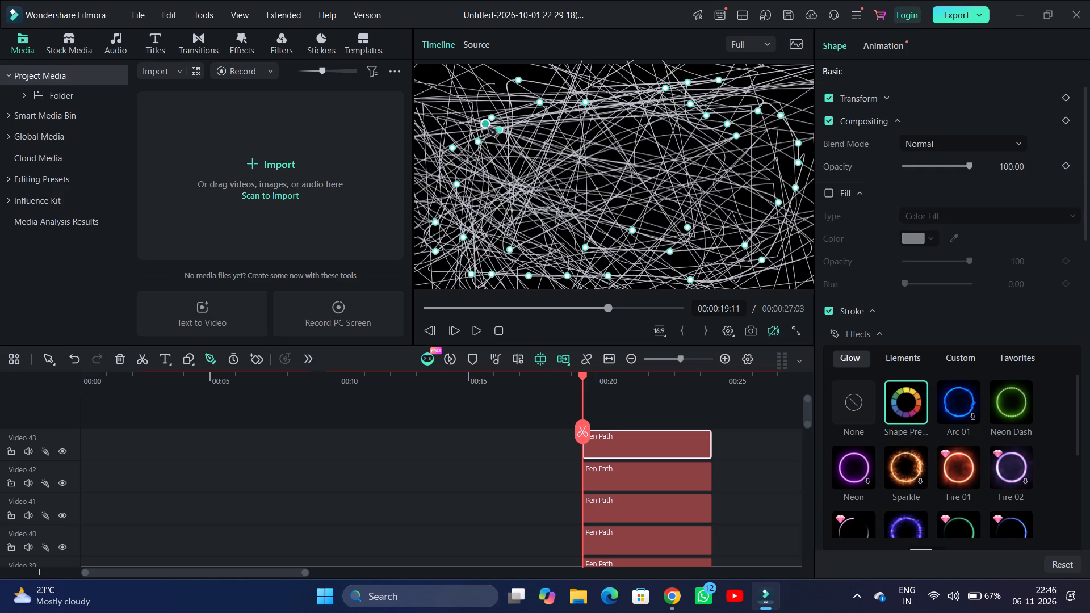
Move the Pen Path anchor from the artwork's upper-left area to just below its bottom edge, near the lower-left corner.
drag(483, 128, 686, 107)
drag(686, 107, 691, 104)
drag(691, 104, 390, 183)
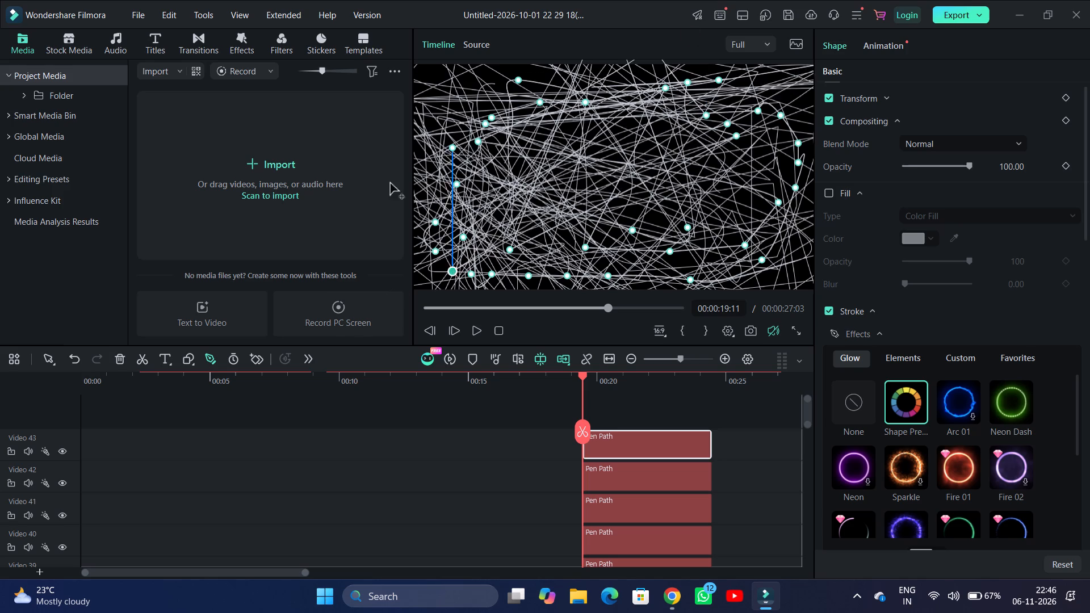
drag(390, 183, 429, 136)
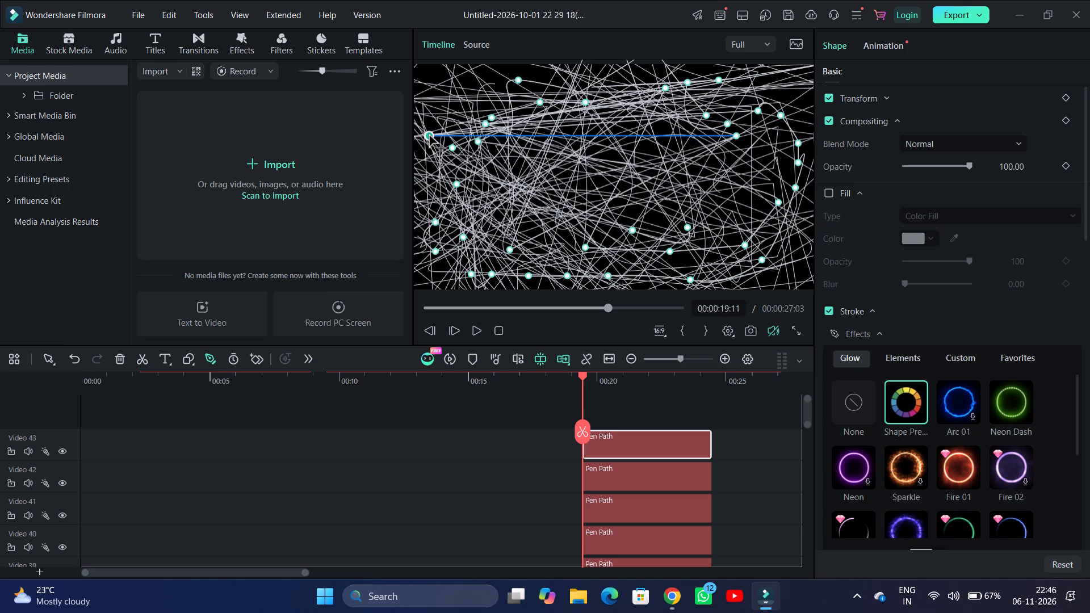
drag(429, 136, 341, 417)
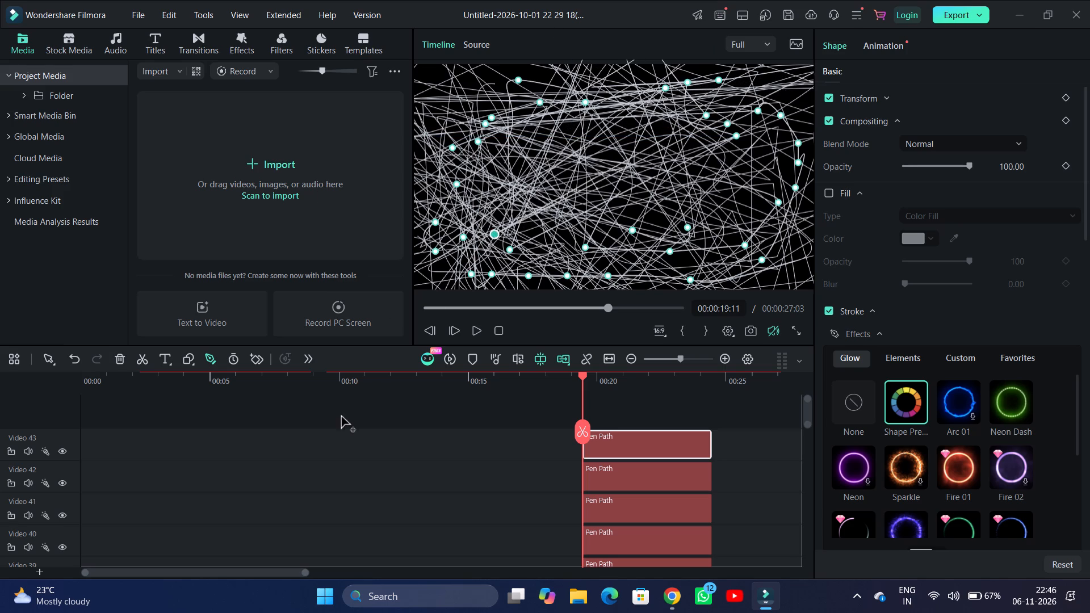
drag(341, 417, 518, 264)
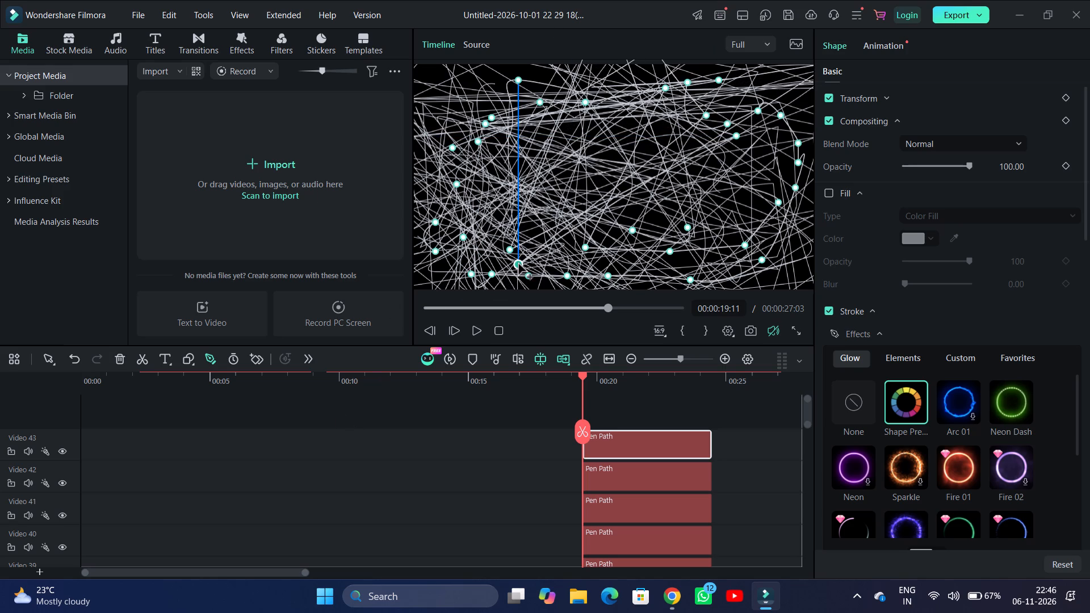
drag(518, 264, 424, 331)
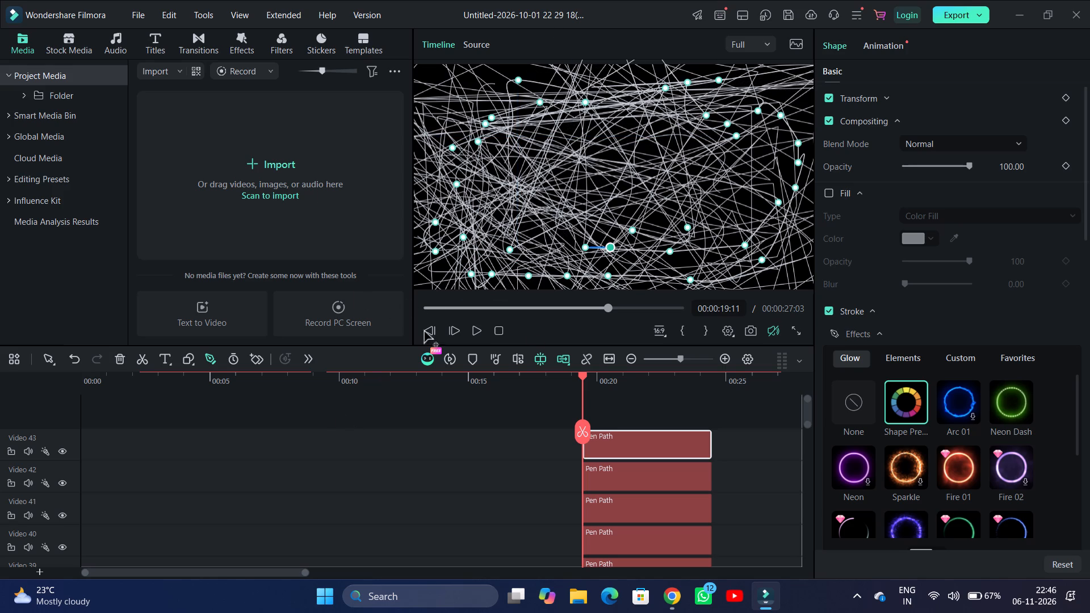
drag(424, 331, 560, 48)
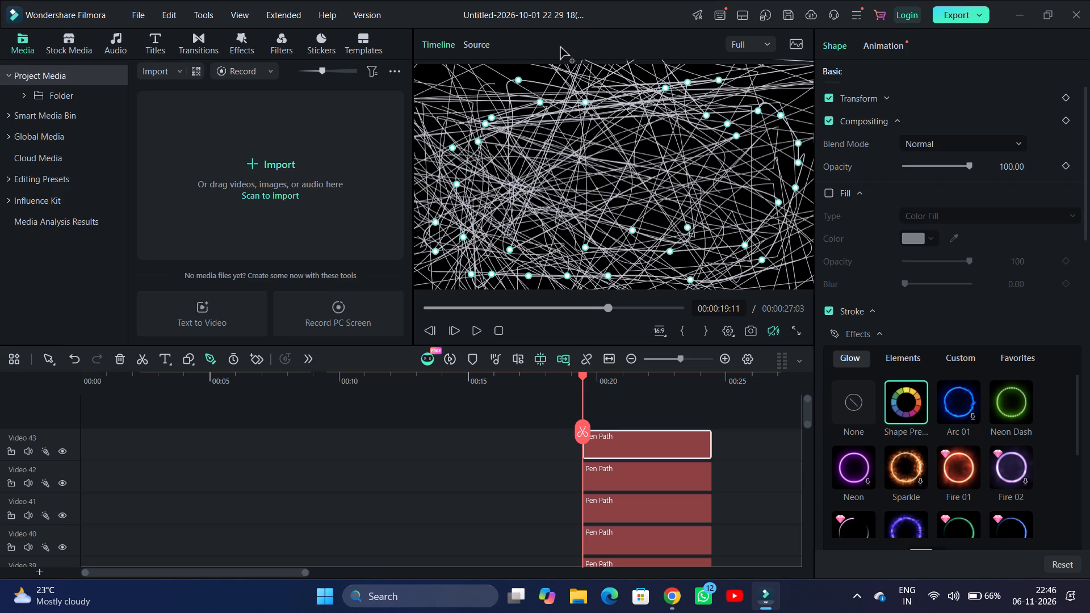
drag(560, 48, 560, 45)
drag(560, 45, 560, 47)
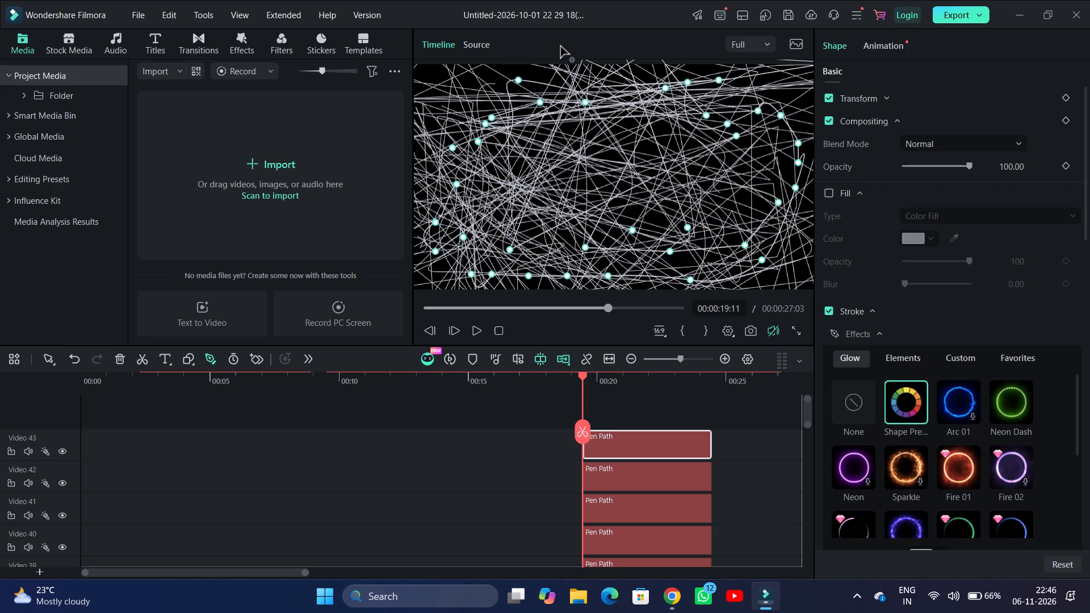
drag(560, 47, 560, 46)
drag(560, 46, 560, 47)
drag(560, 47, 435, 294)
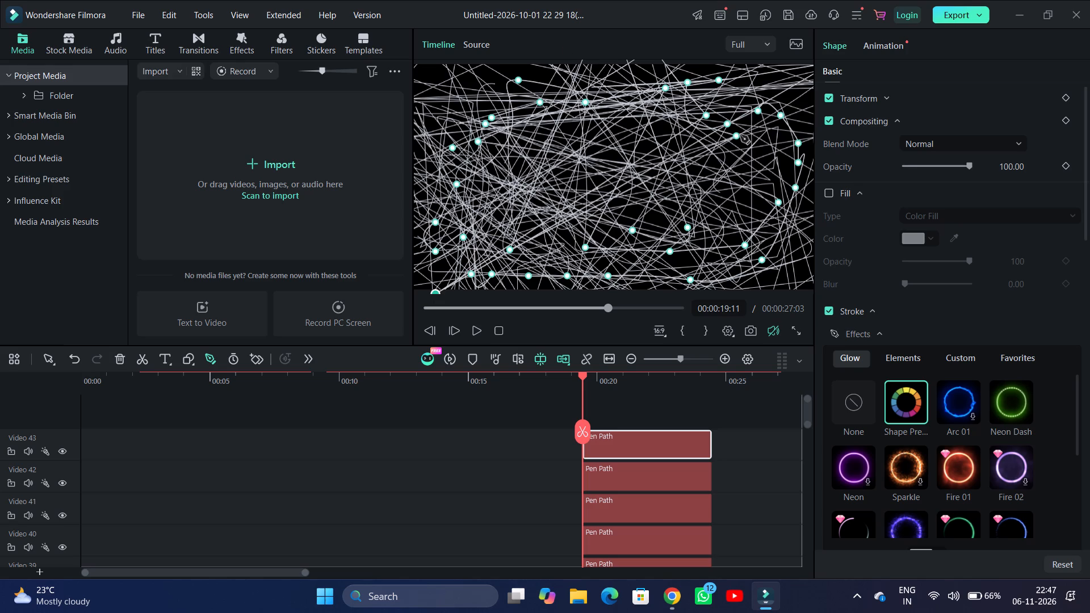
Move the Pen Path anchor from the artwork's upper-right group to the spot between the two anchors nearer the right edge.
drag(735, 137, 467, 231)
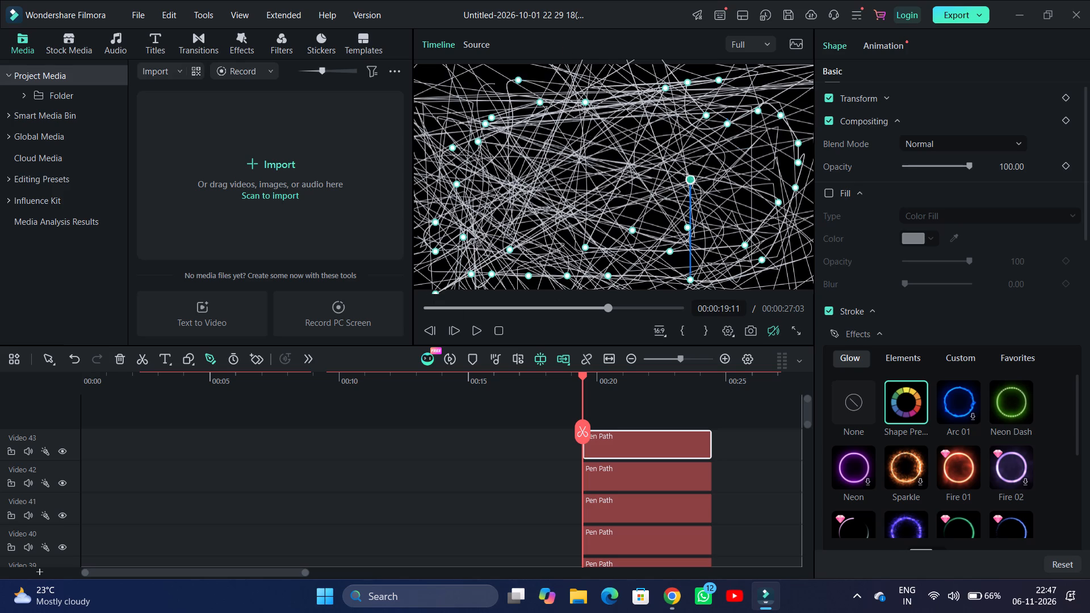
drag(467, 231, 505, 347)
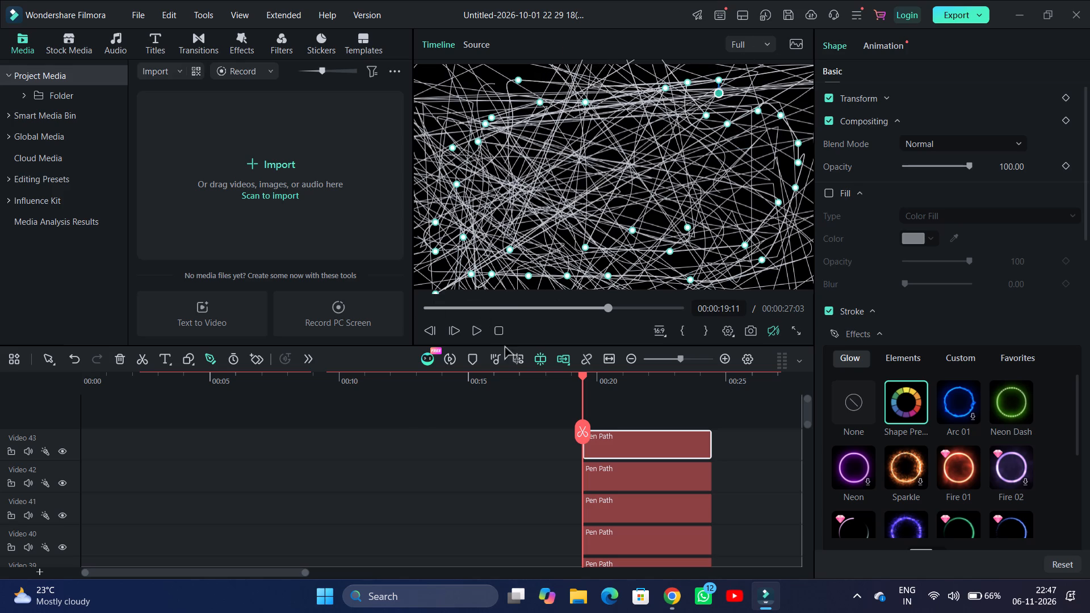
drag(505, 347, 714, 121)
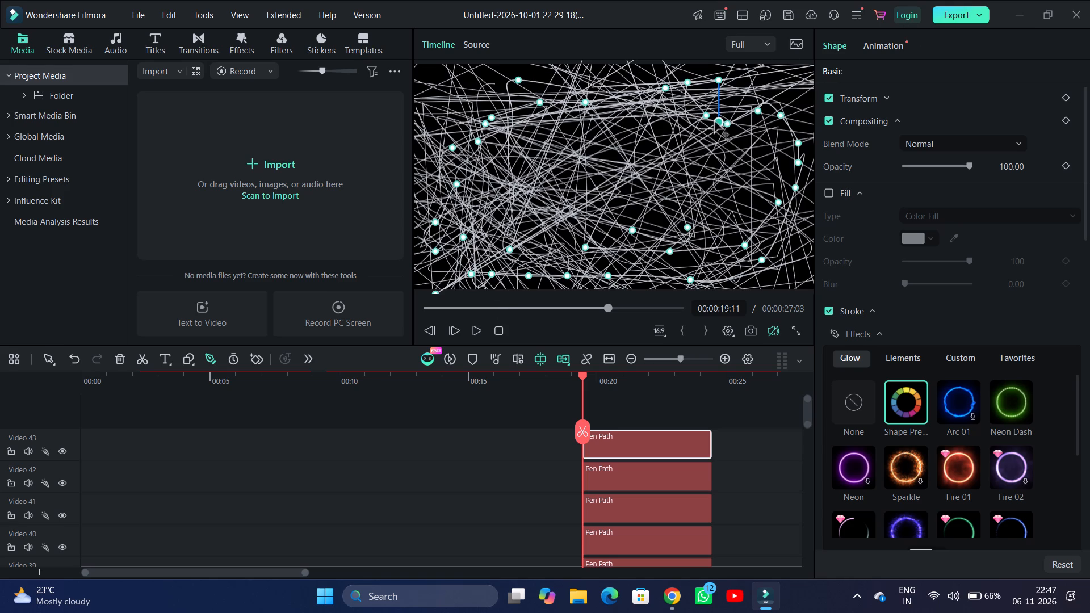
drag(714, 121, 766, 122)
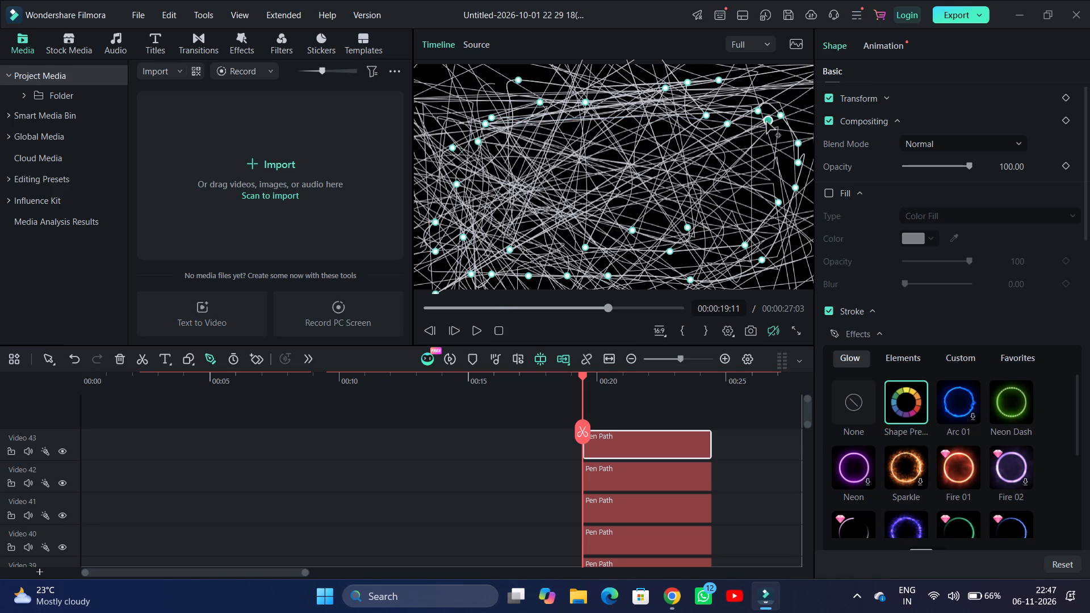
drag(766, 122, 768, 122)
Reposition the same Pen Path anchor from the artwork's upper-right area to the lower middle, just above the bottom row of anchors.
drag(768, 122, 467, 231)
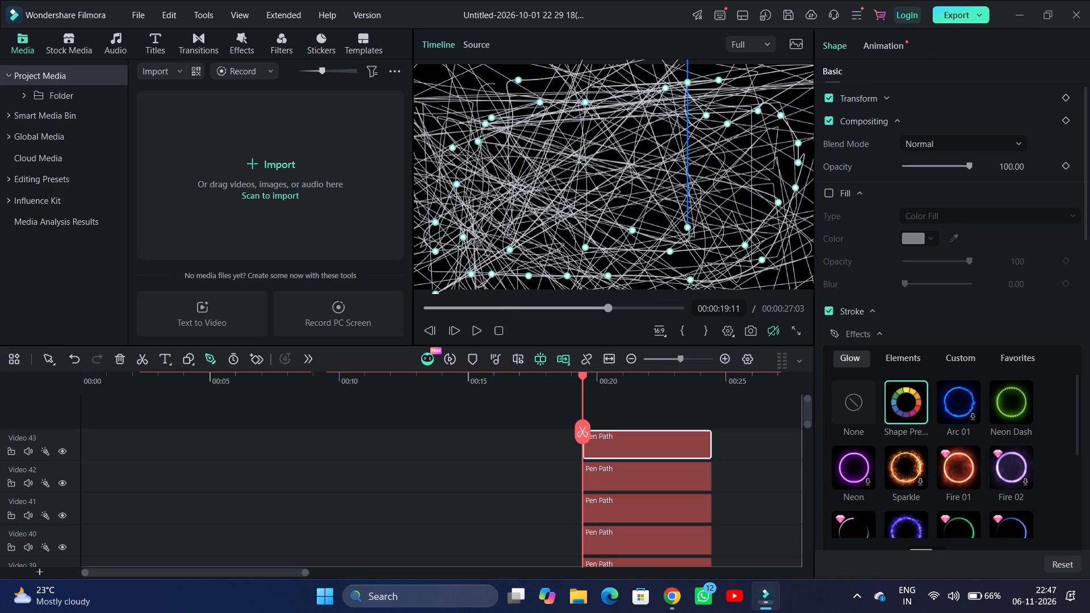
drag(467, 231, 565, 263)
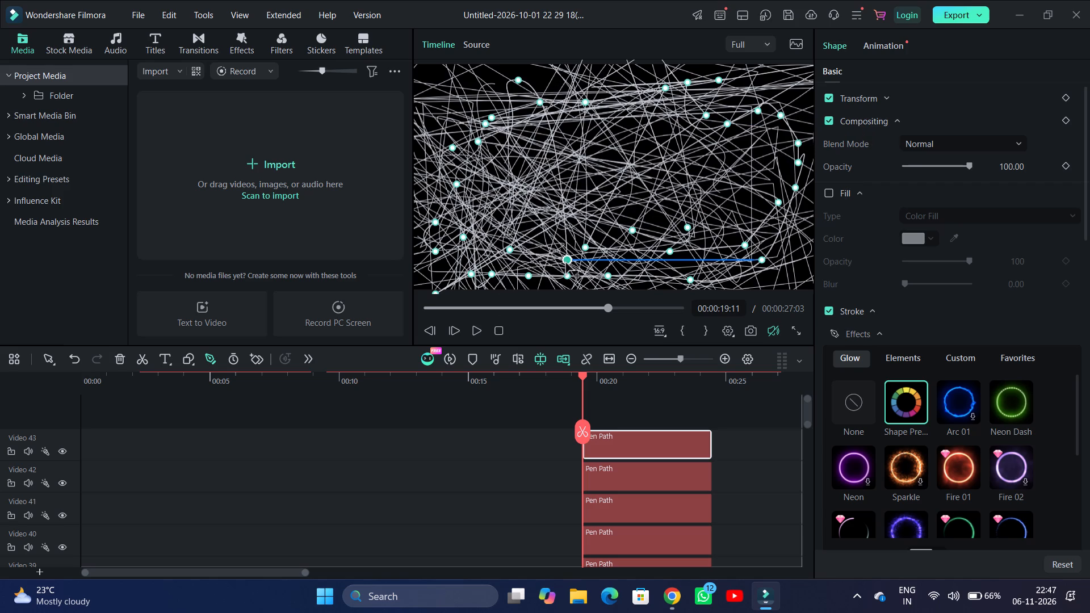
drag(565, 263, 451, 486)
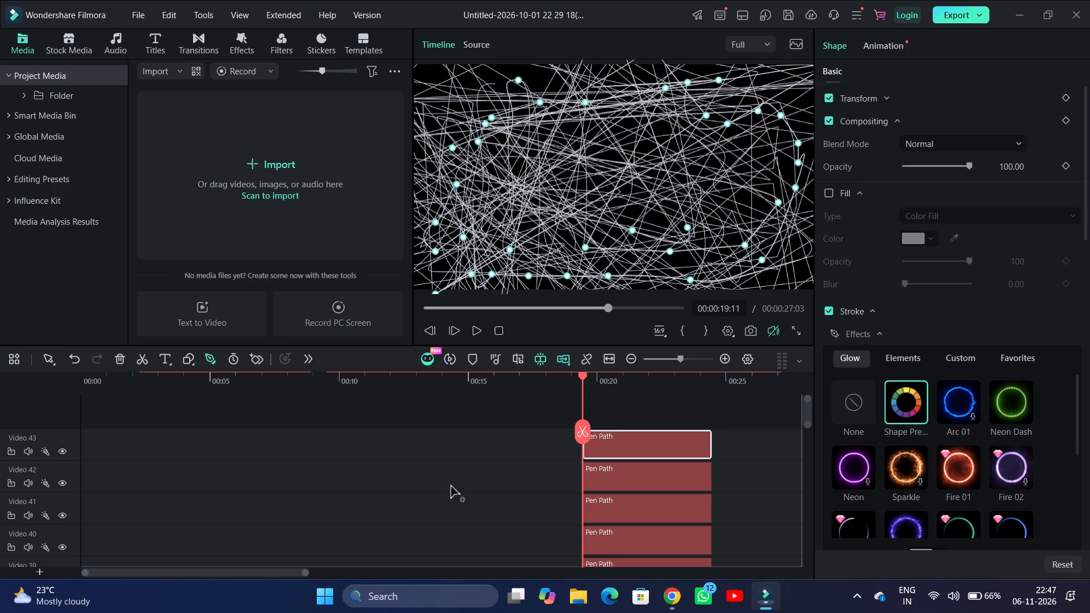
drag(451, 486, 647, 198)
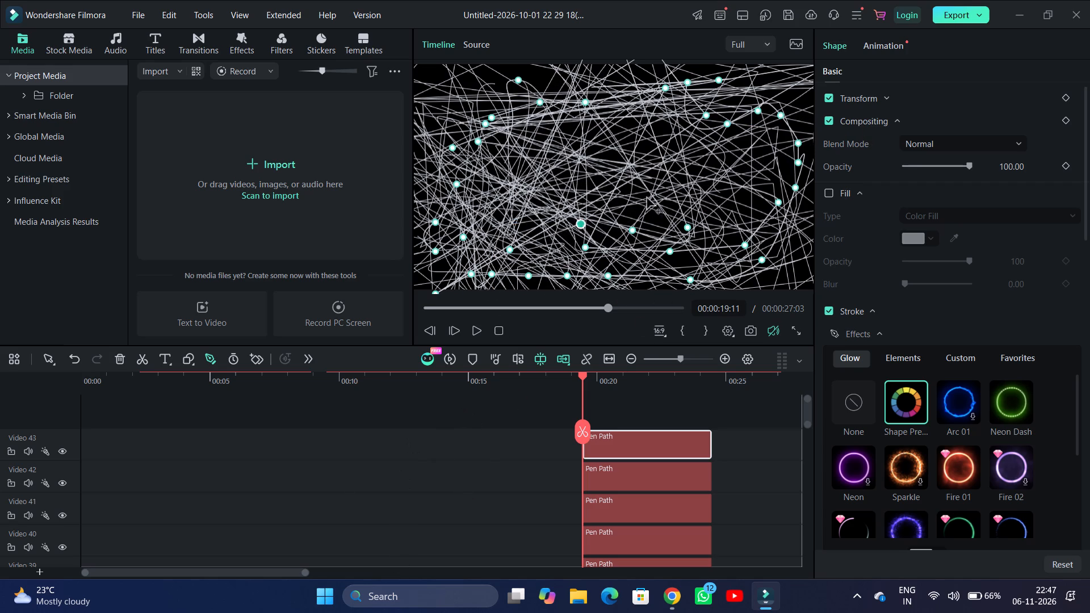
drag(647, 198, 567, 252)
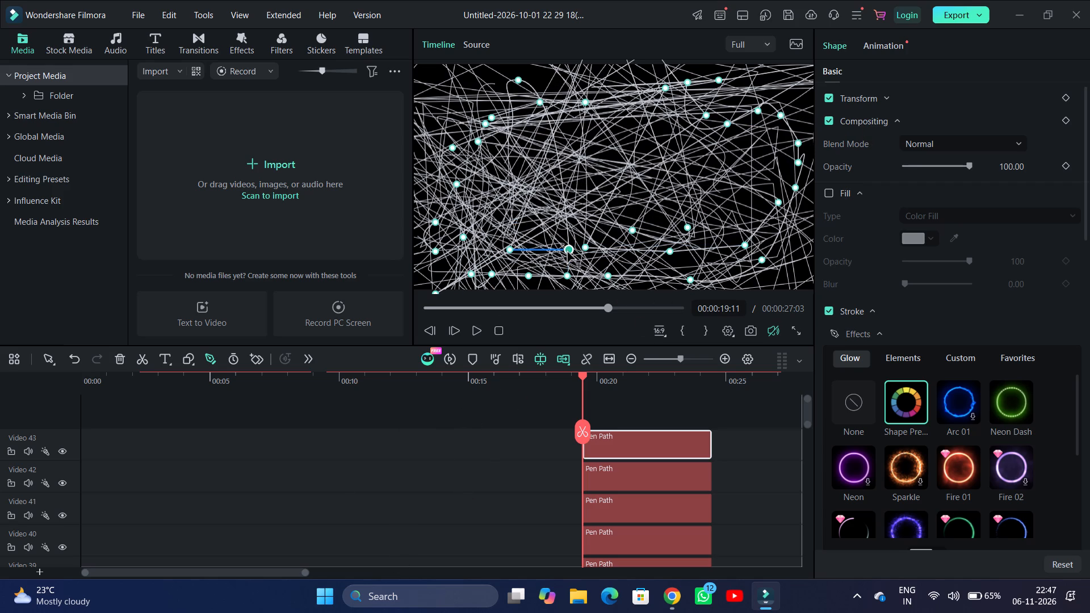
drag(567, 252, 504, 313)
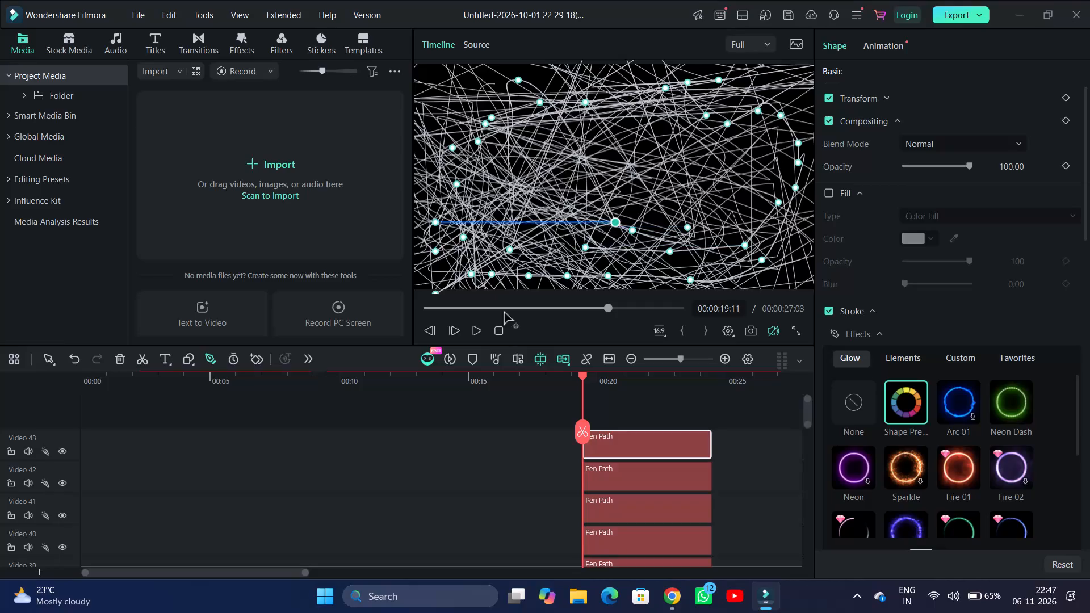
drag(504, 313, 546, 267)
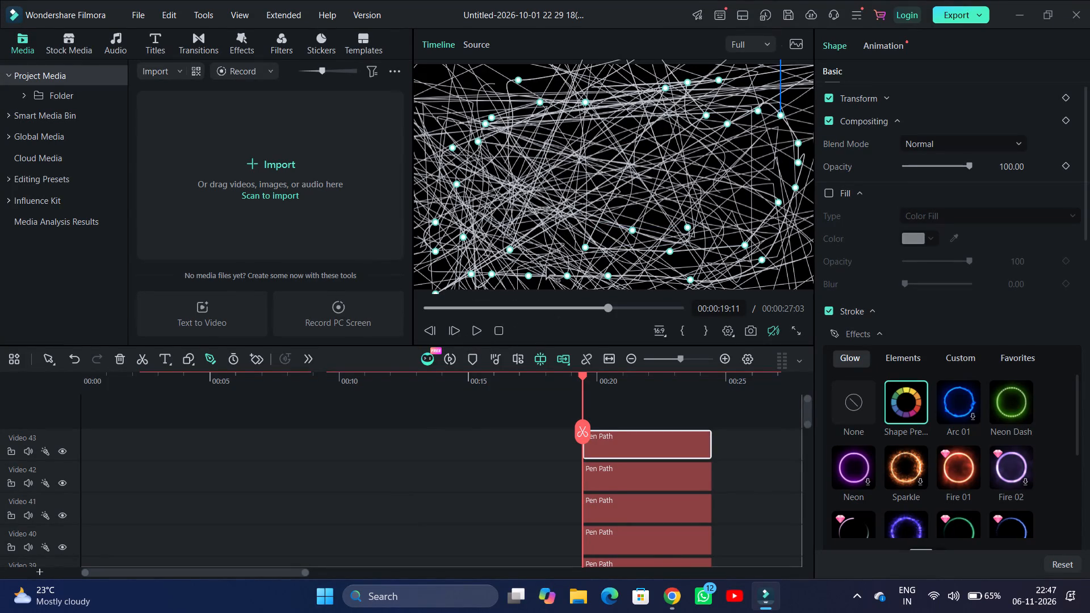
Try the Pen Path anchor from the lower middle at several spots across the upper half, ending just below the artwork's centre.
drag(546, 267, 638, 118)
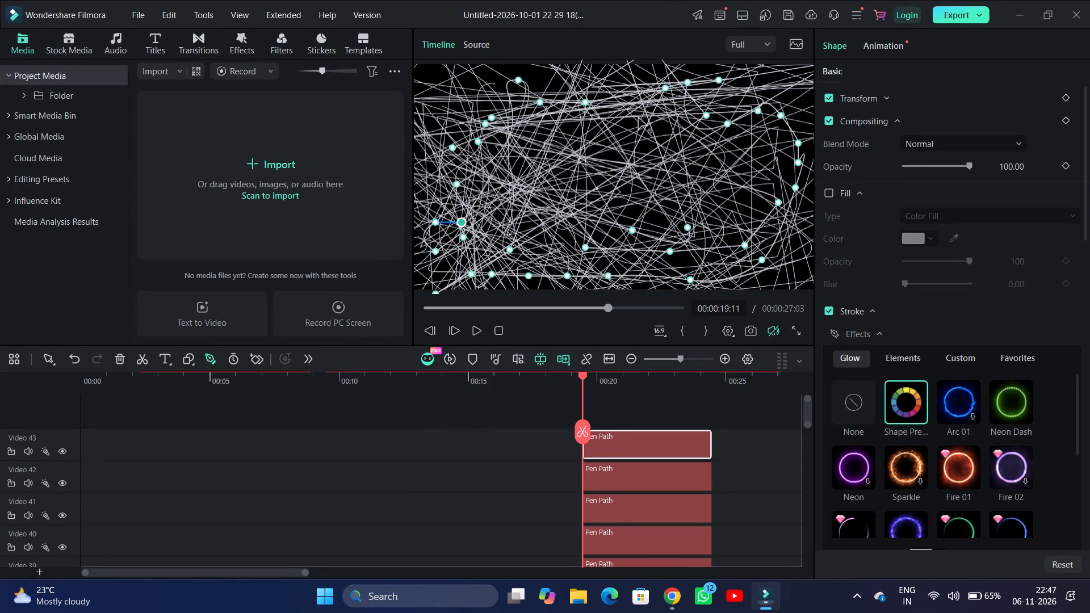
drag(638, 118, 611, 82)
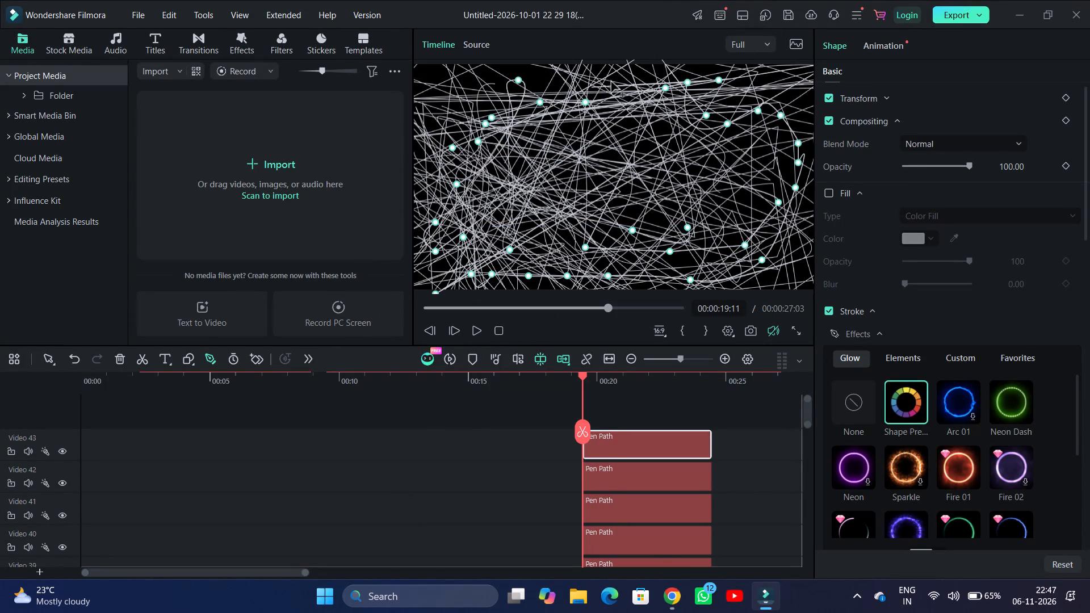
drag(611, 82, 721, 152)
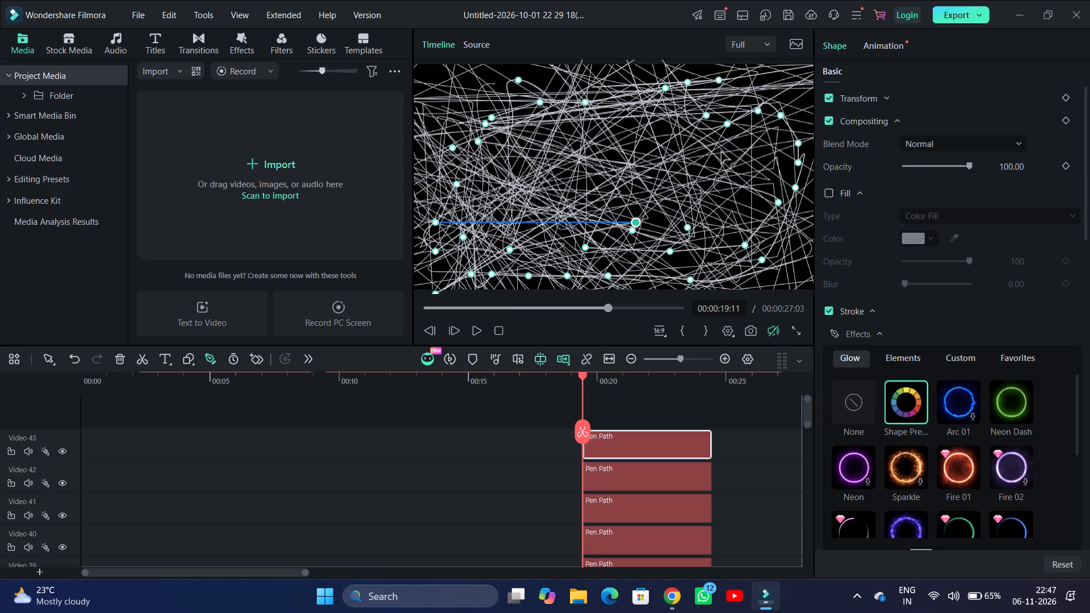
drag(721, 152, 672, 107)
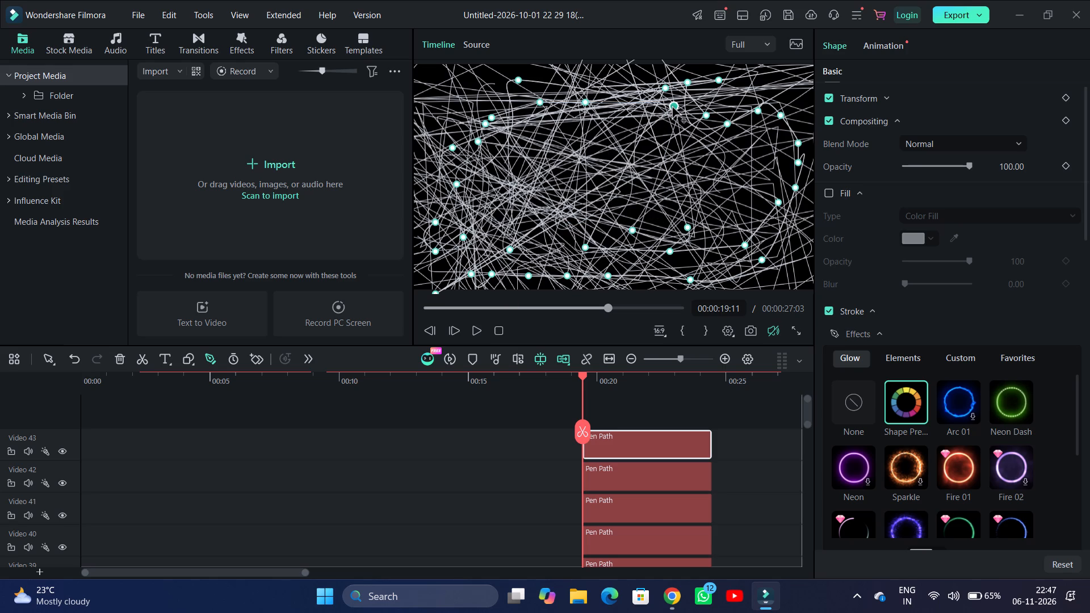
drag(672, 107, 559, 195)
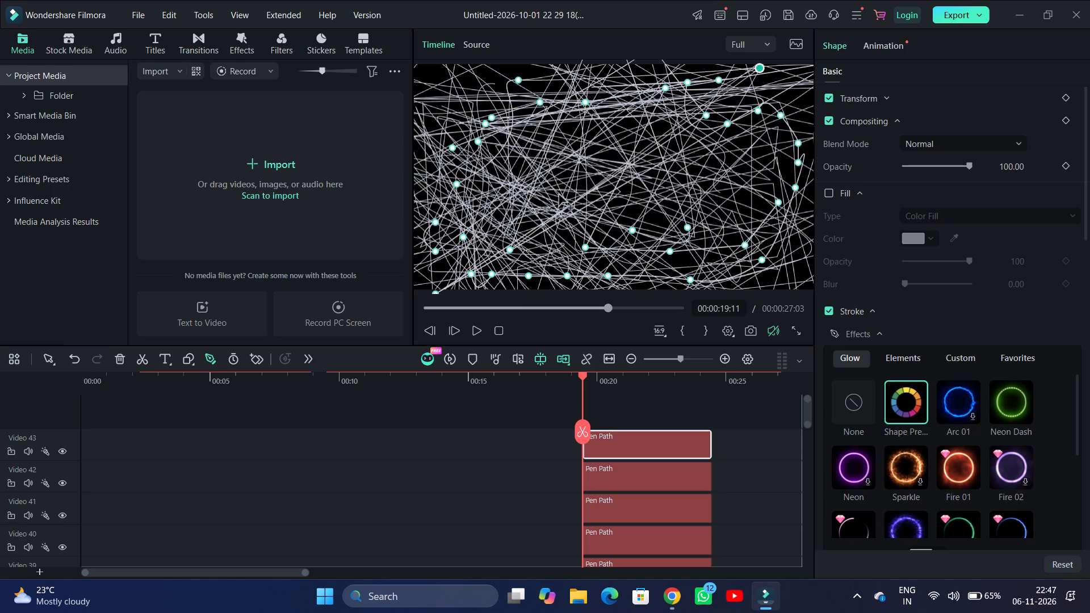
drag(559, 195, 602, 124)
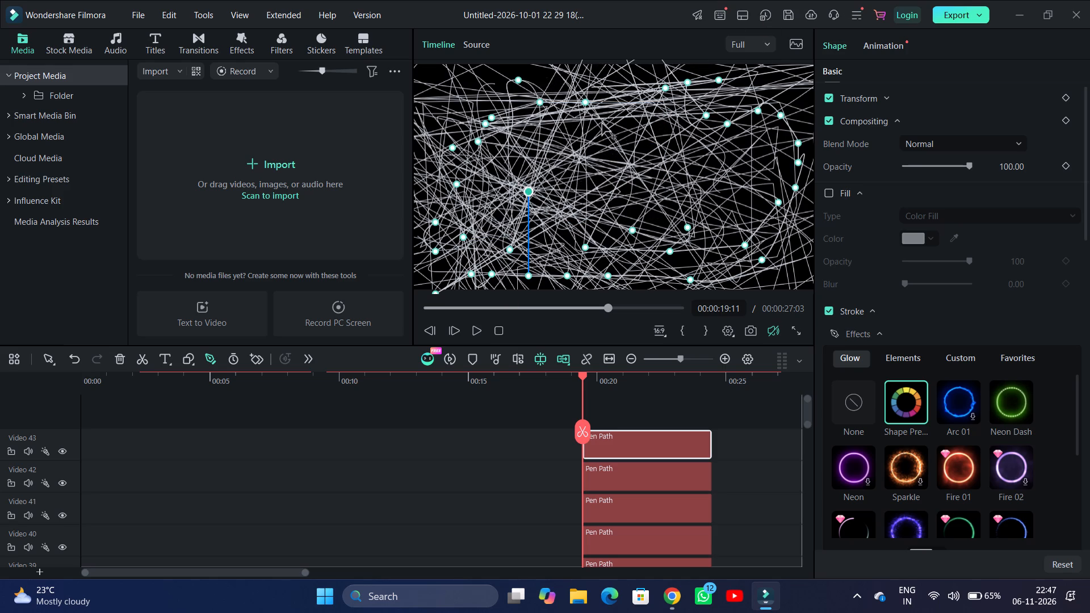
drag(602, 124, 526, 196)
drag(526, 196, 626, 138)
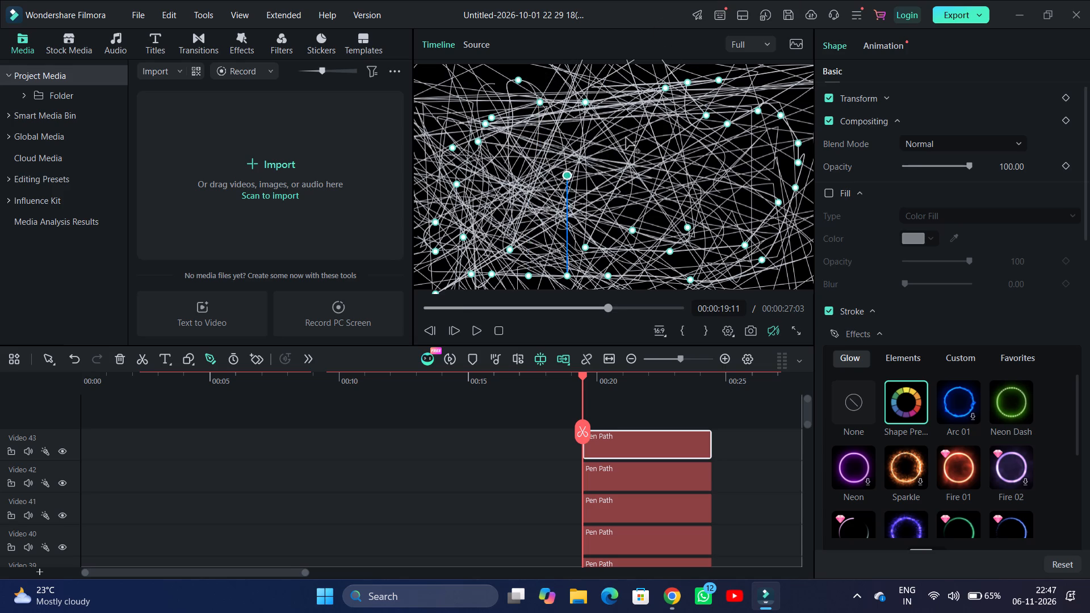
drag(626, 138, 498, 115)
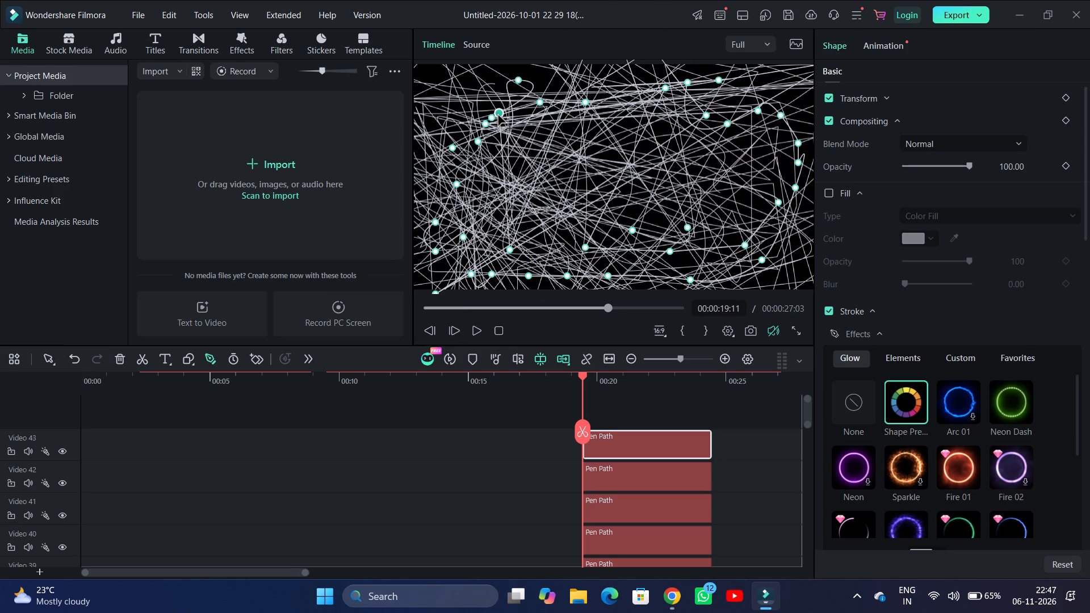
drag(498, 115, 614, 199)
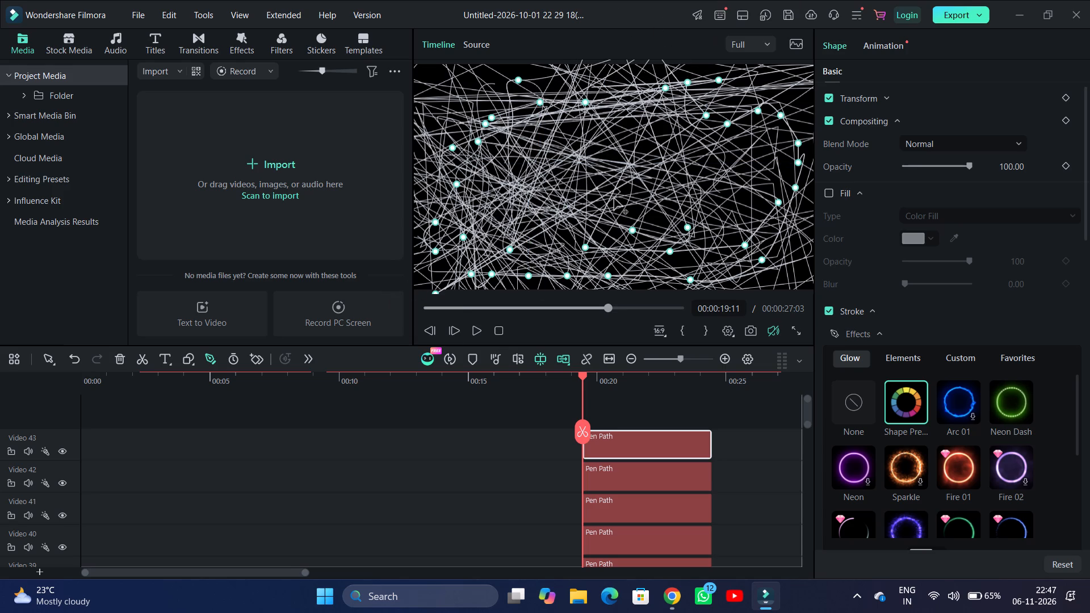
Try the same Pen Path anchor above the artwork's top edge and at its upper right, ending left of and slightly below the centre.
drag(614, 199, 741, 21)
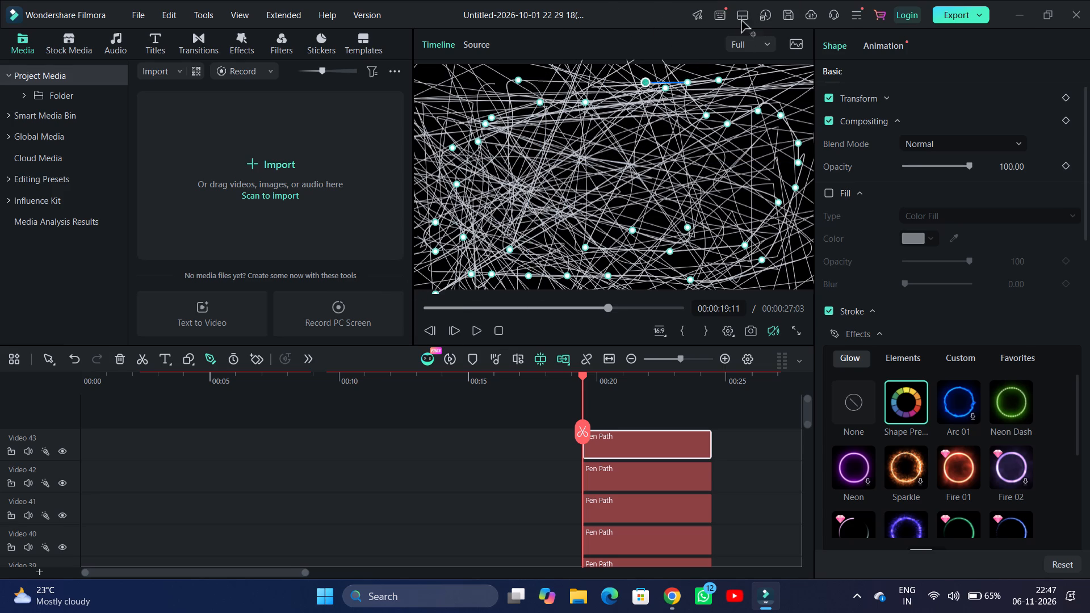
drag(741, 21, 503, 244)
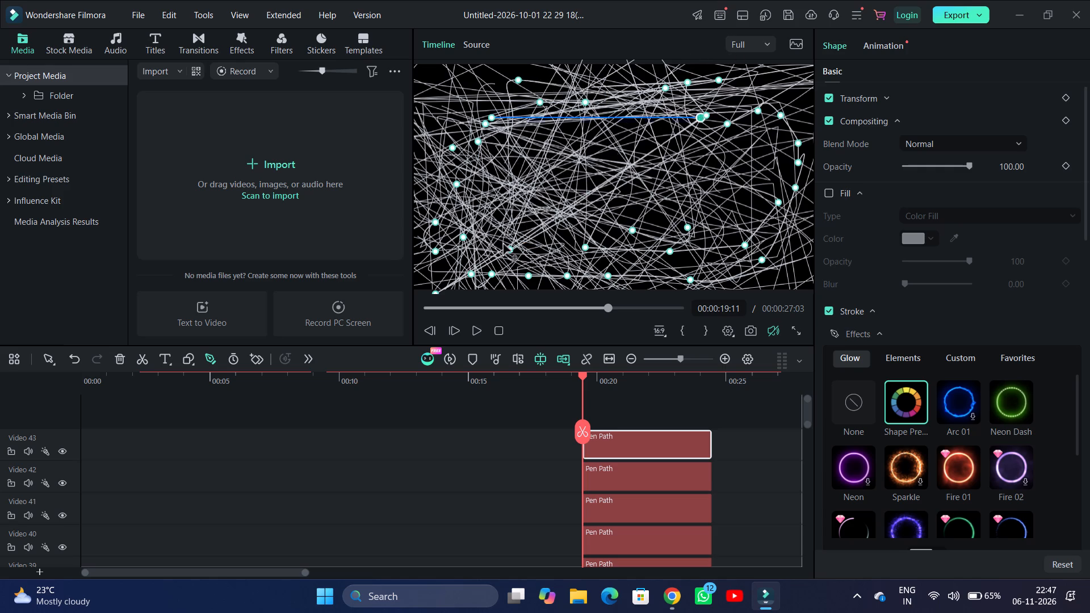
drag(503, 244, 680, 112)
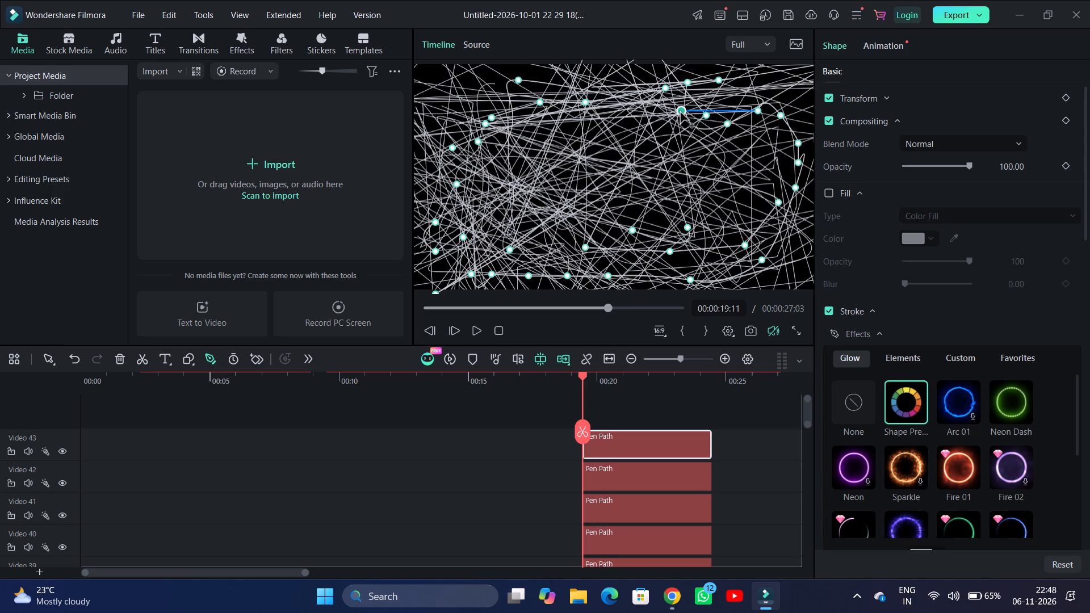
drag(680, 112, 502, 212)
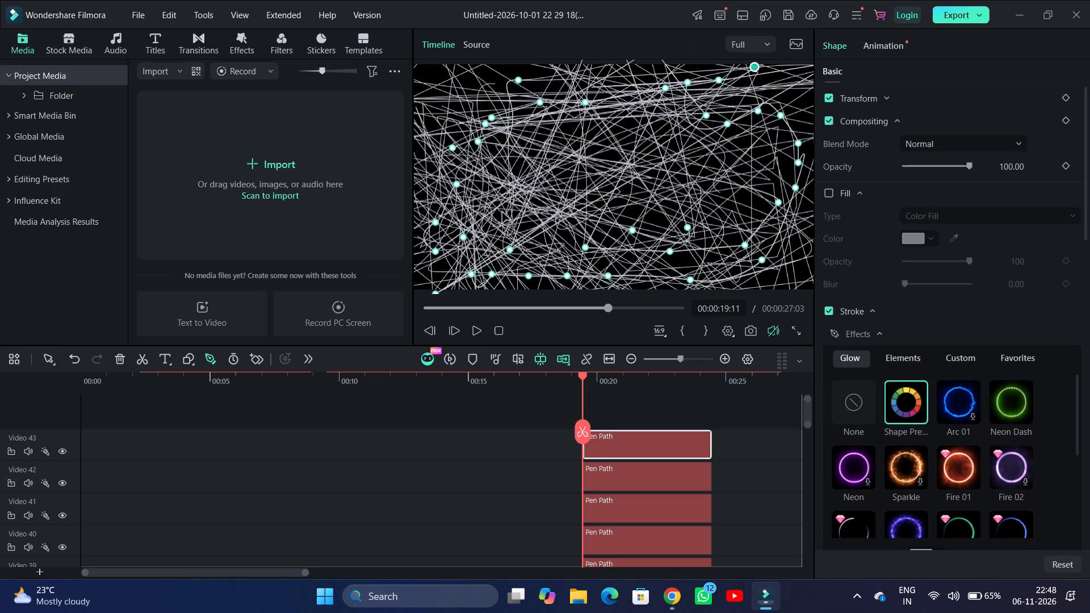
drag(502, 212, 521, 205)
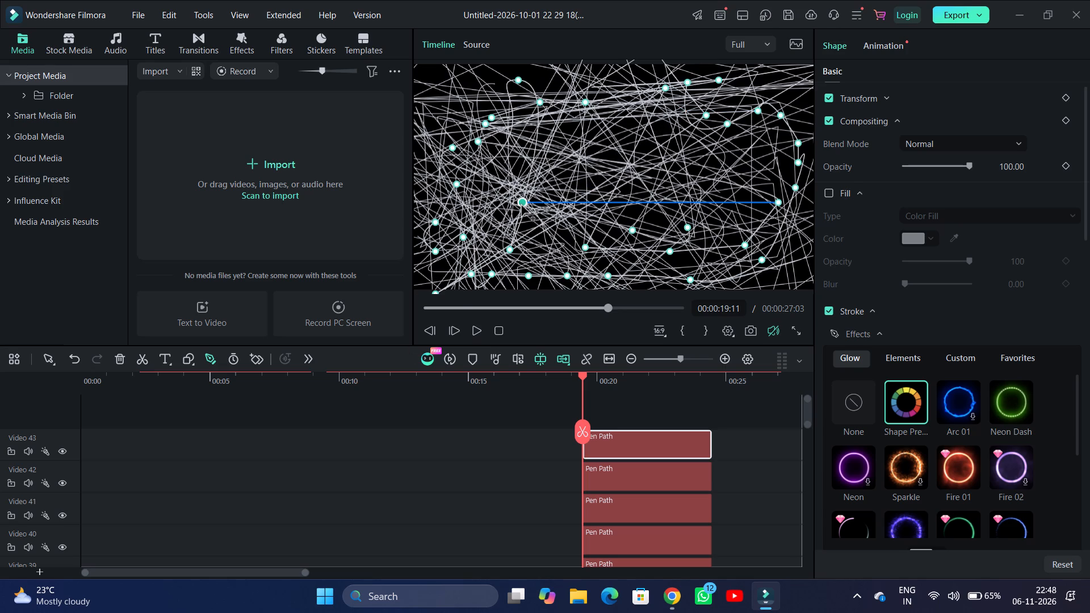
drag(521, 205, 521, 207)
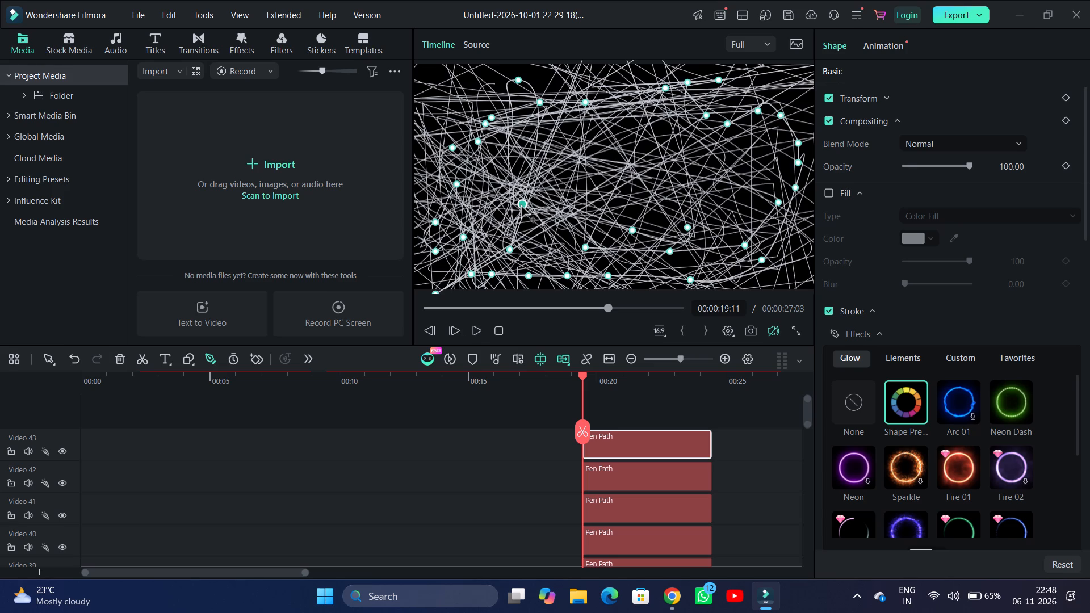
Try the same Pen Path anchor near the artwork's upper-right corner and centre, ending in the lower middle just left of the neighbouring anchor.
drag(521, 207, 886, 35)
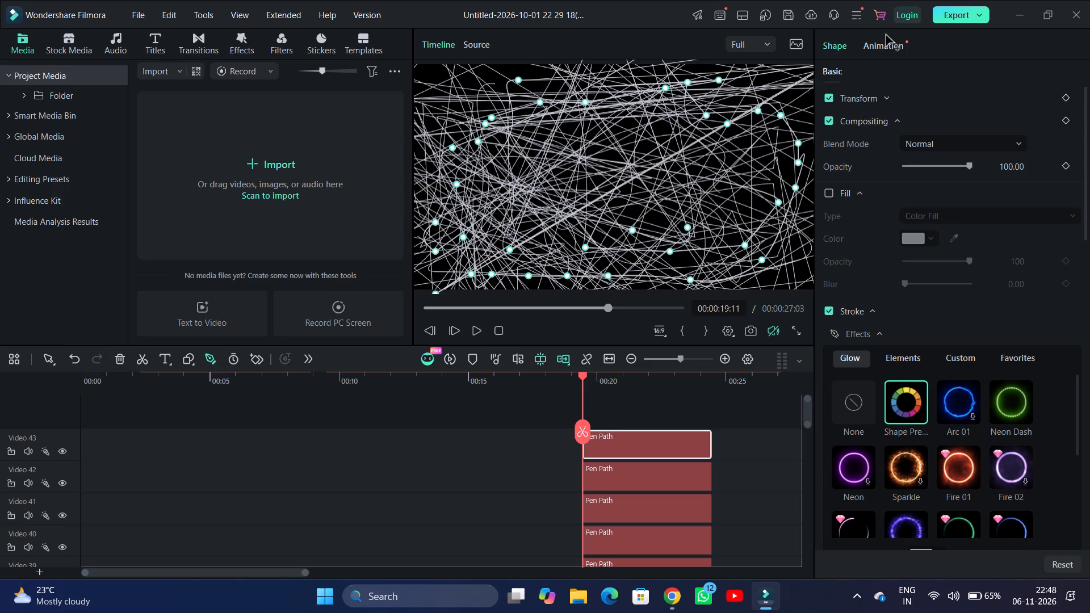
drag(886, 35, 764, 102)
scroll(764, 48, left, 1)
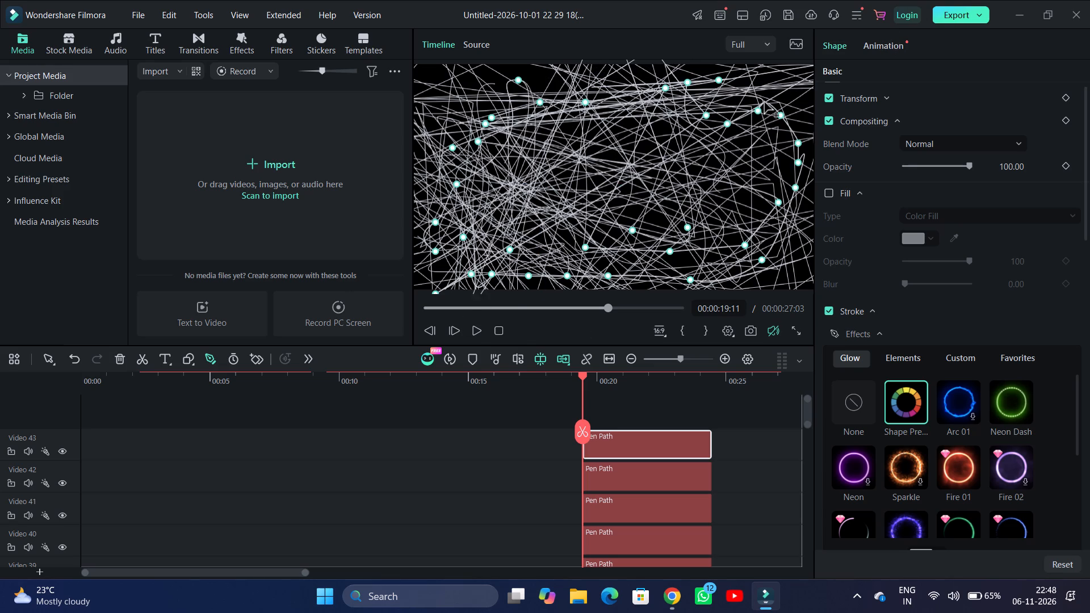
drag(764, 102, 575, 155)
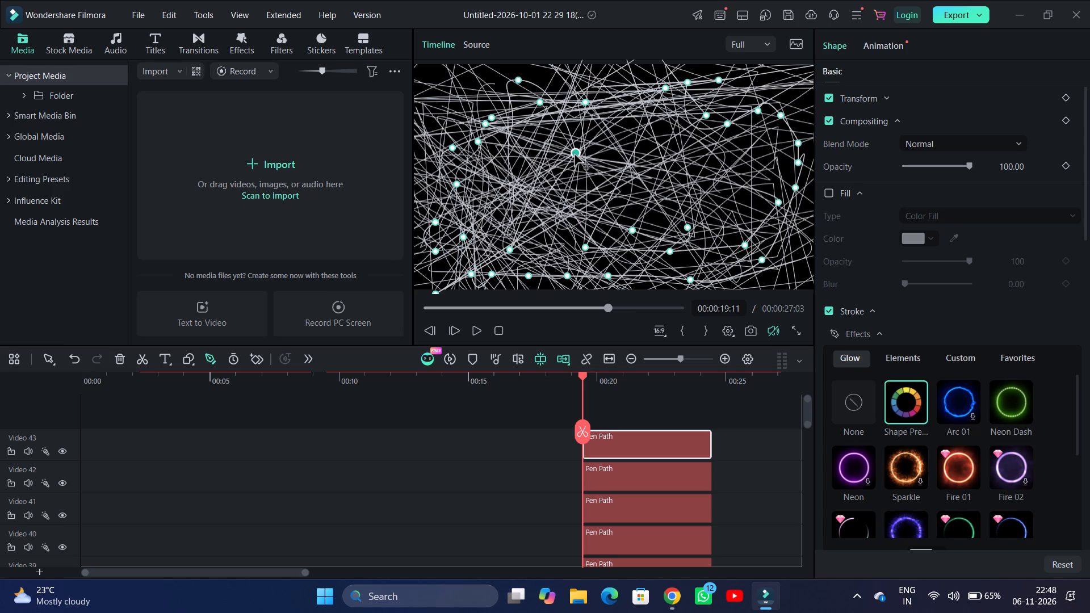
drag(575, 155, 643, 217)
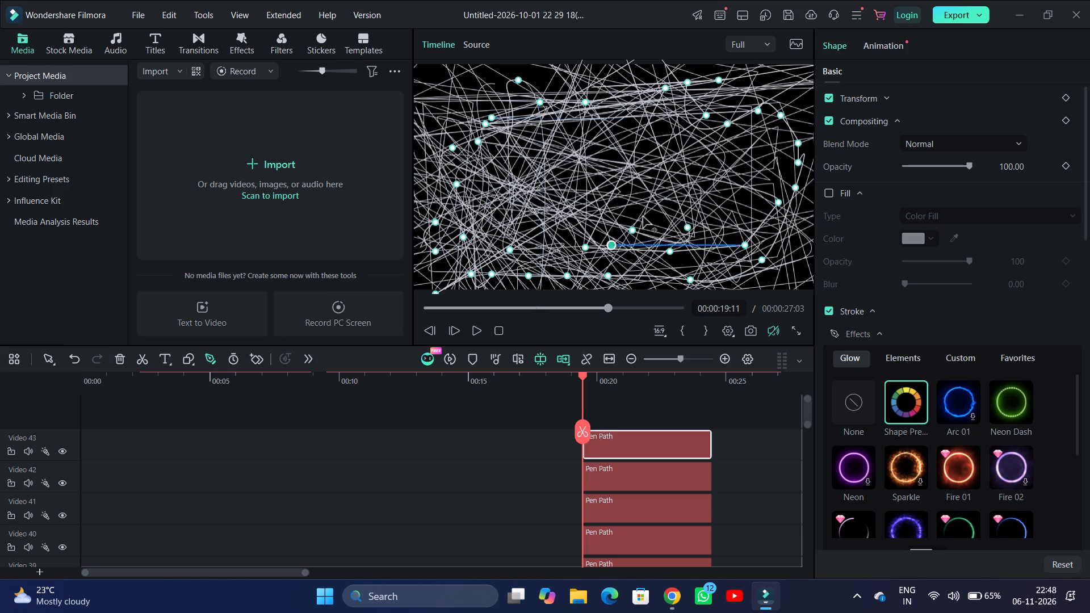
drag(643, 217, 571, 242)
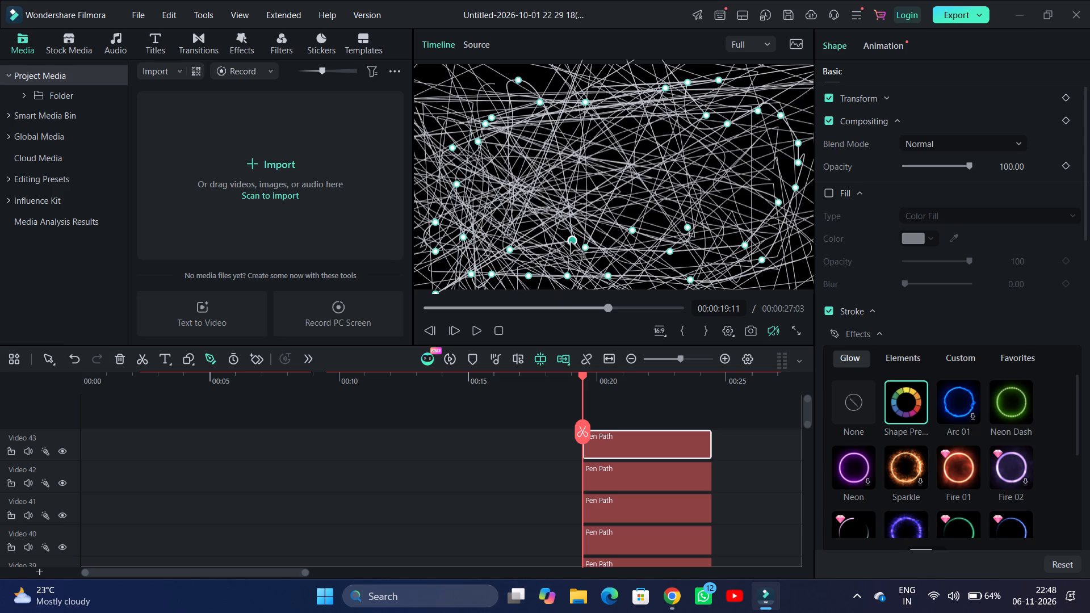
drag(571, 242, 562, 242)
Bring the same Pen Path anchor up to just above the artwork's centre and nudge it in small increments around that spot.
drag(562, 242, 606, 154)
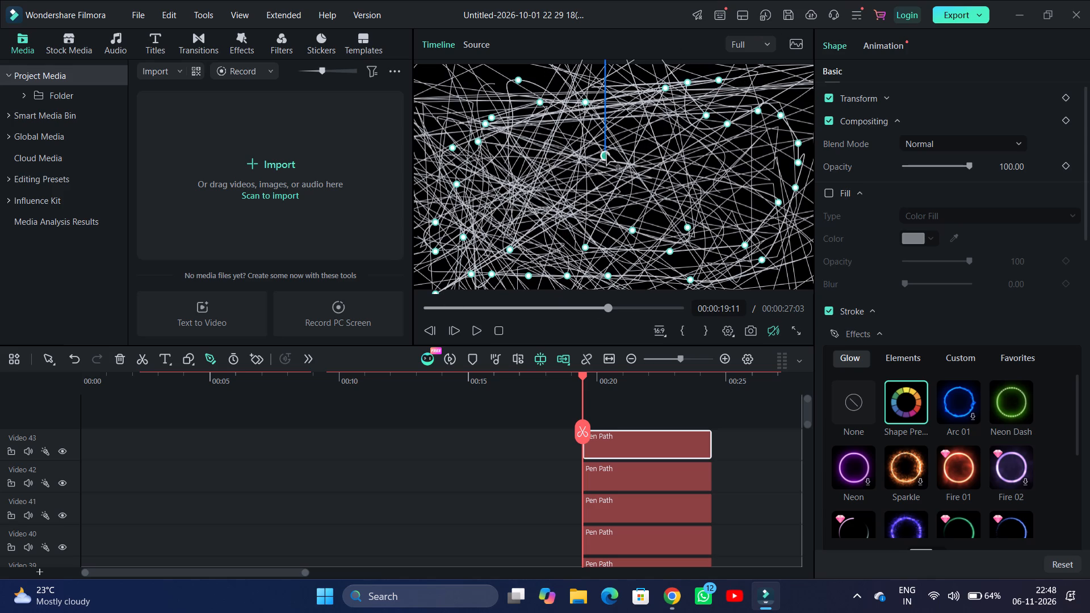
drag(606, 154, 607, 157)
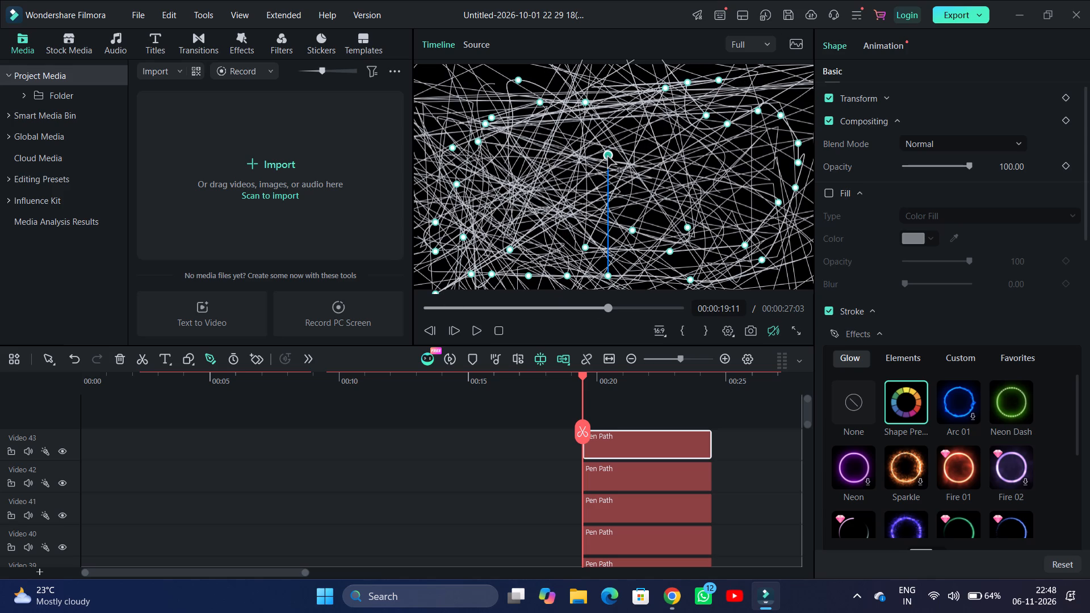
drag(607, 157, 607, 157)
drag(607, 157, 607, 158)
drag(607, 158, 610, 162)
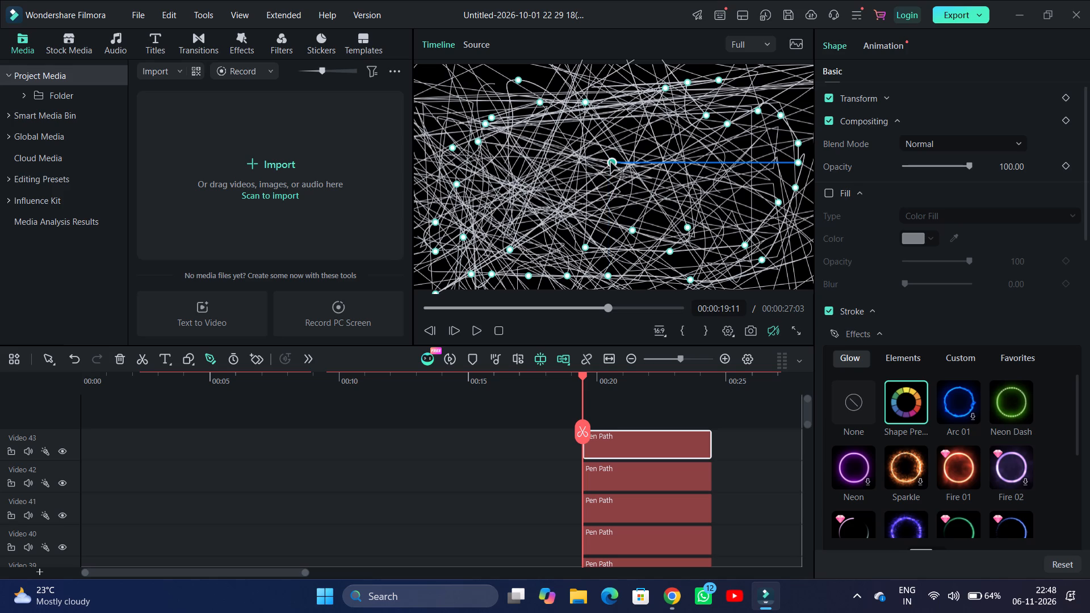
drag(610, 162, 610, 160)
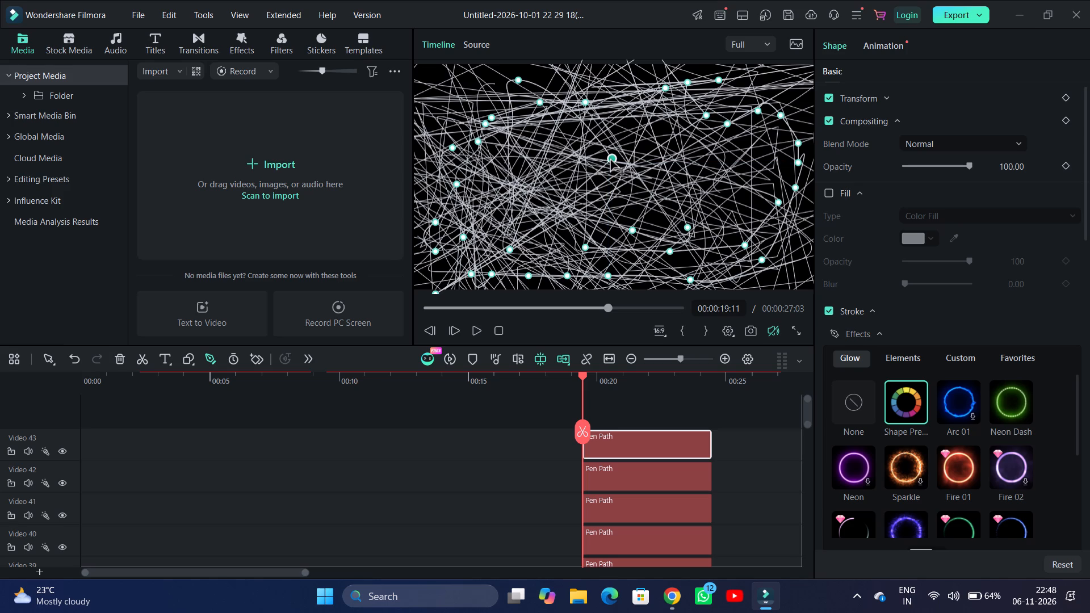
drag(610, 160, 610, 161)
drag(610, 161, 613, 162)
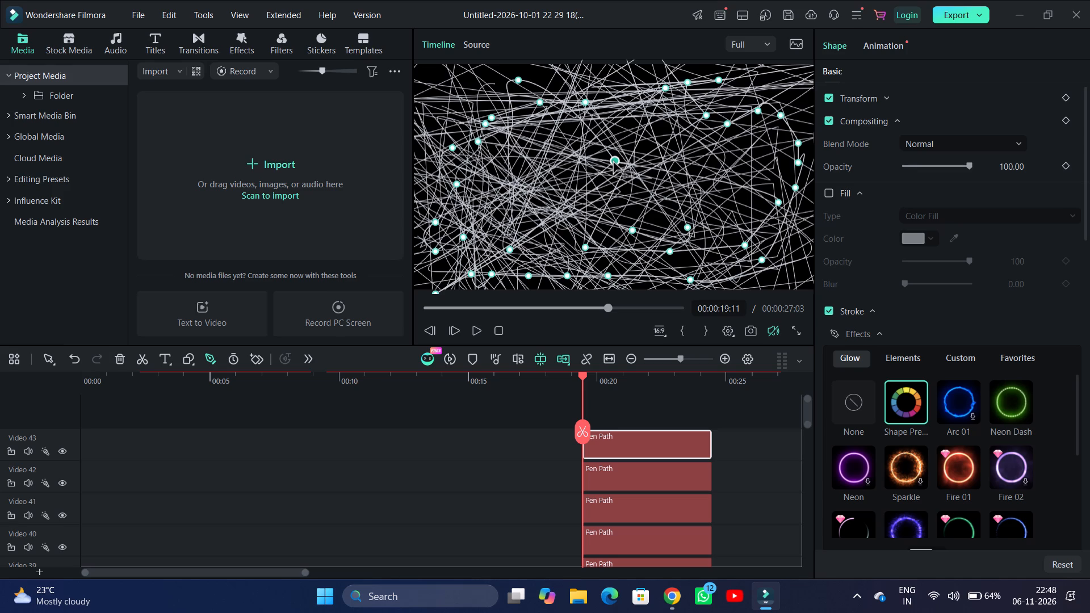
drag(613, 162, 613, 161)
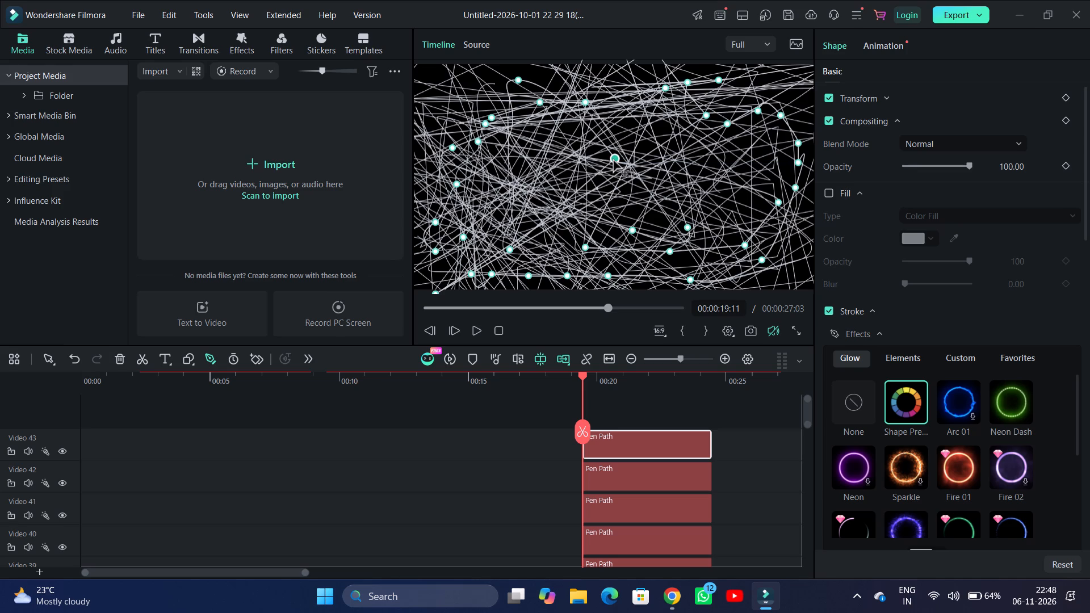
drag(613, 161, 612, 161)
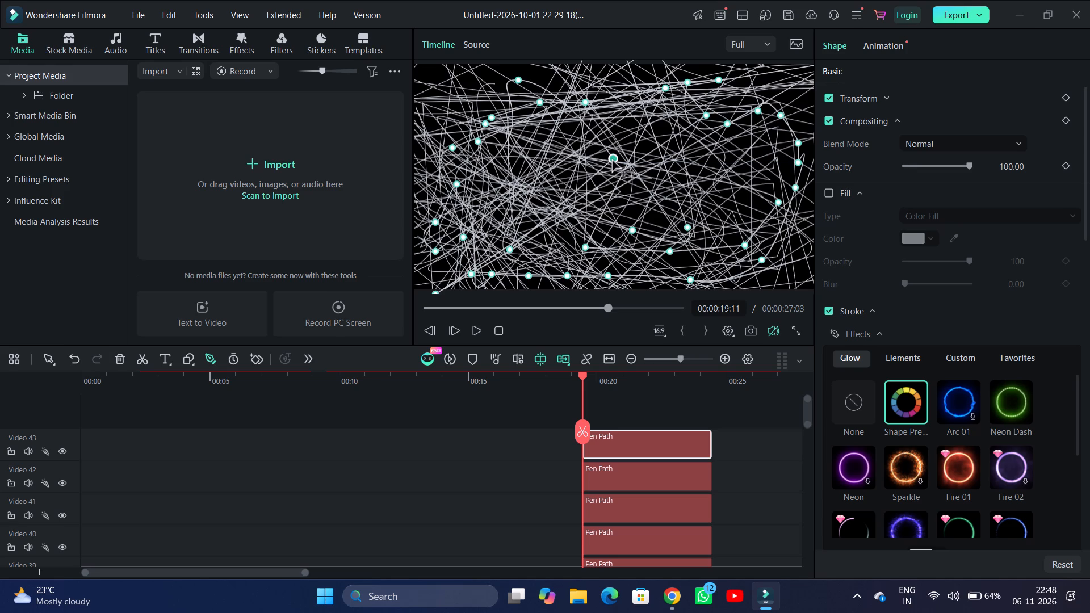
Place the same Pen Path anchor near the artwork's upper-right corner, just above and right of the two neighbouring anchors.
drag(612, 161, 795, 100)
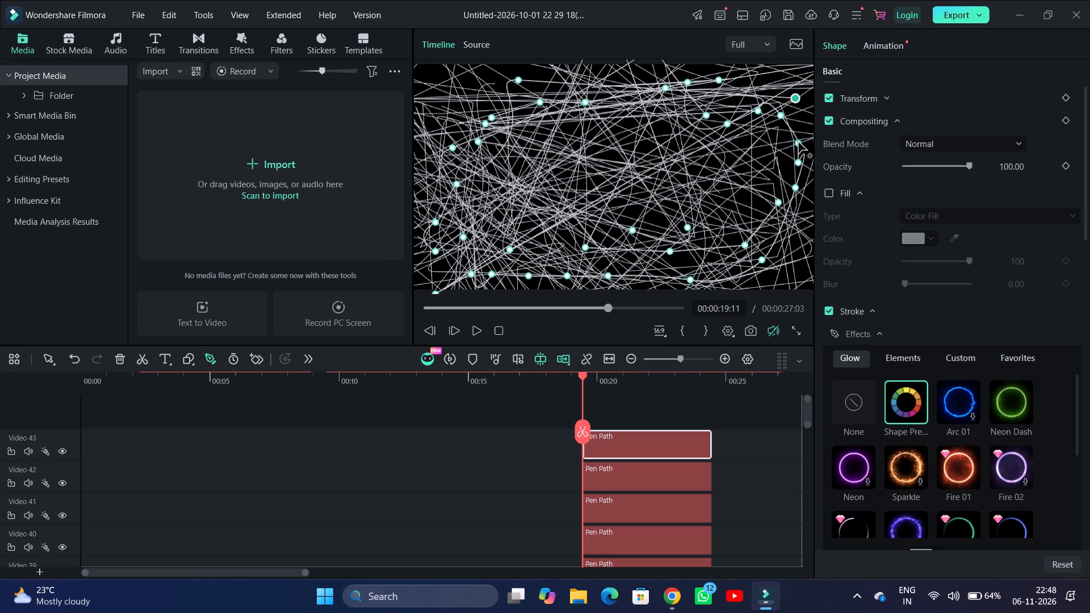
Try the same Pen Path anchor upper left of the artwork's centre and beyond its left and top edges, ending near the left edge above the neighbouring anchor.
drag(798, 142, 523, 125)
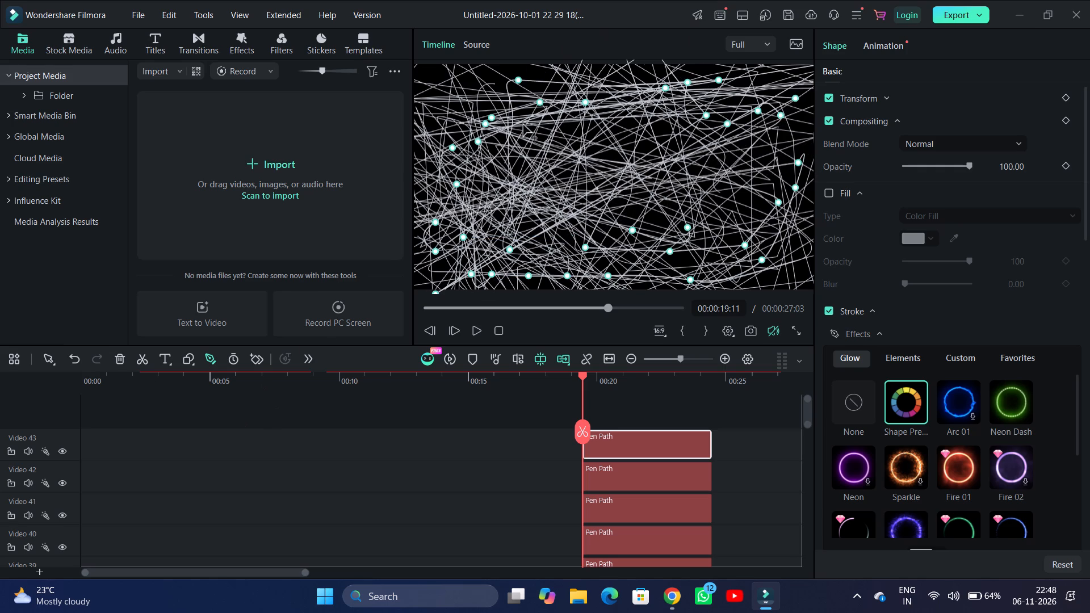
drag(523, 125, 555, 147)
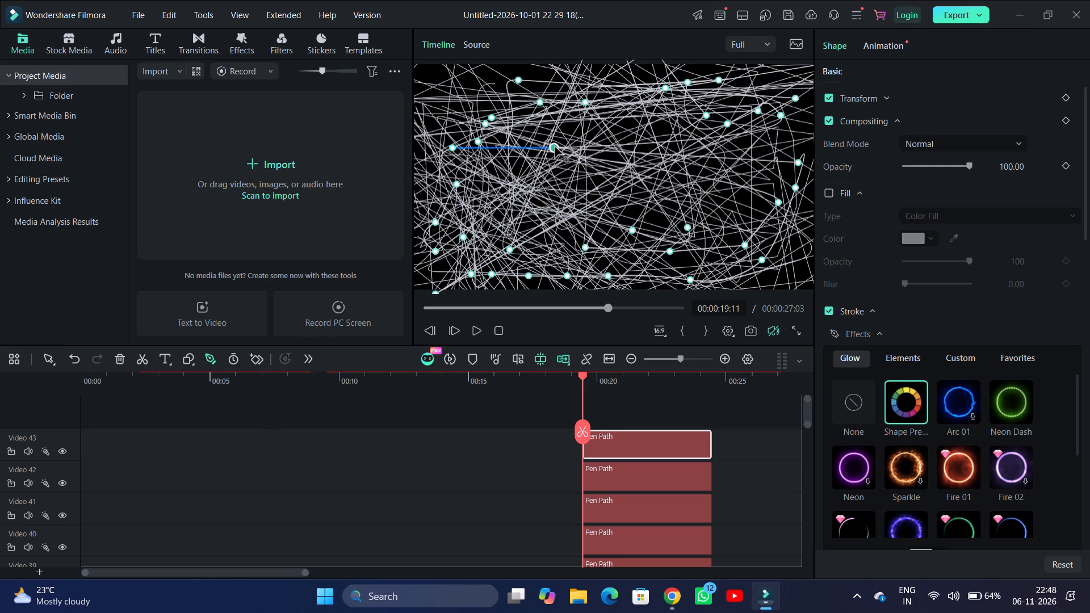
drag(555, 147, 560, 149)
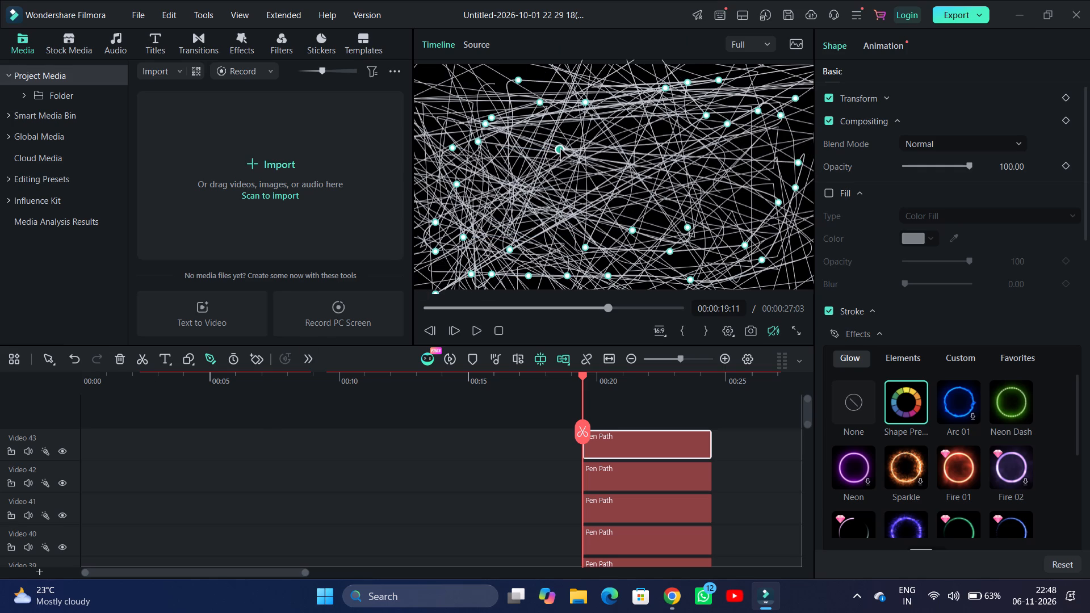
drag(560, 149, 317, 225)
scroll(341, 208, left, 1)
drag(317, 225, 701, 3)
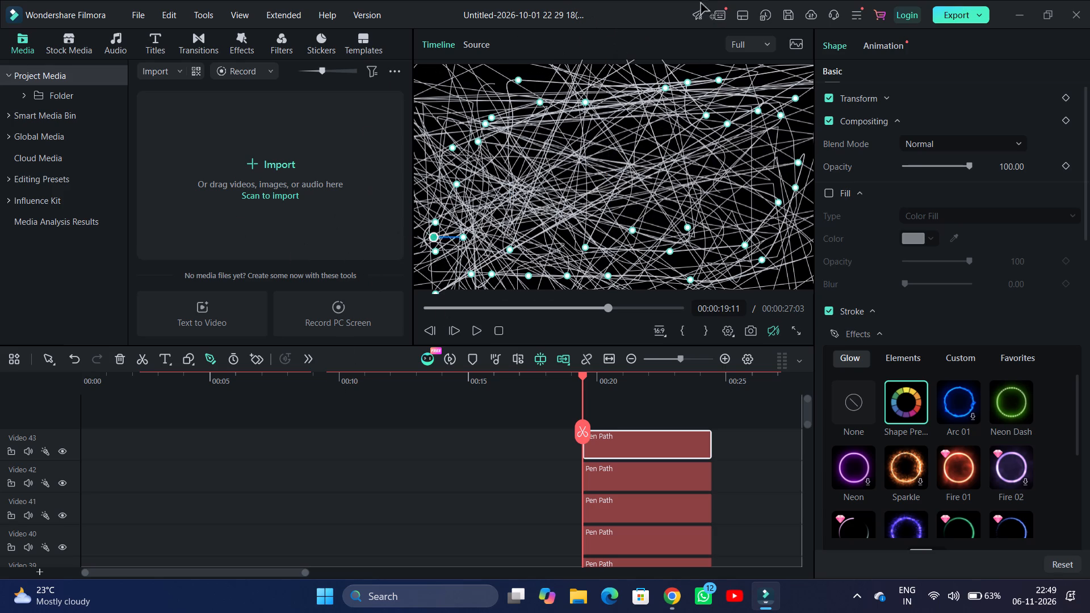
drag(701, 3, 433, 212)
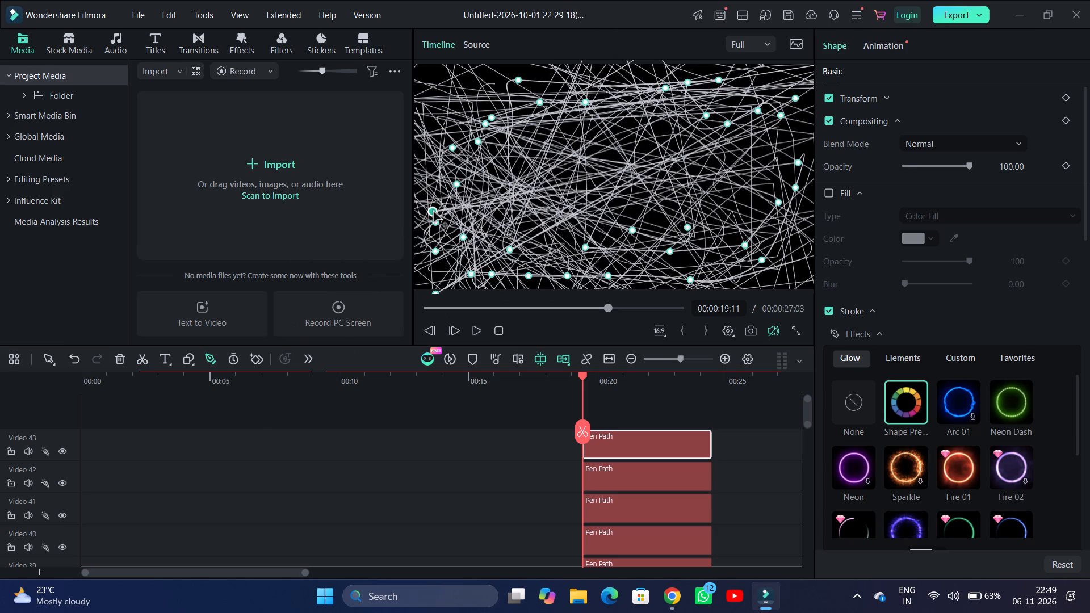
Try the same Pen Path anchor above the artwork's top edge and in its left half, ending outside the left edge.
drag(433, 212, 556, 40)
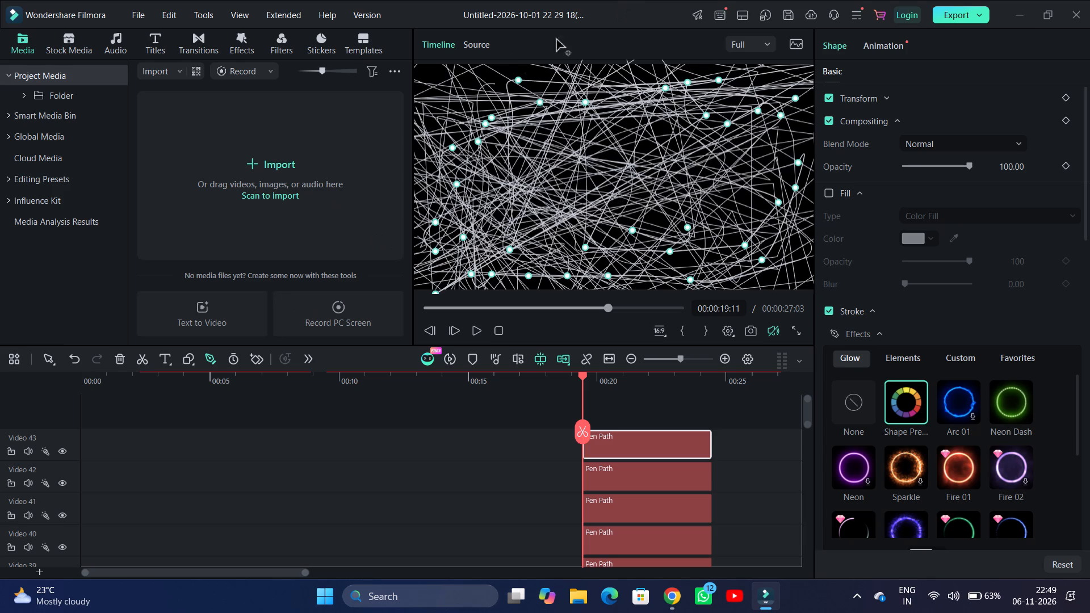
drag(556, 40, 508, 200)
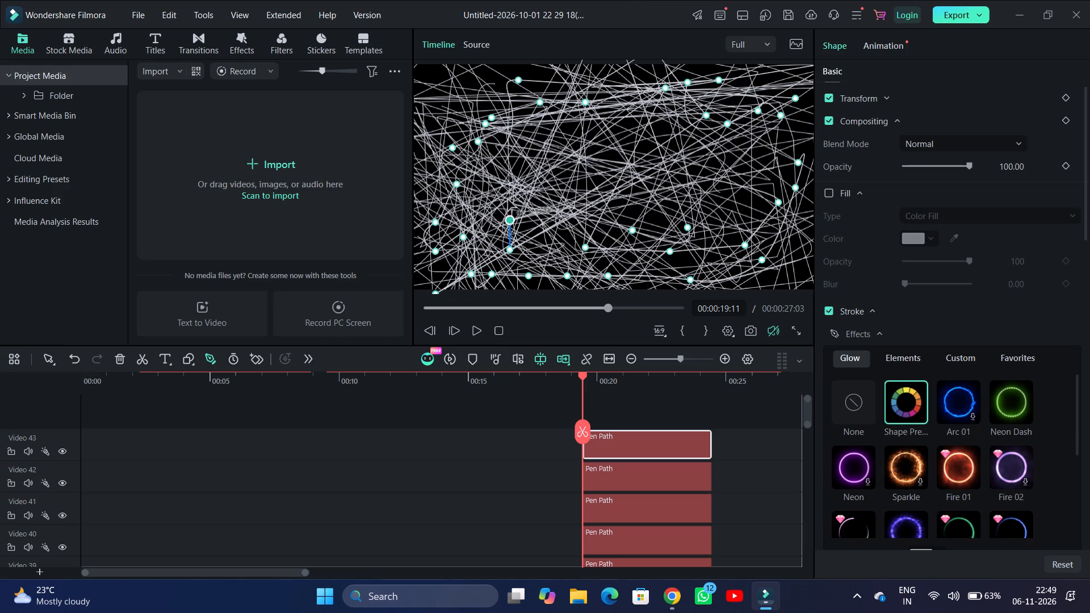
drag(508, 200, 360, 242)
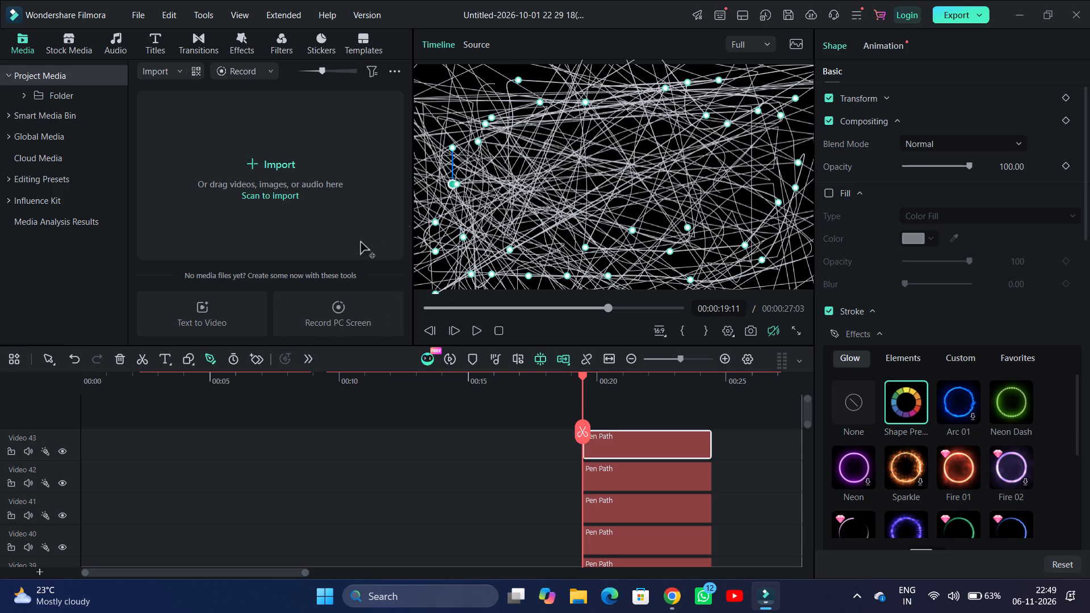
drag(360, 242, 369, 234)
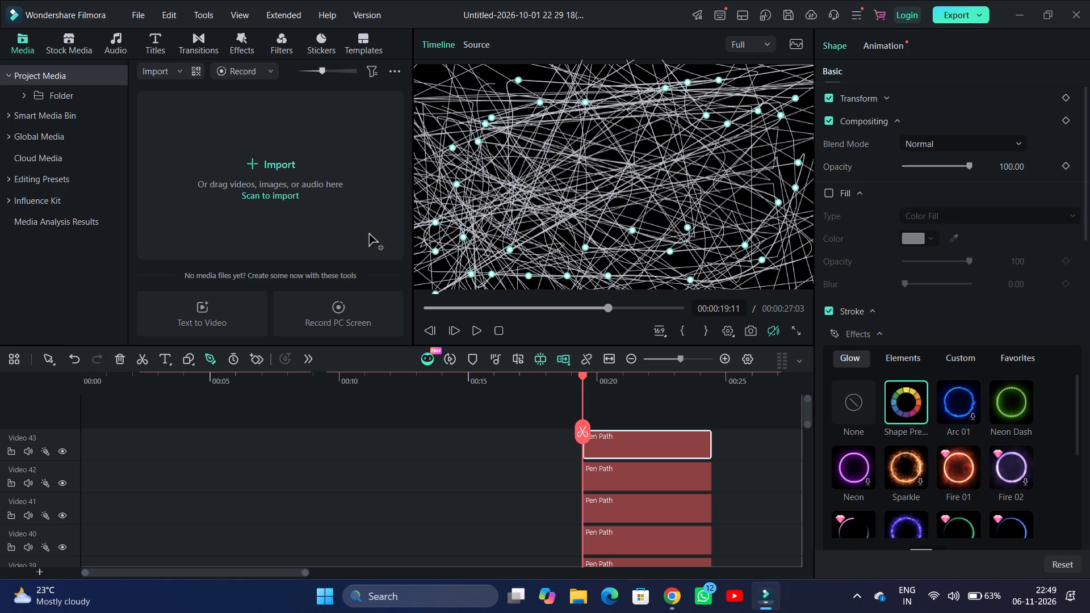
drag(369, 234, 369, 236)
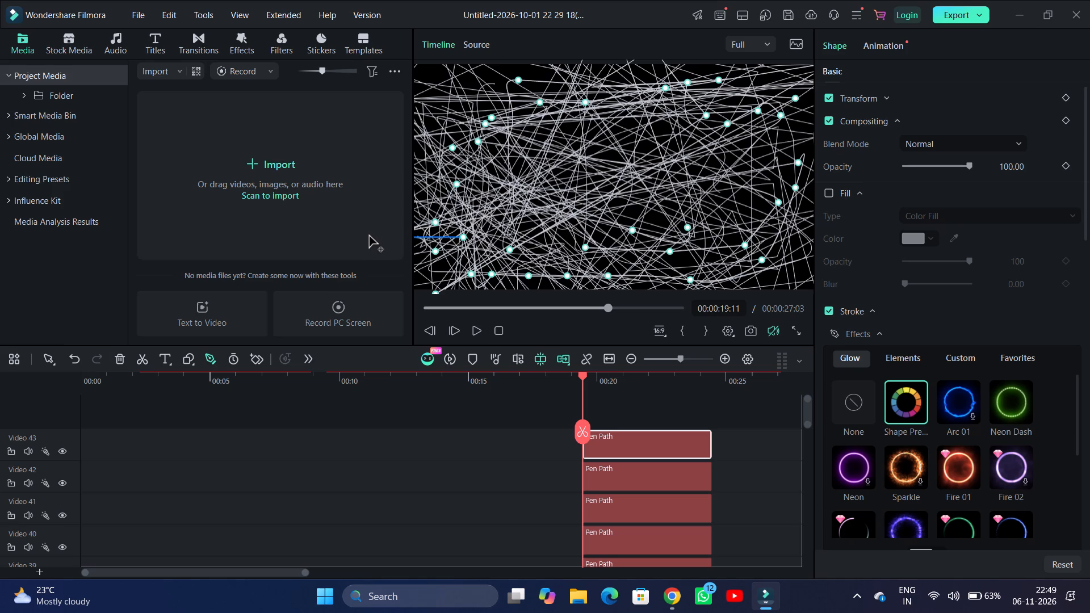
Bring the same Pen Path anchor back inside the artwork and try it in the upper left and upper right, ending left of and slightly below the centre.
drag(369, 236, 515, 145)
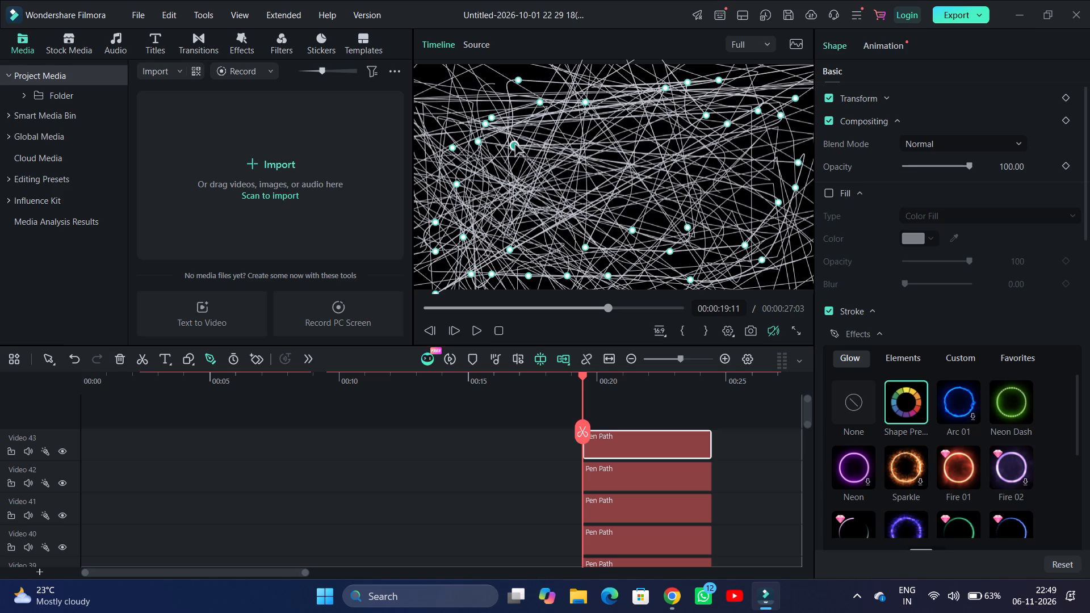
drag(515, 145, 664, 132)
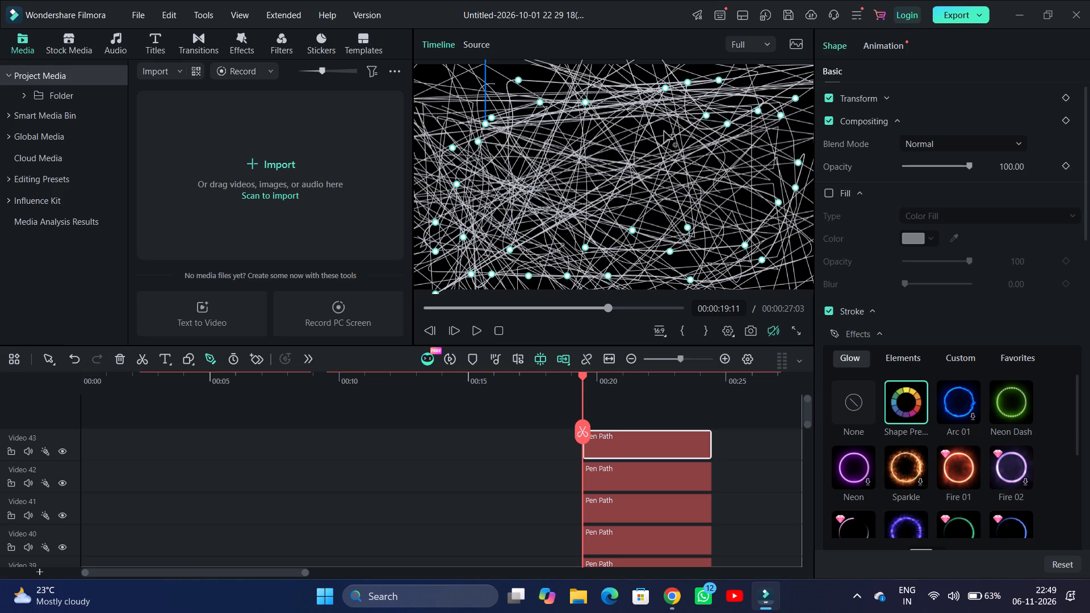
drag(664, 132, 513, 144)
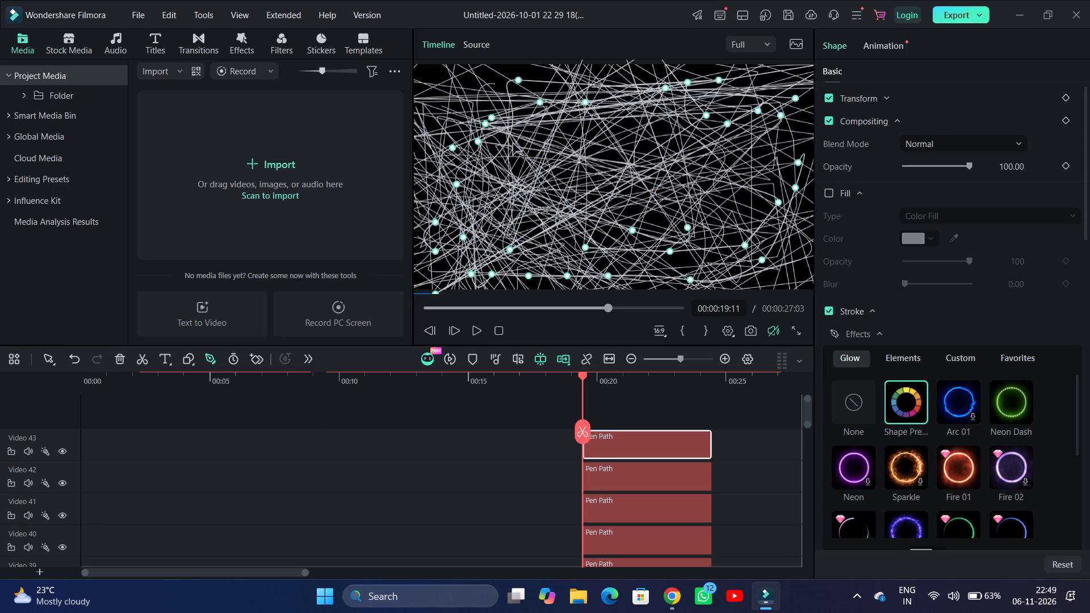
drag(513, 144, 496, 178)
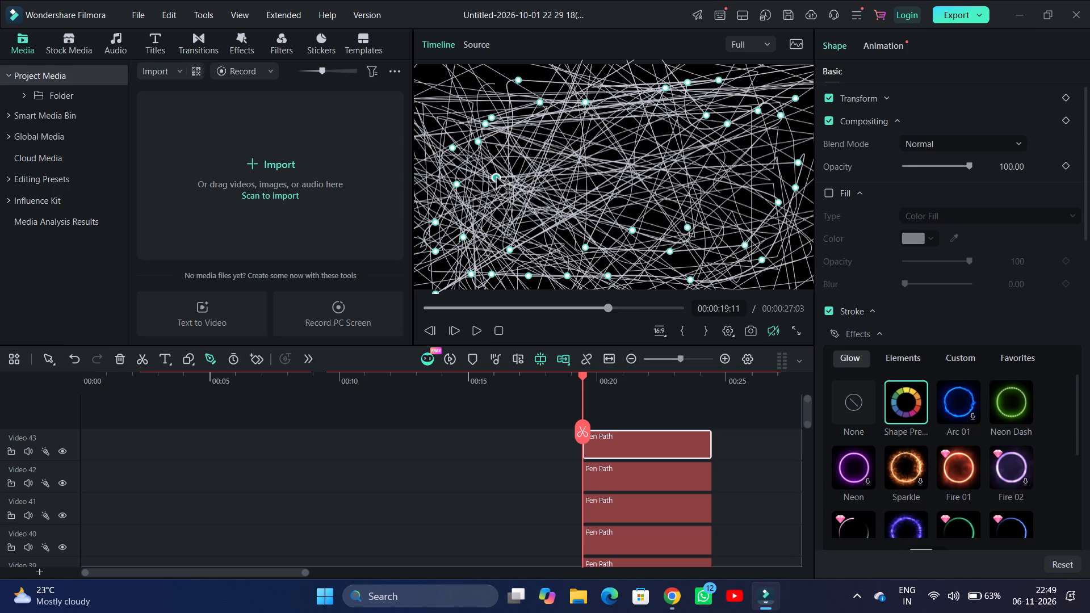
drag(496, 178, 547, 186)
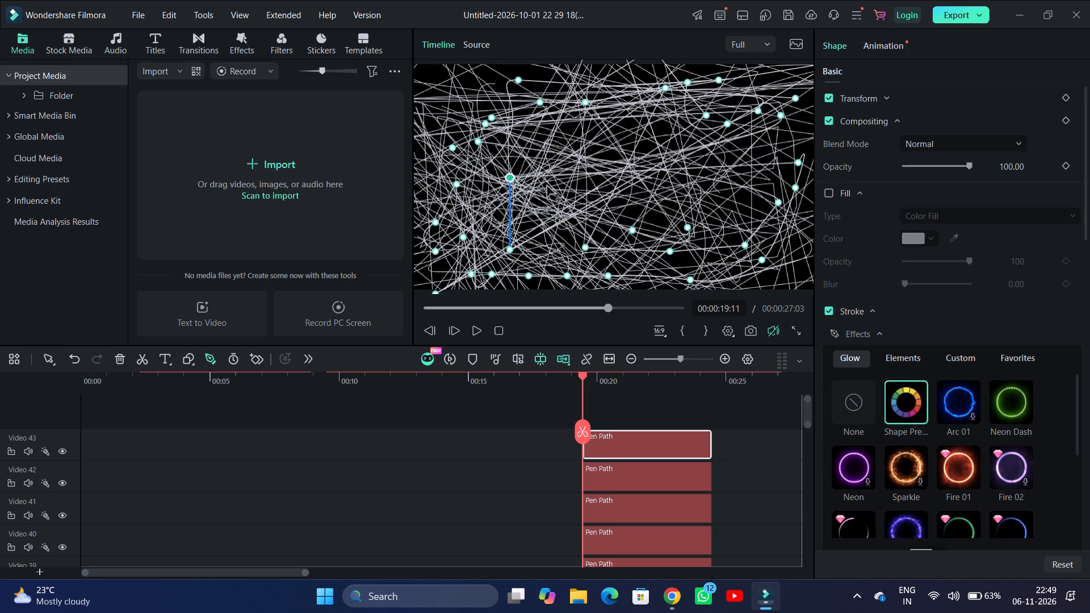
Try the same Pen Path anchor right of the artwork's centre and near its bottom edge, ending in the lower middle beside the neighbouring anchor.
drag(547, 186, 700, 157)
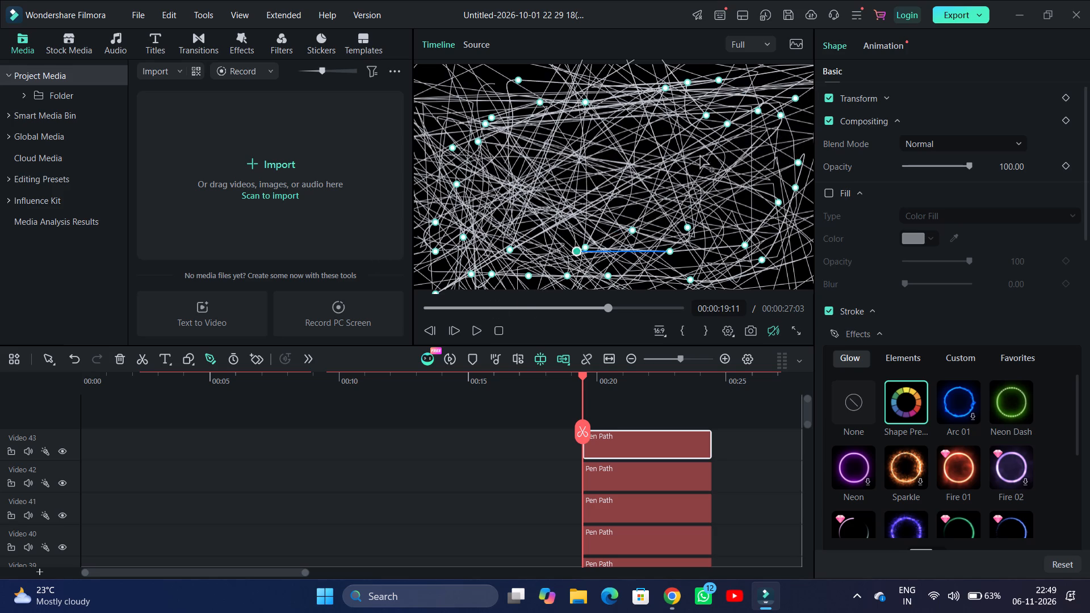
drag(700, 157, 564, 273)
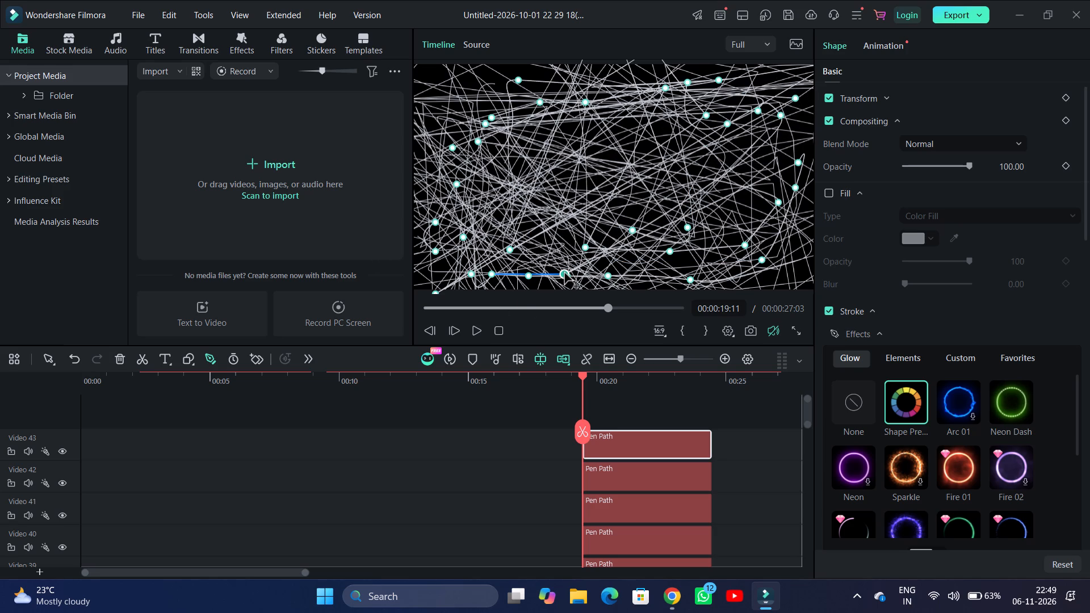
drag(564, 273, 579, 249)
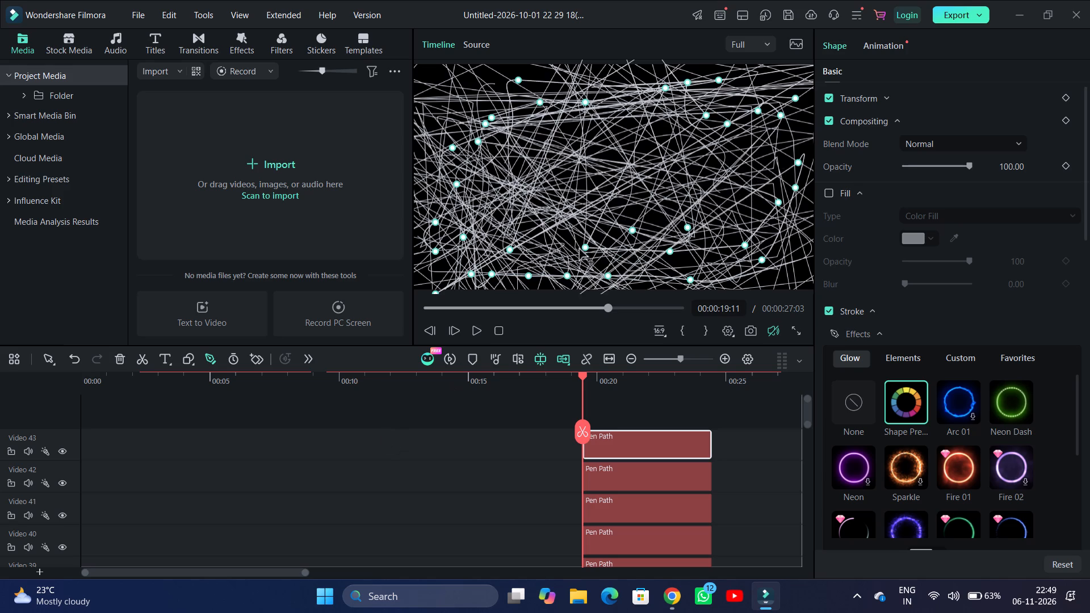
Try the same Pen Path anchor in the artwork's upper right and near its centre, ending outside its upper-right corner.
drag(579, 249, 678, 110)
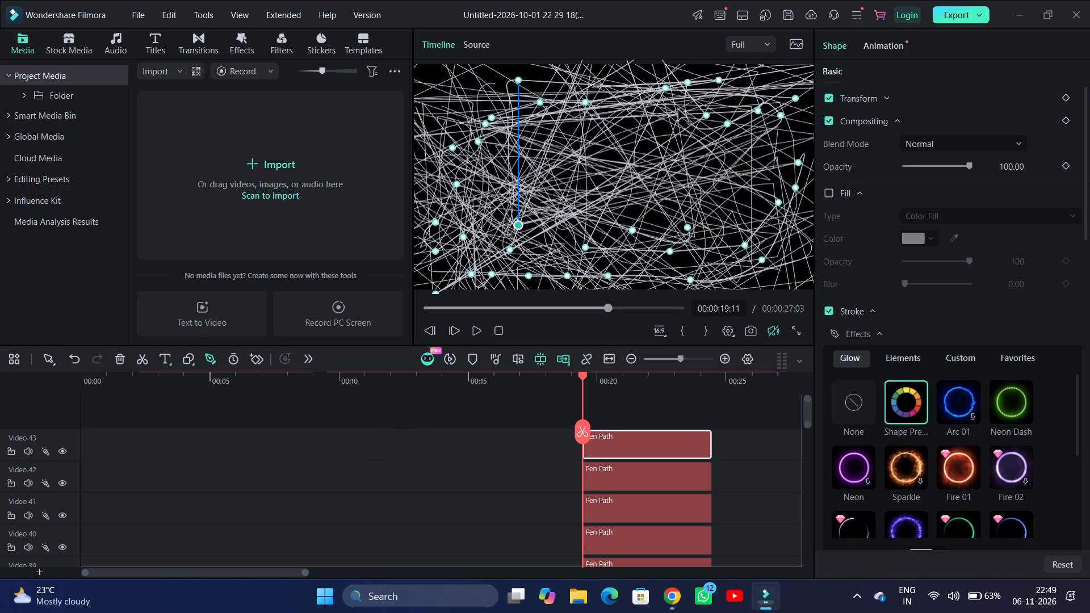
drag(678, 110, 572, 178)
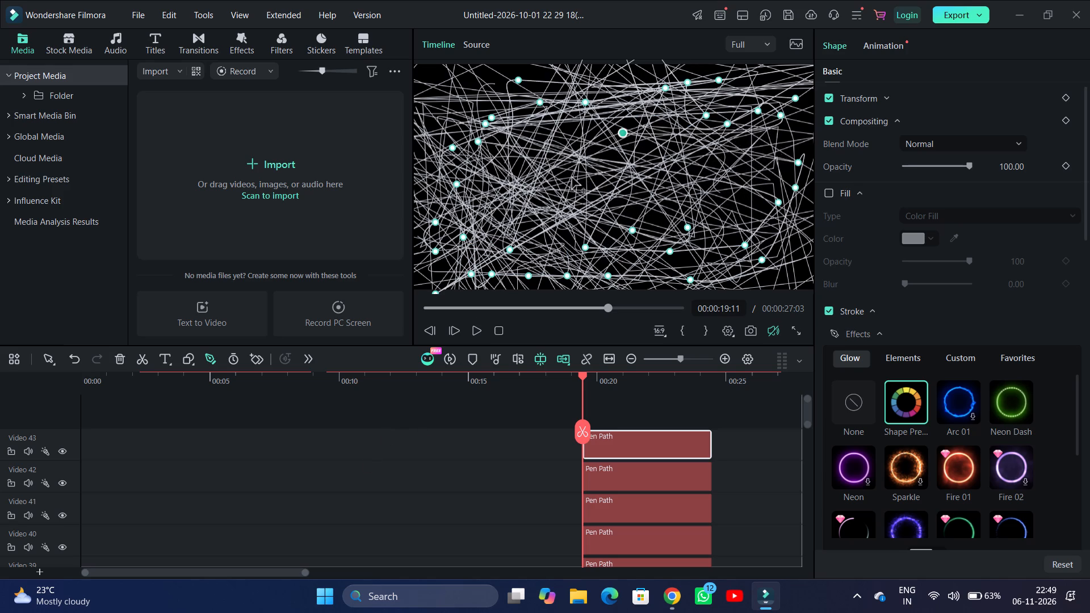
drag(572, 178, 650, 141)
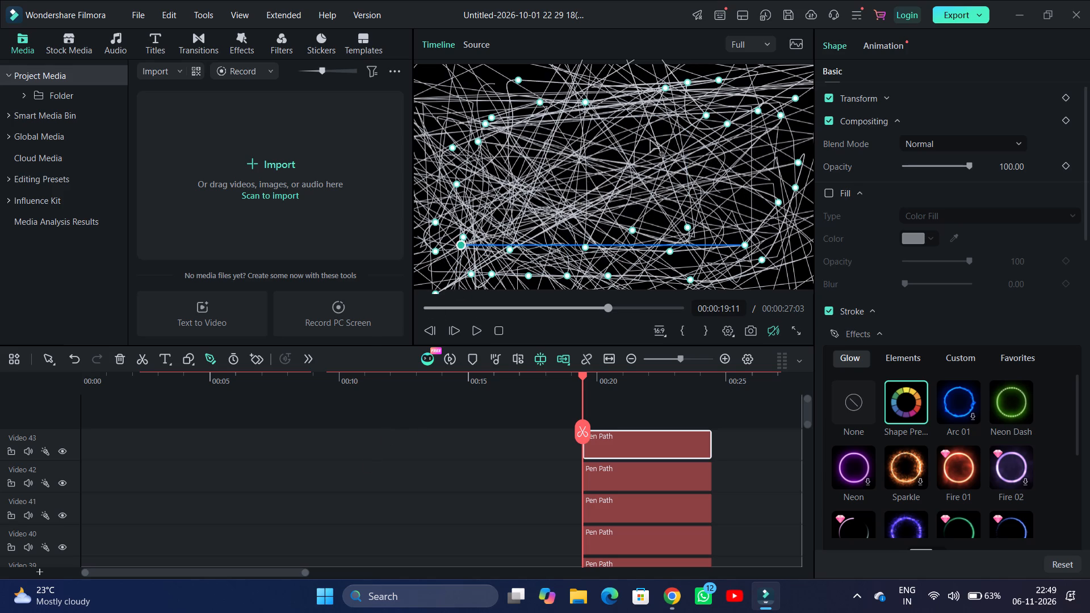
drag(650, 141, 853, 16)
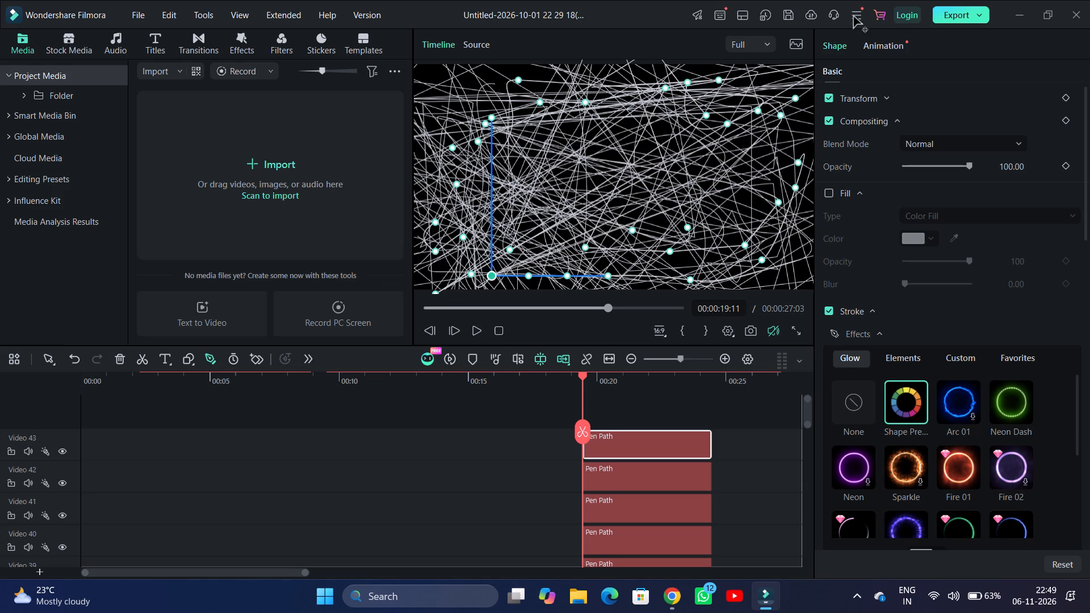
Bring the same Pen Path anchor back inside the artwork and place it in the left half, slightly above mid-height.
drag(853, 16, 678, 132)
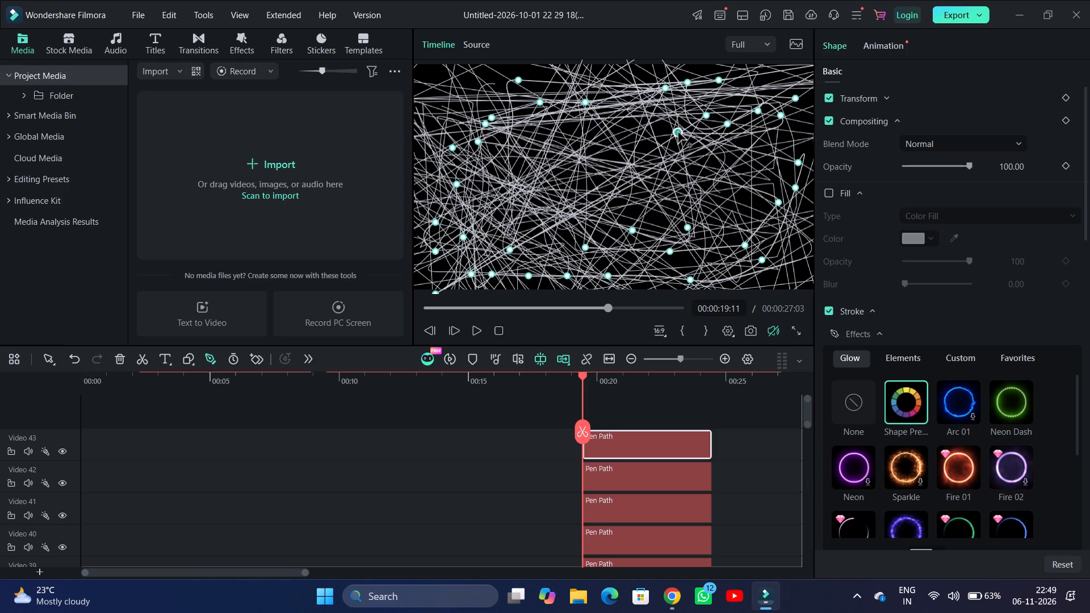
drag(678, 132, 665, 149)
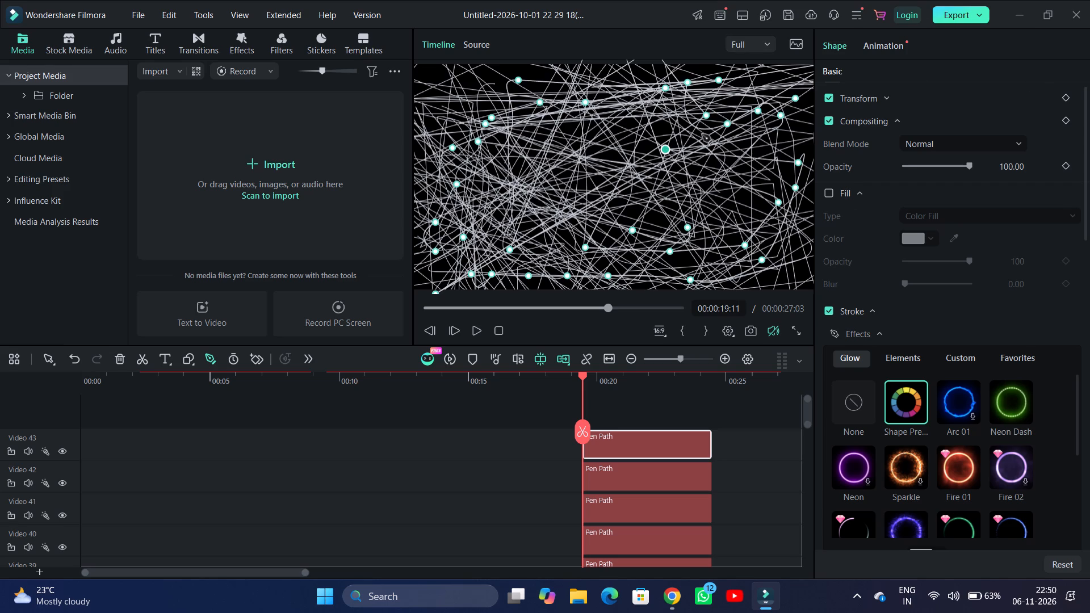
drag(666, 152, 505, 158)
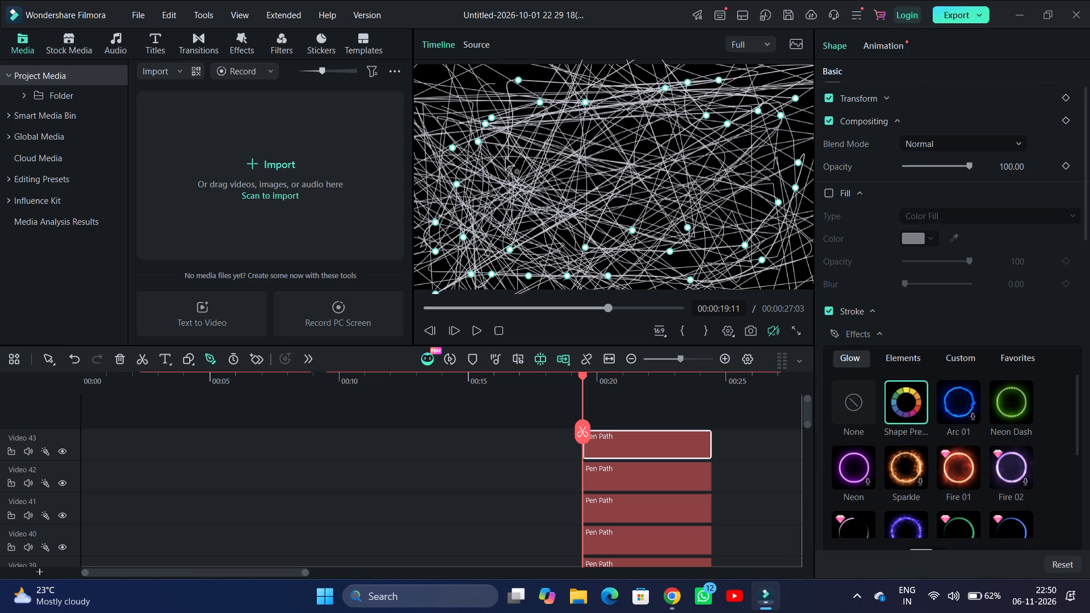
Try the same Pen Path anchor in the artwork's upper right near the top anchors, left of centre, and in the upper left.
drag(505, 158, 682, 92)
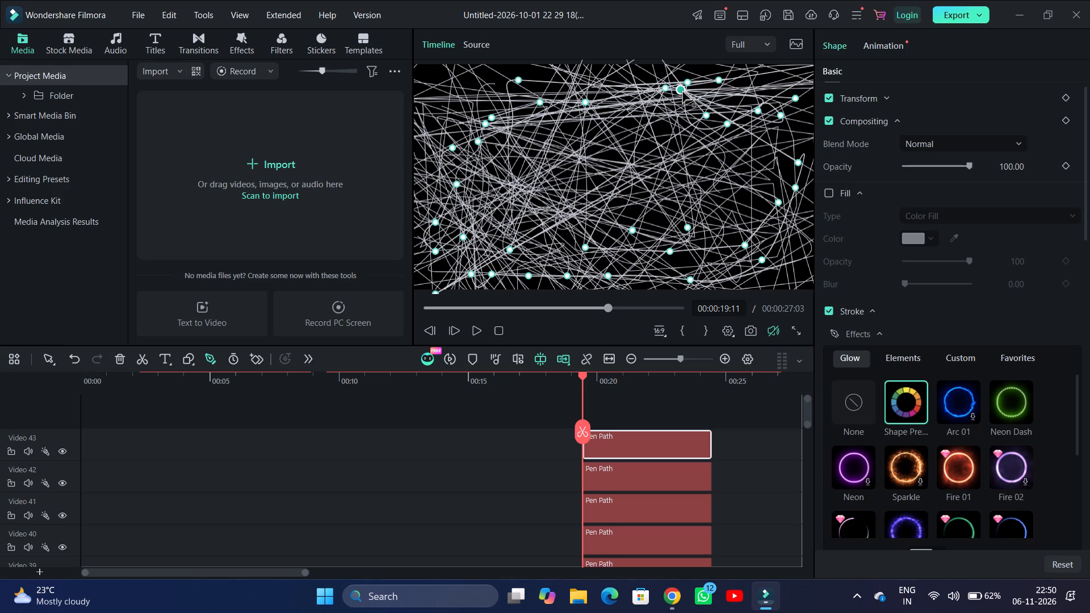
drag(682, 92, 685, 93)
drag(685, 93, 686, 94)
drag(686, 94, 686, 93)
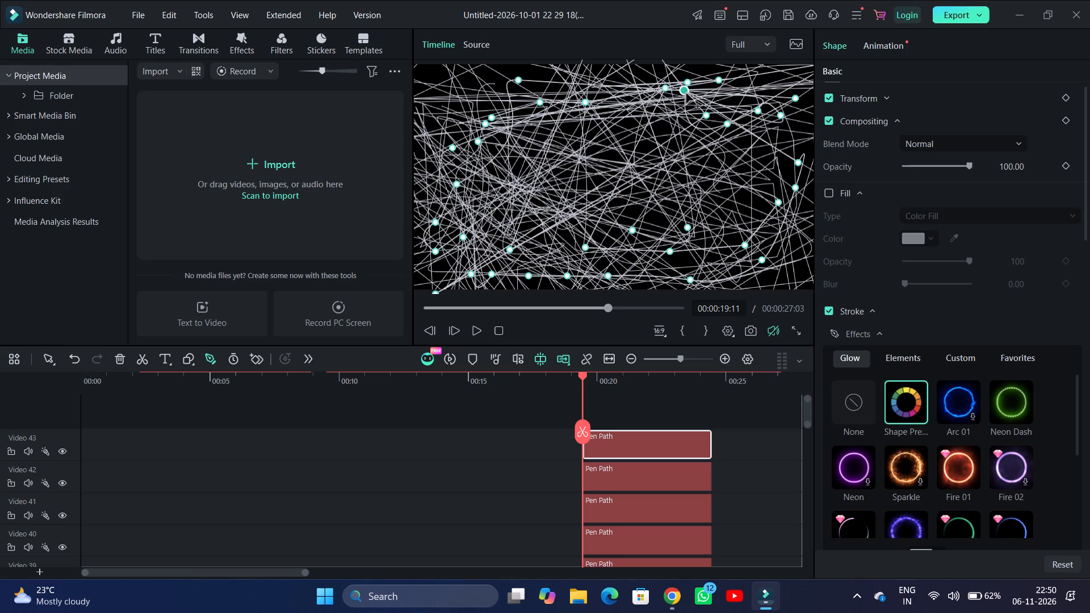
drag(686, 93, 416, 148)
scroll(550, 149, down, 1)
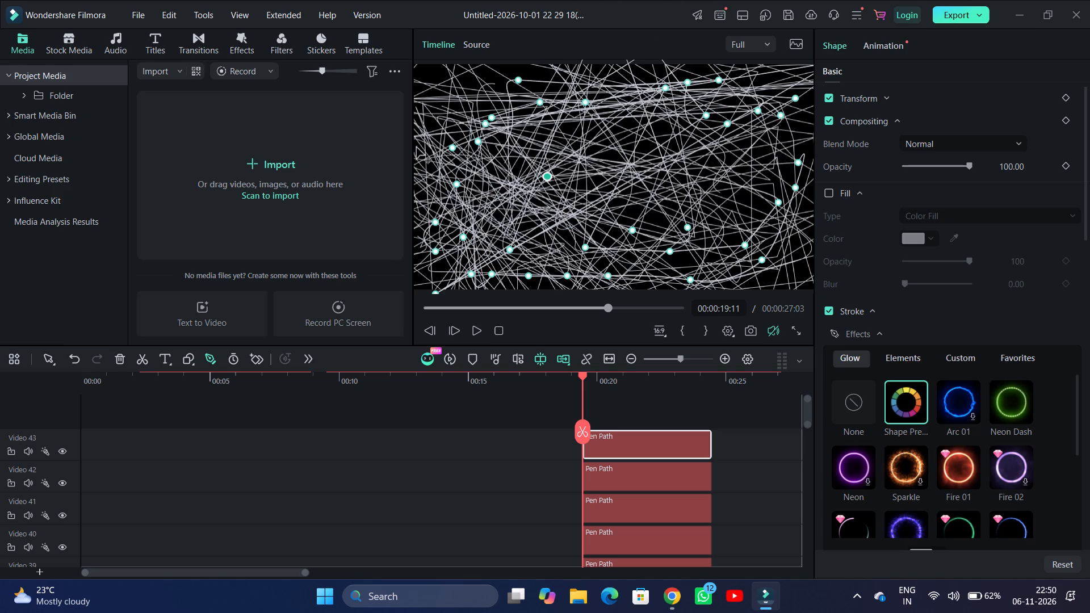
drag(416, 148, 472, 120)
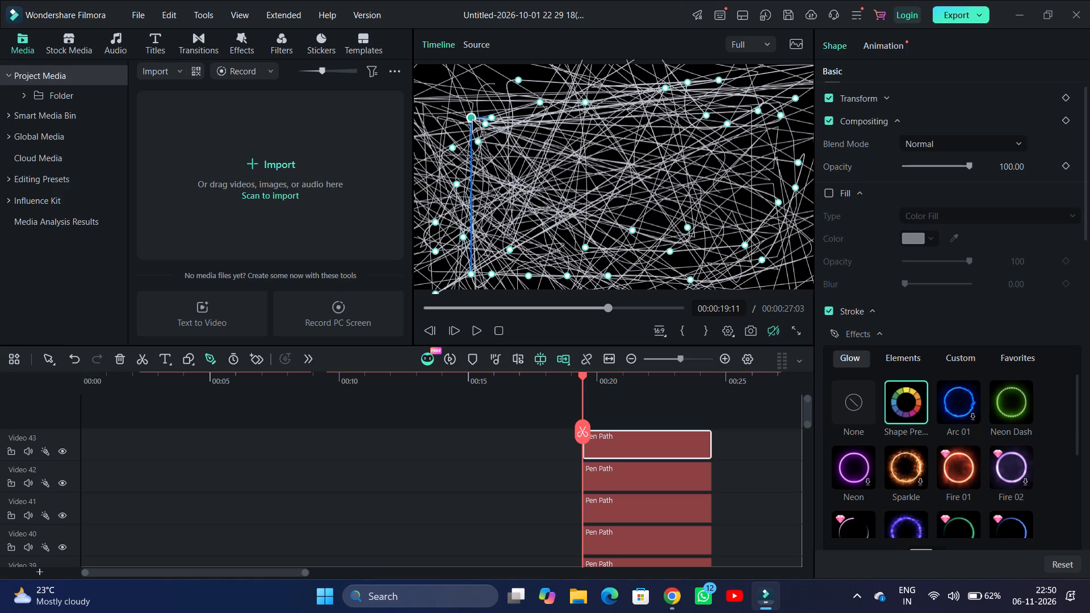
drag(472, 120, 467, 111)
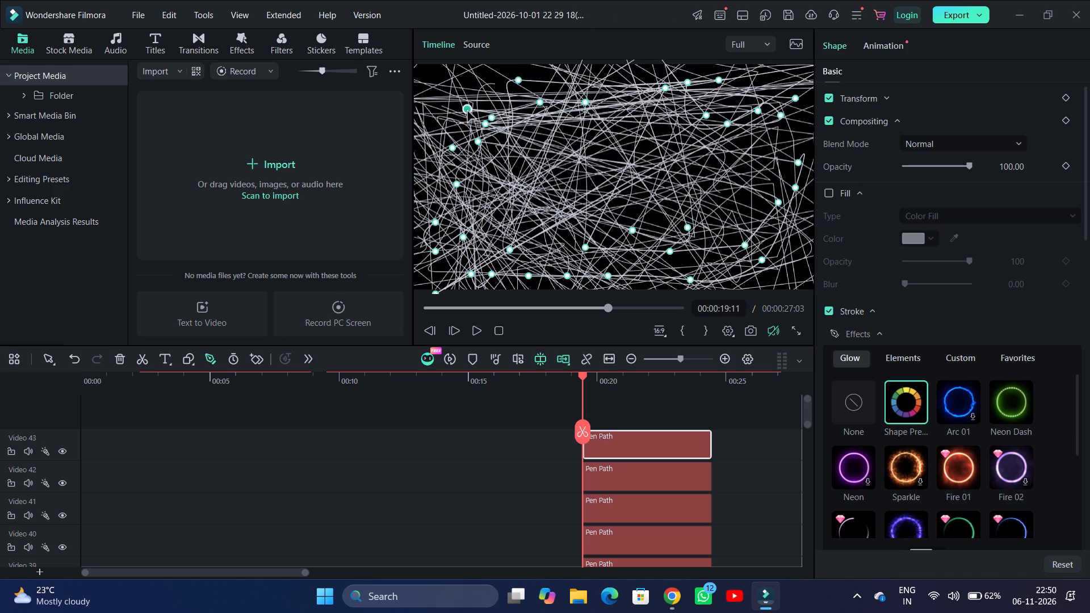
Move the same Pen Path anchor from the upper left out beyond the artwork's top edge.
drag(467, 111, 537, 32)
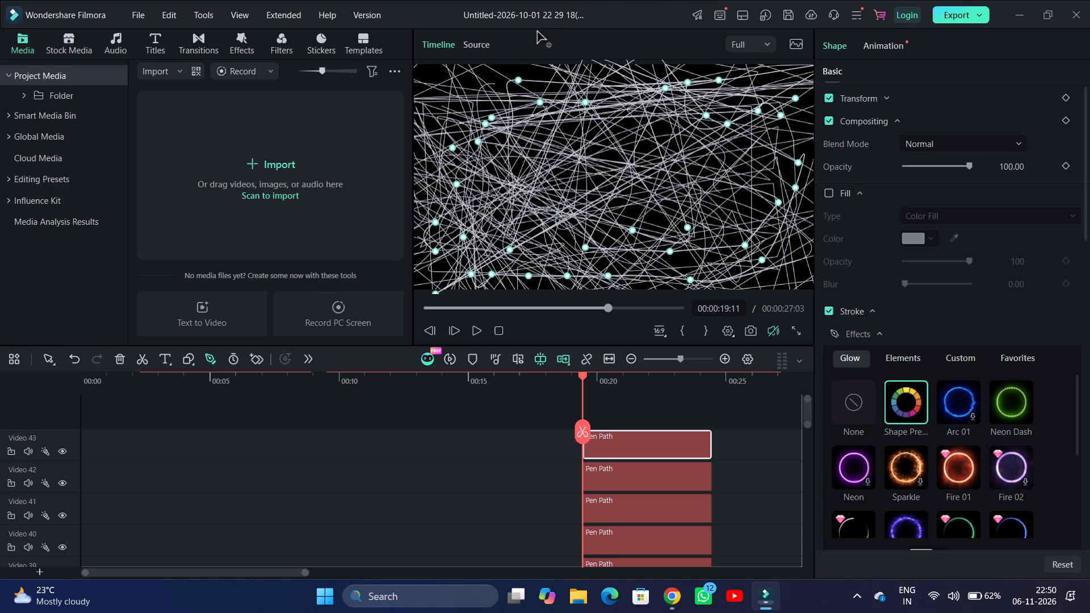
drag(537, 32, 631, 1)
Search Windows for "in" and open the Instagram app.
click(424, 590)
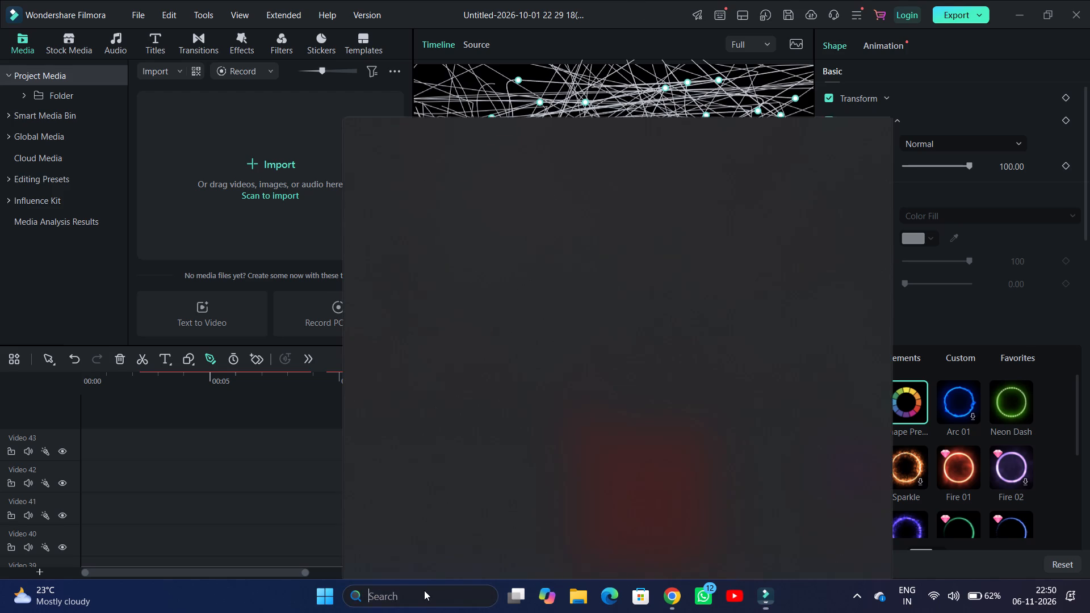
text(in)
click(653, 266)
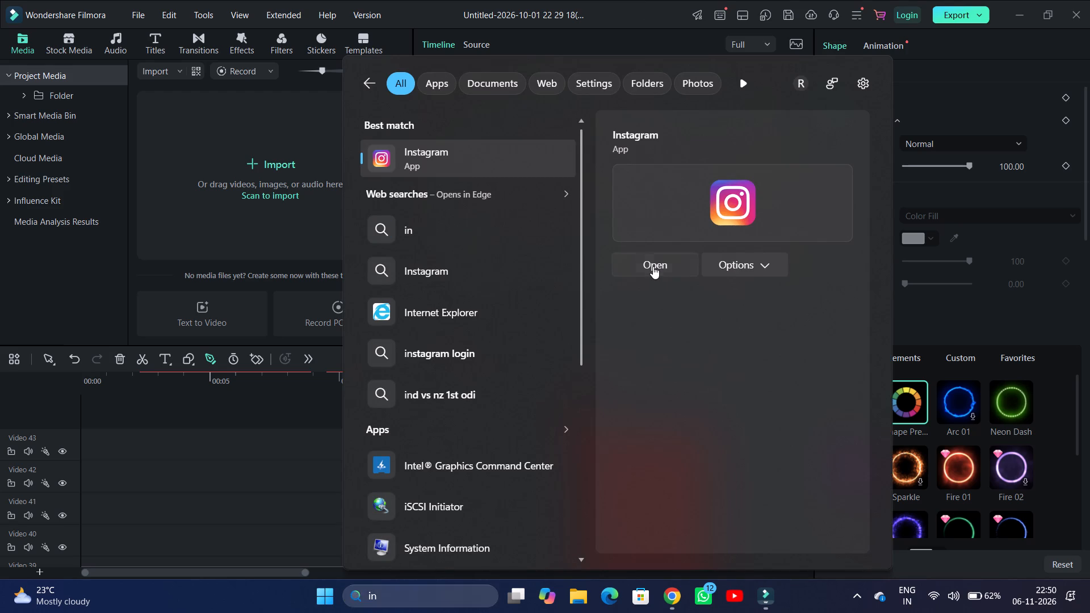
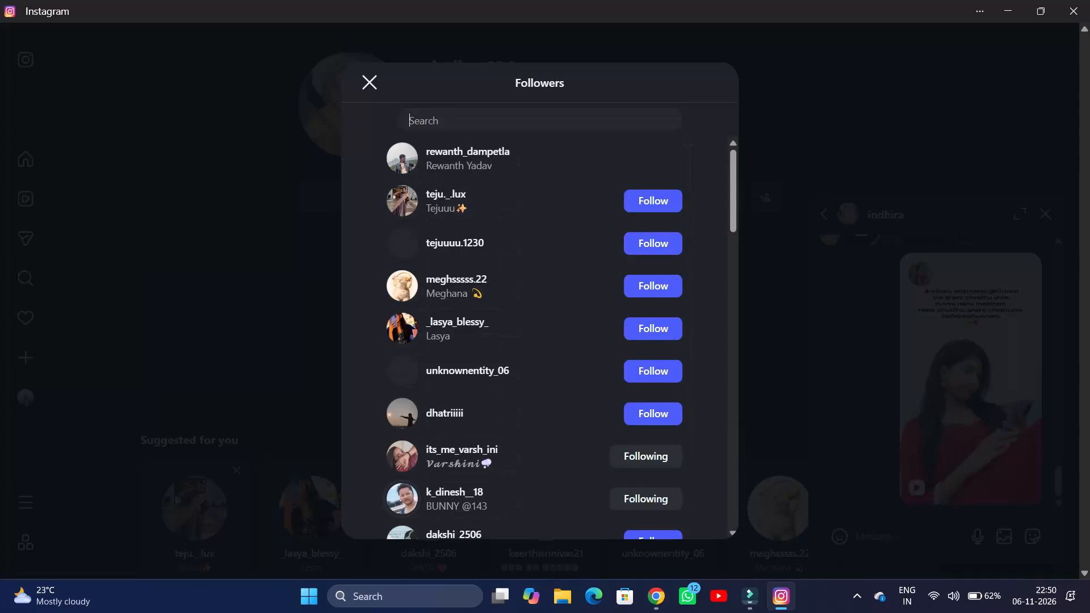
Search the profile's followers for "ker", clear the search and close the followers list.
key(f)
key(BackSpace)
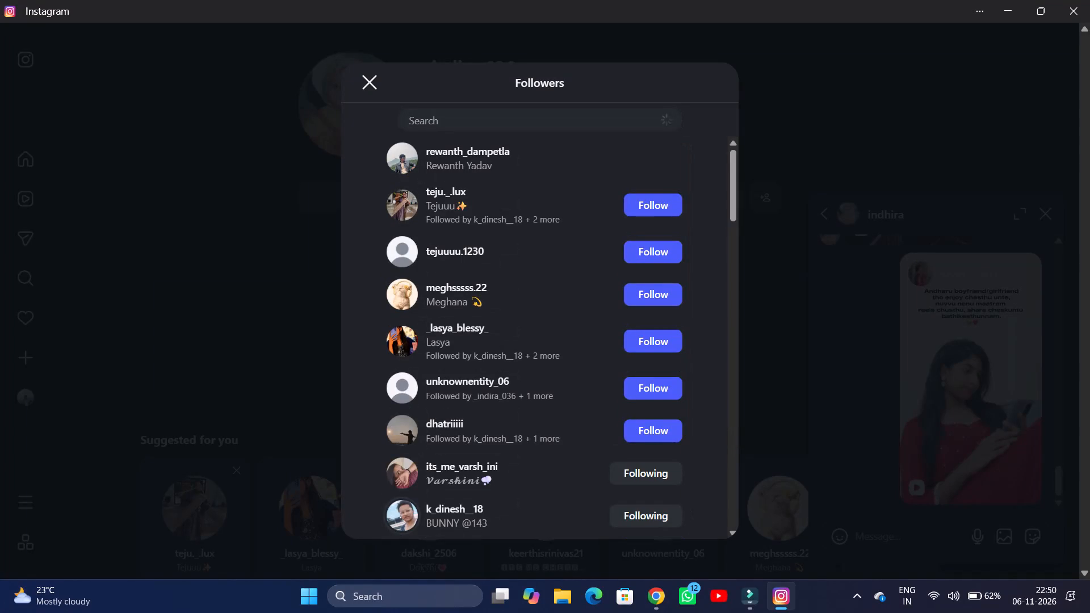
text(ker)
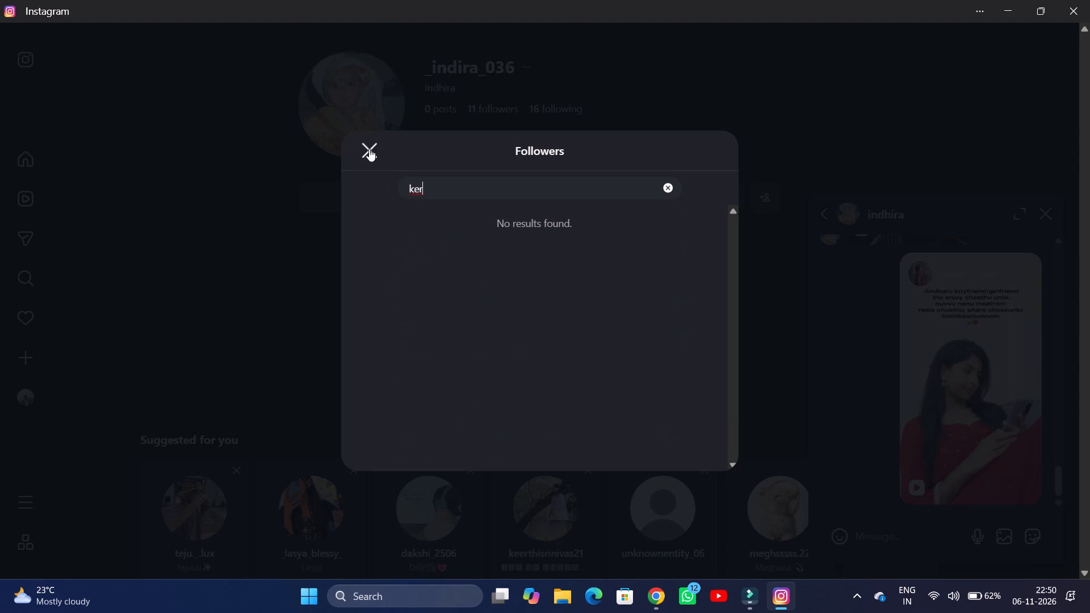
click(670, 192)
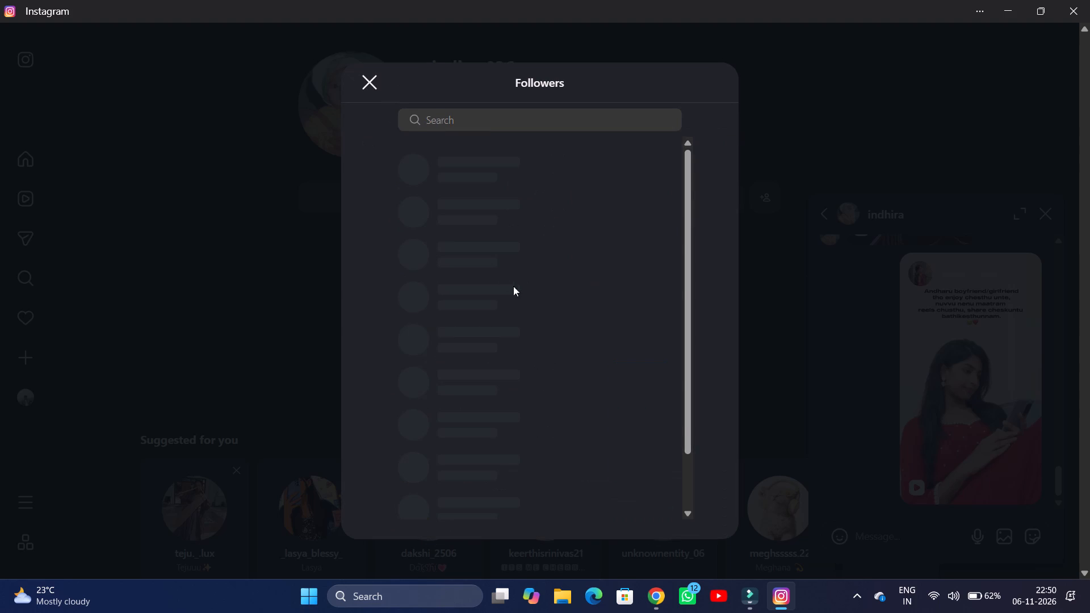
click(371, 84)
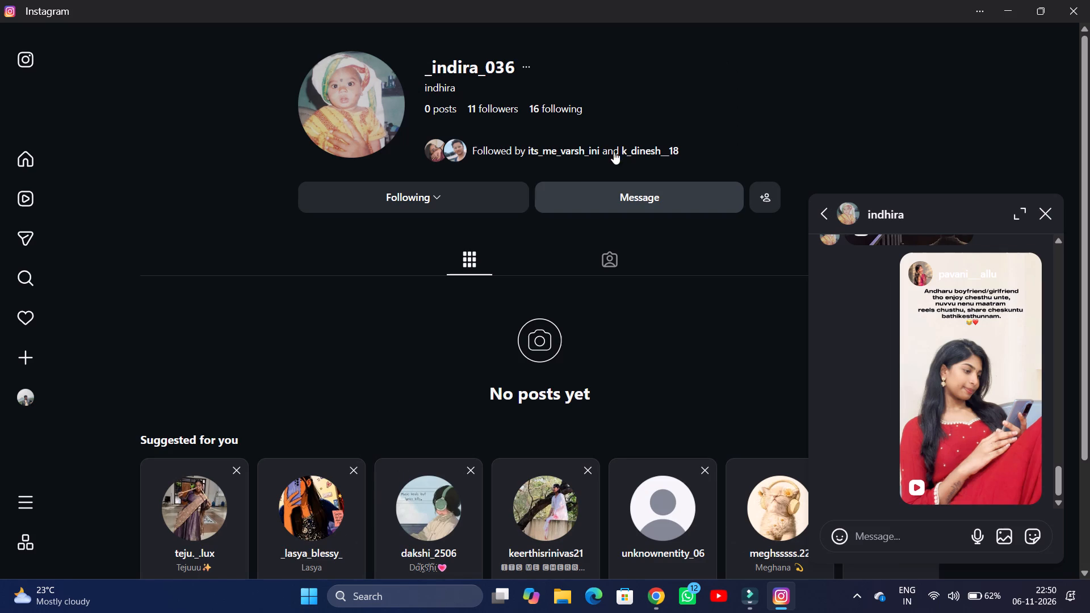
Reopen the profile's followers list, look through the listed accounts and close the list.
click(496, 110)
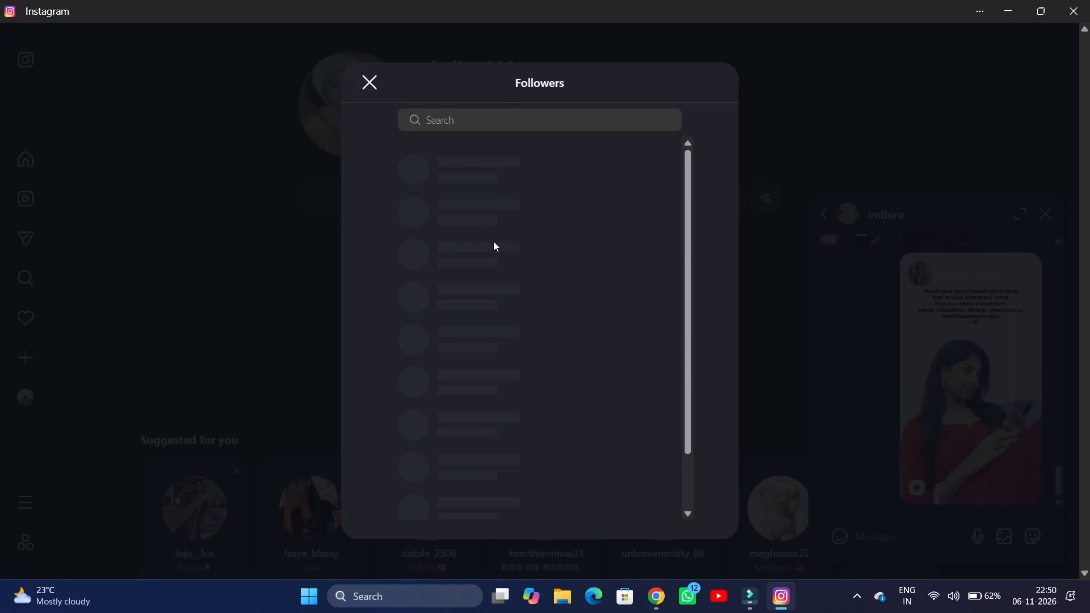
scroll(489, 292, right, 1)
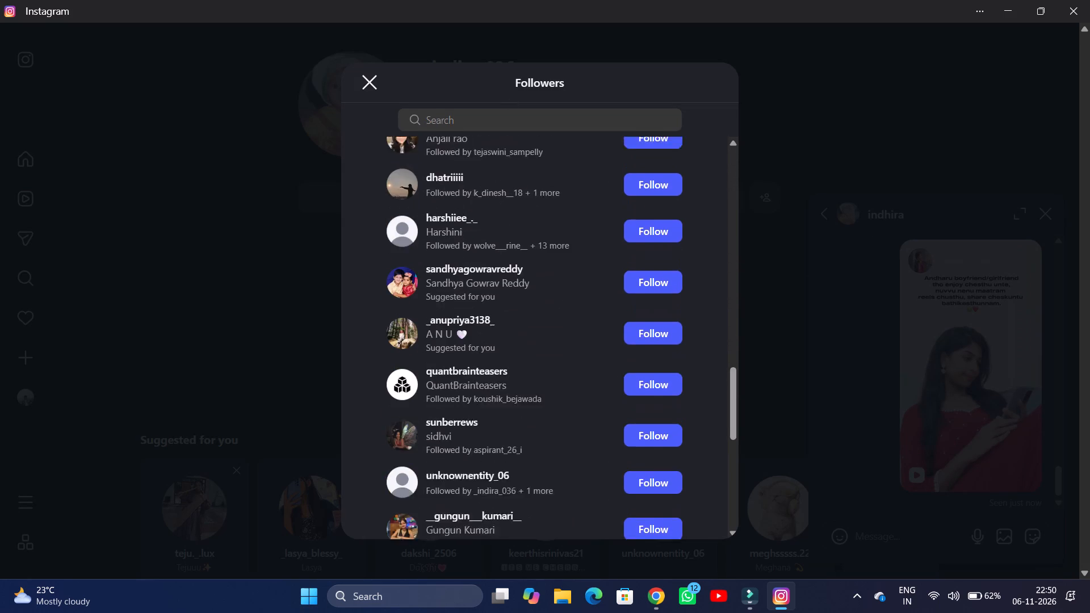
scroll(489, 292, right, 1)
scroll(489, 292, up, 15)
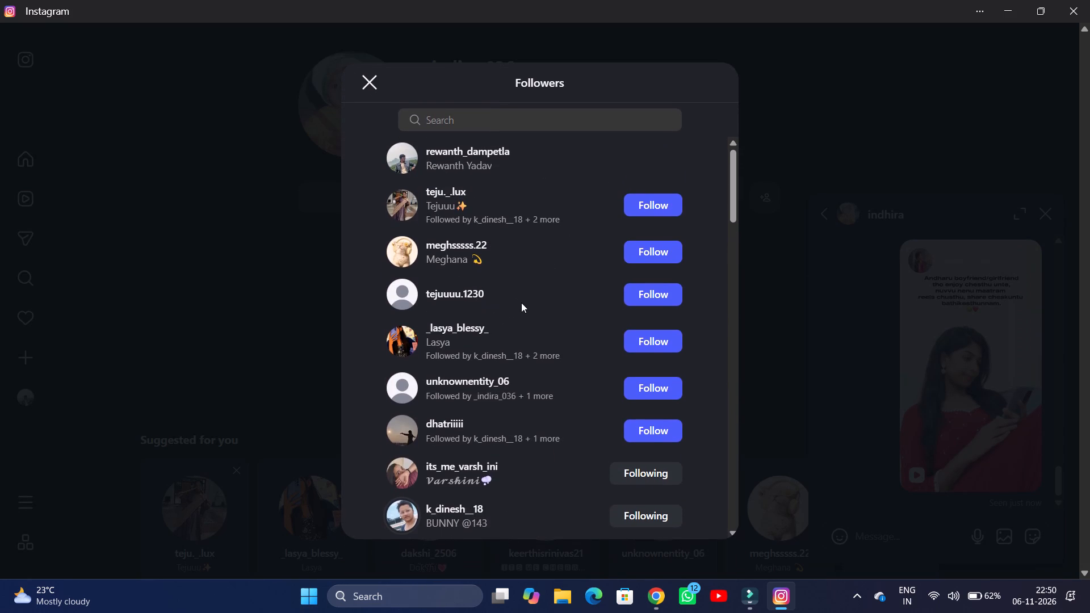
scroll(515, 306, down, 3)
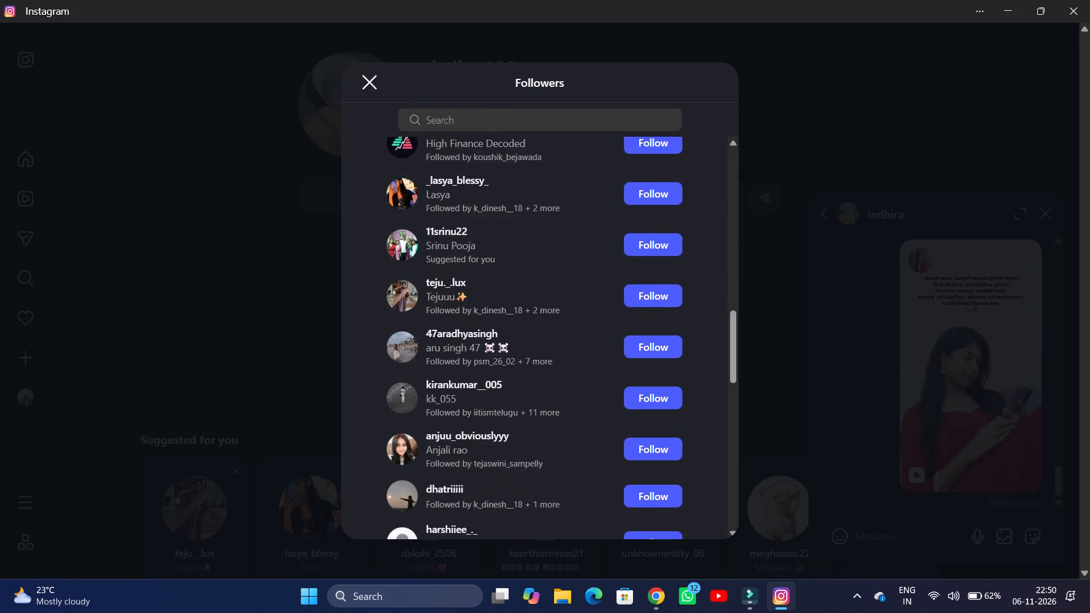
scroll(515, 306, up, 13)
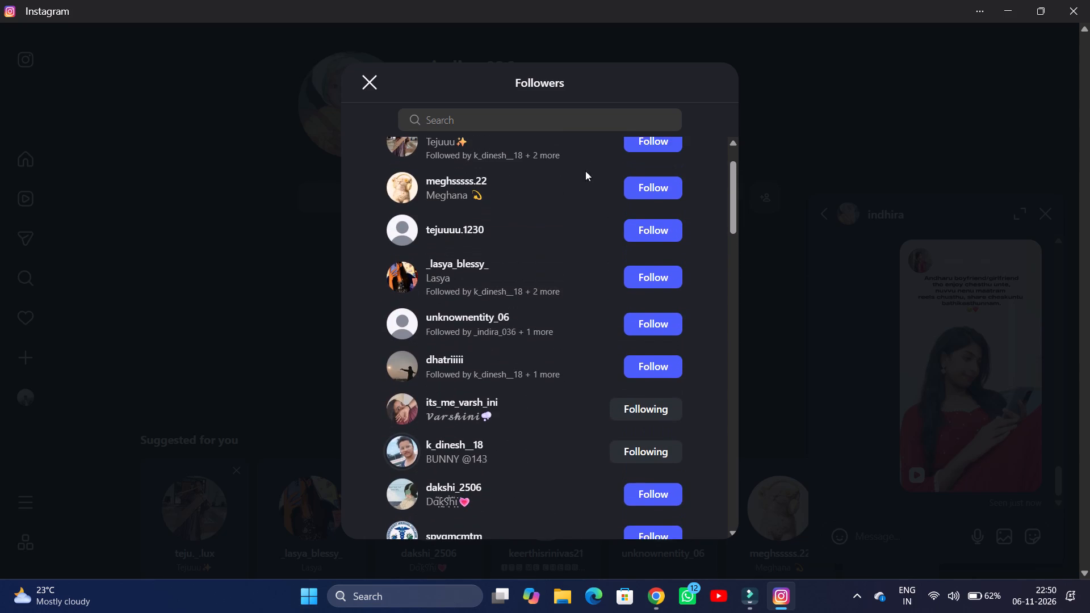
click(372, 85)
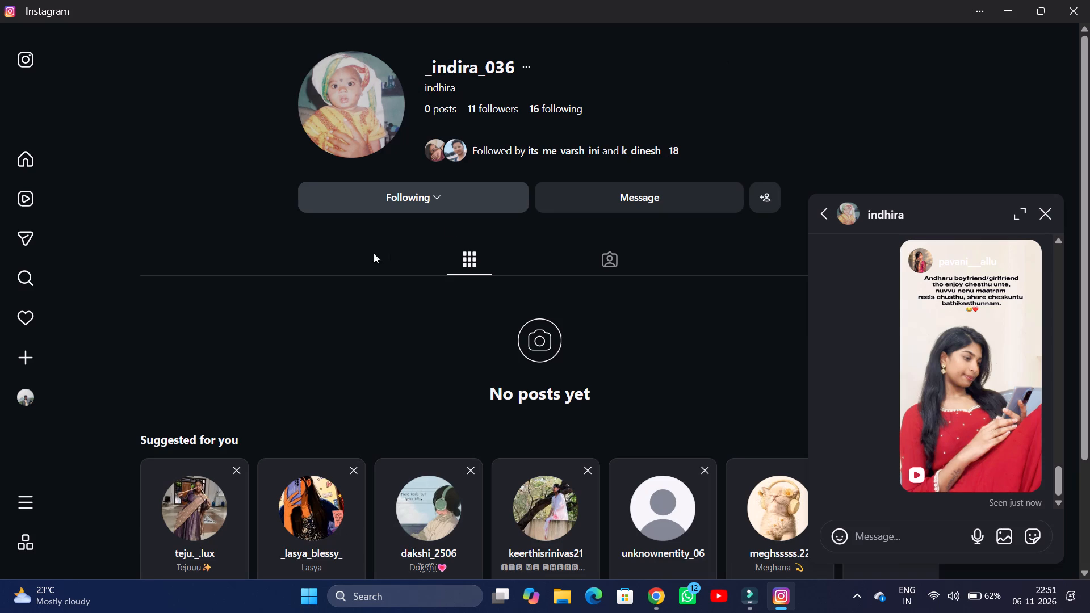
Close the open chat window and look through the suggested accounts on the profile page.
scroll(546, 369, down, 1)
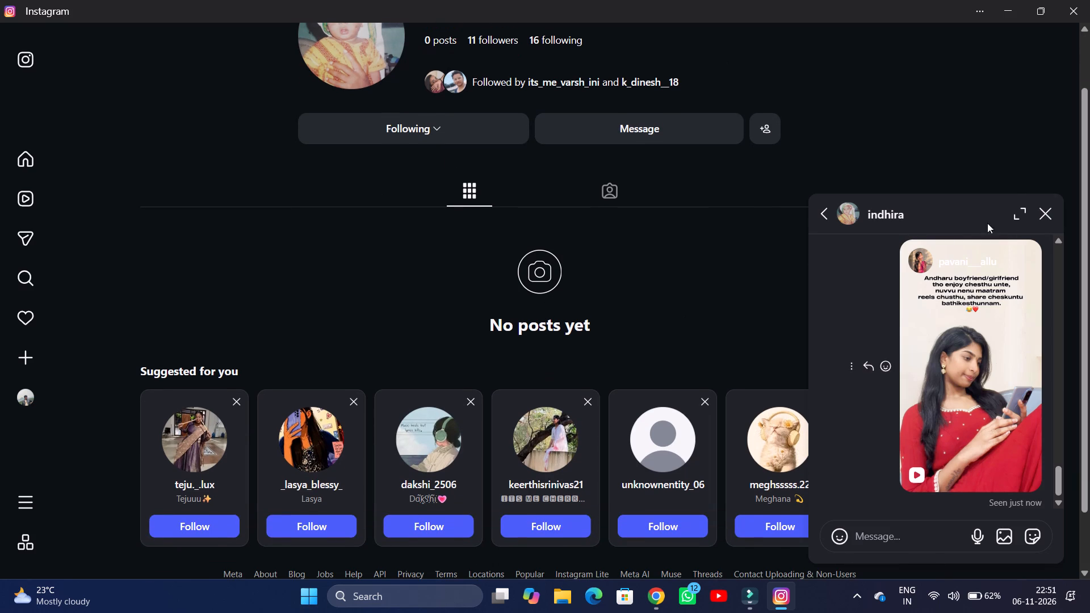
click(1046, 219)
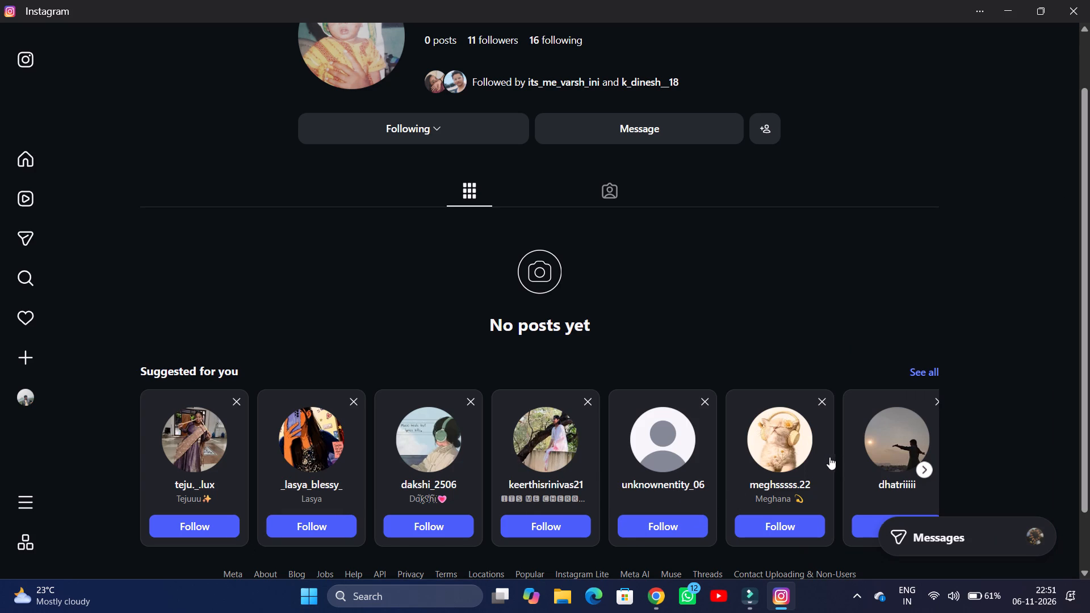
scroll(827, 459, left, 3)
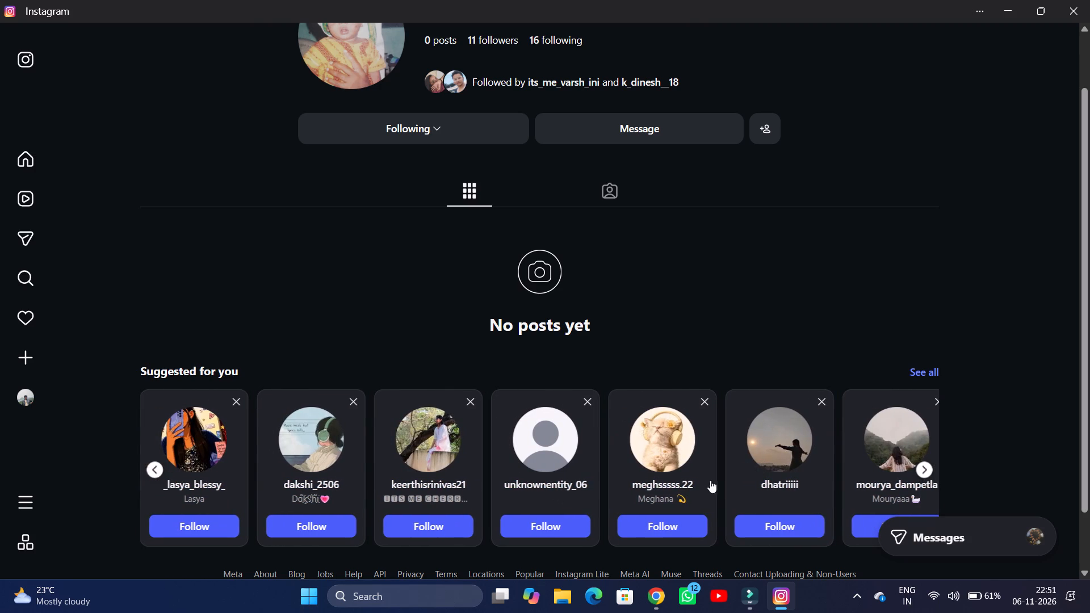
scroll(800, 484, right, 4)
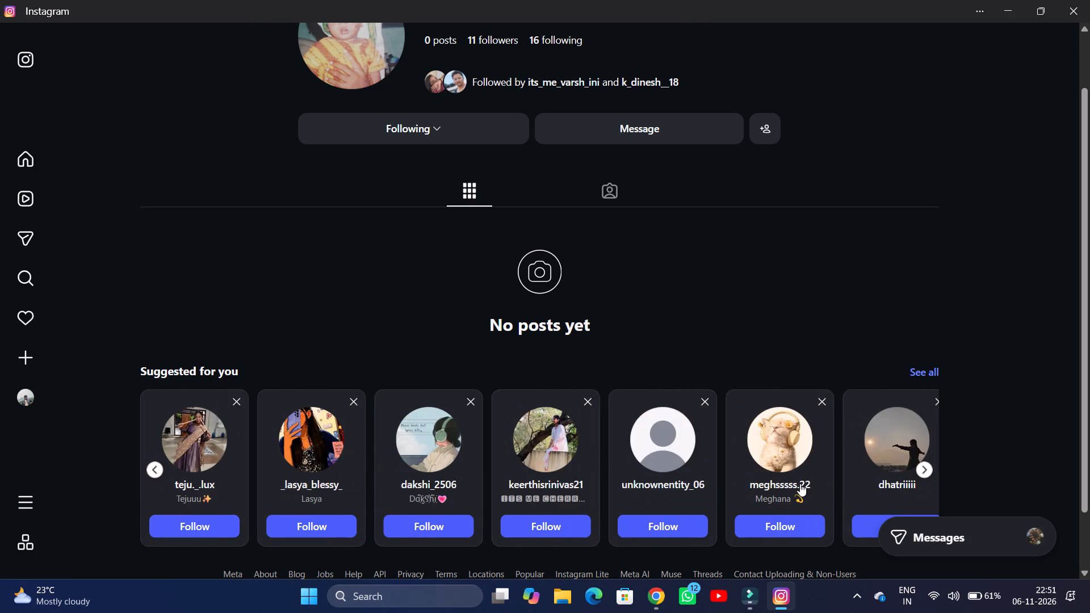
scroll(213, 315, up, 6)
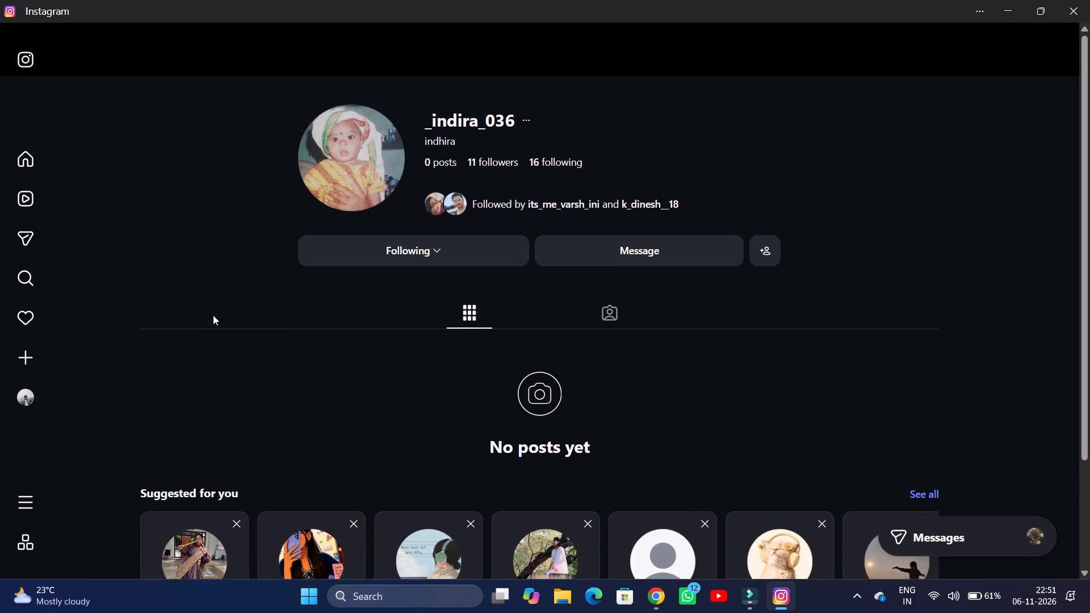
scroll(266, 339, down, 1)
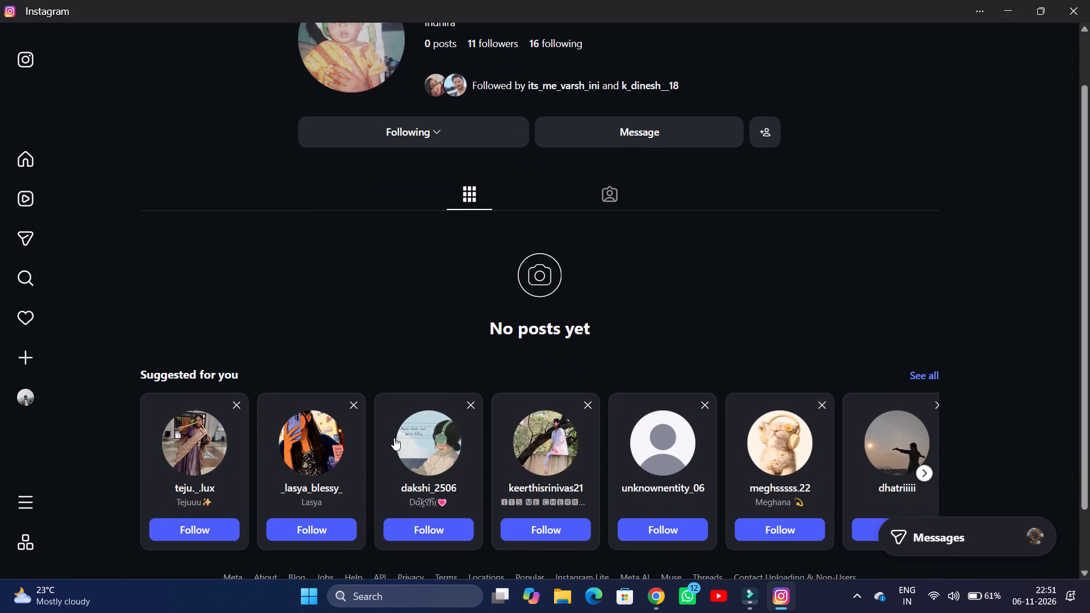
Go to the Instagram home page, and close Instagram to return to Wondershare Filmora.
click(26, 157)
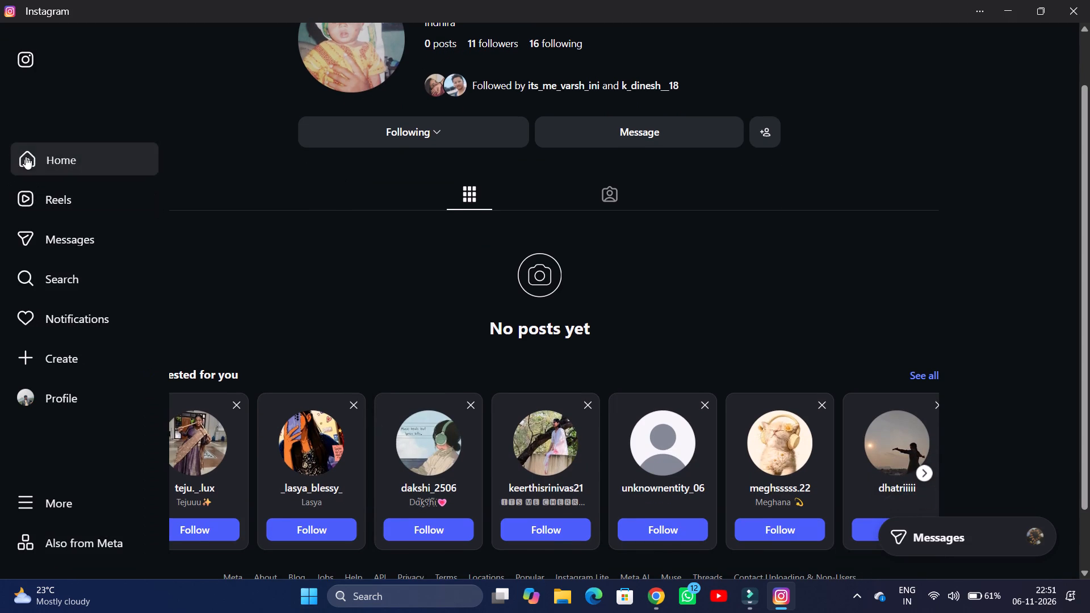
click(1089, 0)
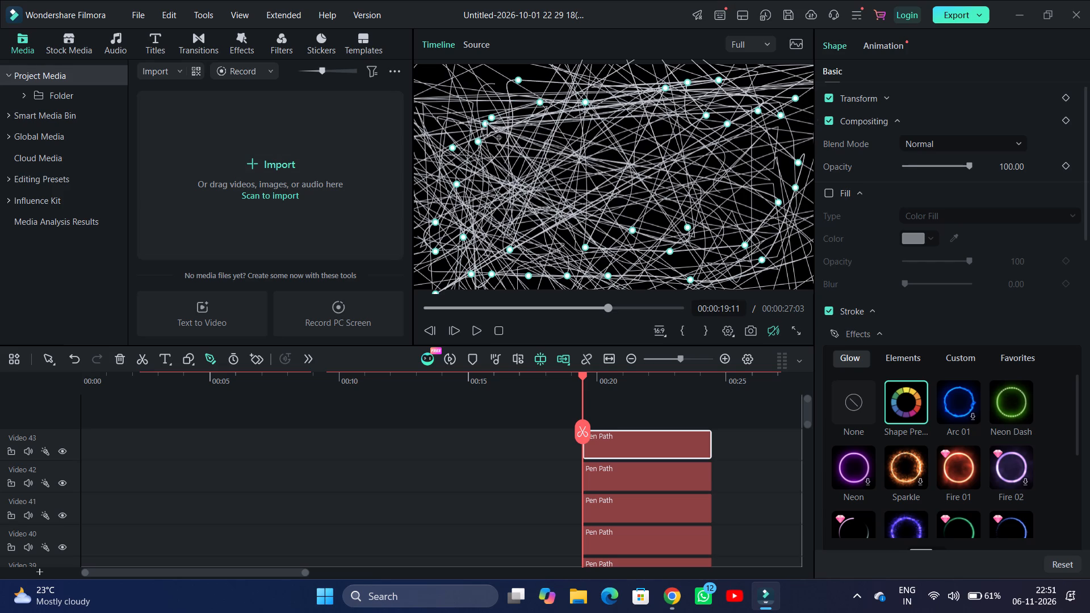
Move the Video 43 Pen Path anchor from the artwork's upper left to the upper middle, just left of centre.
drag(487, 124, 604, 135)
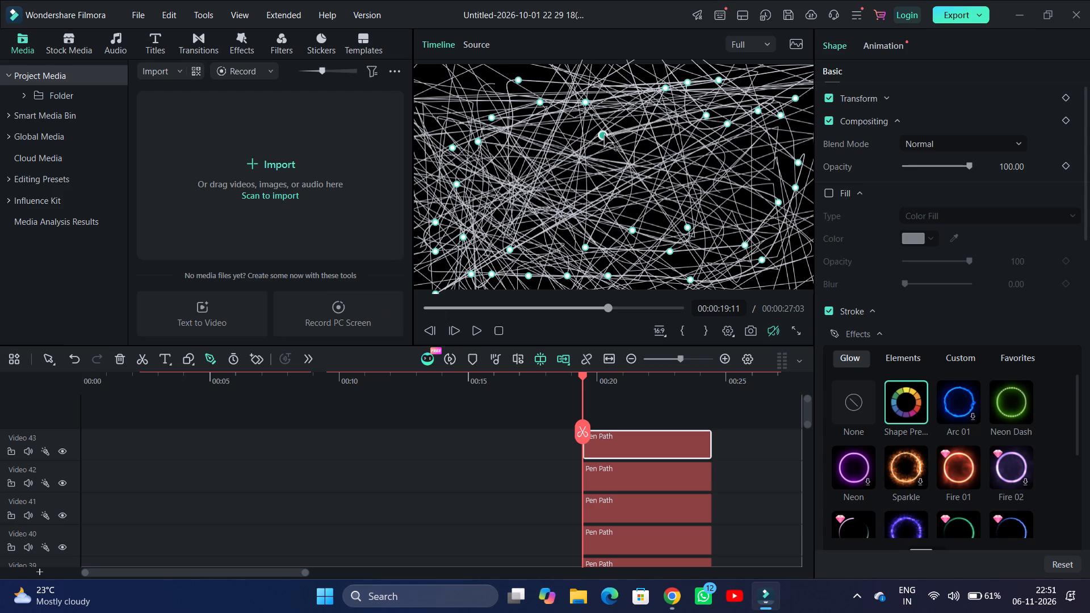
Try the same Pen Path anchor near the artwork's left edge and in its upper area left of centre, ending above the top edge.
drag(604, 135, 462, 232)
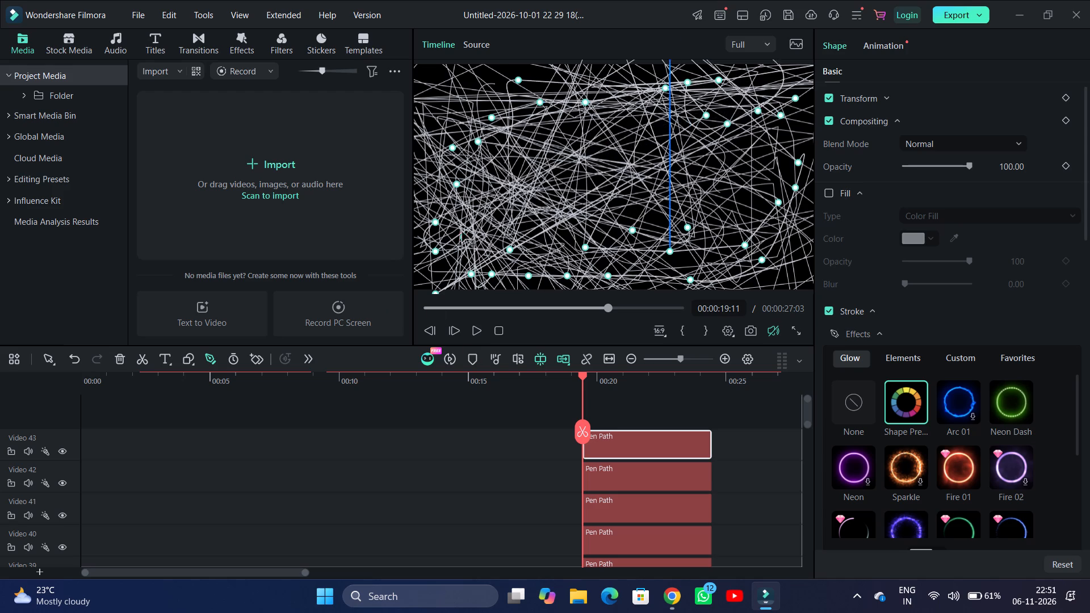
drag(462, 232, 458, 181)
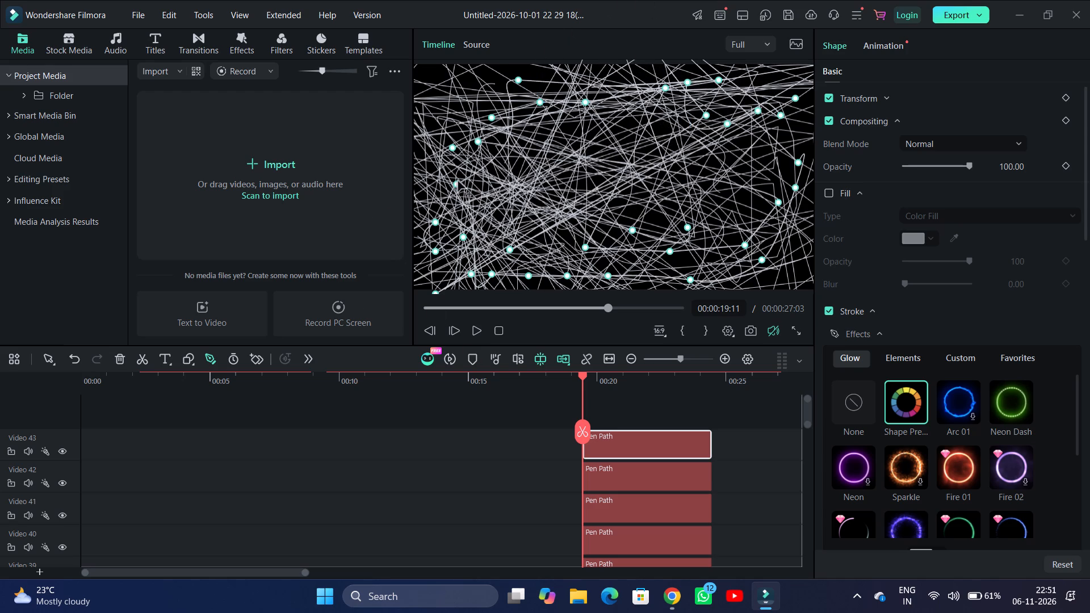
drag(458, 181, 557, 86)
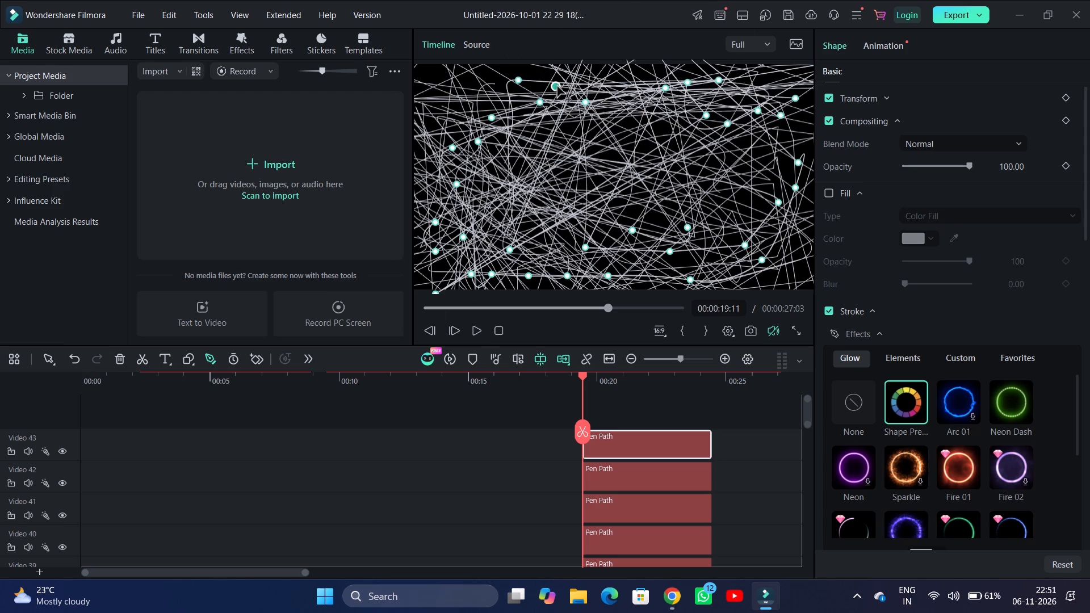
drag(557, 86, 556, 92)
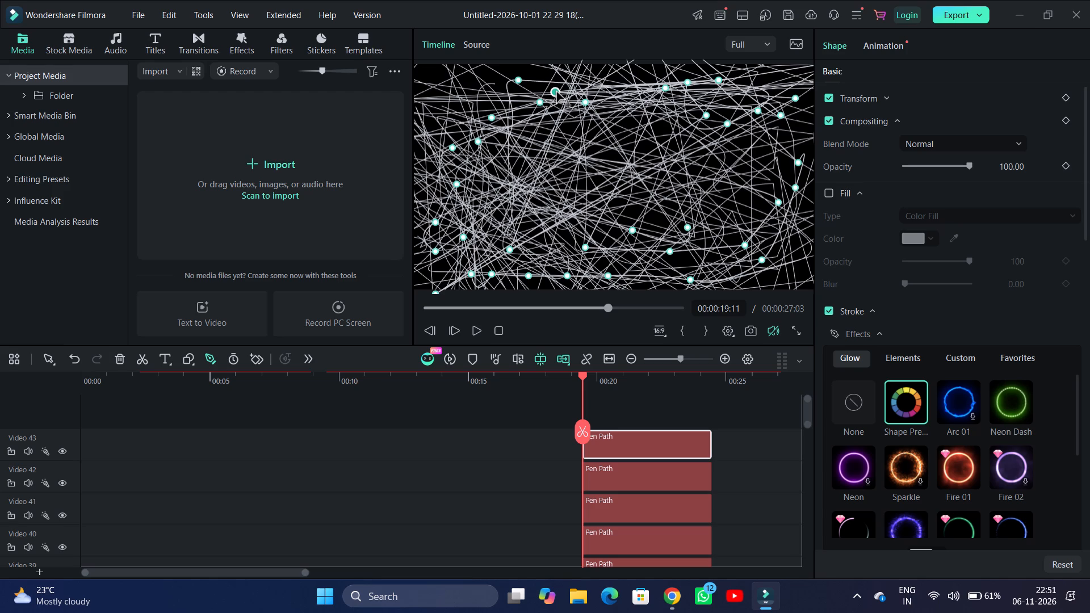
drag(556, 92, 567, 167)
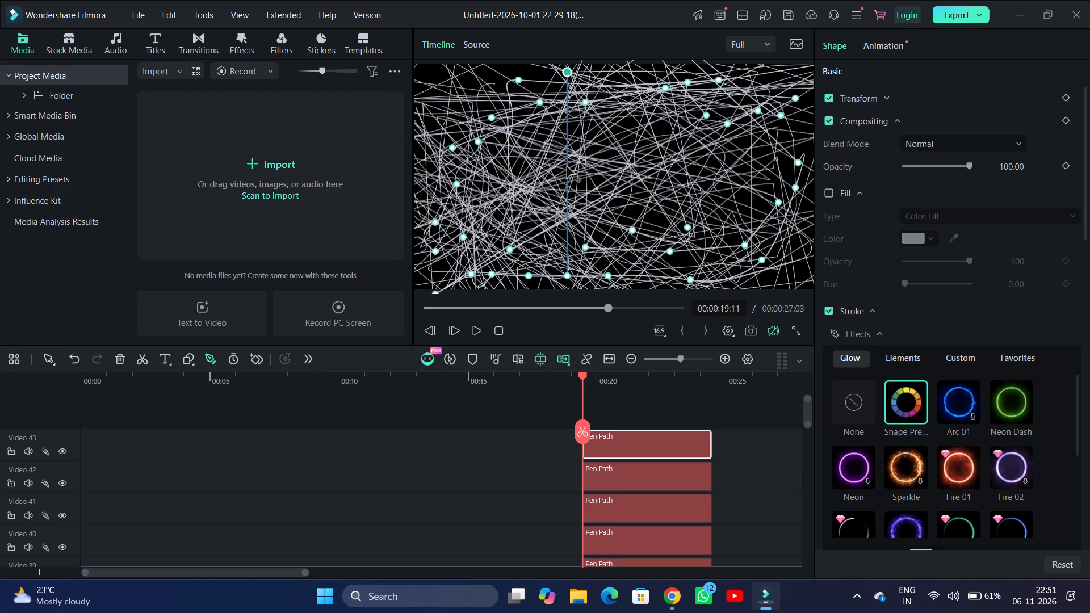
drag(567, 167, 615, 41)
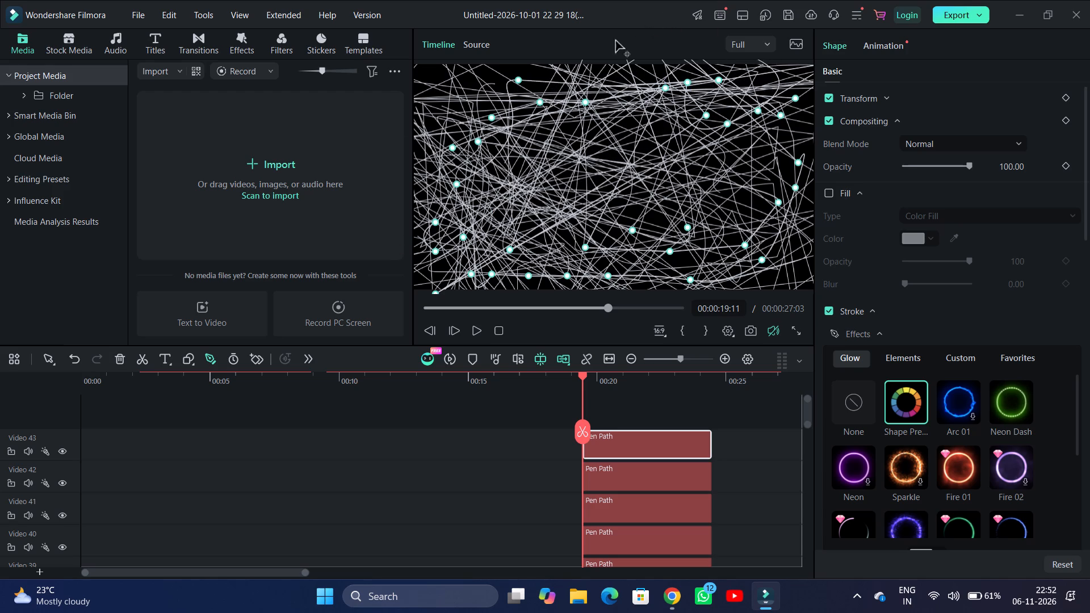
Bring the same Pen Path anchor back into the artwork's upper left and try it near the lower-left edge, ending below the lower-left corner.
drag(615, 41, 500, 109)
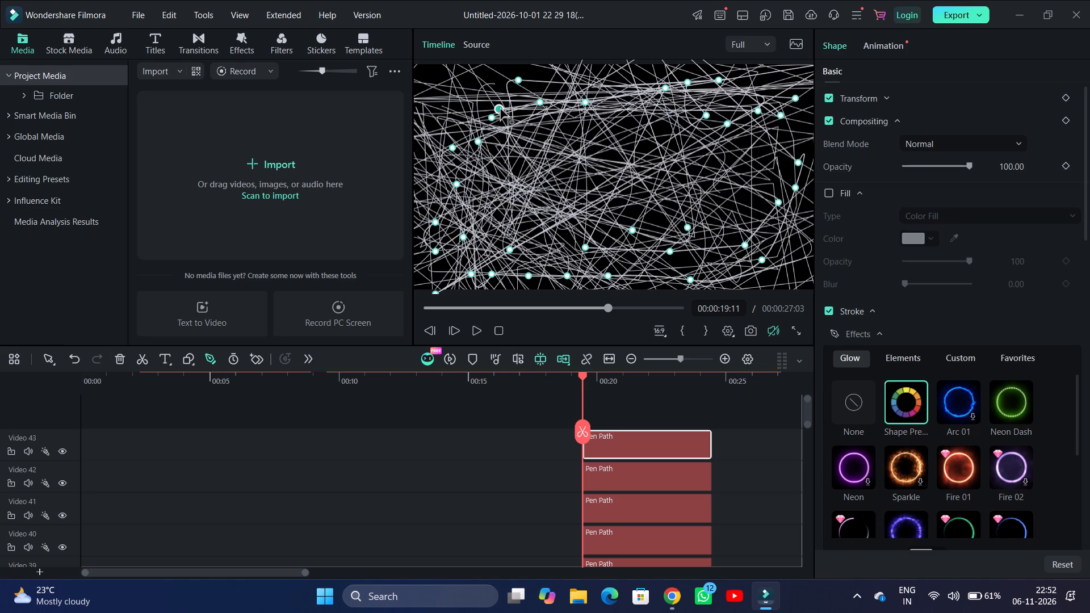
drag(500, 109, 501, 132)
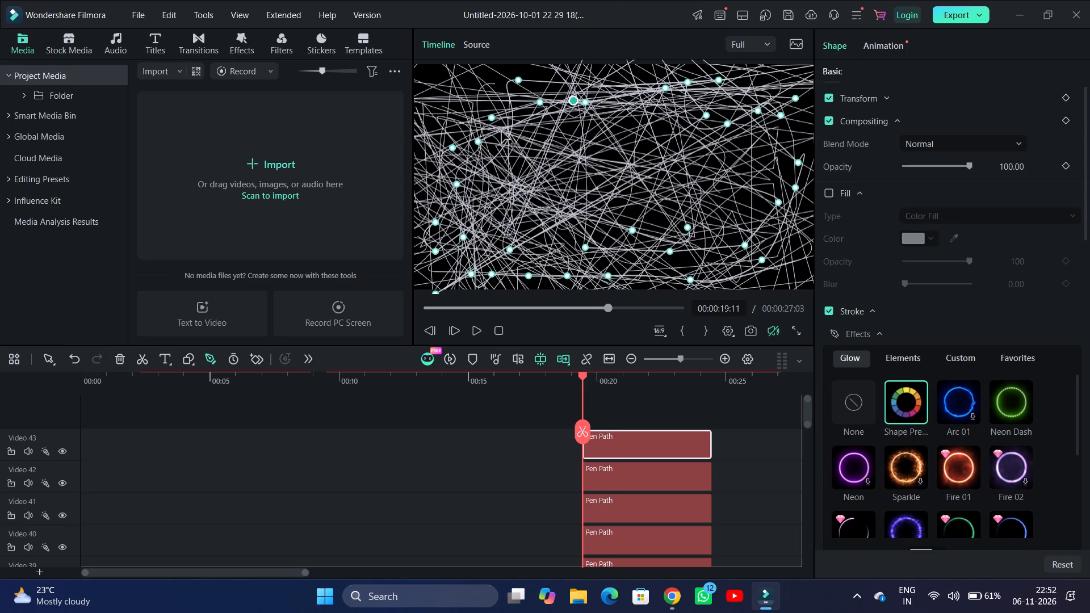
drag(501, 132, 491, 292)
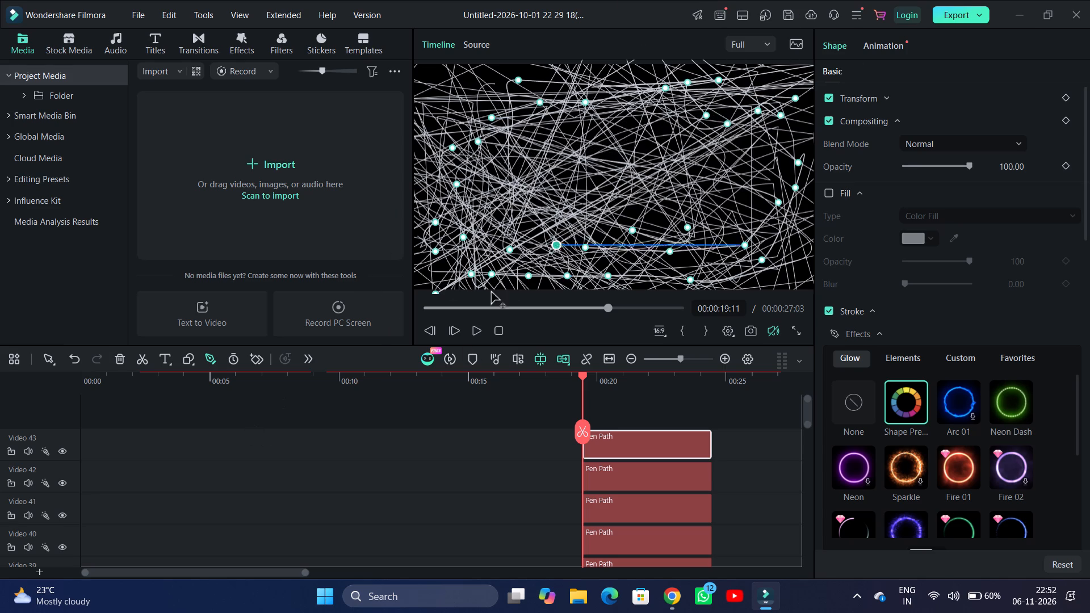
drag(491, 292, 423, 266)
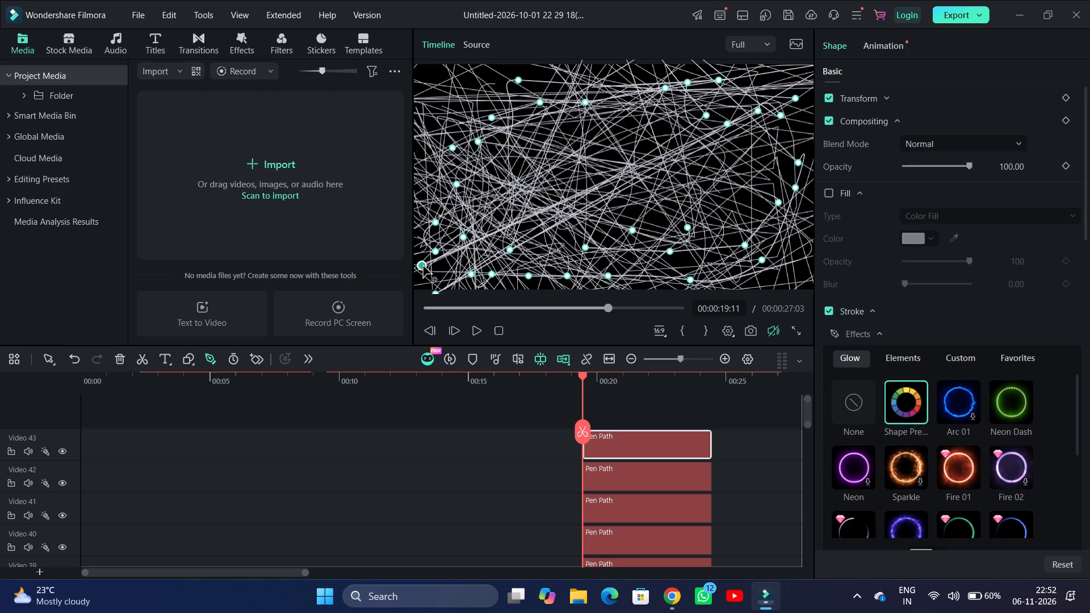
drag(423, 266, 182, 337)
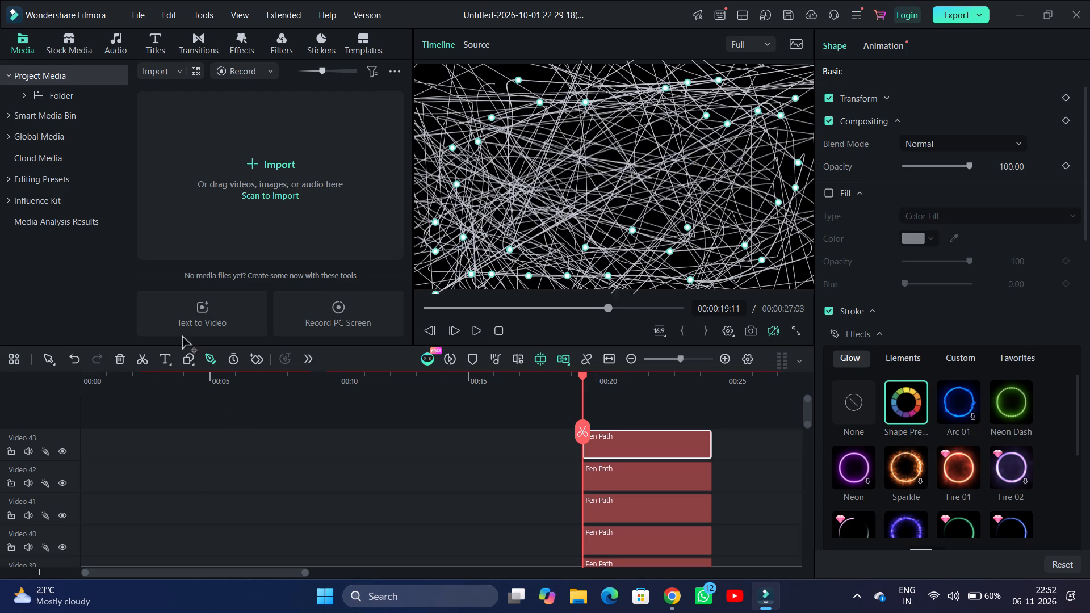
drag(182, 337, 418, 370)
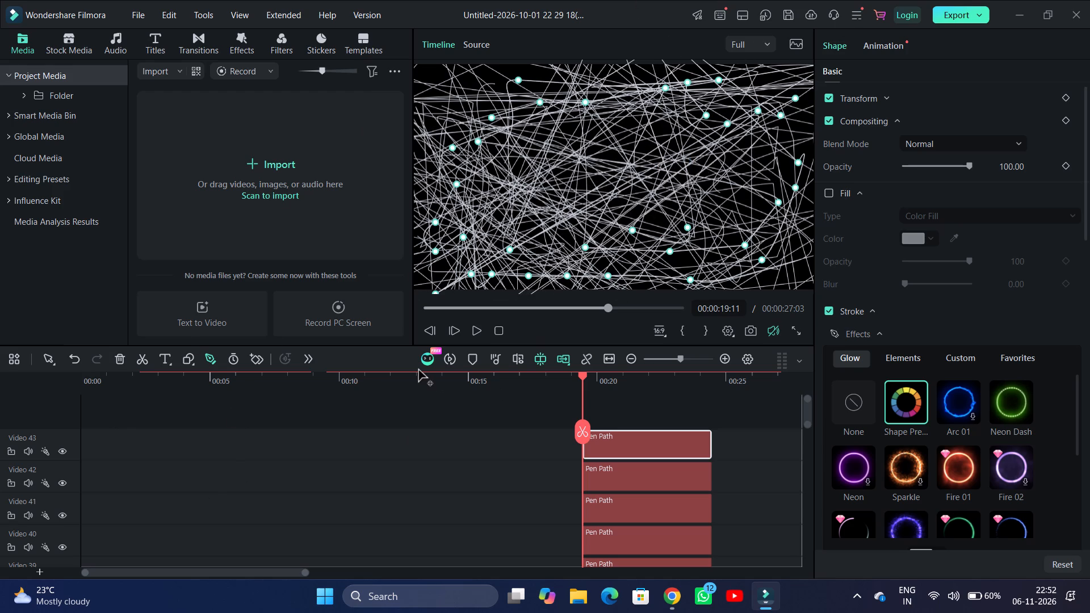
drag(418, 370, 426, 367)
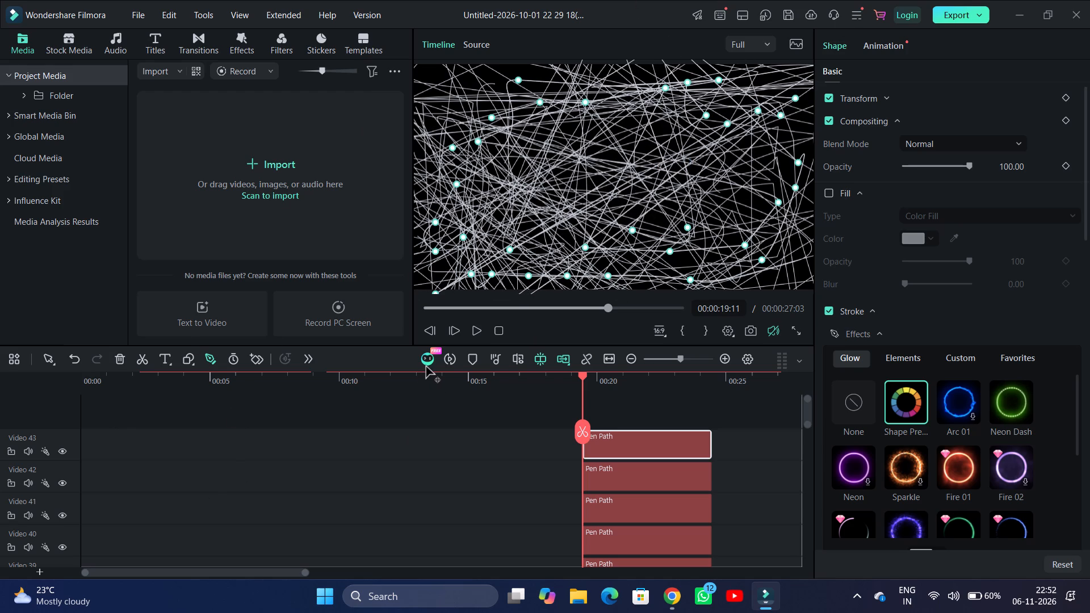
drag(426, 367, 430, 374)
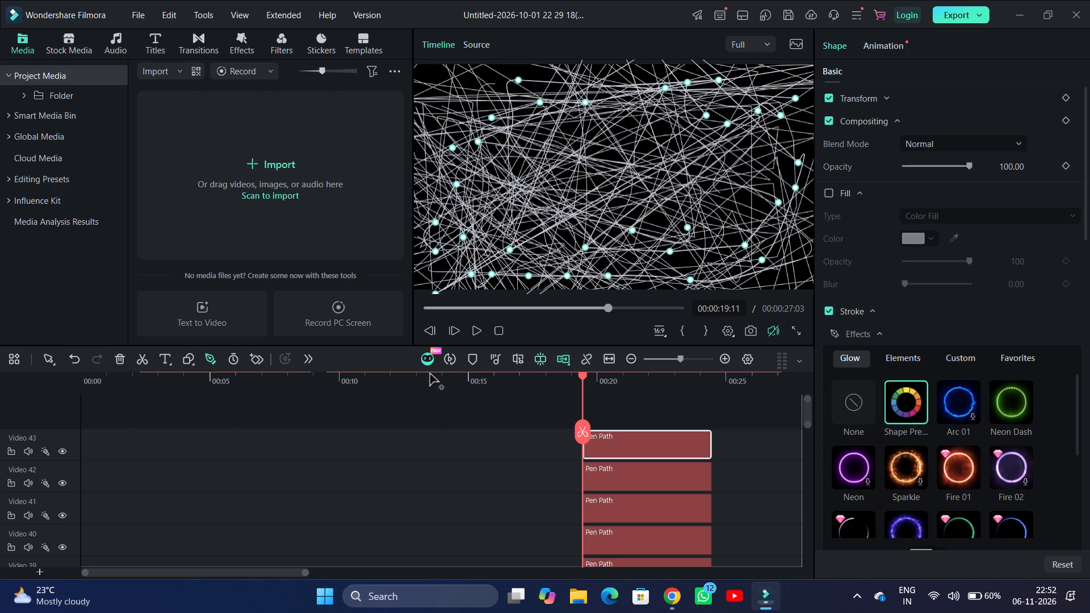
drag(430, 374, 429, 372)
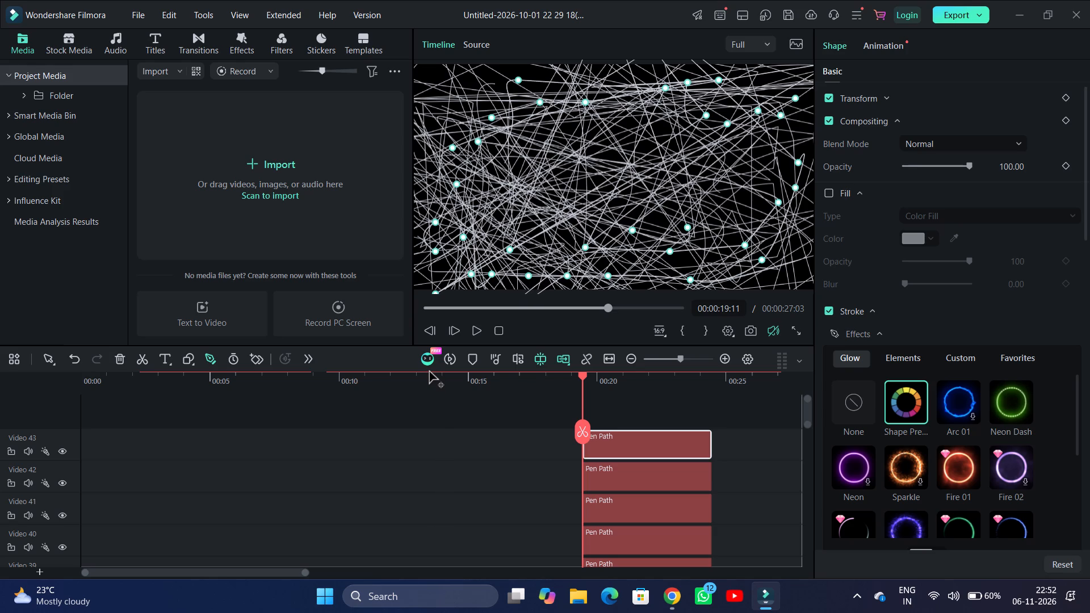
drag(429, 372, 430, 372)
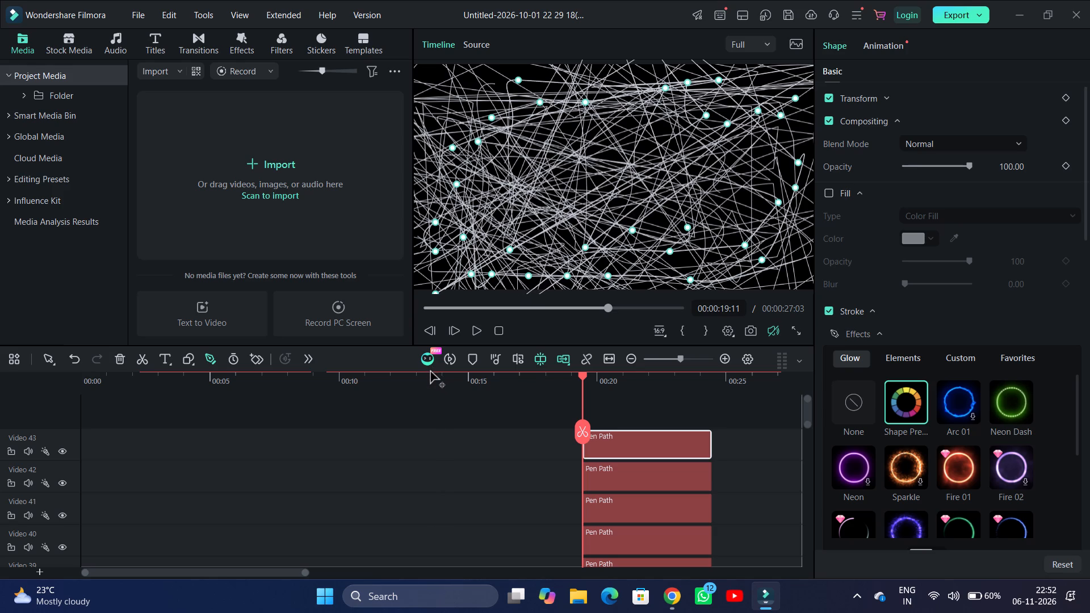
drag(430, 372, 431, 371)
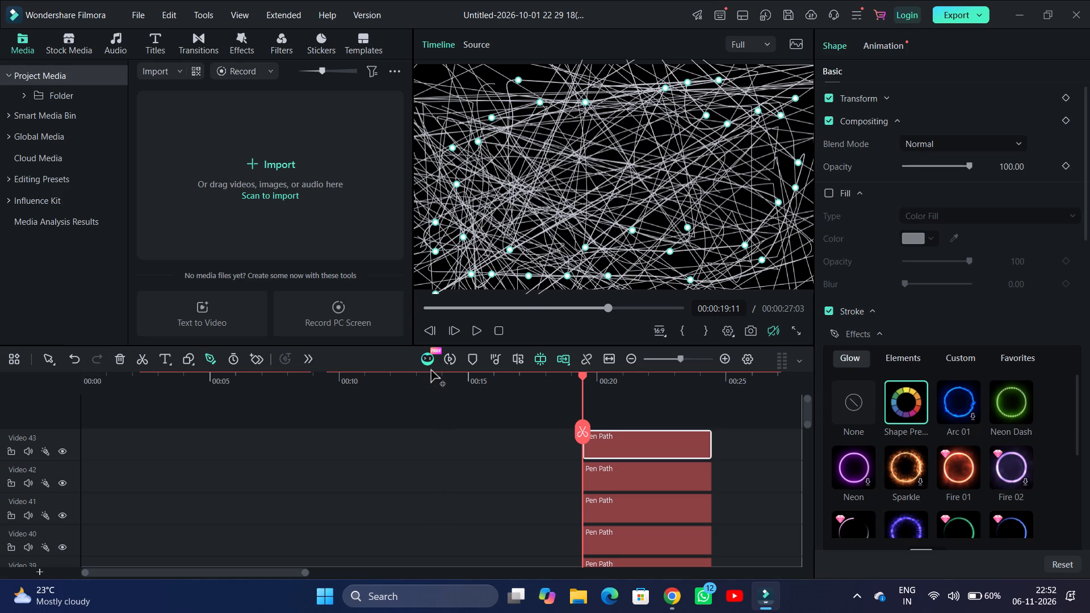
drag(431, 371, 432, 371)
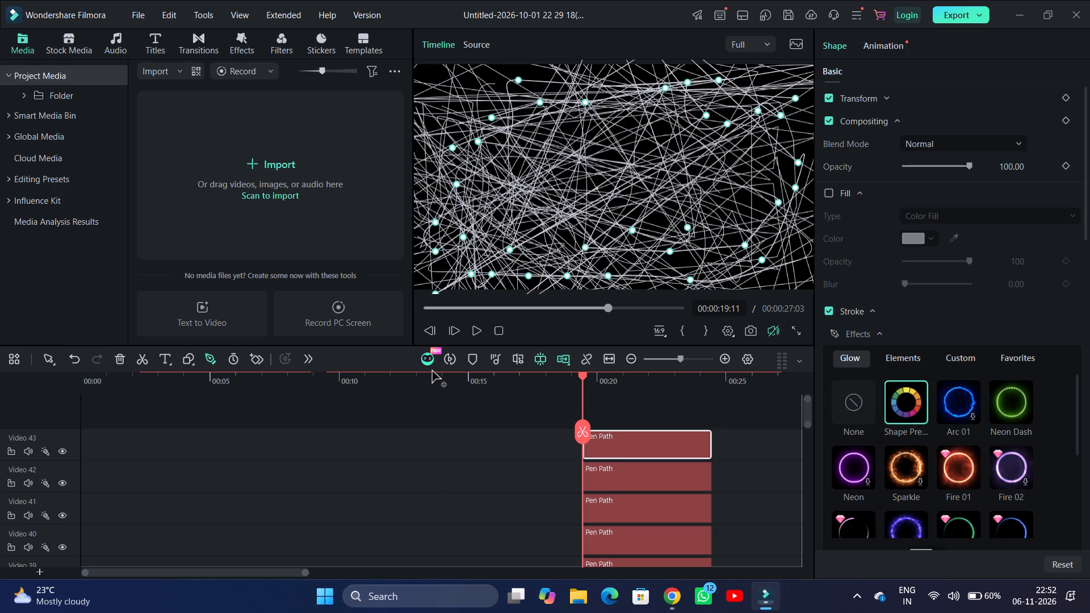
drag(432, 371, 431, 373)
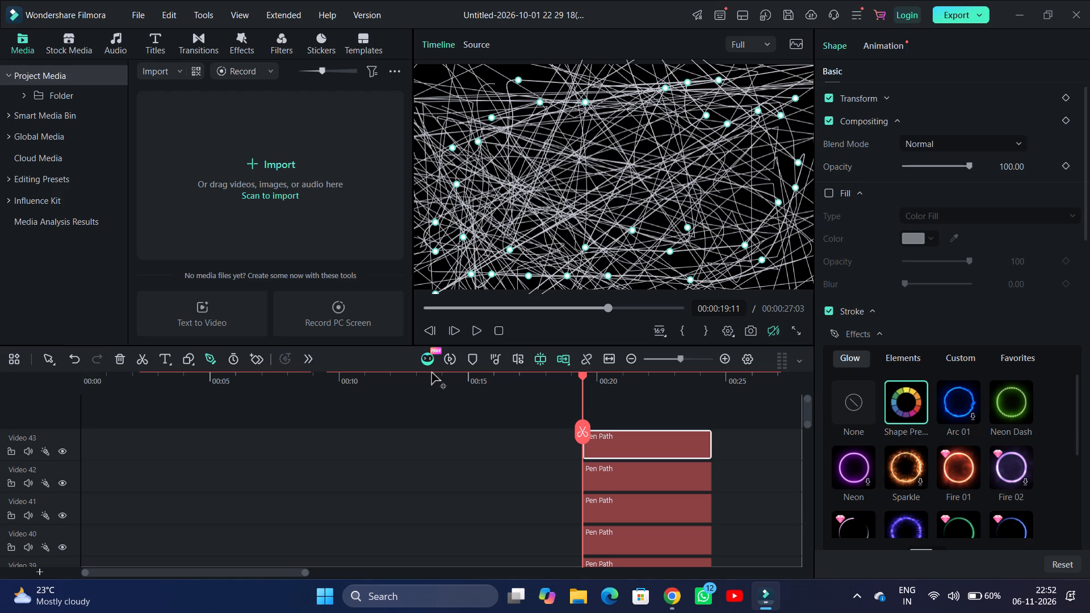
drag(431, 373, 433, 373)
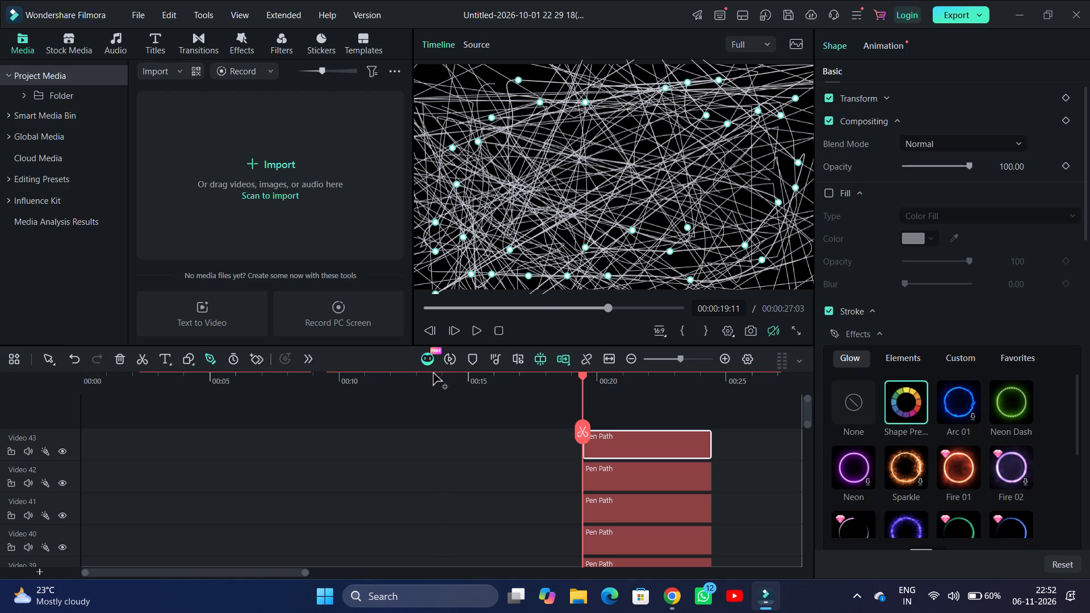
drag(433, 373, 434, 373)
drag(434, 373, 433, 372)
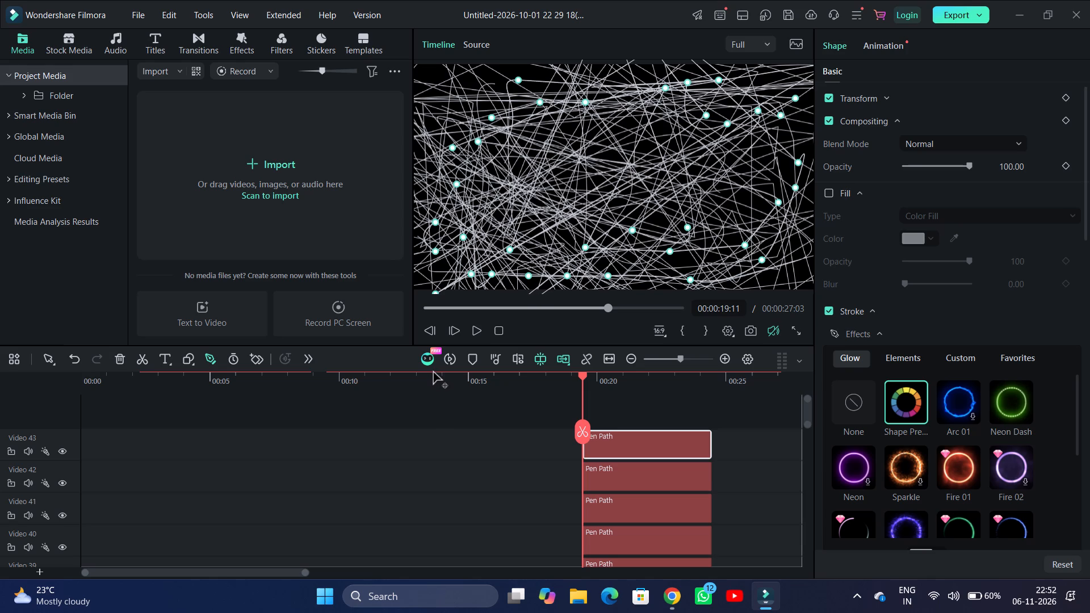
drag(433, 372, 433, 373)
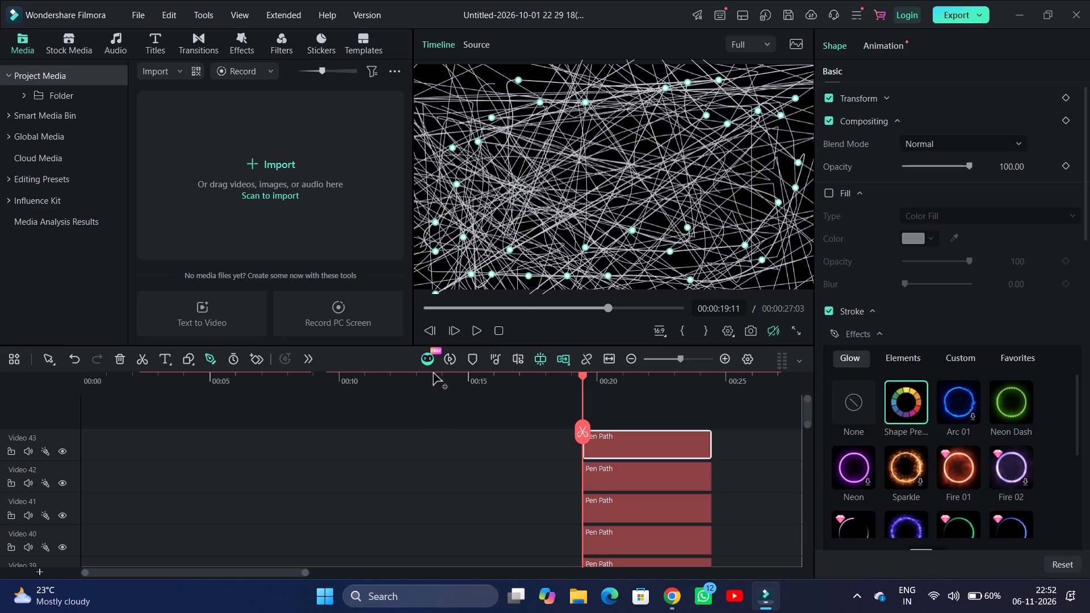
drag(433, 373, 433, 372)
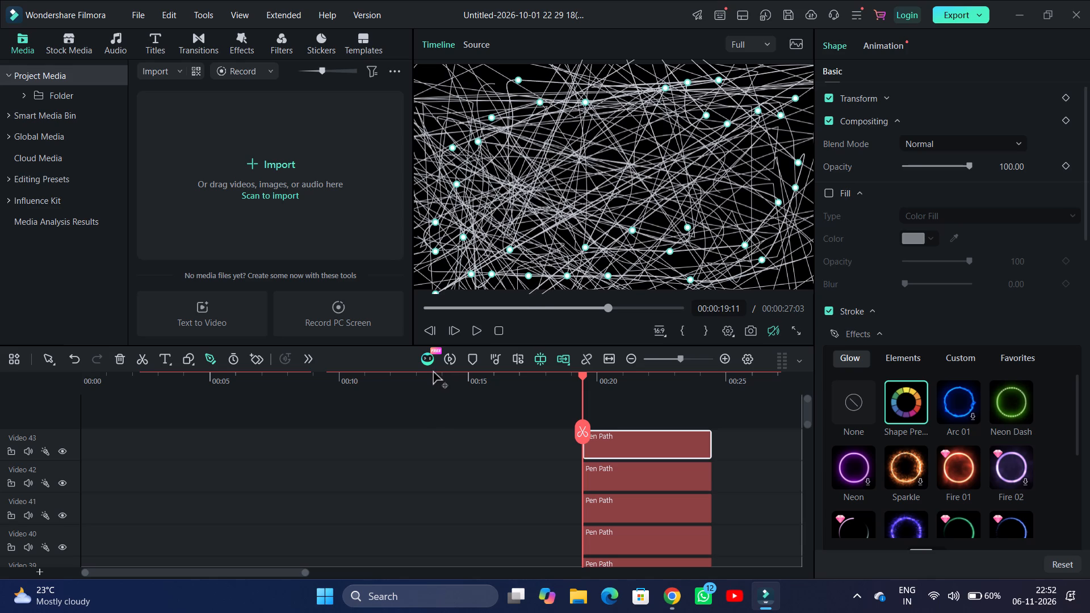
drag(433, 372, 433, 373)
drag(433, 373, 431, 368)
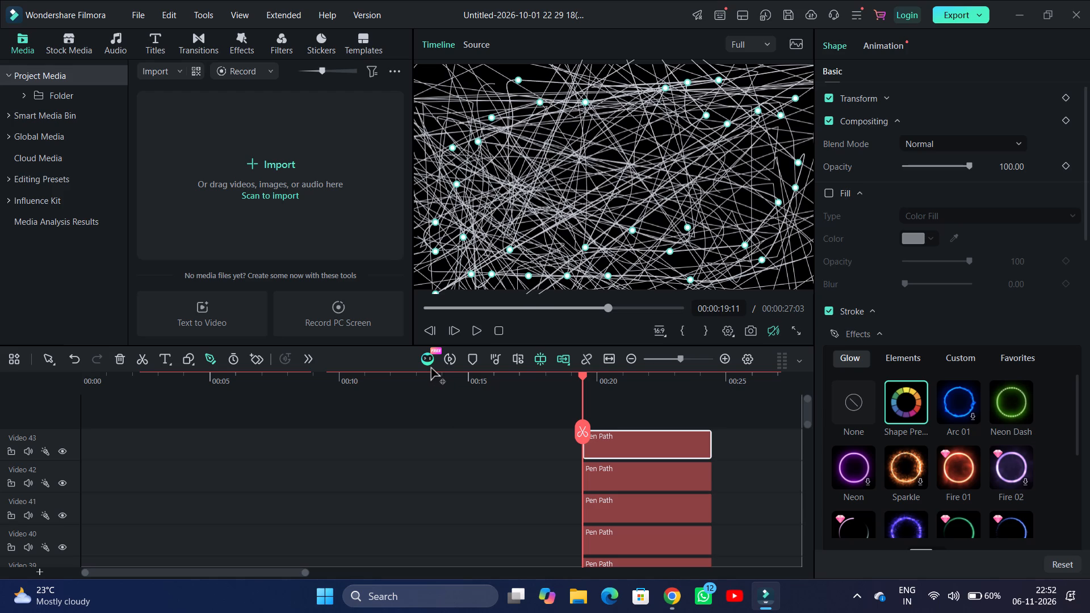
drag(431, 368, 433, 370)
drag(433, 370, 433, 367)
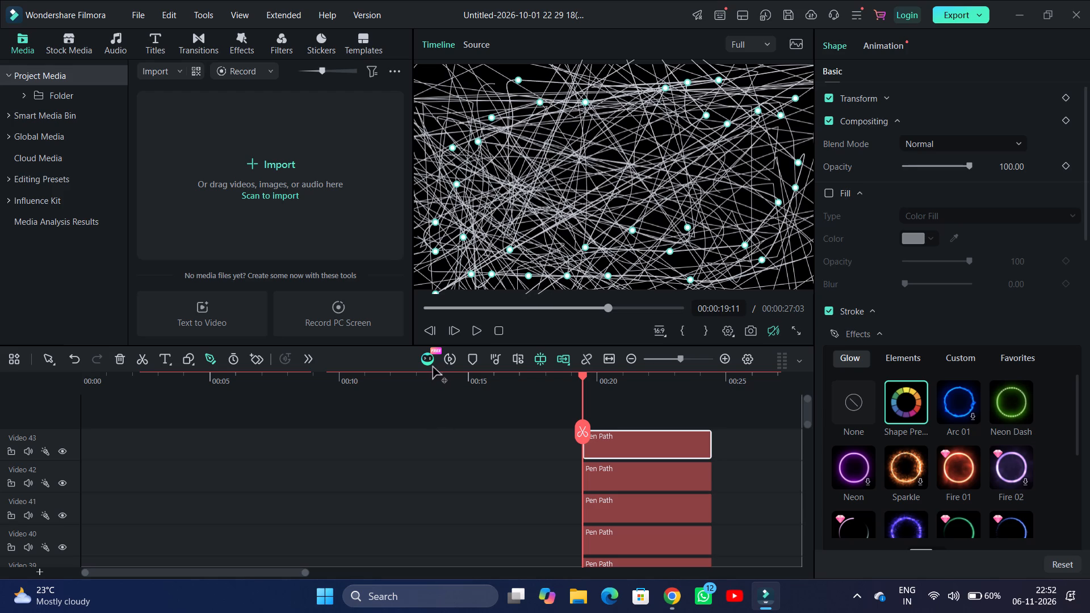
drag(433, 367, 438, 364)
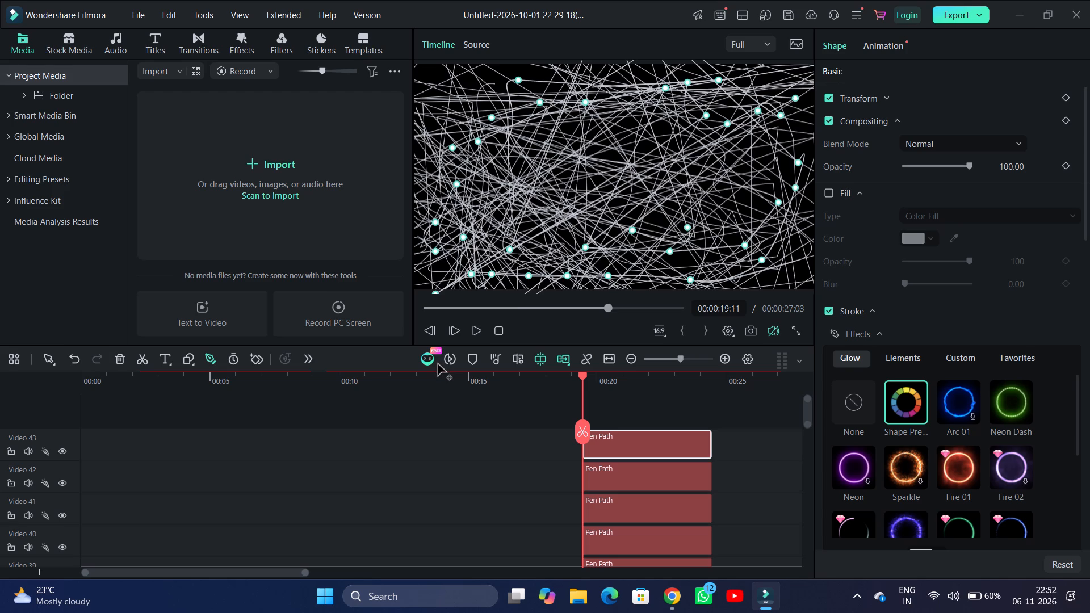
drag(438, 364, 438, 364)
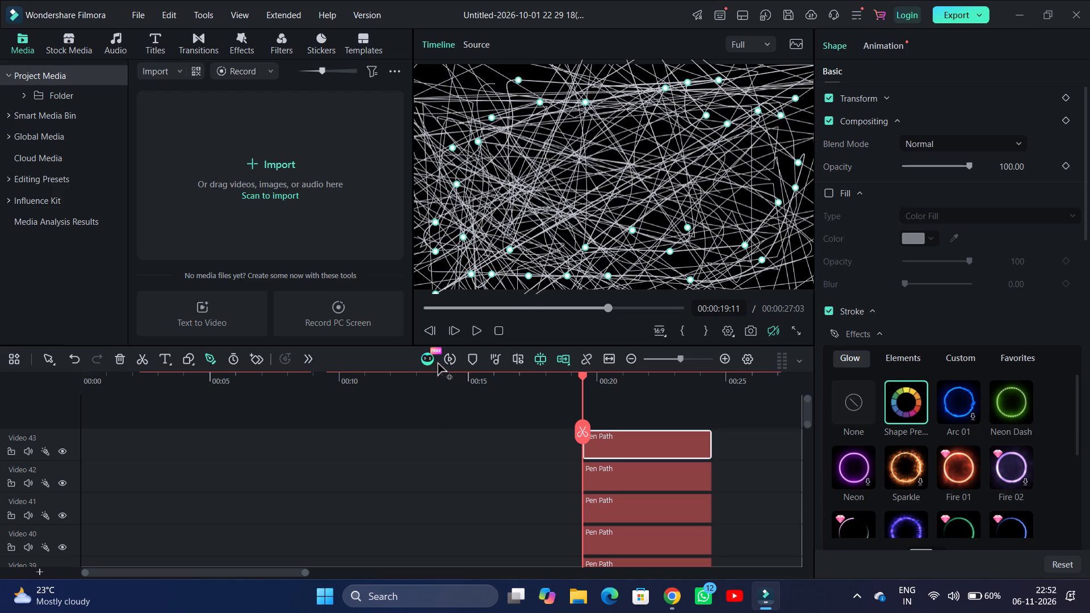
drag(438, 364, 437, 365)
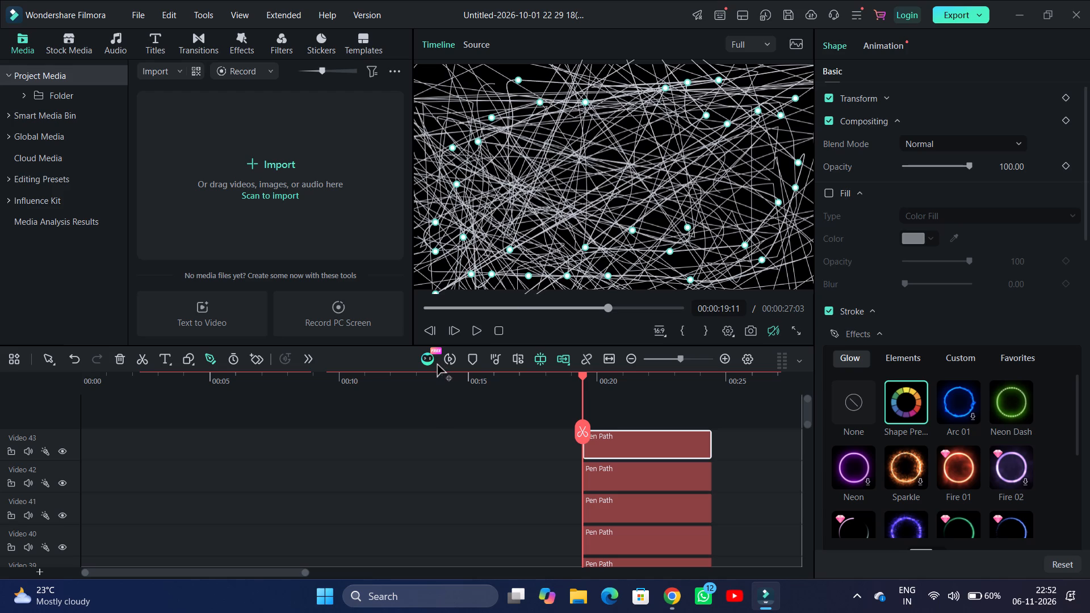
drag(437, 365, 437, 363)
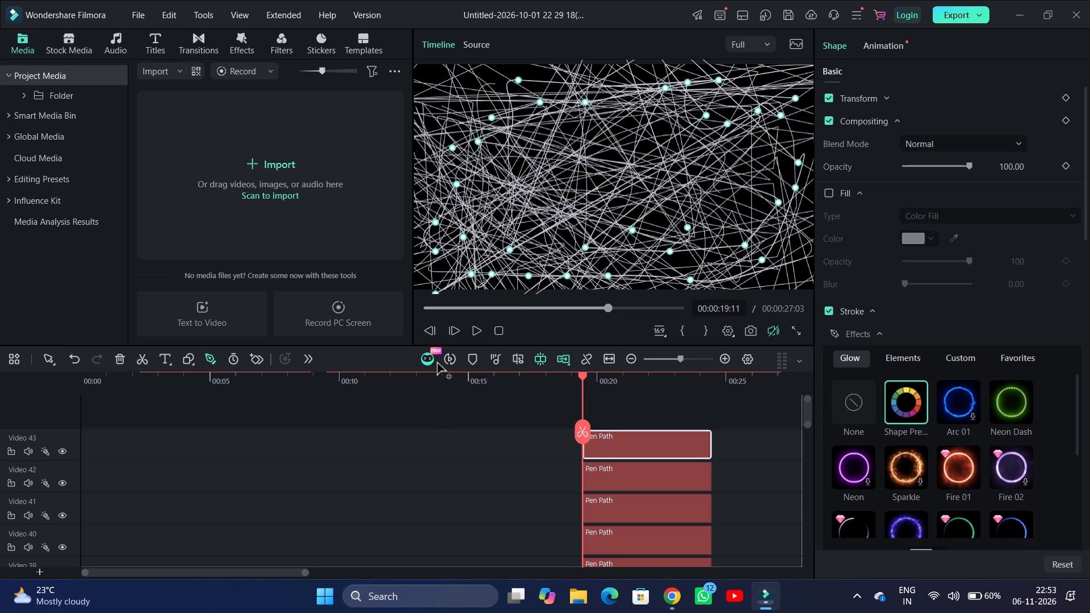
Bring the same Pen Path anchor back inside the artwork's upper right, vertically aligned beneath the anchor near the top edge.
drag(437, 363, 585, 289)
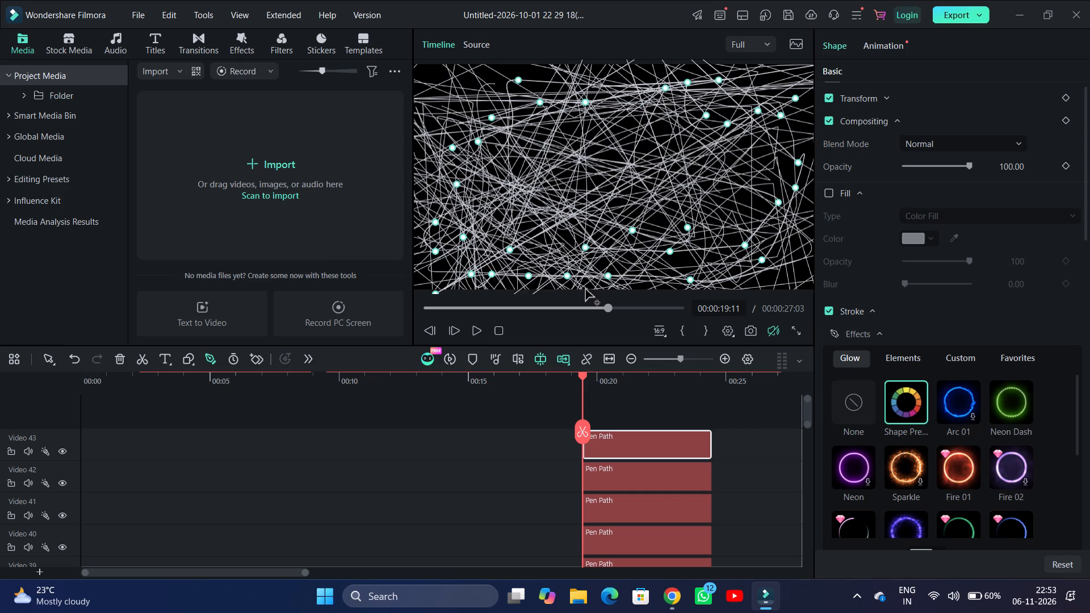
drag(585, 289, 302, 301)
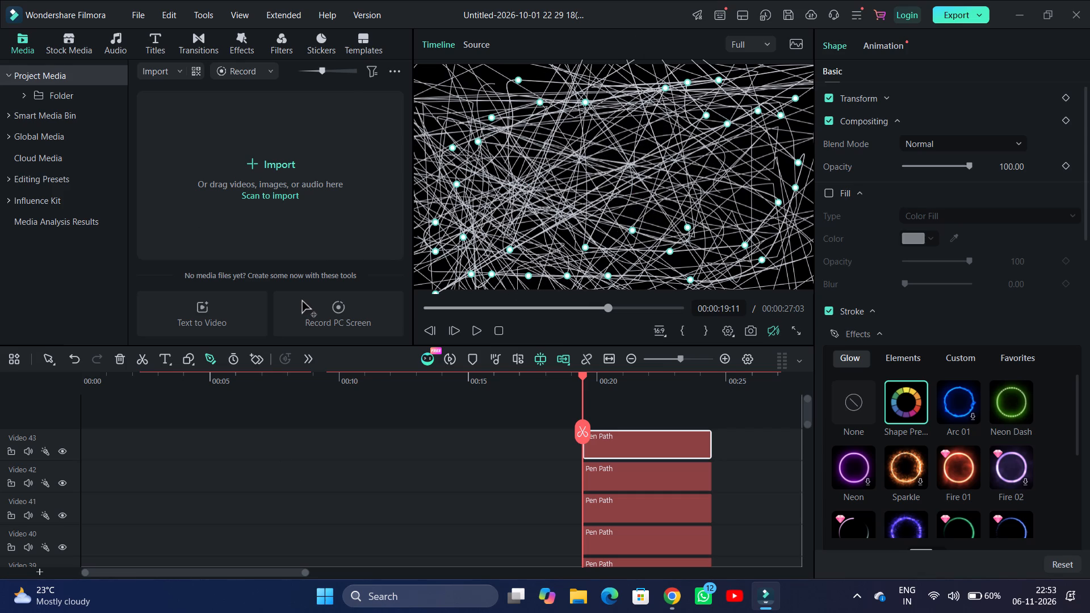
drag(302, 301, 718, 140)
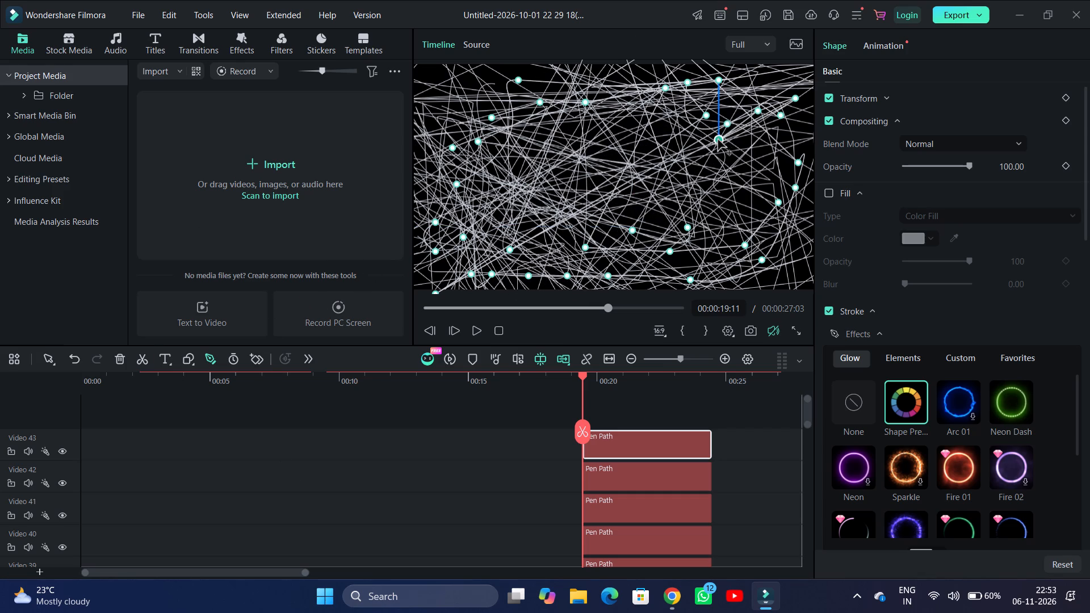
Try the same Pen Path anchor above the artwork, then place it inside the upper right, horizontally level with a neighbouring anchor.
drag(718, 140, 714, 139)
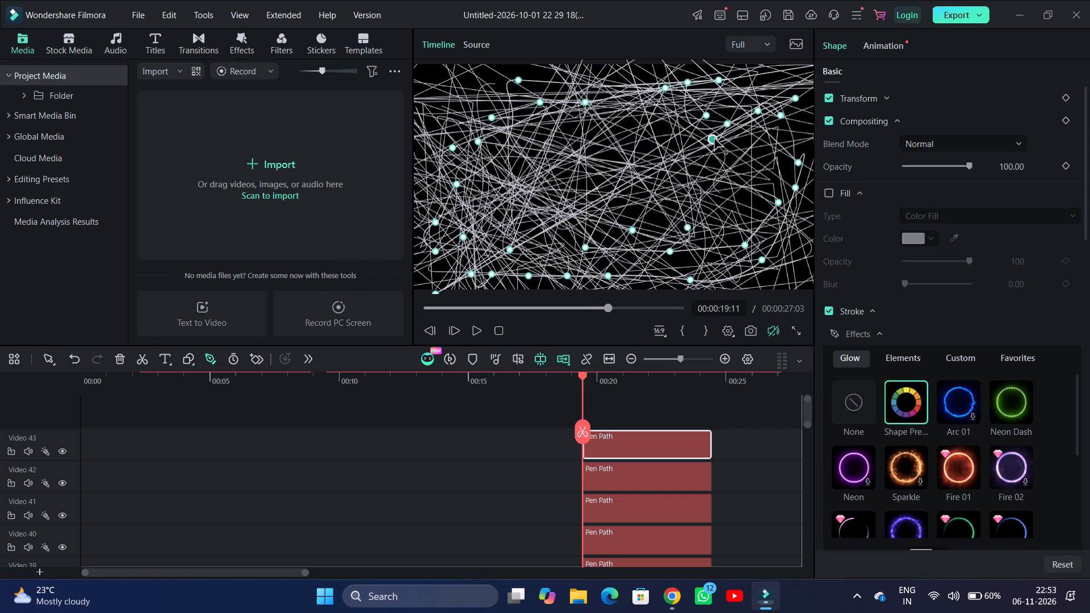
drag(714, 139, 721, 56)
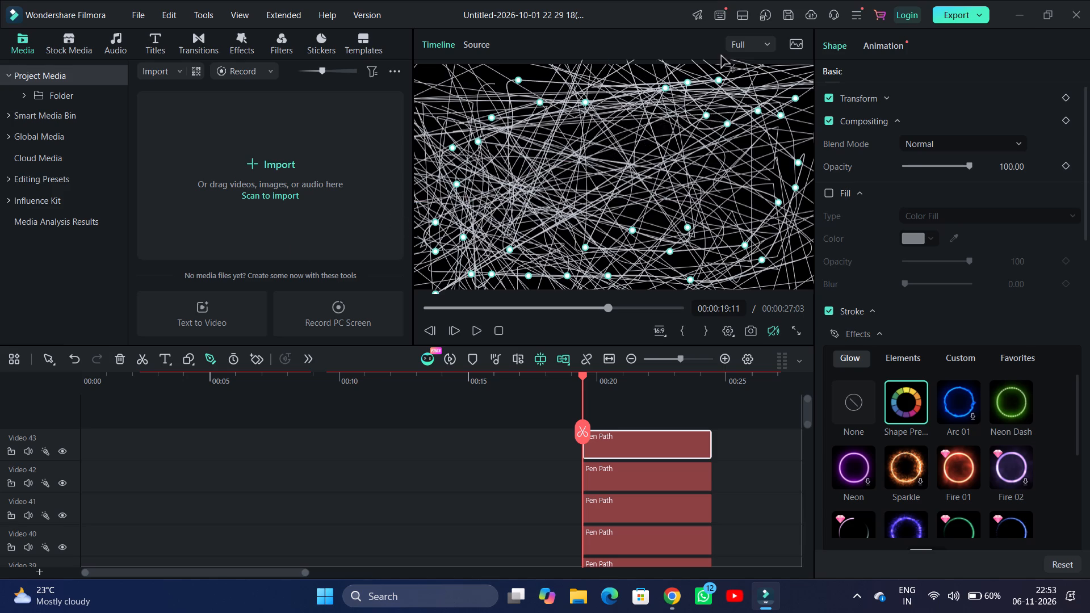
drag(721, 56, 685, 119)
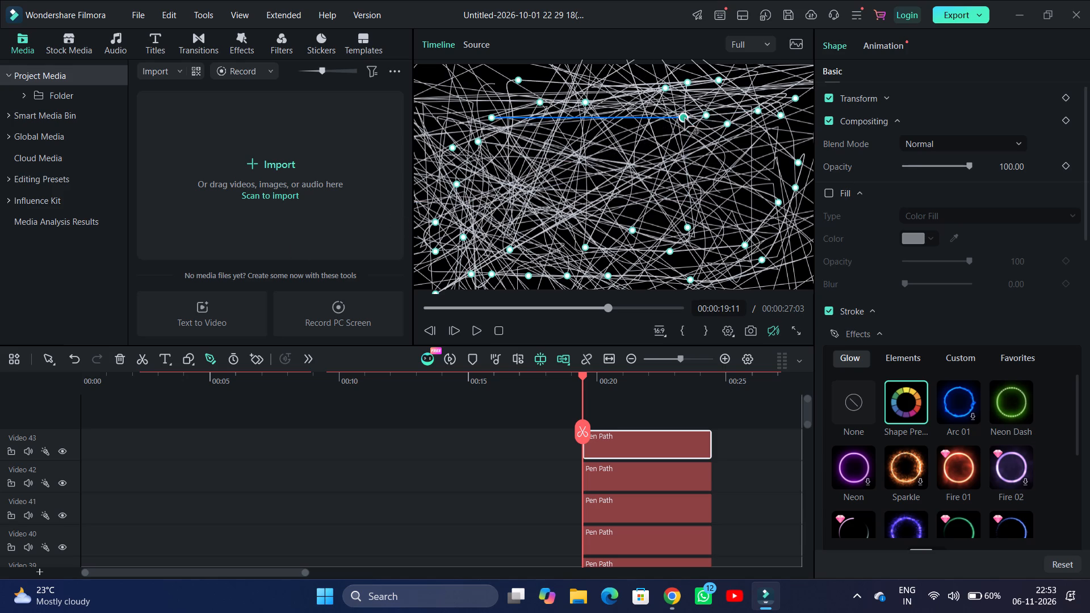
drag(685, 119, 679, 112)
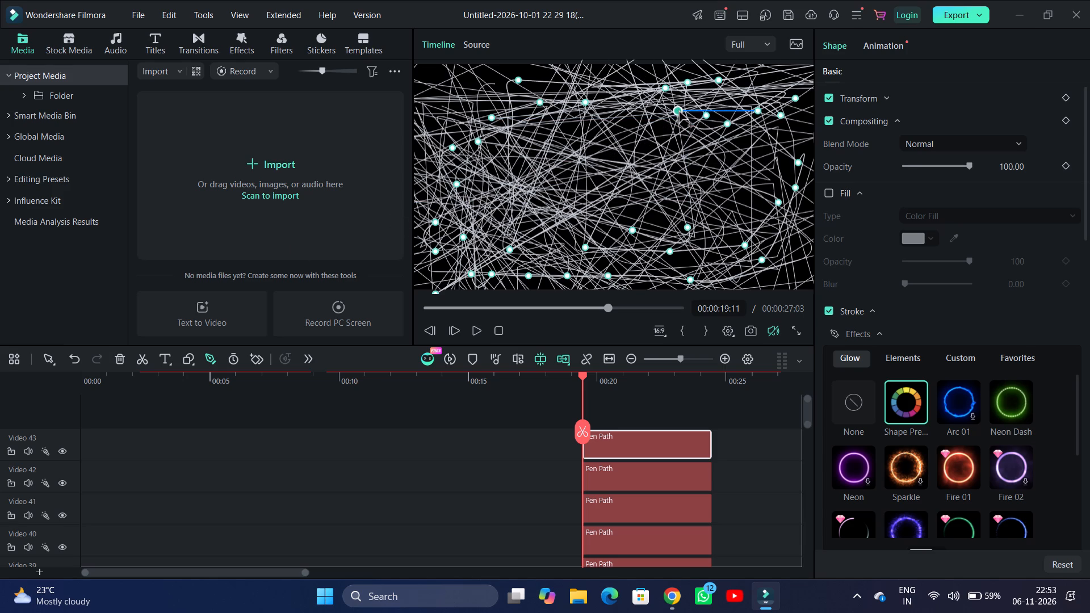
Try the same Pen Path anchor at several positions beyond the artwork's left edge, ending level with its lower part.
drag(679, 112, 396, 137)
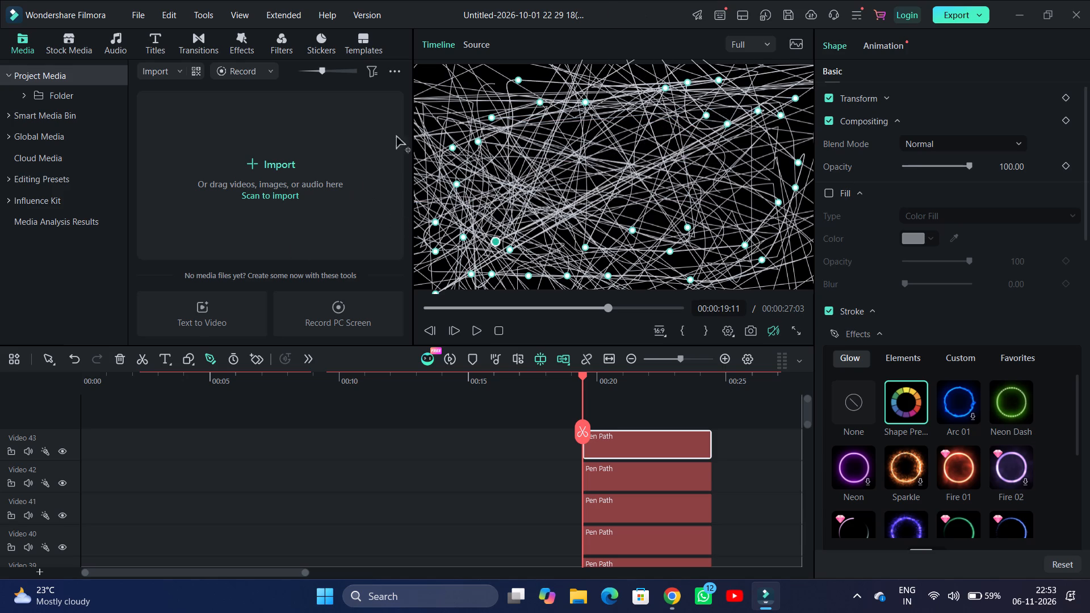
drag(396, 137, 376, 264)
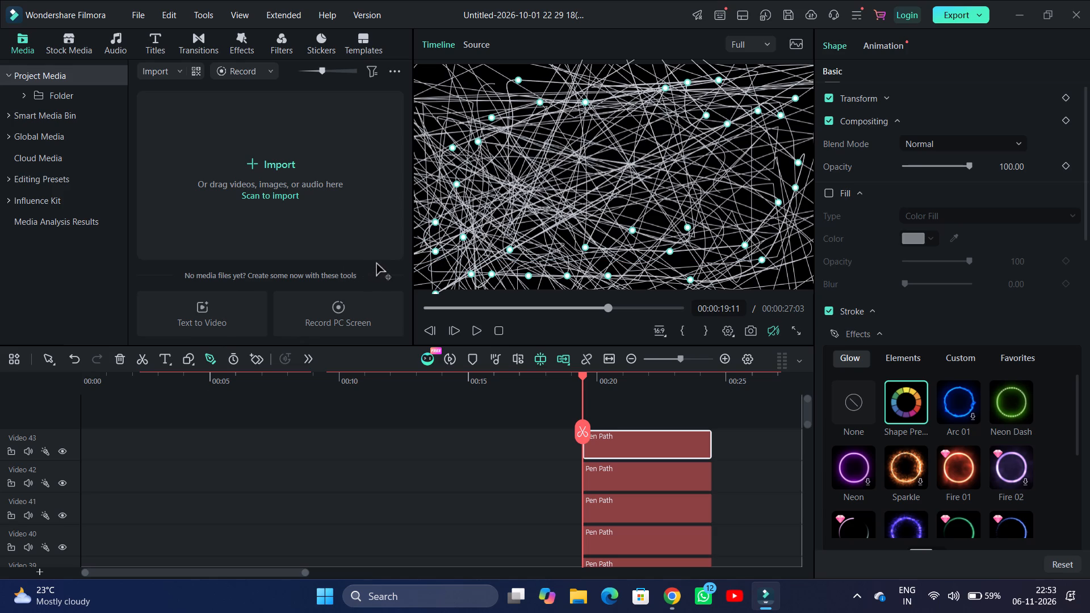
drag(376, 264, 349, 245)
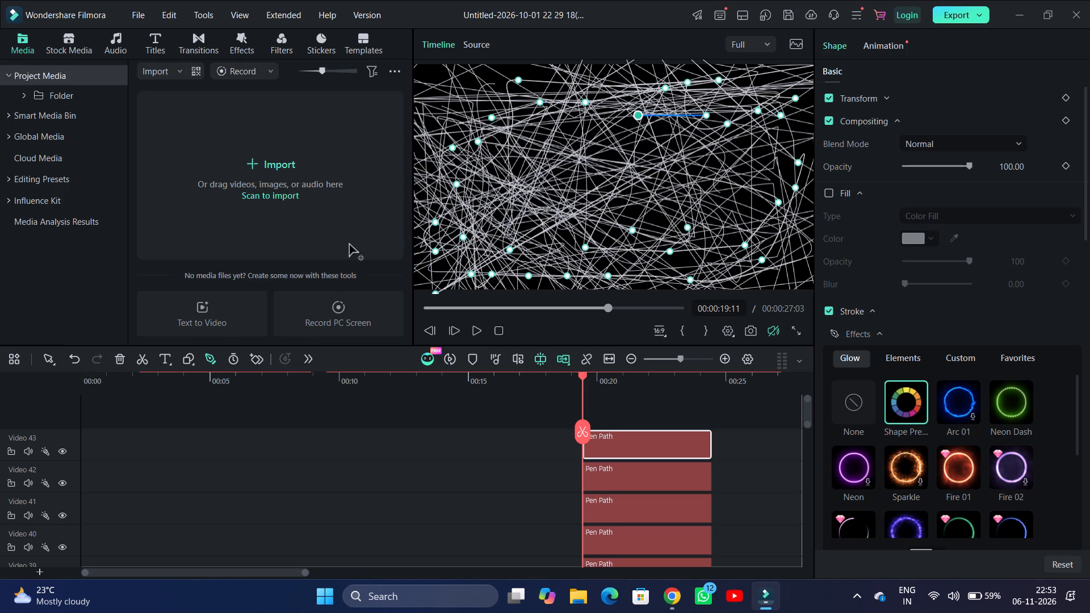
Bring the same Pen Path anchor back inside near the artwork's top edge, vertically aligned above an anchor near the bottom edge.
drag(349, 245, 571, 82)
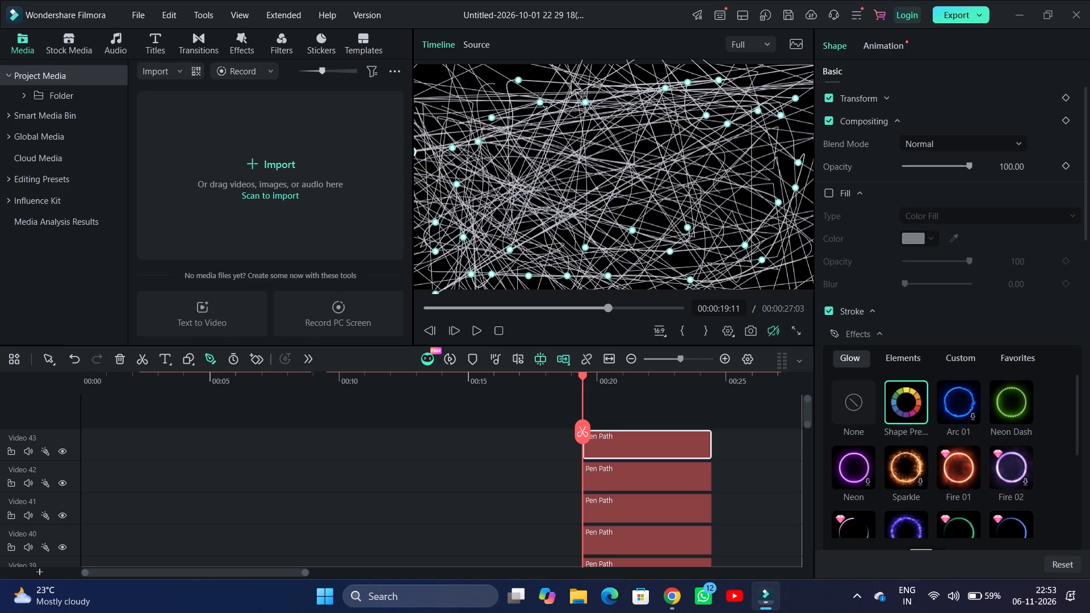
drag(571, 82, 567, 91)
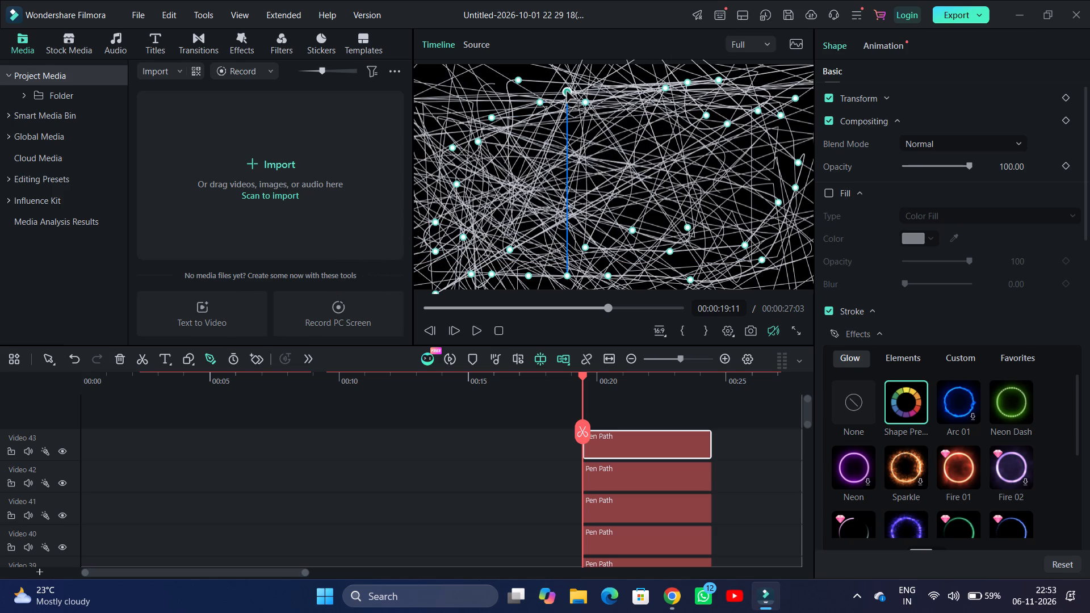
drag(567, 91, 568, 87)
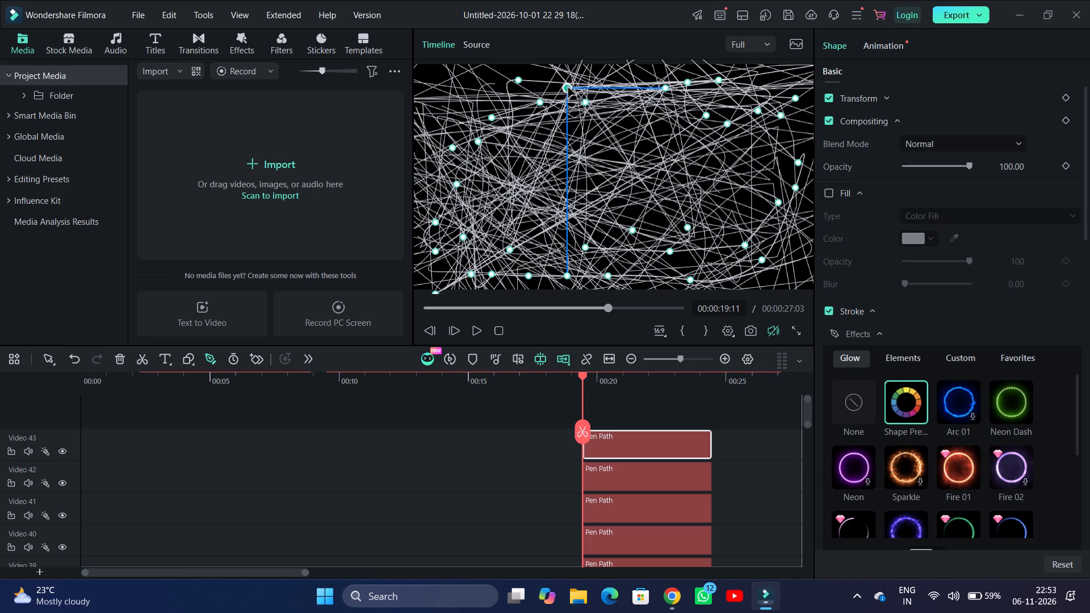
drag(568, 87, 494, 274)
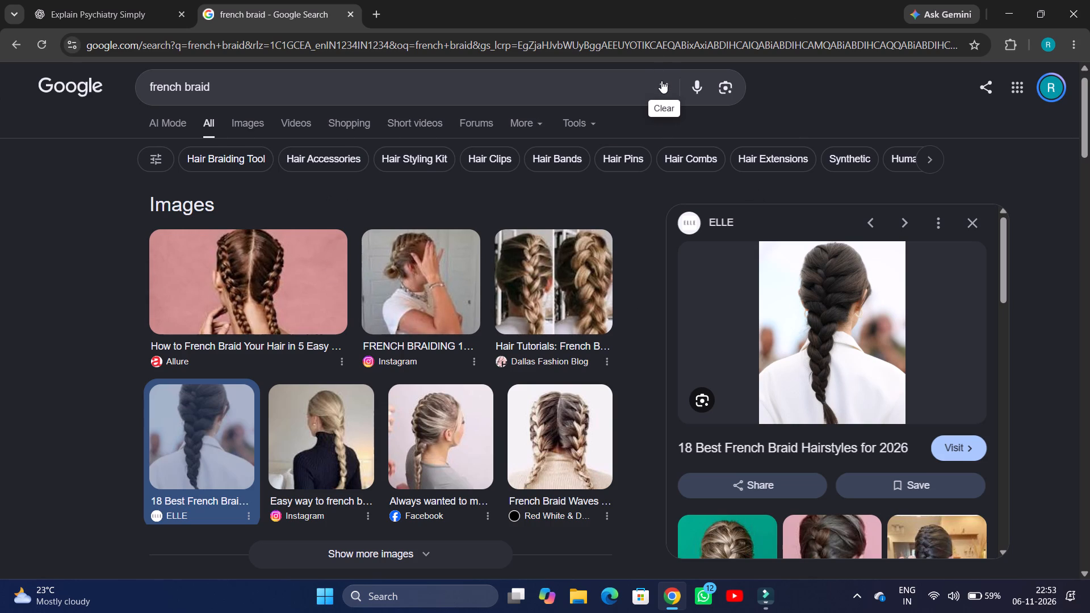
Replace the query with "trech hair s" and run the suggested search "french hairstyle".
click(530, 79)
key(BackSpace)
key(BackSpace)
key(BackSpace)
key(BackSpace)
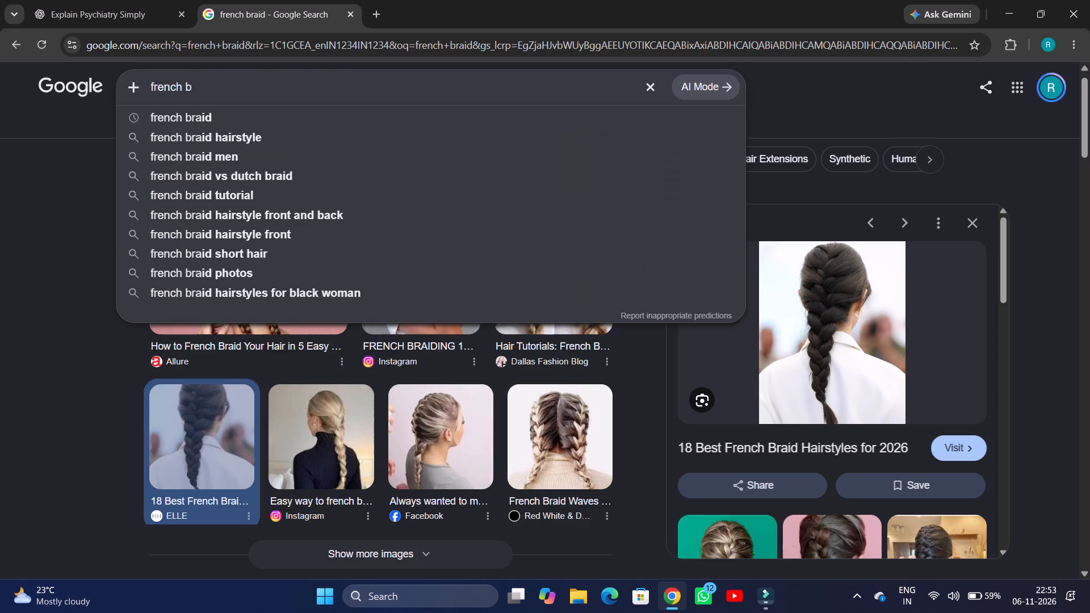
key(BackSpace)
key(BackSpace)
key(BackSpace)
key(BackSpace)
key(BackSpace)
key(BackSpace)
key(BackSpace)
text(trench)
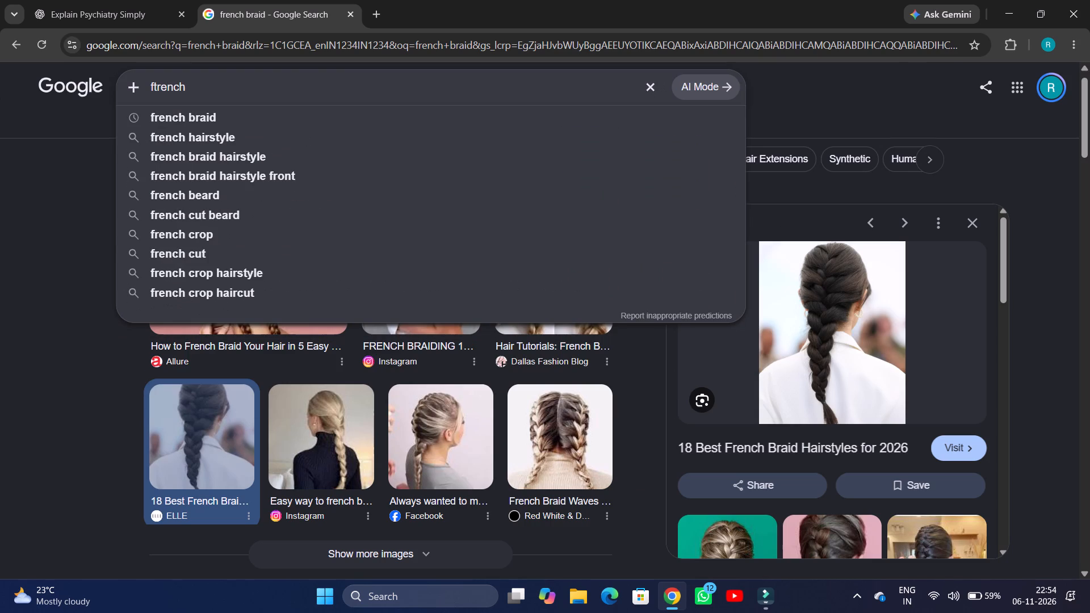
key(BackSpace)
key(BackSpace)
key(BackSpace)
key(BackSpace)
key(BackSpace)
key(BackSpace)
key(BackSpace)
key(BackSpace)
key(BackSpace)
key(BackSpace)
key(BackSpace)
key(BackSpace)
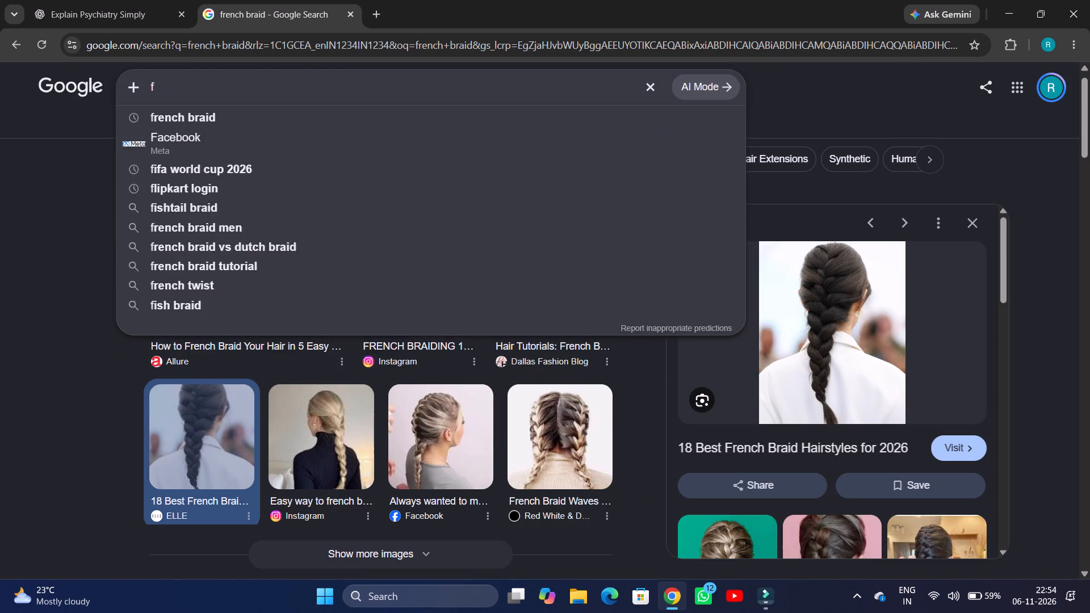
text(trech)
key(space)
key(BackSpace)
key(BackSpace)
key(BackSpace)
key(BackSpace)
key(BackSpace)
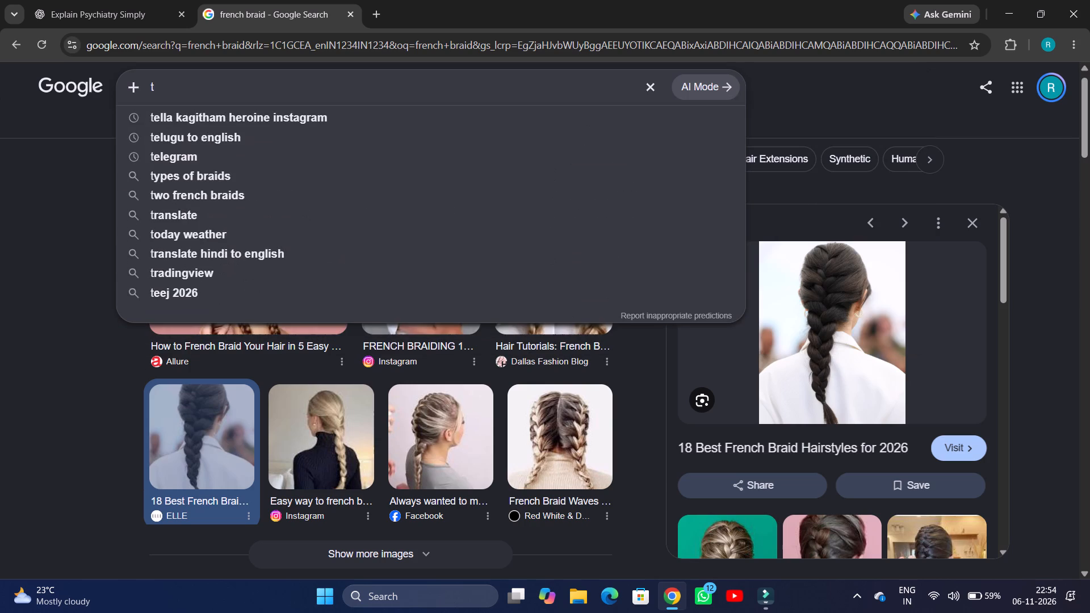
key(BackSpace)
text(re)
key(BackSpace)
key(BackSpace)
text(trexh)
key(space)
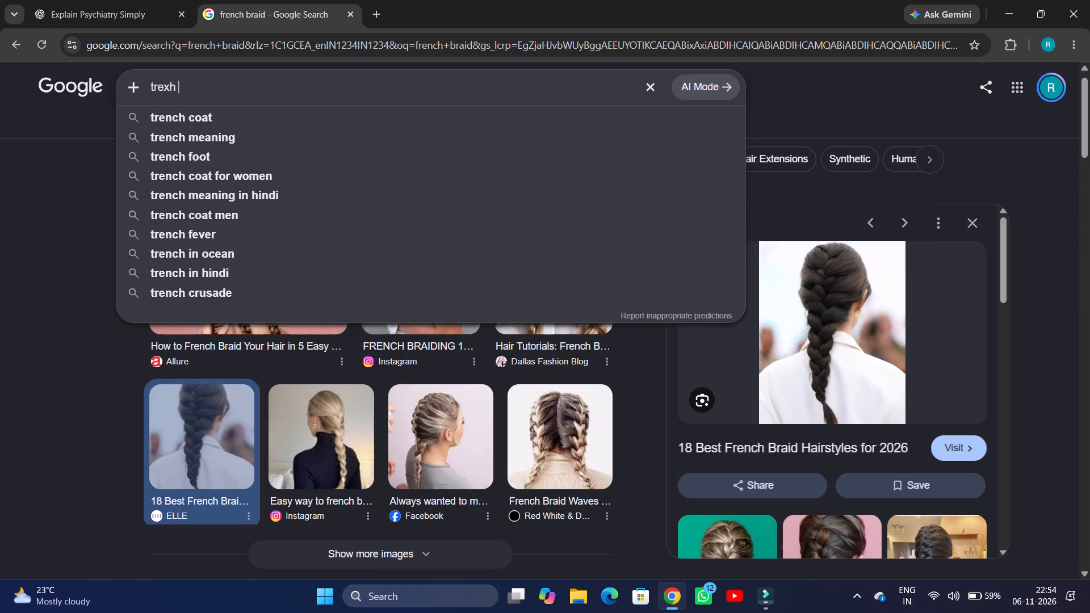
key(BackSpace)
key(BackSpace)
key(BackSpace)
text(ch)
key(space)
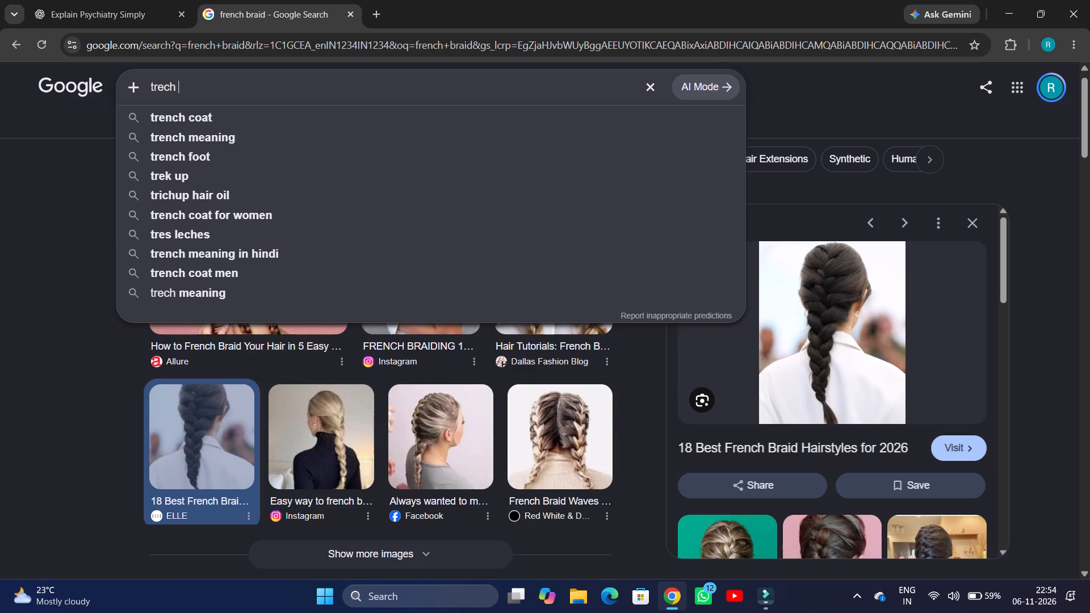
text(hair)
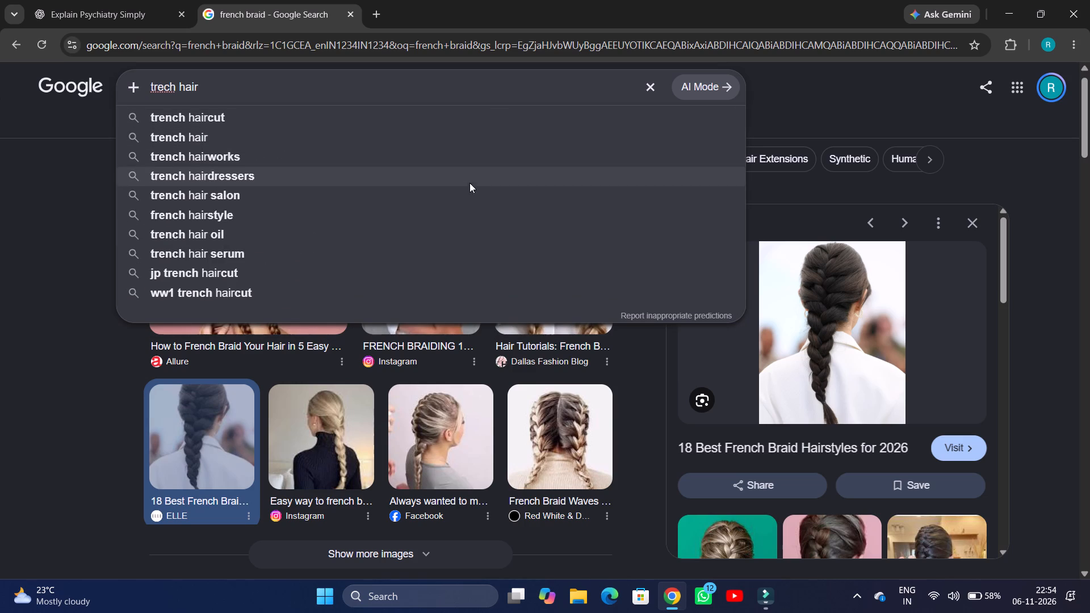
key(space)
text(s)
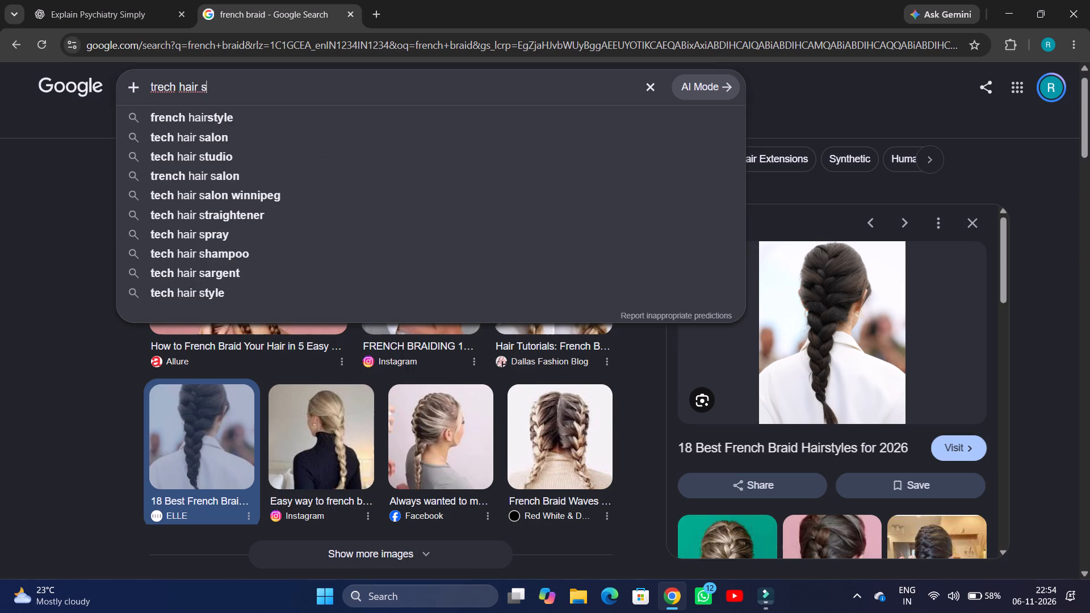
click(274, 119)
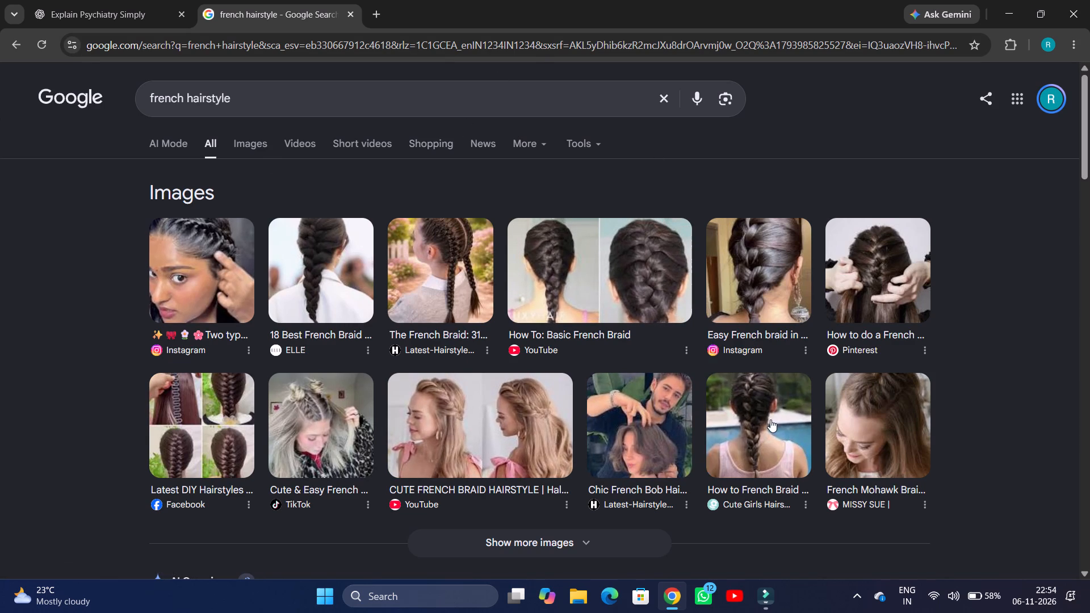
Preview the YouTube half-updo braid image, browse its related images, and preview the Pinterest French braid image.
click(506, 430)
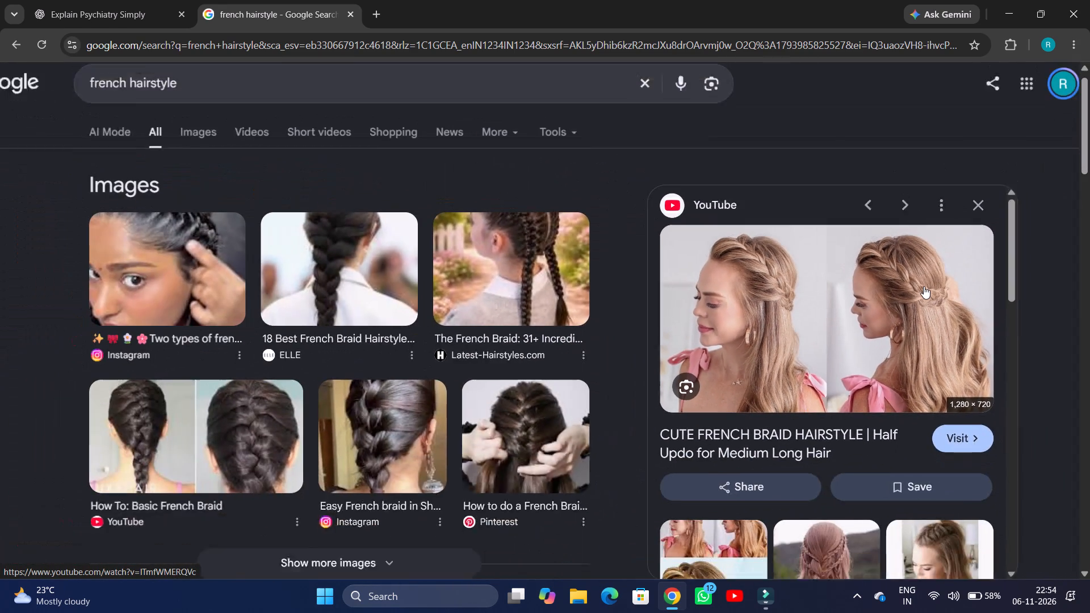
scroll(891, 347, down, 2)
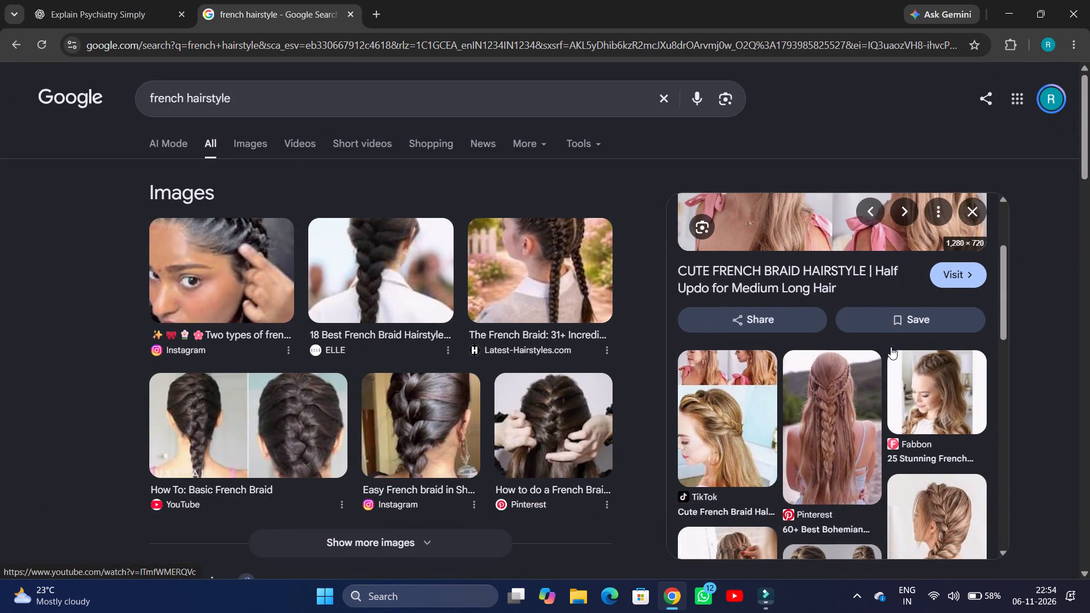
scroll(891, 347, down, 1)
scroll(891, 347, up, 7)
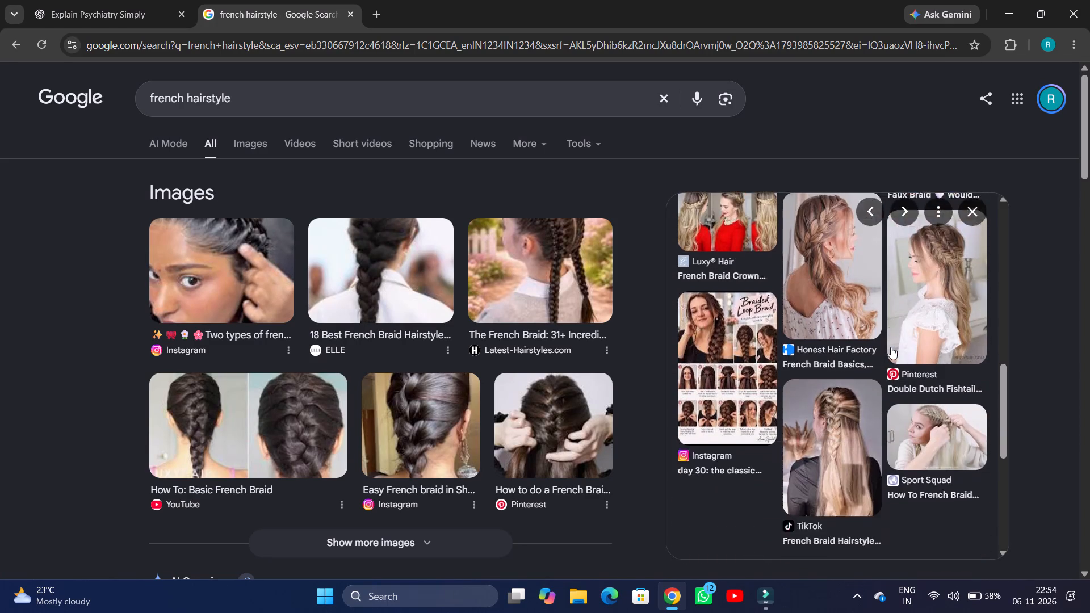
scroll(891, 347, up, 4)
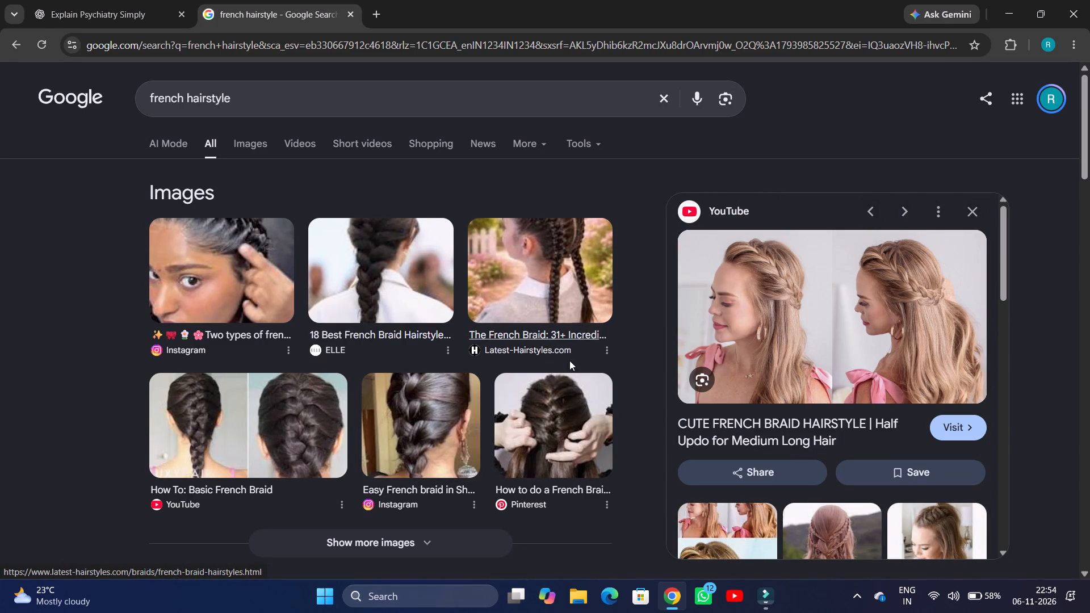
click(564, 404)
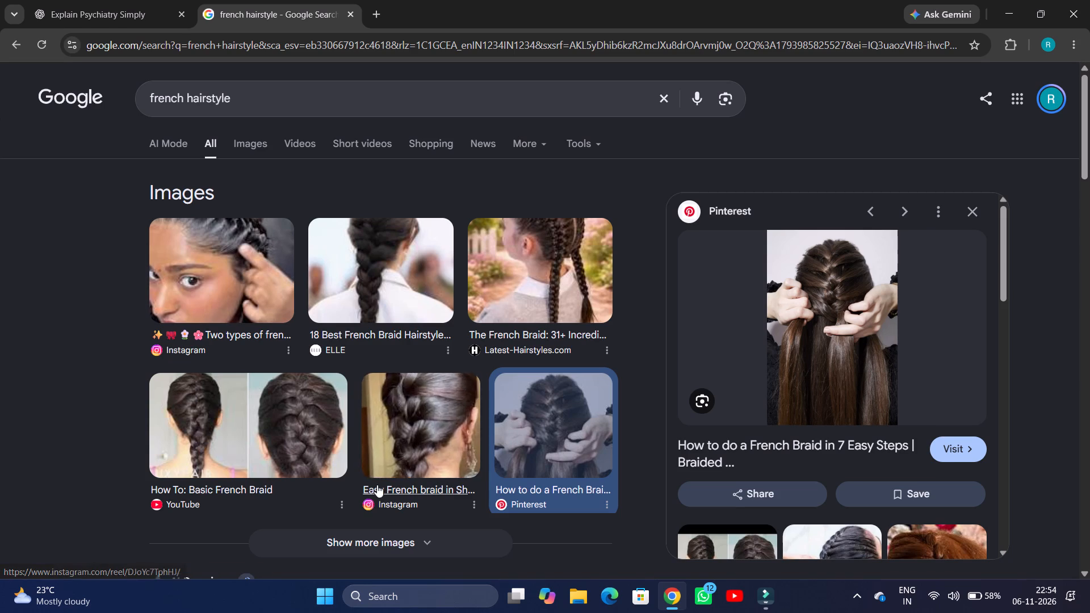
Search Google for the suggested "little hearts heroine hairstyle" after entering "little heroine hairs", and look through the image results.
click(394, 96)
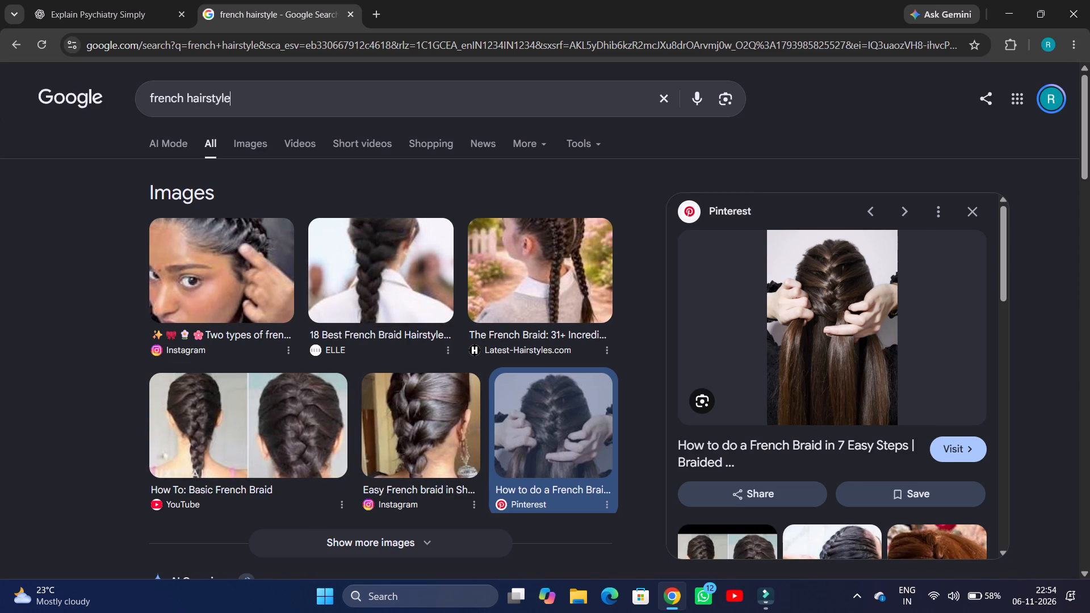
key(BackSpace)
key(BackSpace)
key(BackSpace)
key(BackSpace)
key(BackSpace)
key(BackSpace)
key(BackSpace)
key(BackSpace)
key(BackSpace)
key(BackSpace)
key(BackSpace)
key(BackSpace)
key(BackSpace)
key(BackSpace)
key(BackSpace)
key(BackSpace)
key(BackSpace)
key(BackSpace)
key(BackSpace)
key(BackSpace)
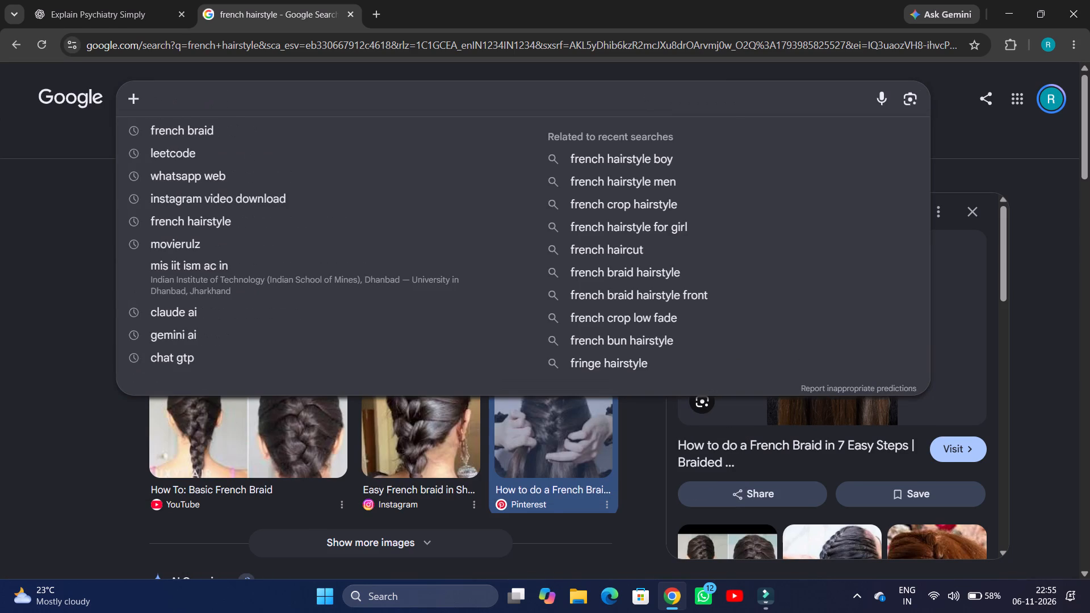
text(little heroine hairs)
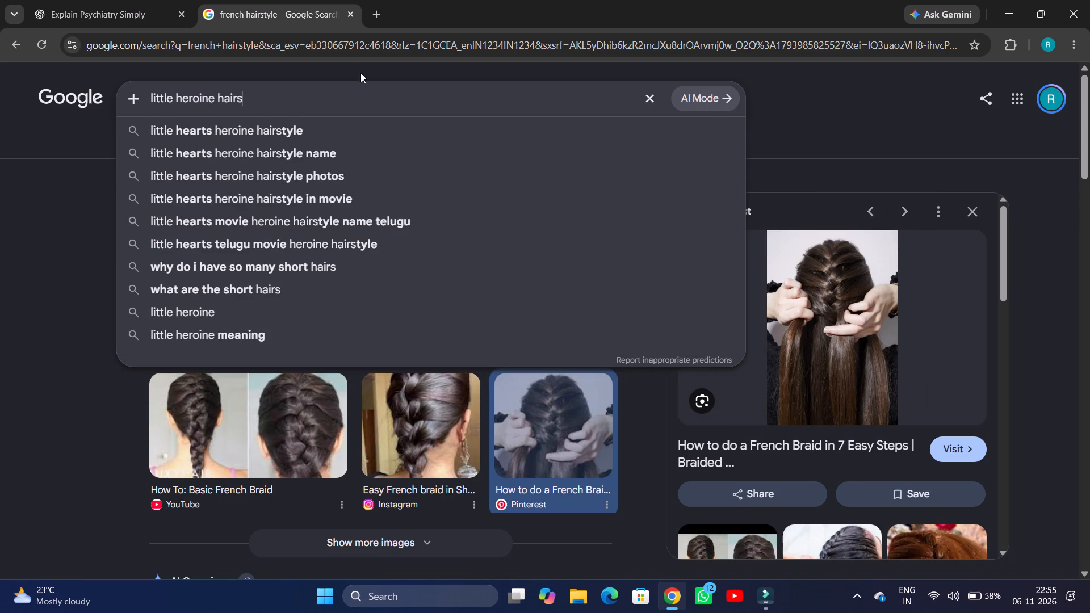
click(288, 125)
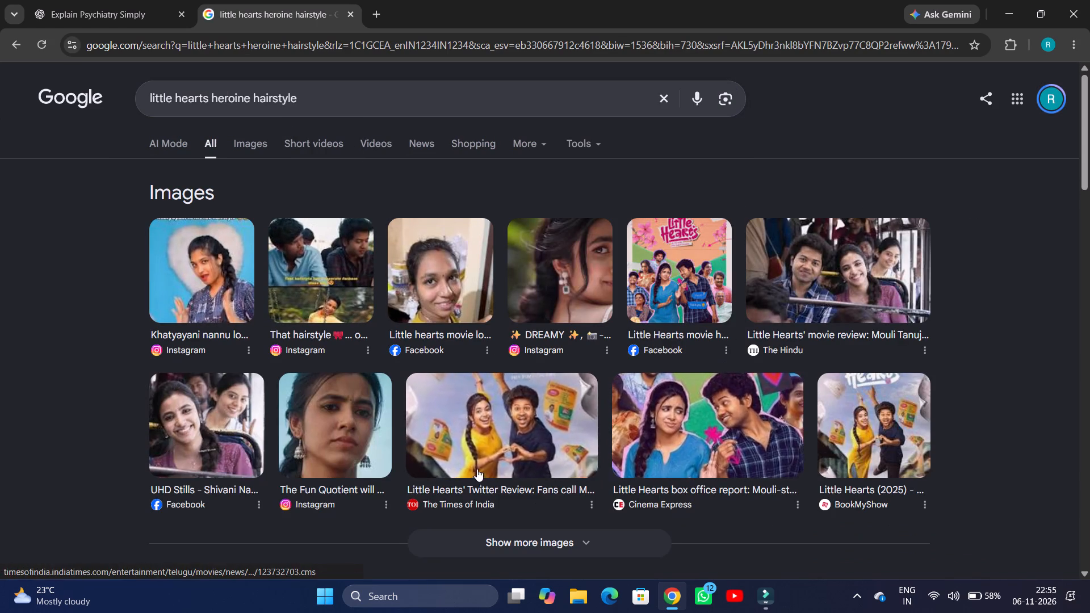
scroll(456, 460, right, 2)
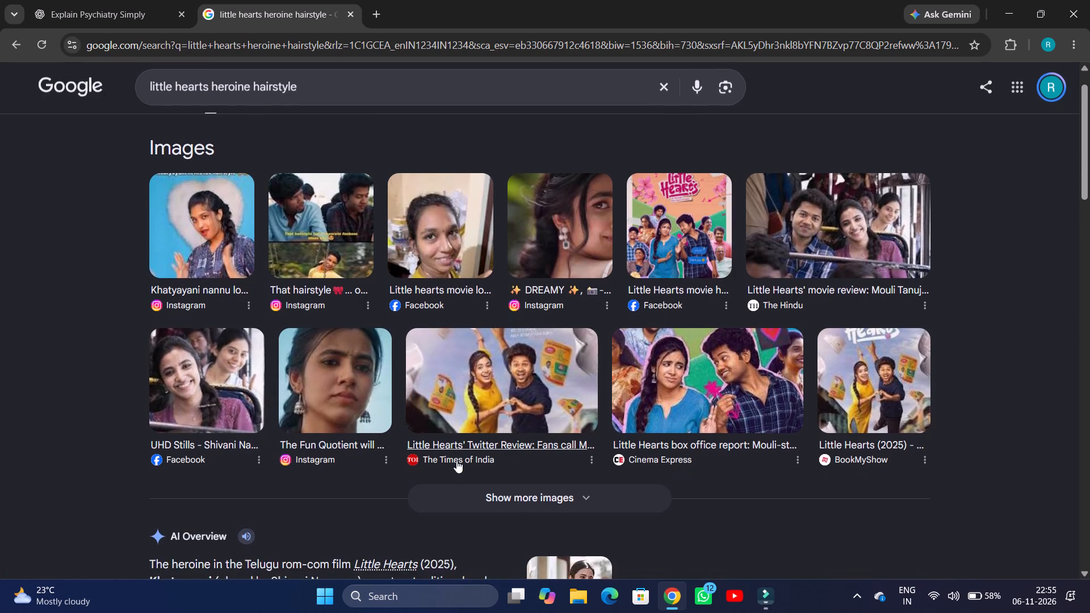
scroll(456, 460, right, 4)
scroll(456, 460, up, 7)
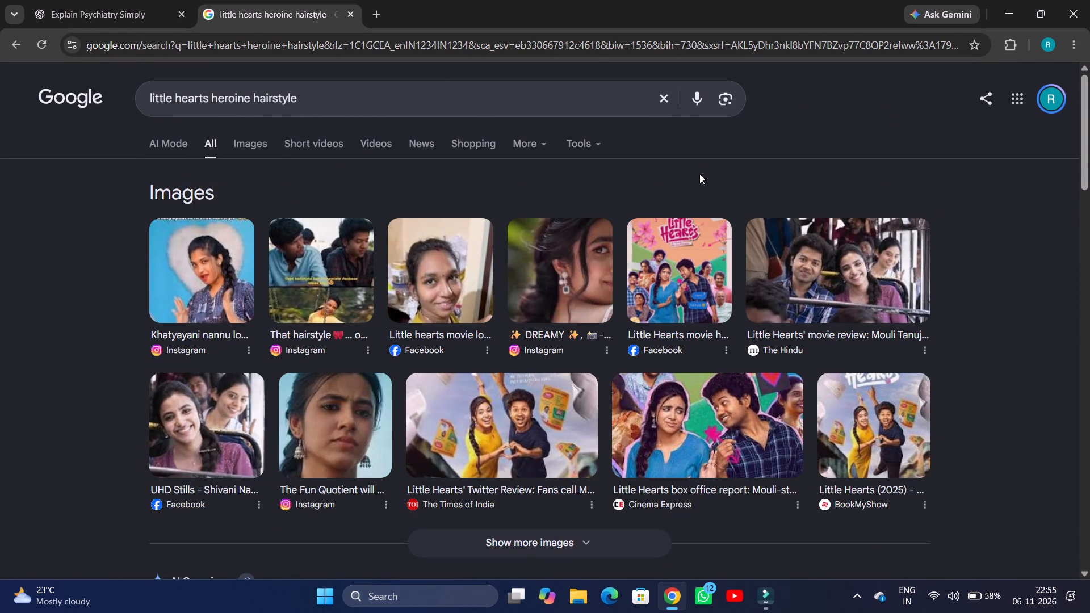
Clear the Google search query and return to the "Explain Psychiatry Simply" ChatGPT page.
click(666, 103)
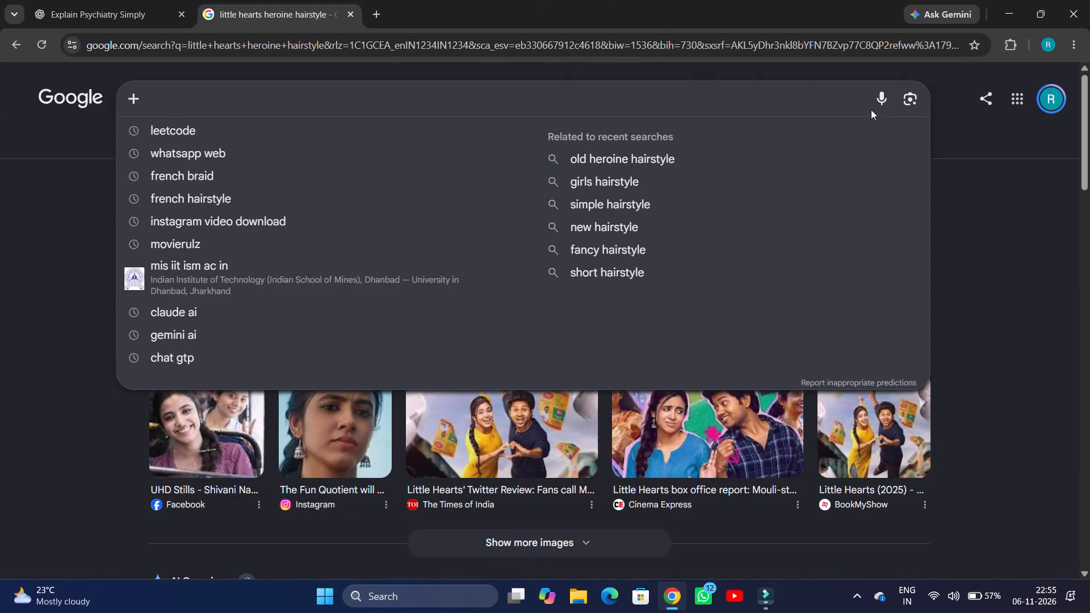
click(966, 221)
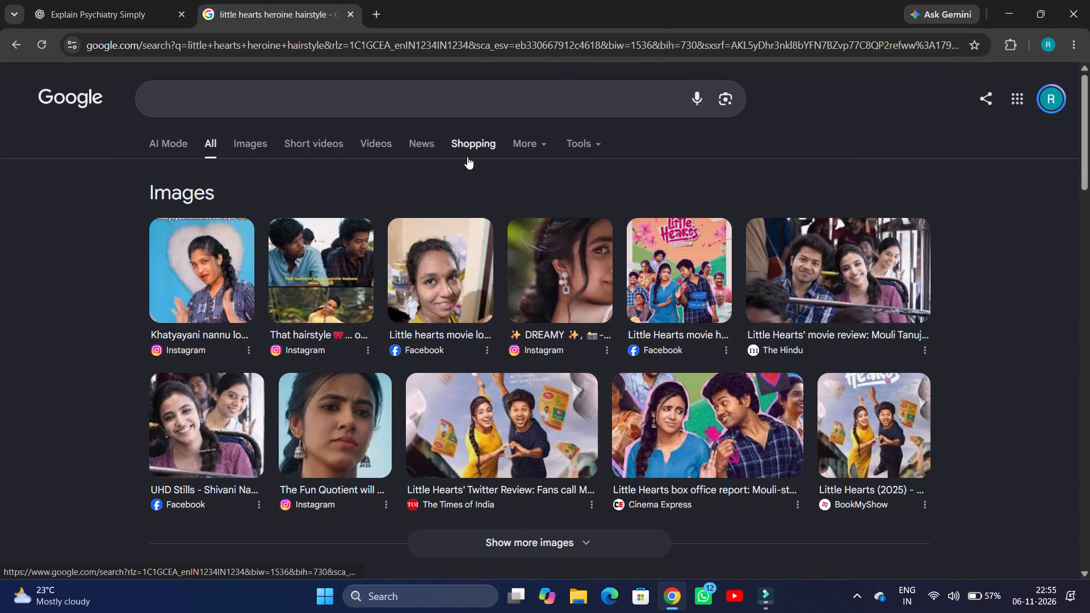
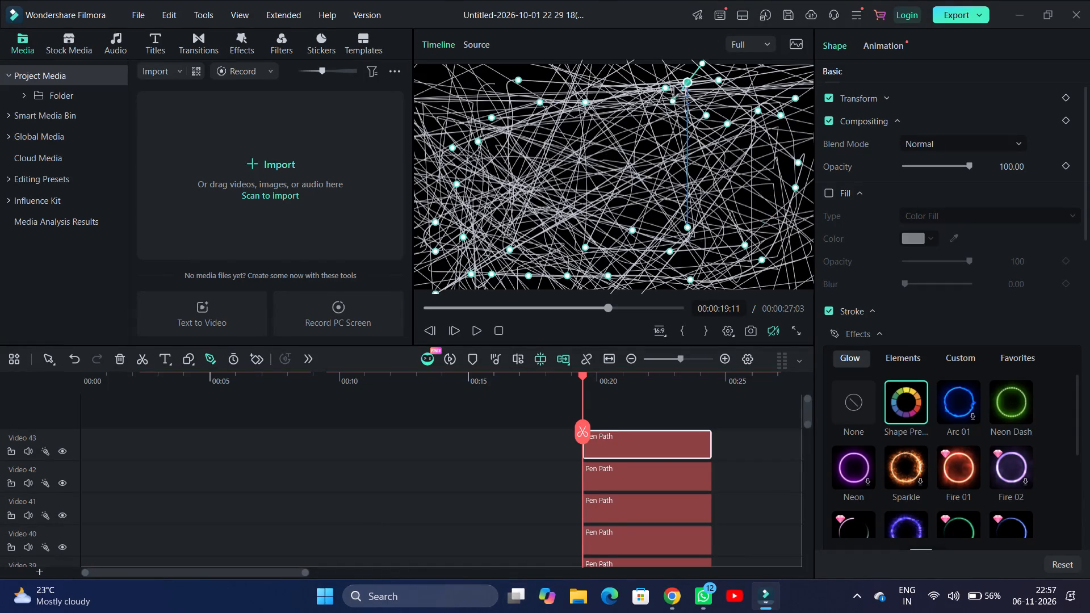
In Filmora, reposition an anchor of the Video 43 Pen Path from the artwork's upper area to its bottom edge, slightly right of centre.
drag(674, 86, 786, 58)
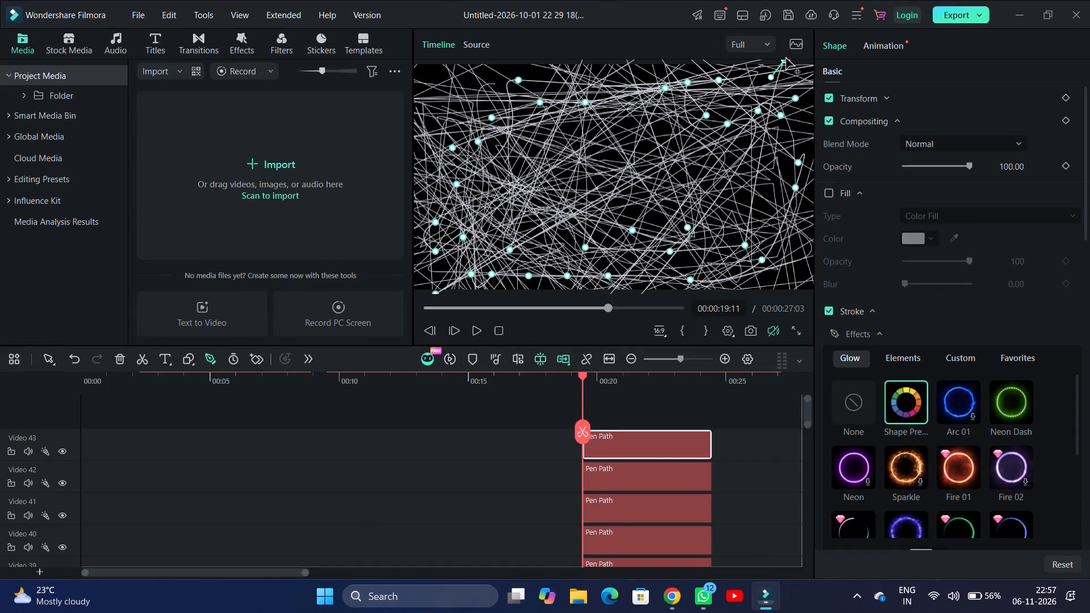
drag(786, 58, 622, 293)
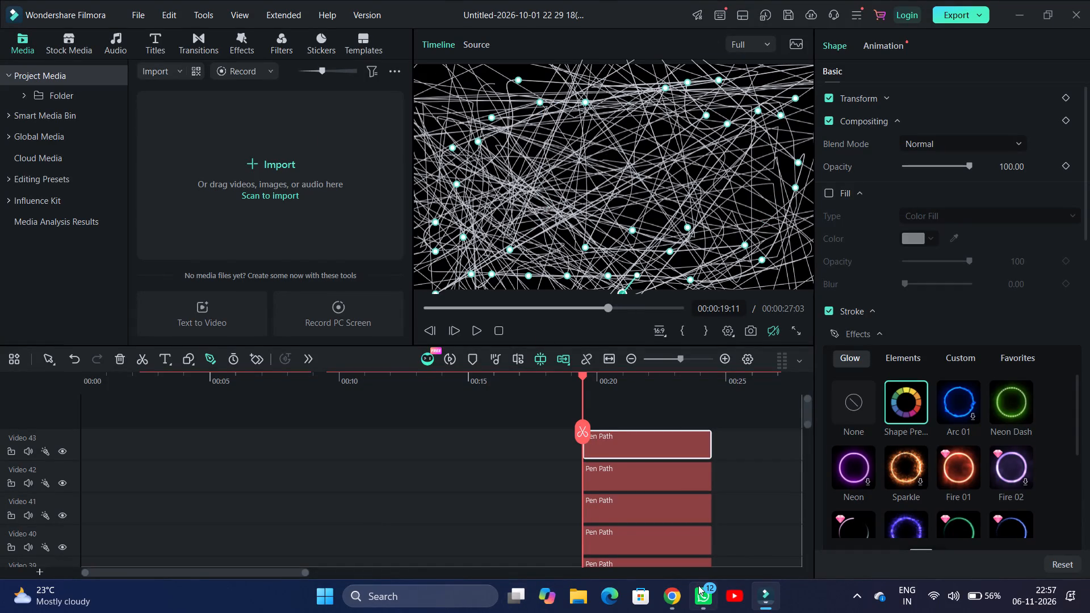
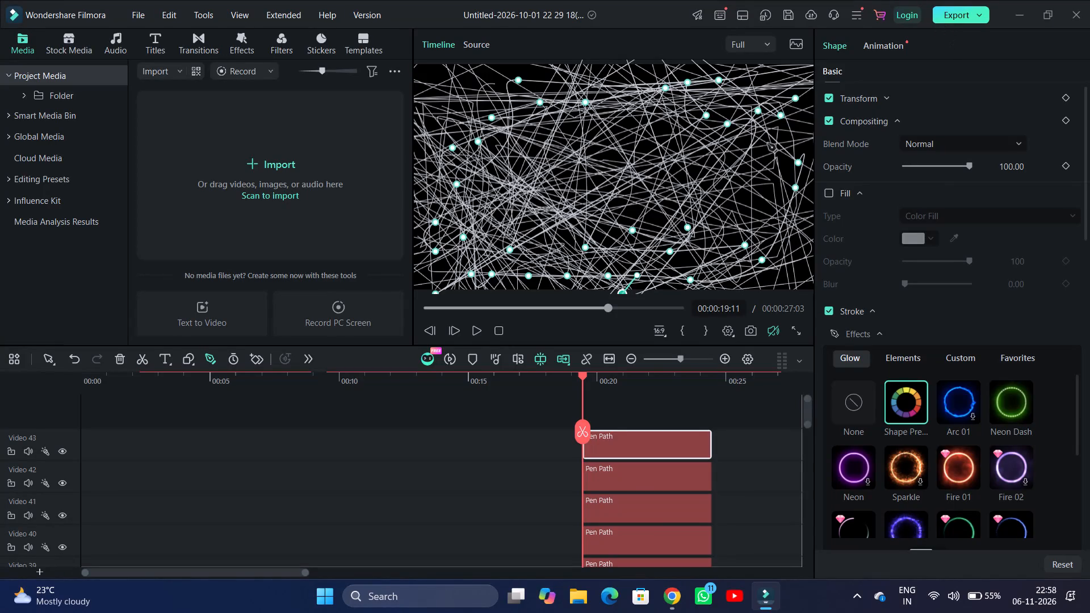
Reposition the lower-centre anchor of the Video 43 Pen Path up and to the right, just above the neighbouring anchor.
drag(631, 232, 835, 243)
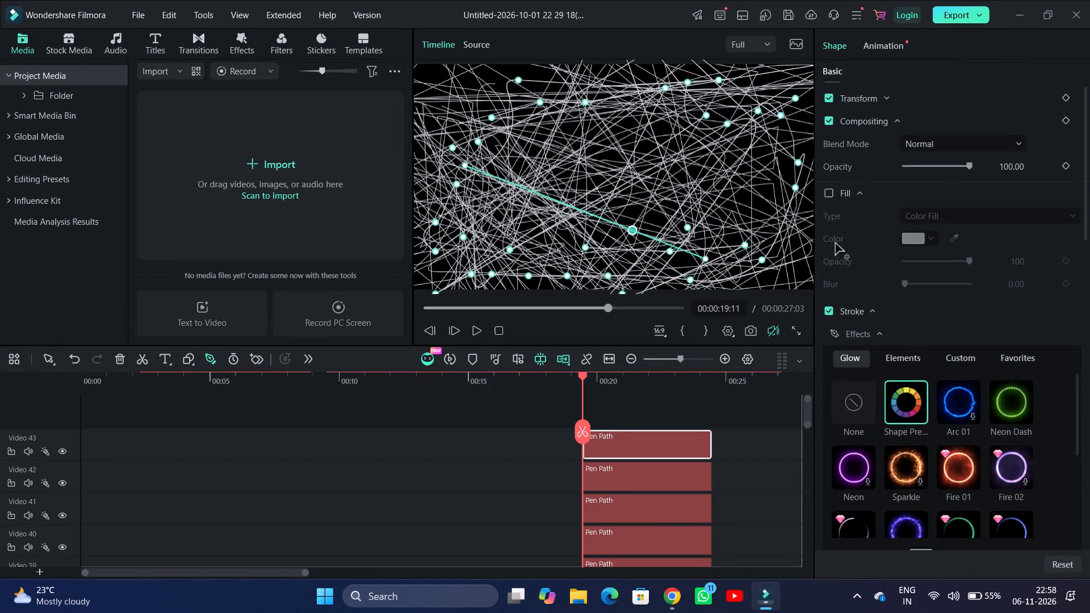
drag(835, 243, 671, 207)
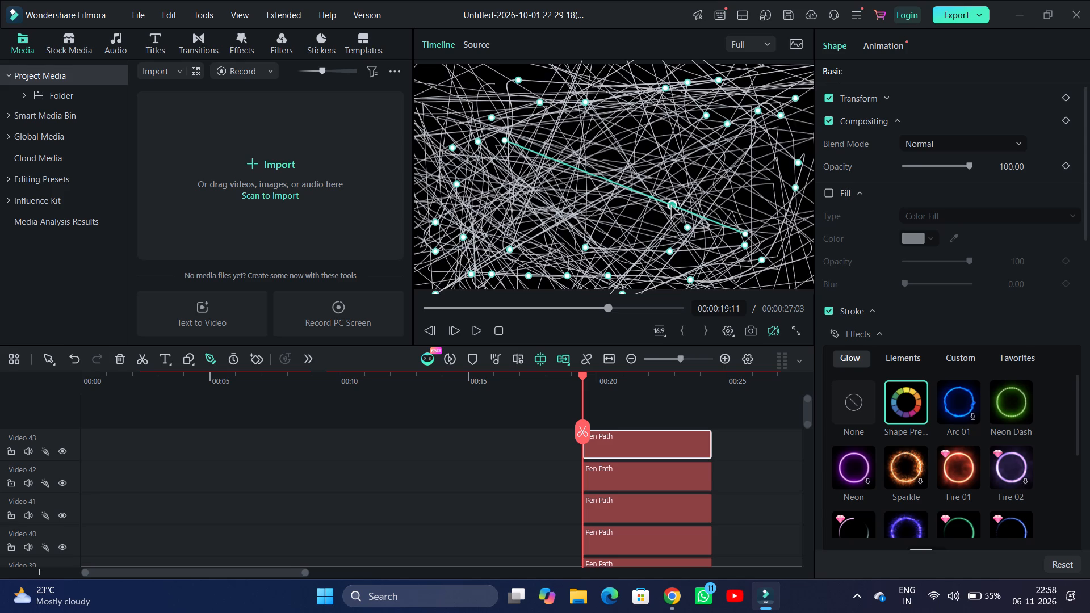
Reposition the Pen Path anchor with direction handles through the line artwork, ending at the canvas's upper edge, slightly right of centre.
drag(671, 207, 603, 255)
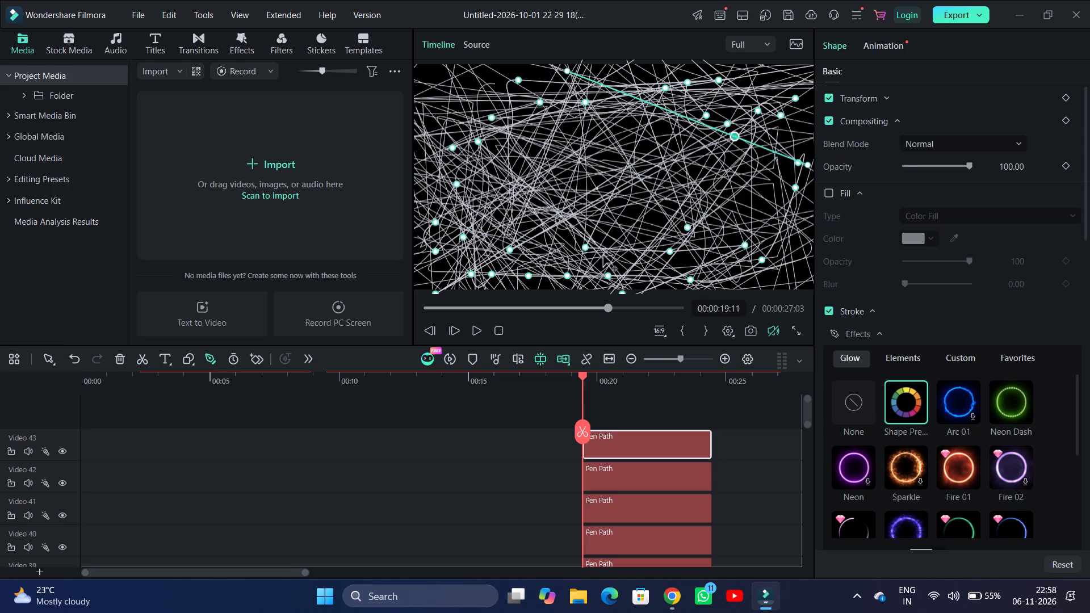
drag(603, 255, 628, 166)
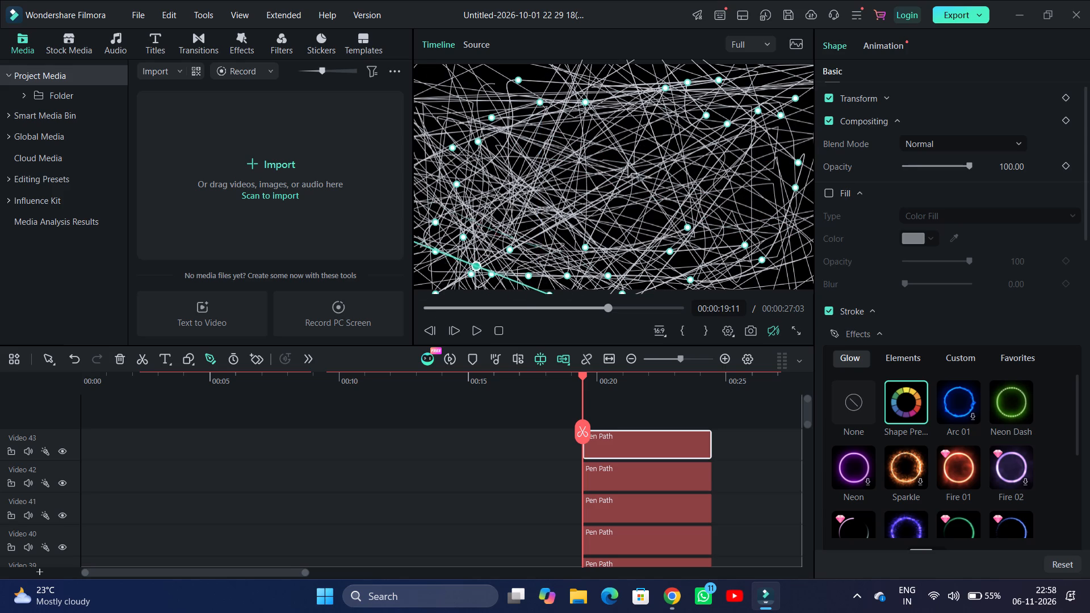
drag(628, 166, 585, 251)
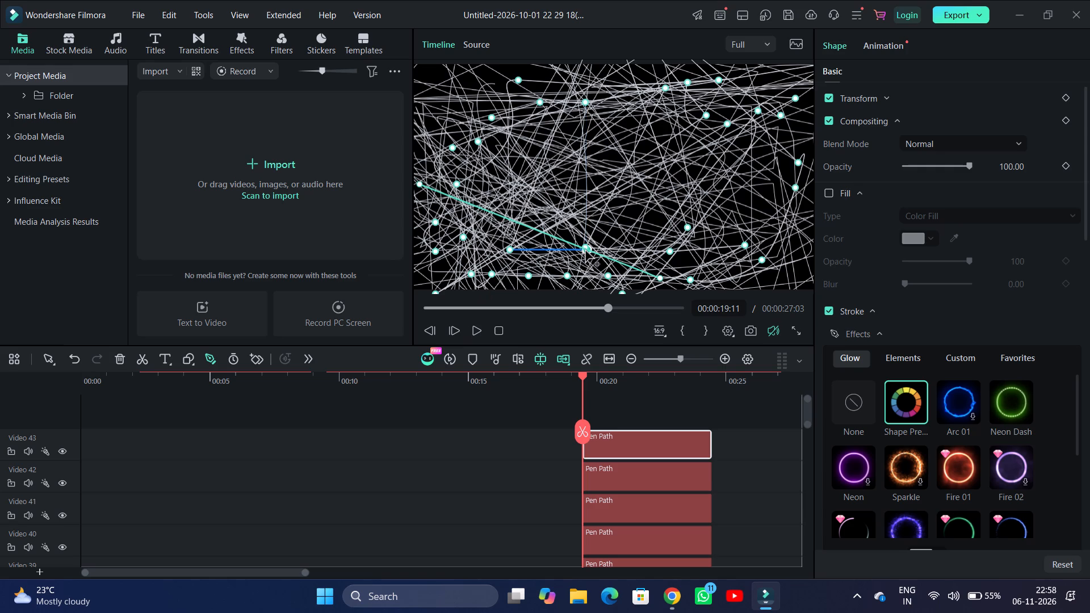
drag(585, 251, 849, 0)
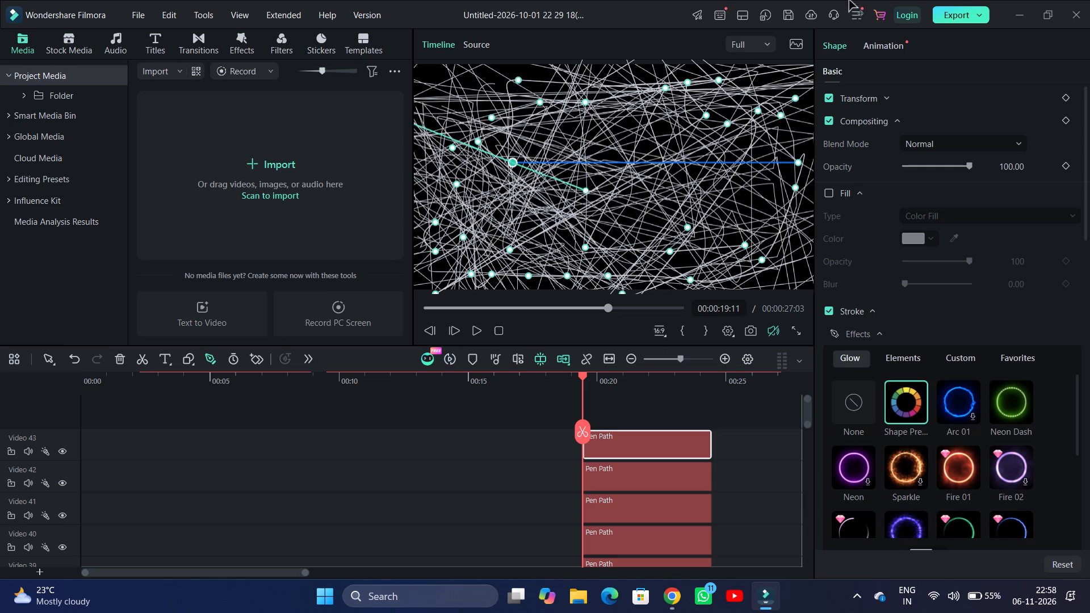
drag(849, 0, 508, 194)
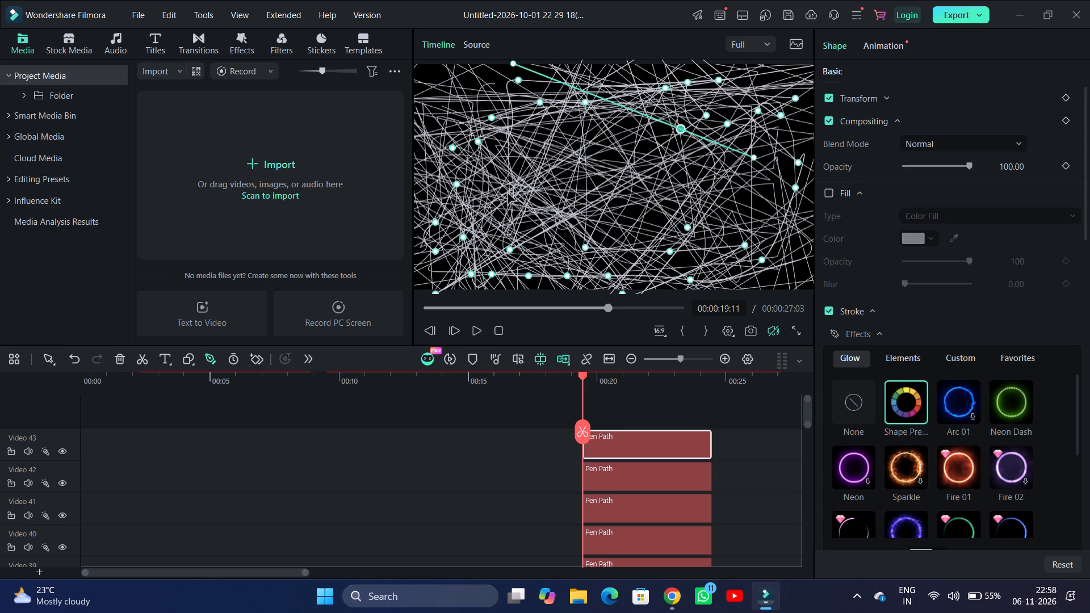
drag(508, 194, 523, 154)
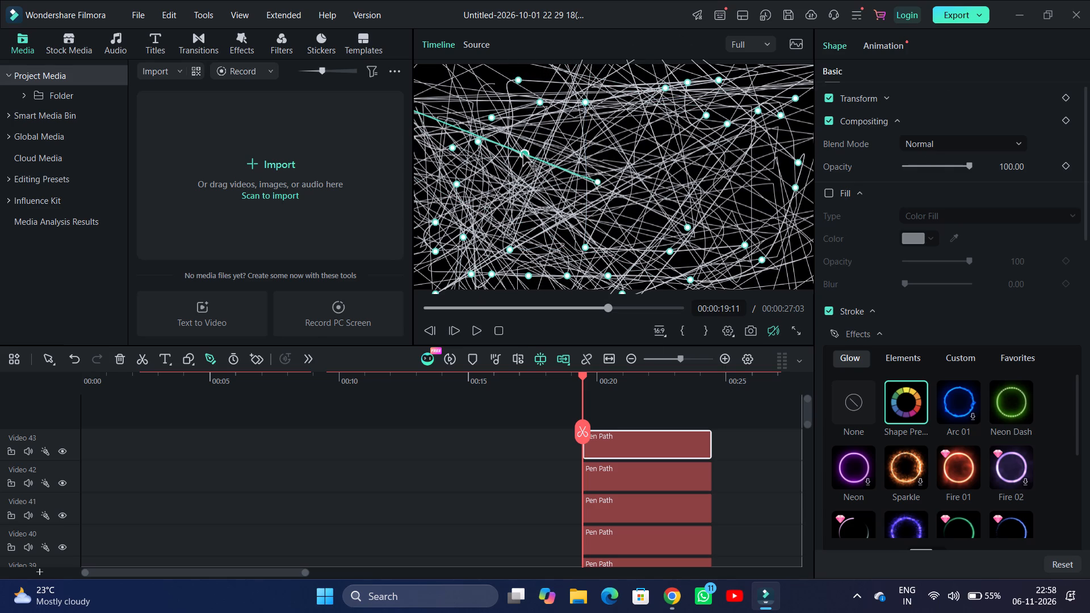
drag(523, 154, 527, 154)
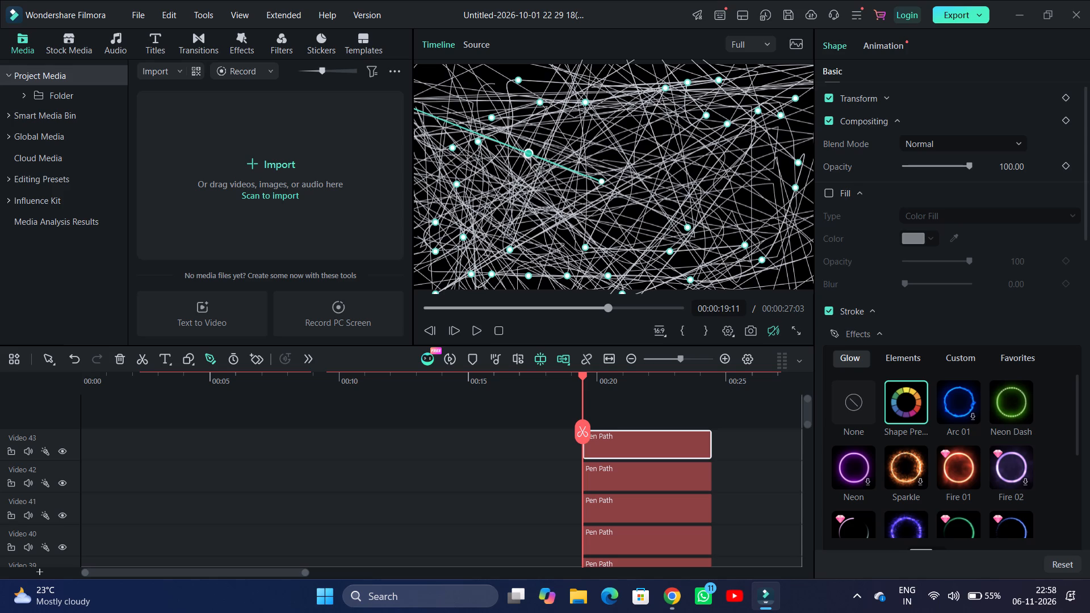
drag(528, 156, 631, 224)
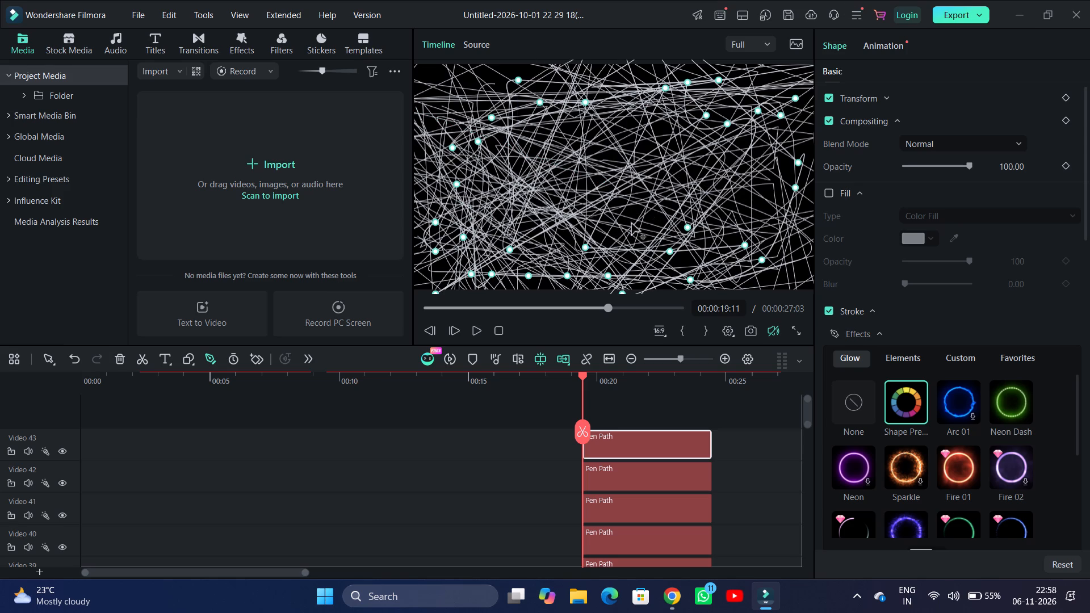
drag(631, 224, 576, 142)
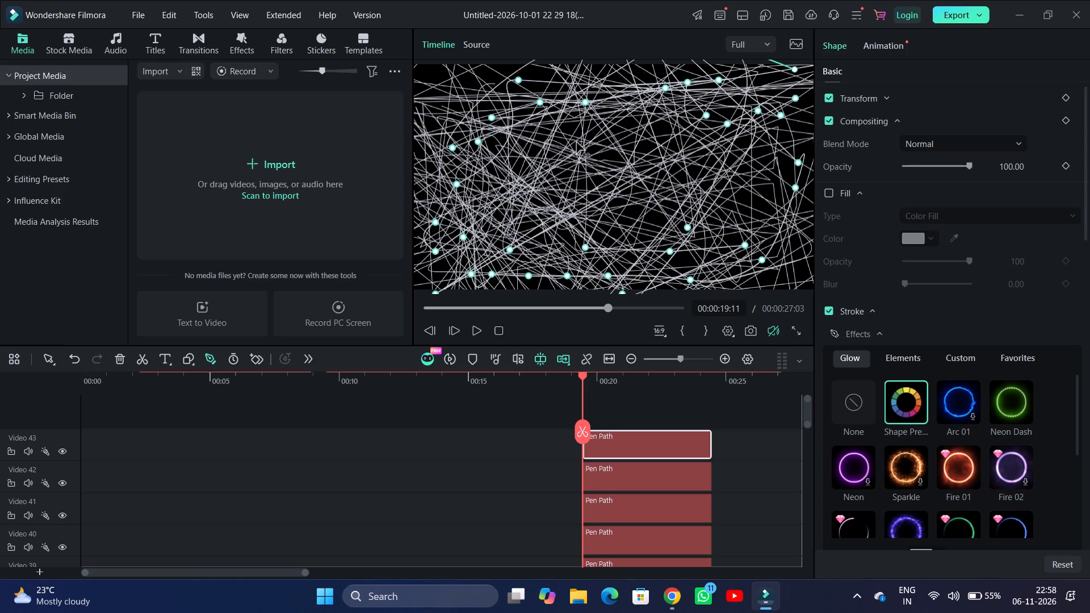
drag(576, 142, 542, 203)
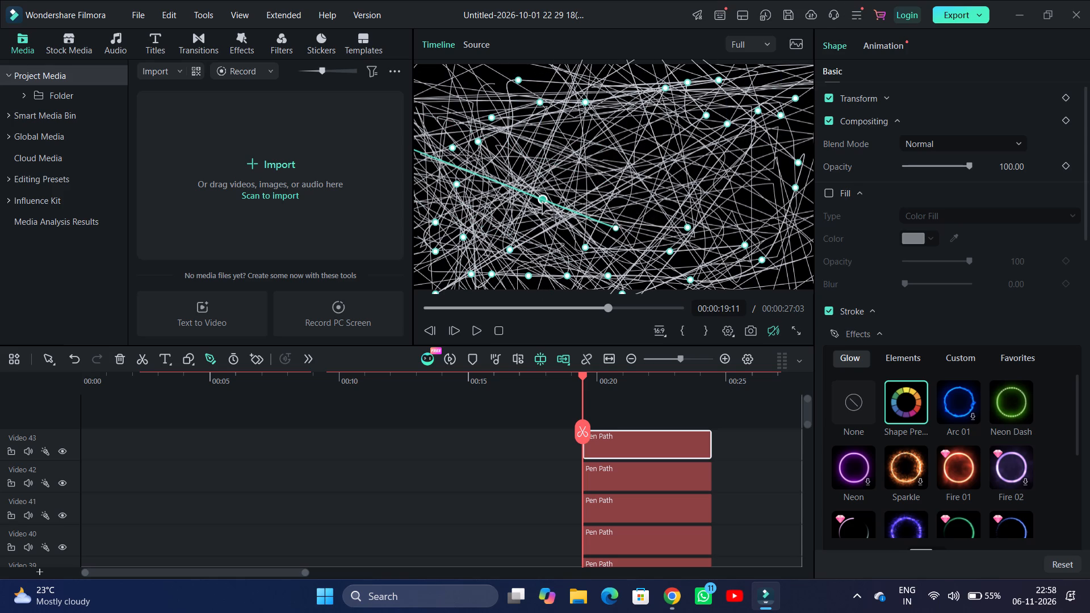
drag(542, 203, 608, 263)
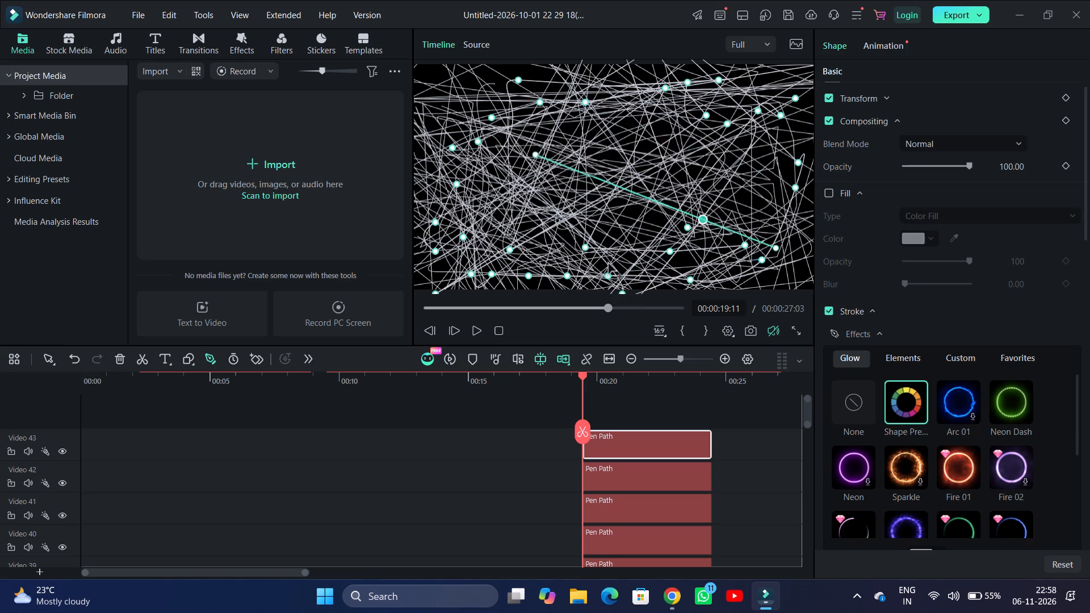
drag(608, 263, 668, 221)
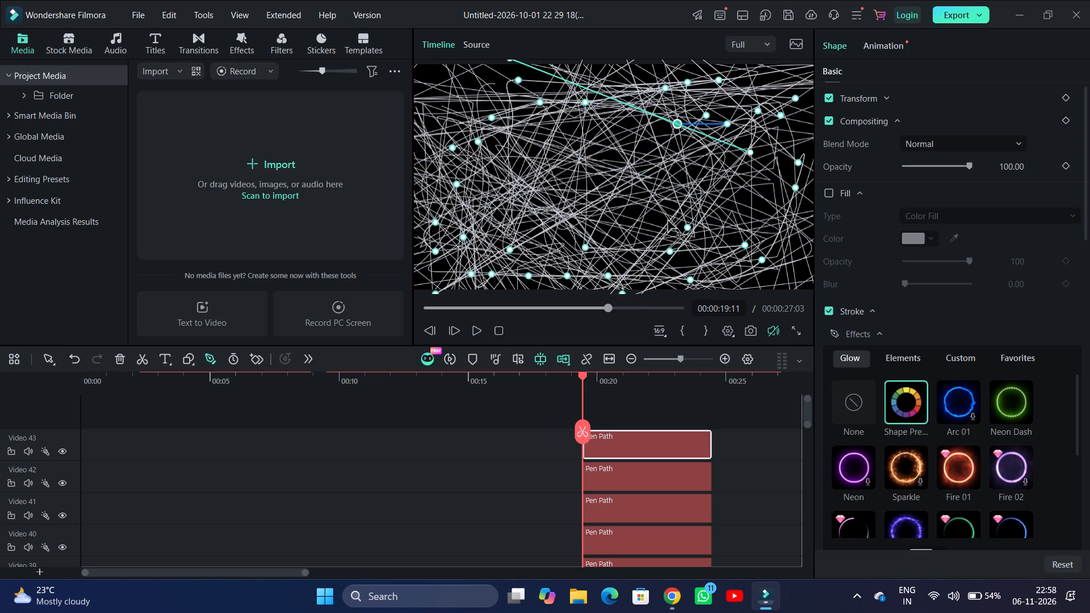
drag(668, 221, 620, 137)
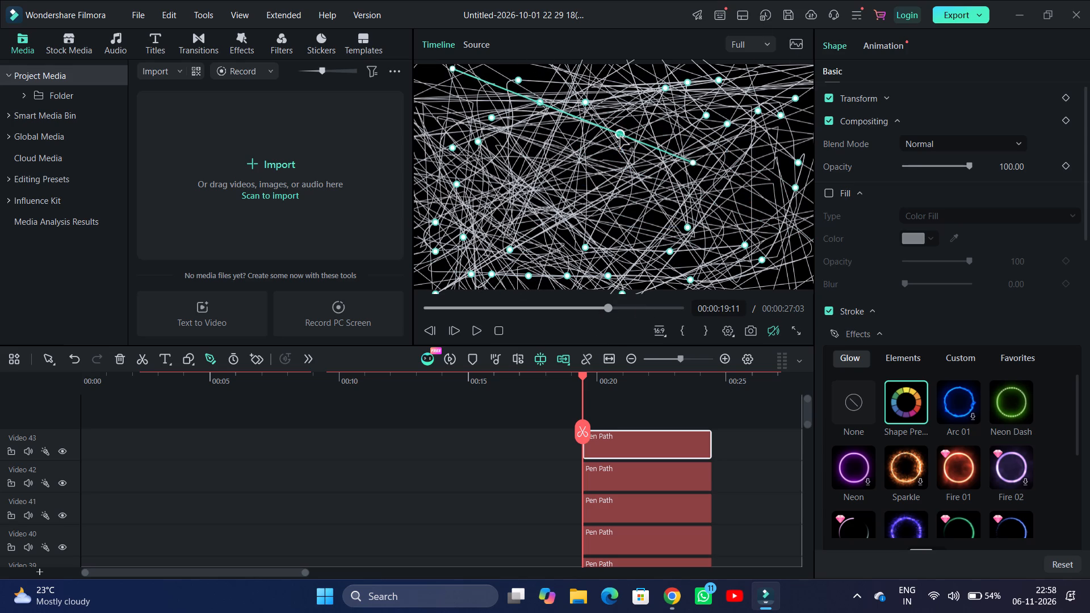
drag(620, 137, 555, 271)
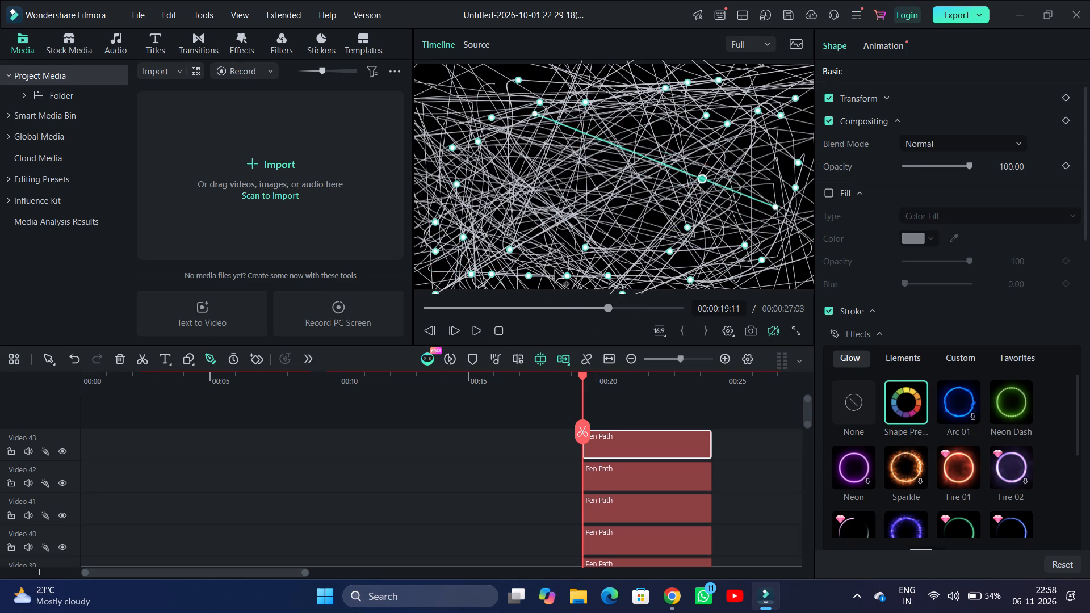
drag(555, 271, 597, 1)
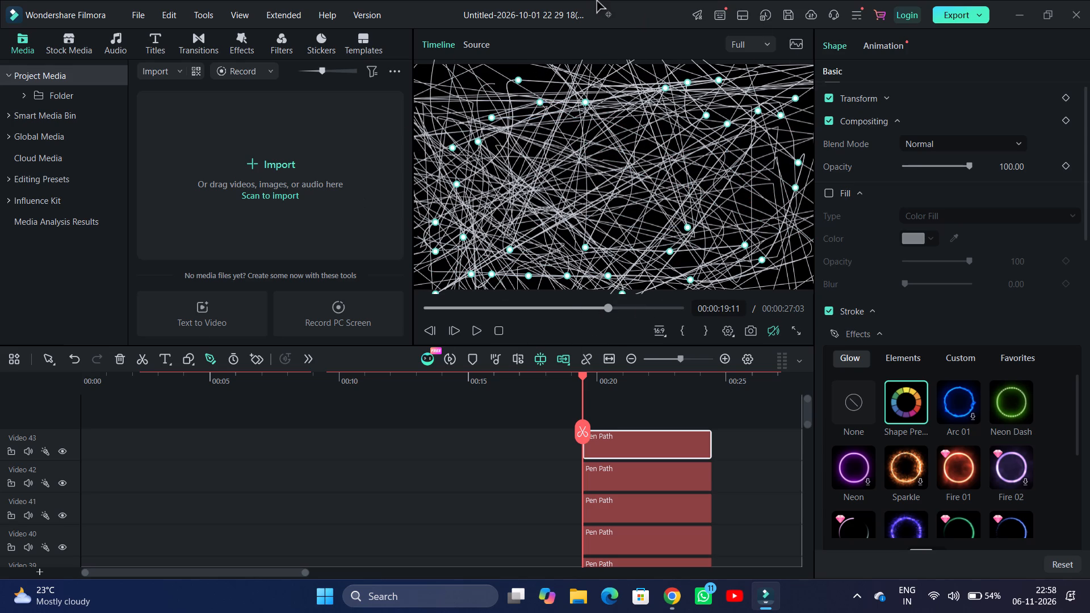
drag(597, 1, 593, 8)
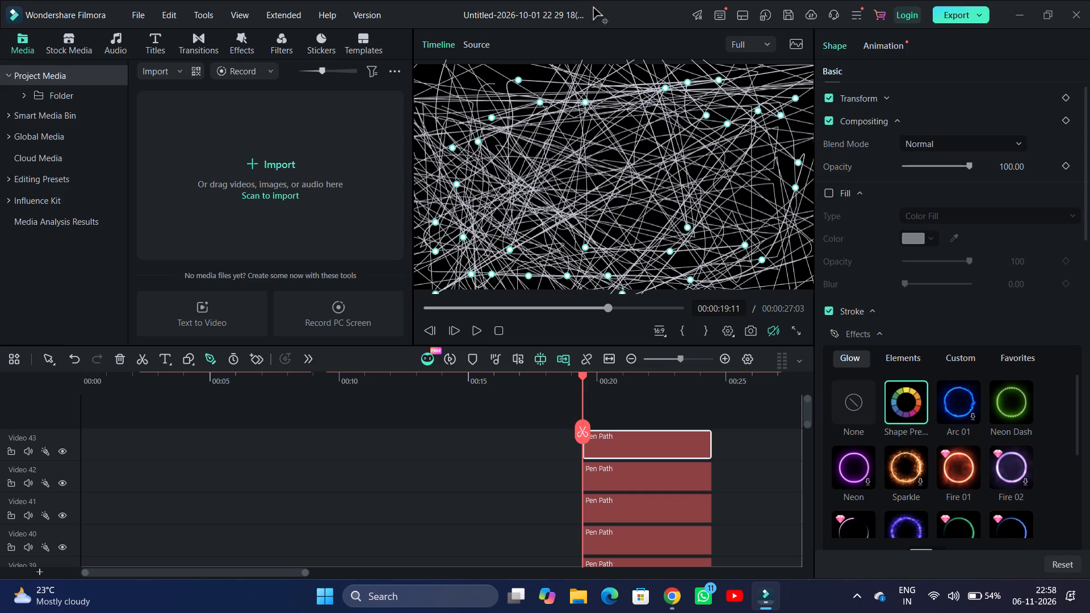
drag(593, 8, 586, 6)
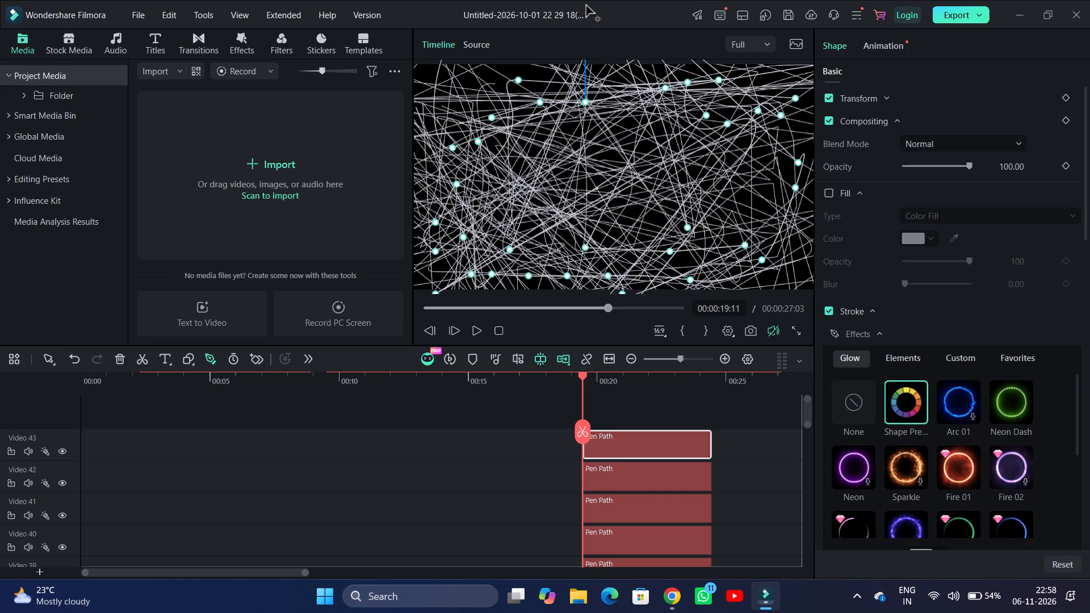
drag(586, 6, 500, 242)
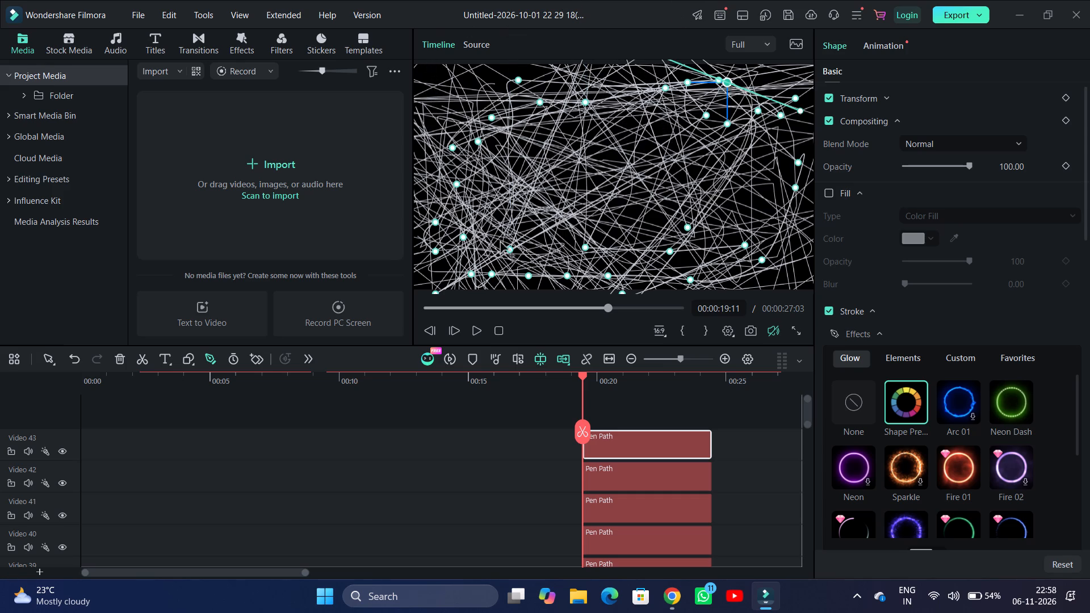
drag(500, 242, 648, 70)
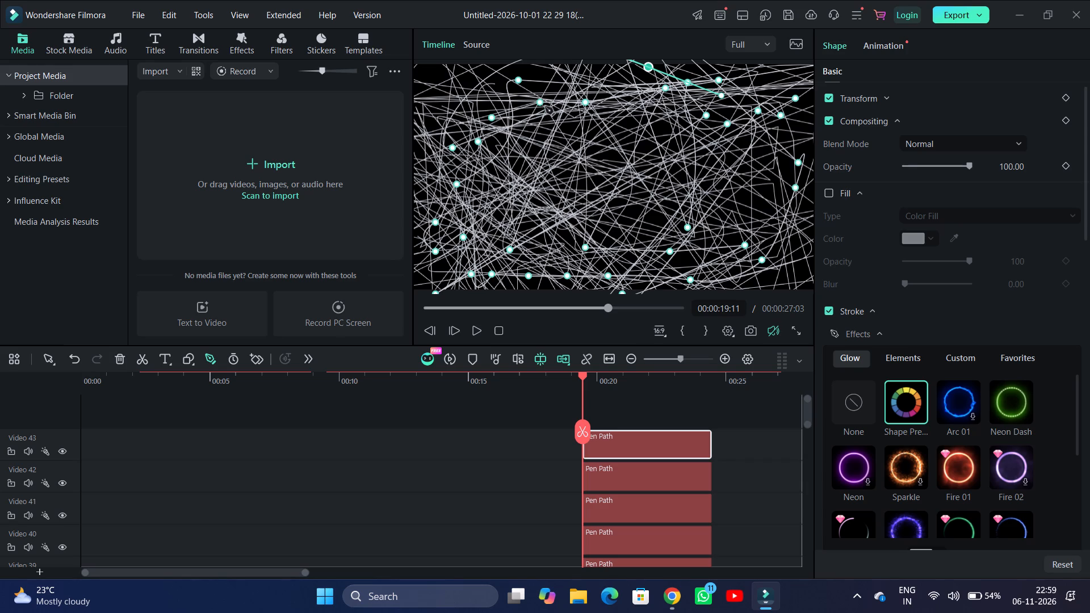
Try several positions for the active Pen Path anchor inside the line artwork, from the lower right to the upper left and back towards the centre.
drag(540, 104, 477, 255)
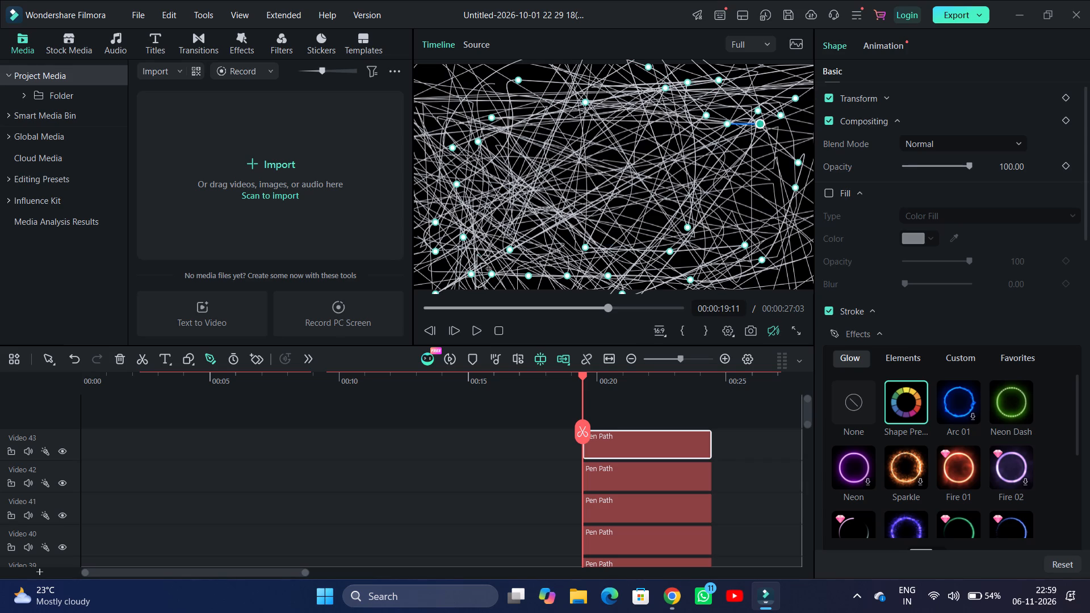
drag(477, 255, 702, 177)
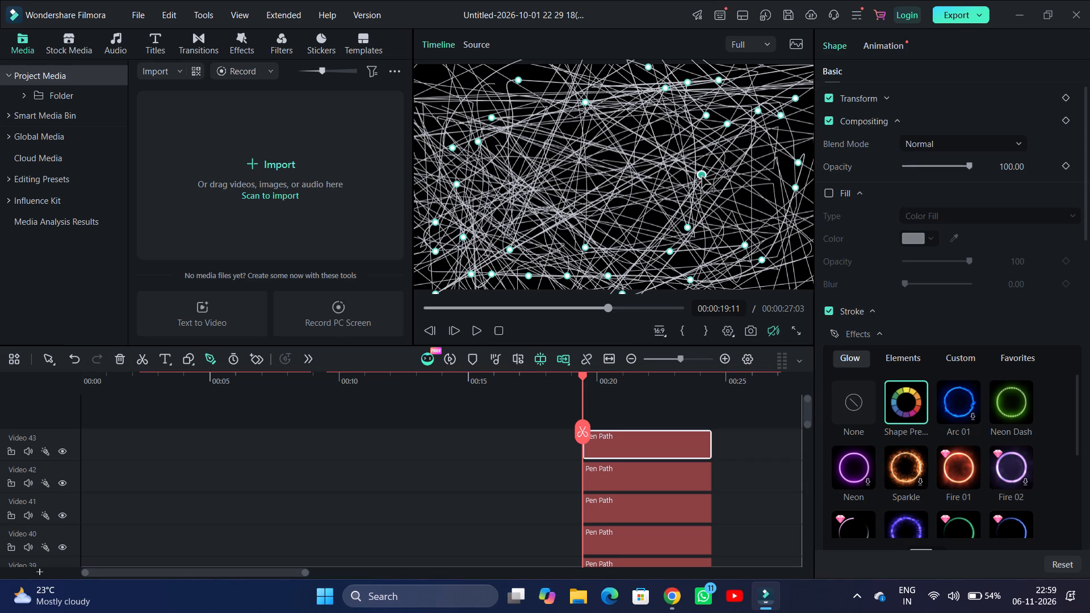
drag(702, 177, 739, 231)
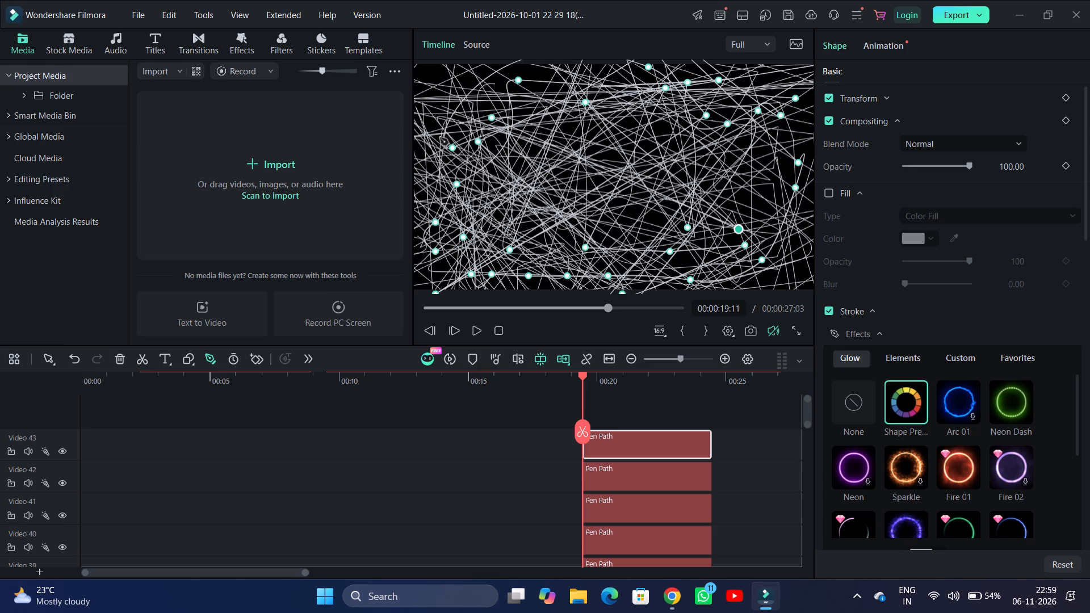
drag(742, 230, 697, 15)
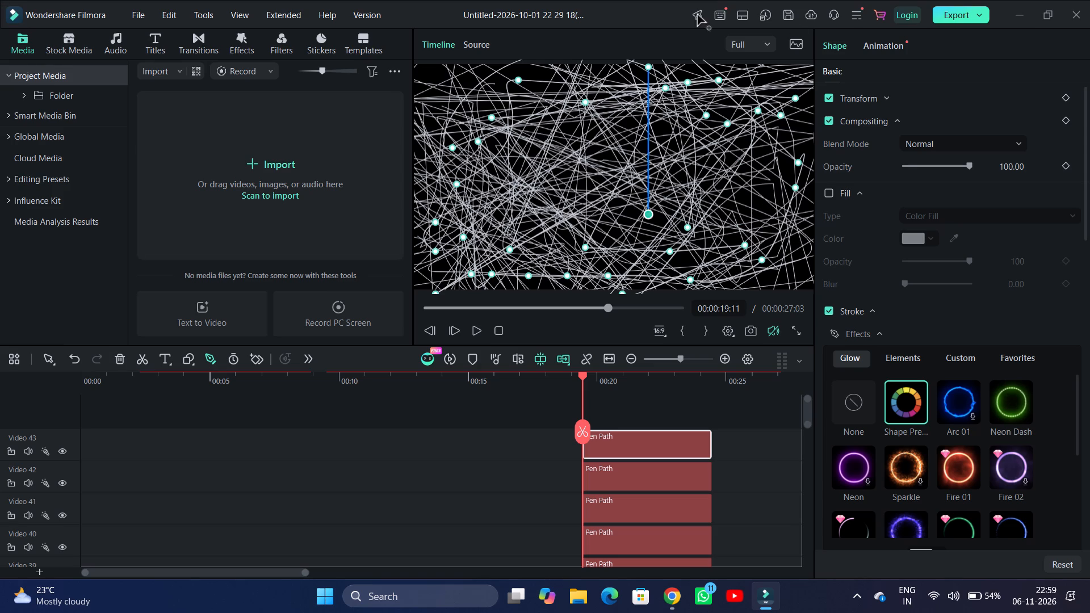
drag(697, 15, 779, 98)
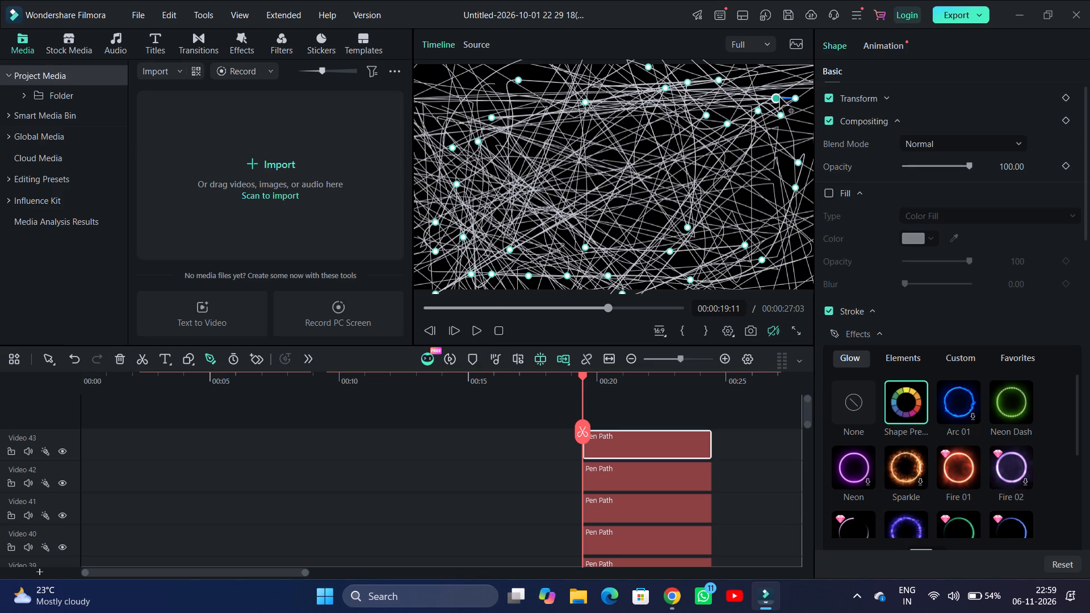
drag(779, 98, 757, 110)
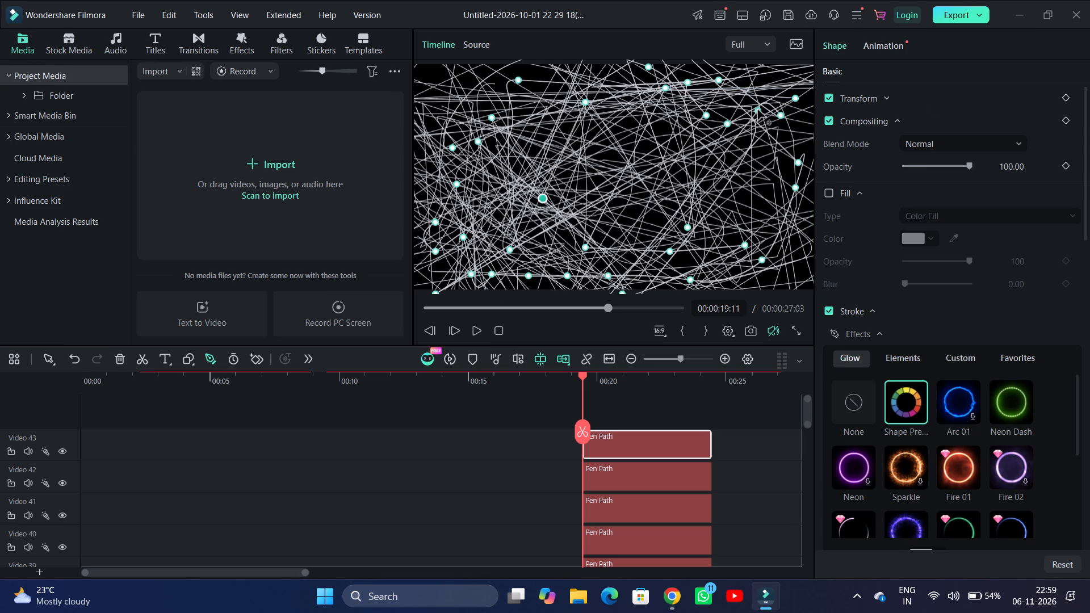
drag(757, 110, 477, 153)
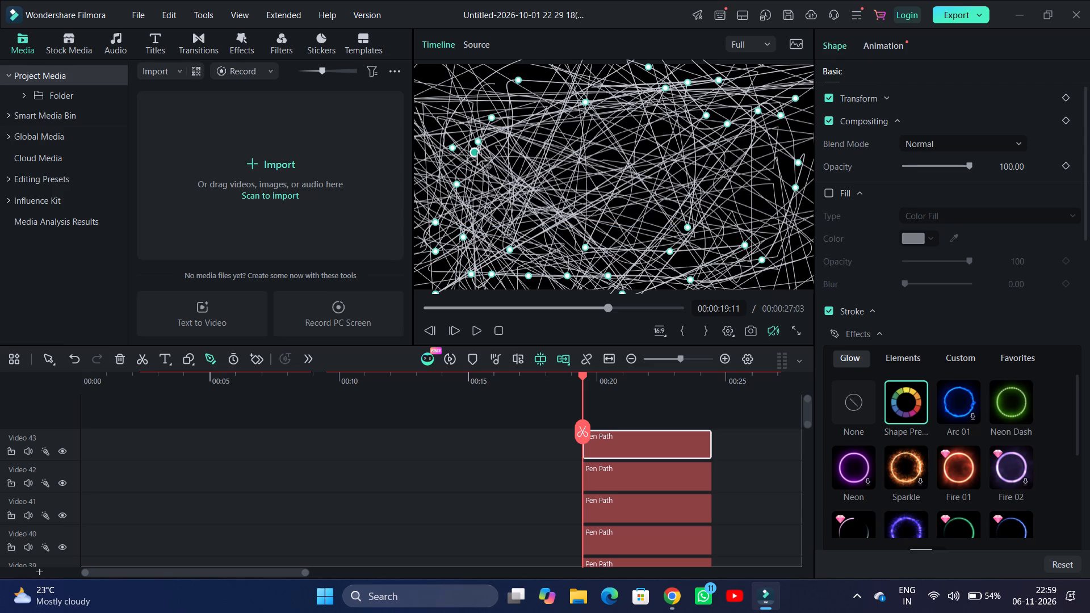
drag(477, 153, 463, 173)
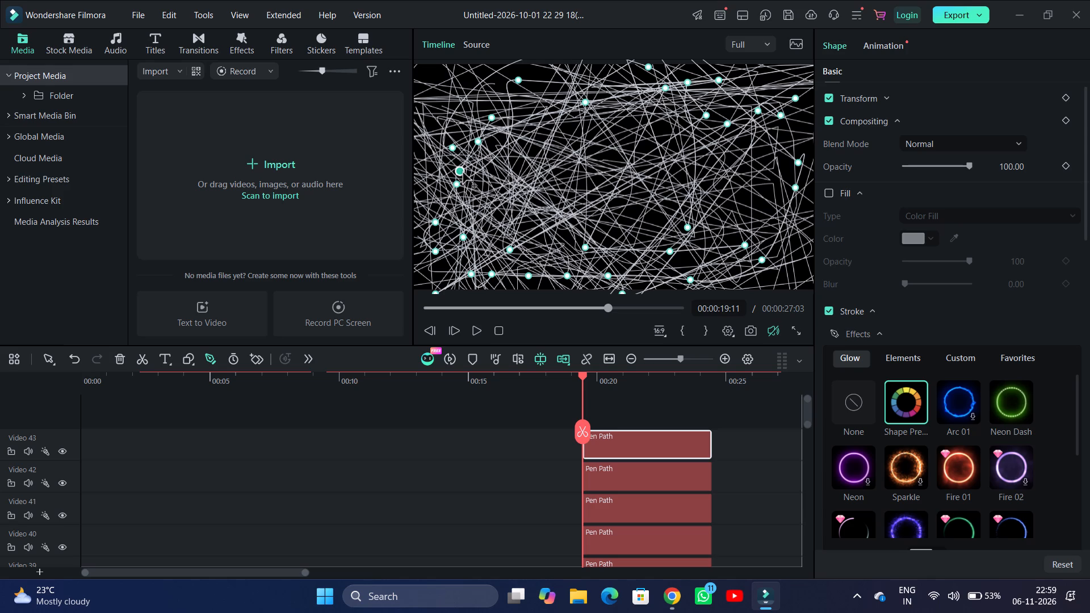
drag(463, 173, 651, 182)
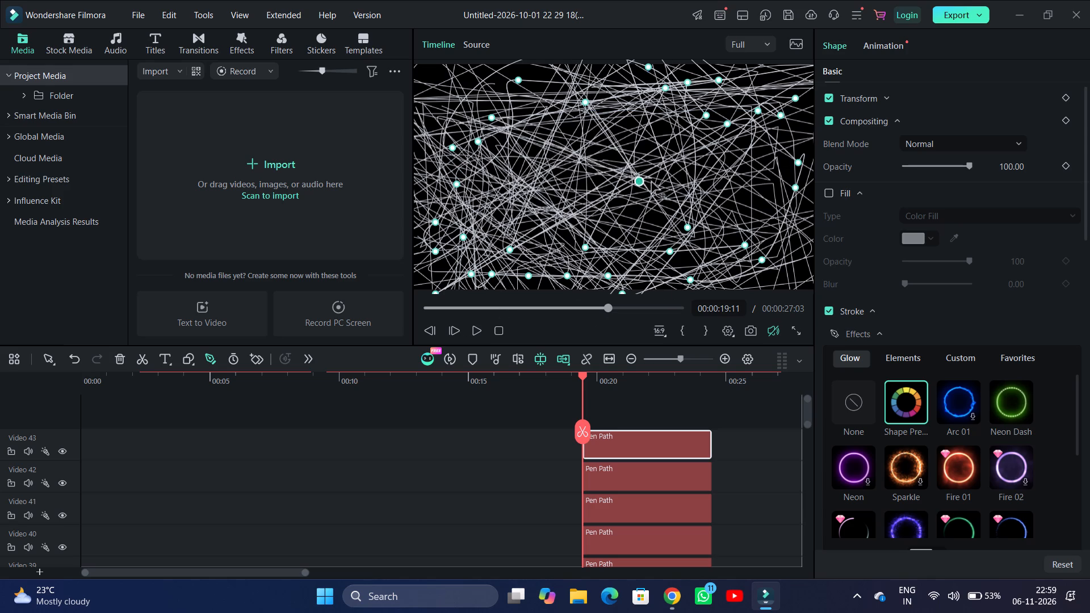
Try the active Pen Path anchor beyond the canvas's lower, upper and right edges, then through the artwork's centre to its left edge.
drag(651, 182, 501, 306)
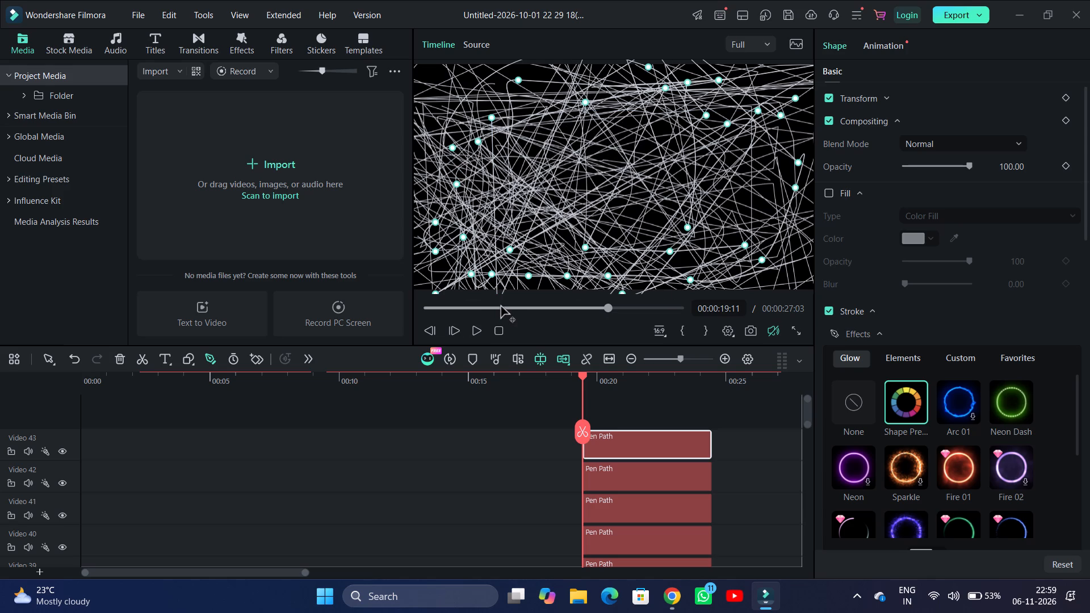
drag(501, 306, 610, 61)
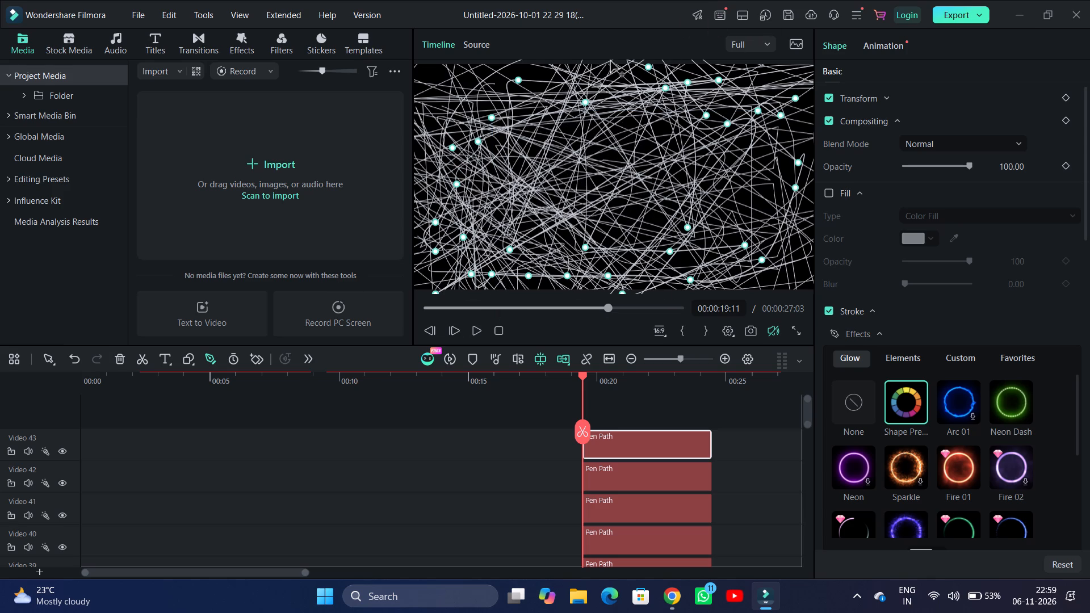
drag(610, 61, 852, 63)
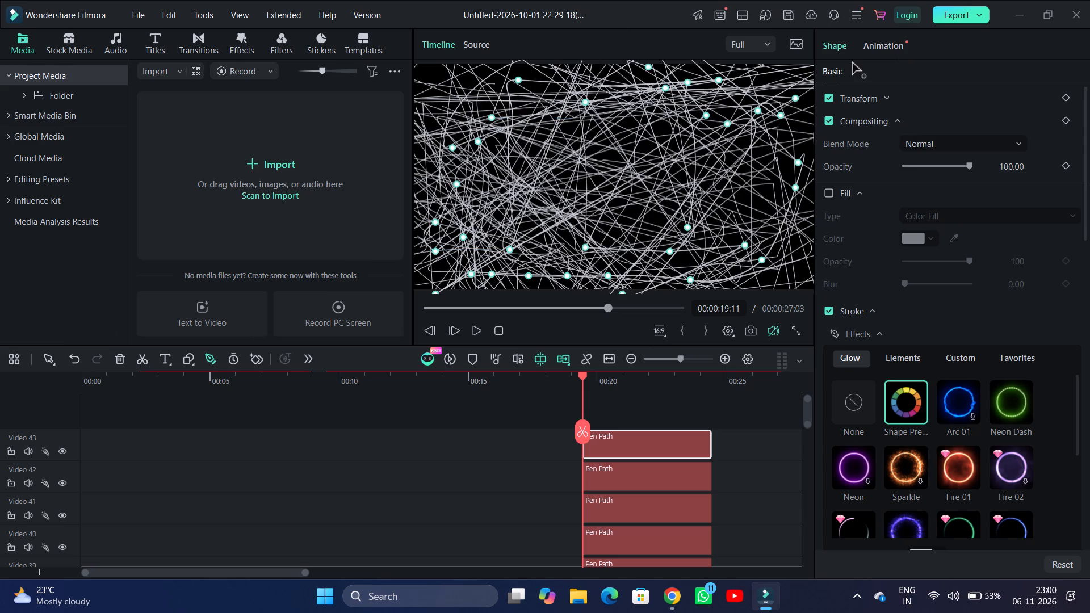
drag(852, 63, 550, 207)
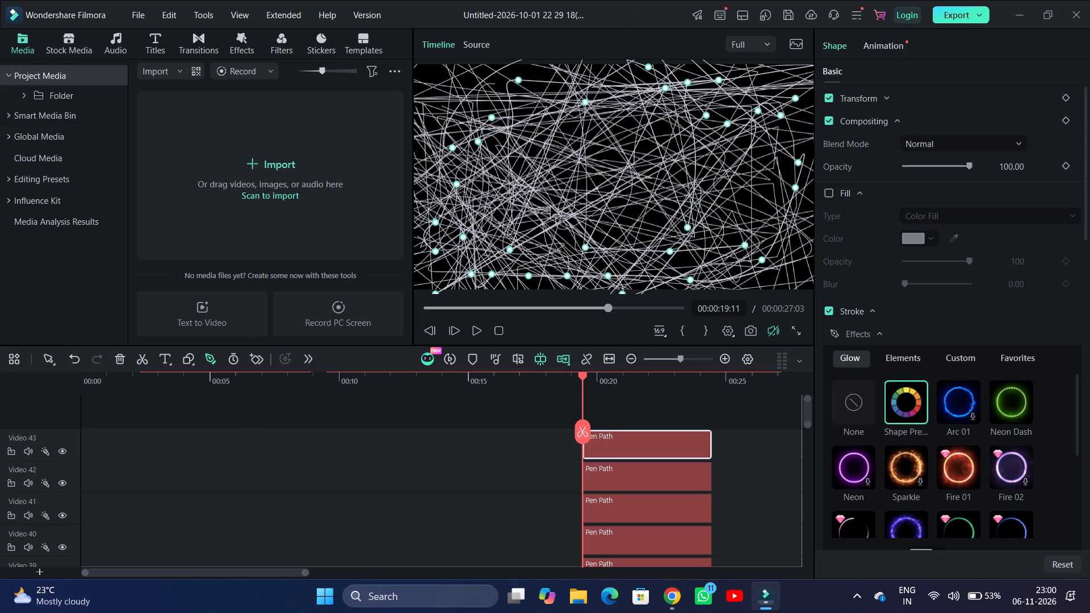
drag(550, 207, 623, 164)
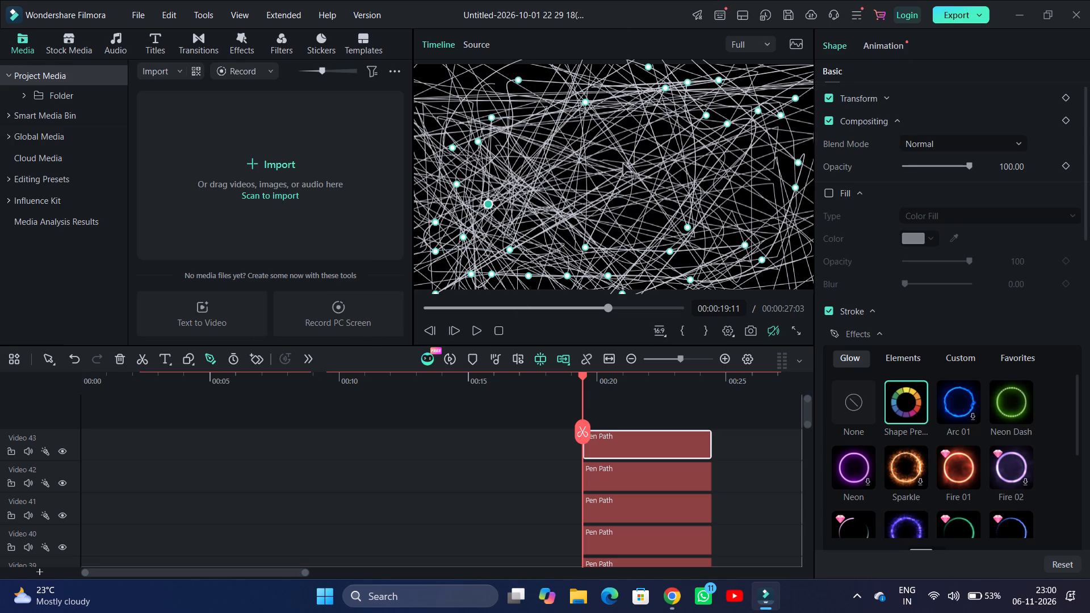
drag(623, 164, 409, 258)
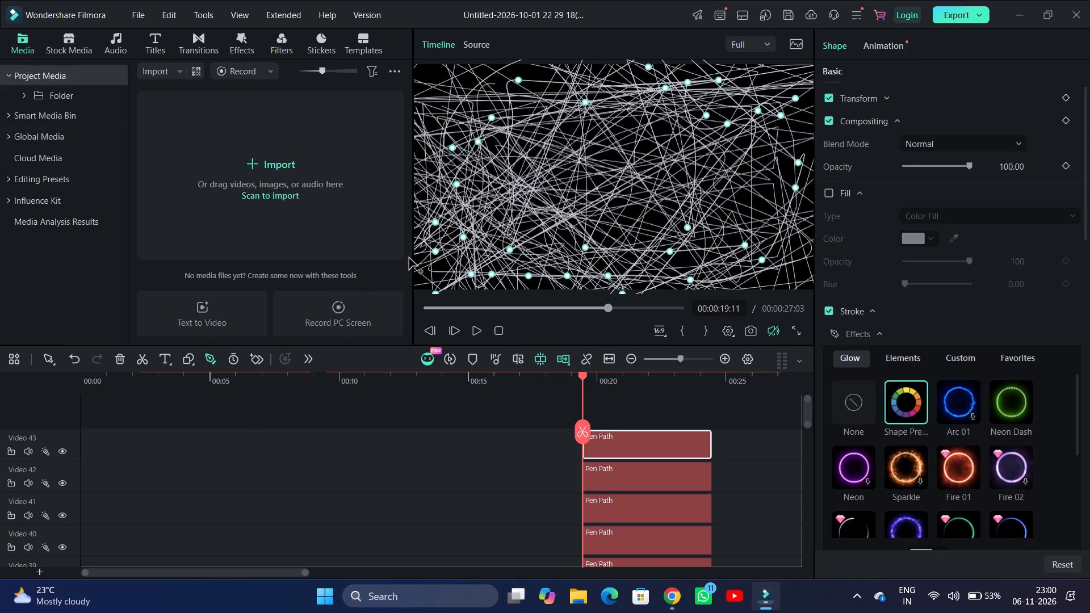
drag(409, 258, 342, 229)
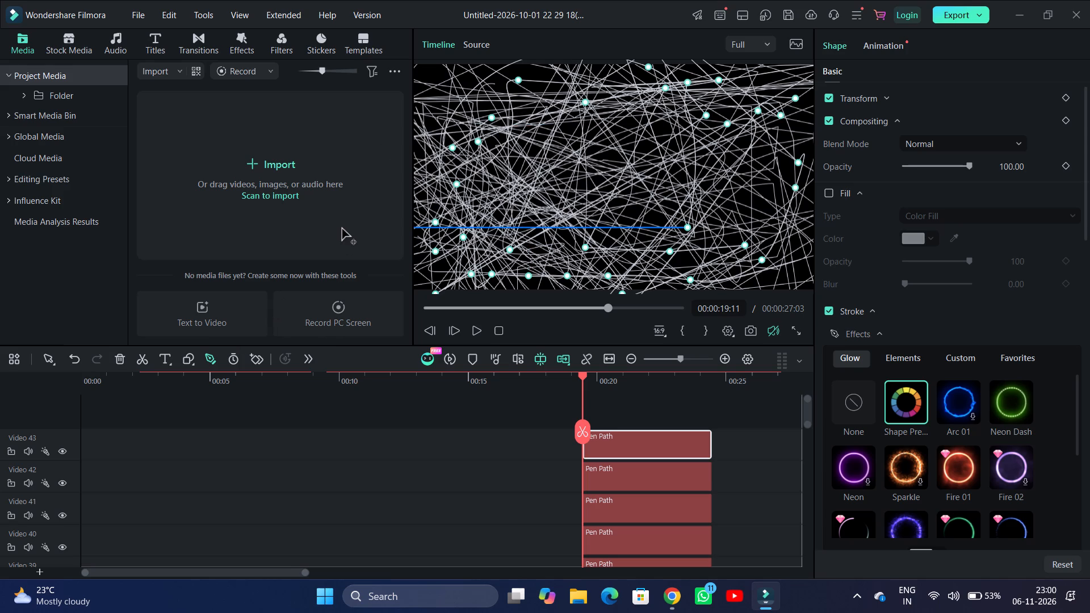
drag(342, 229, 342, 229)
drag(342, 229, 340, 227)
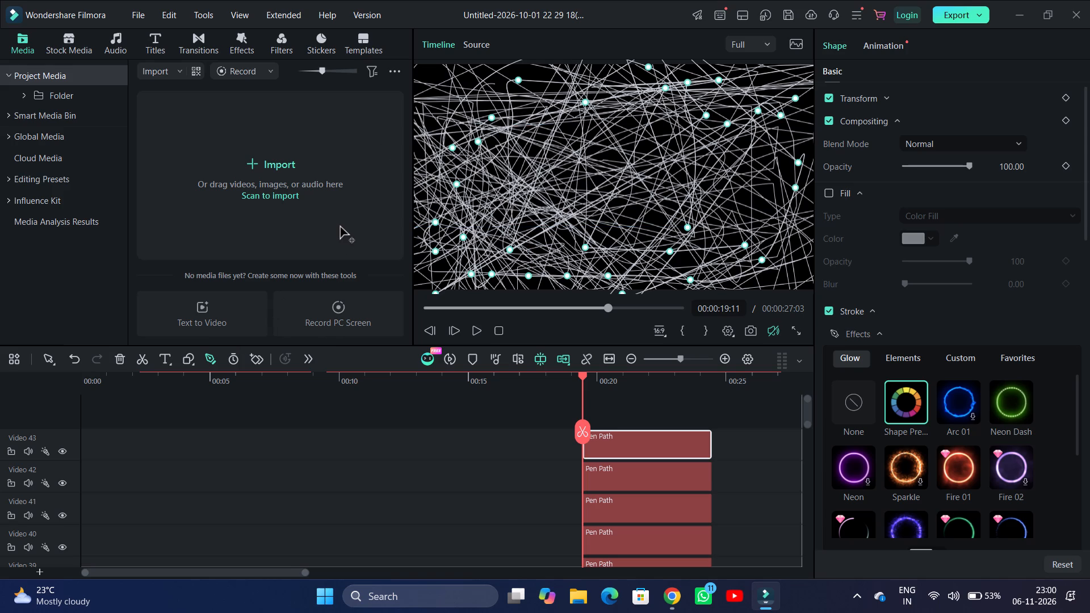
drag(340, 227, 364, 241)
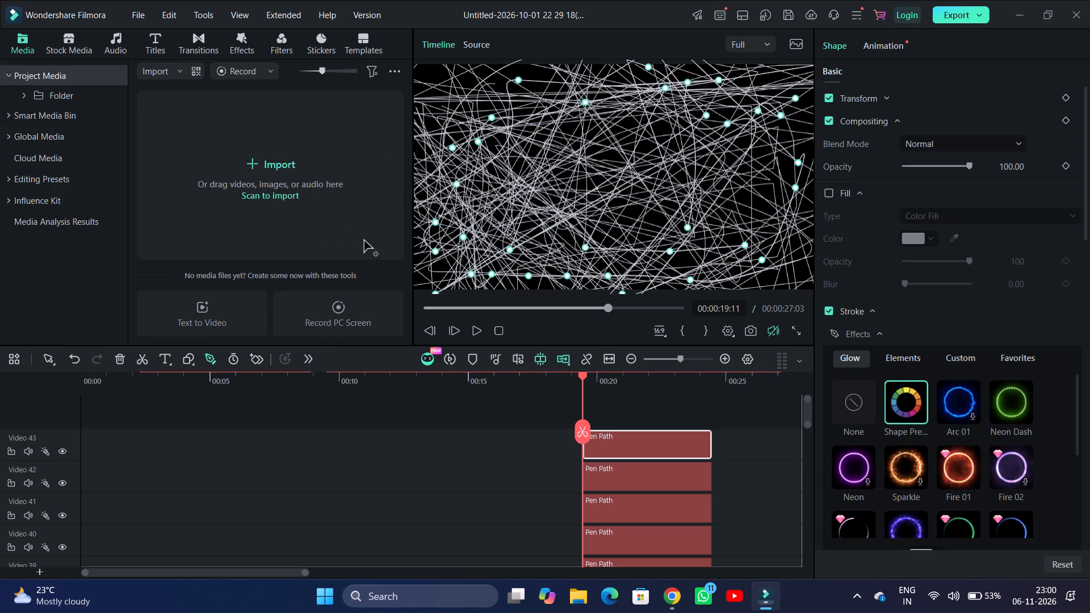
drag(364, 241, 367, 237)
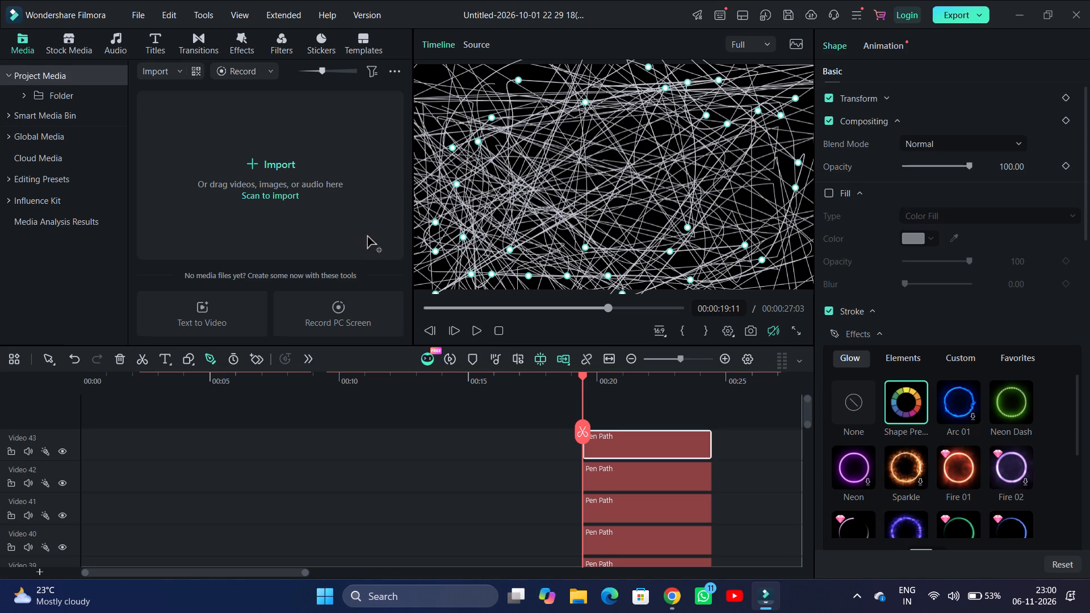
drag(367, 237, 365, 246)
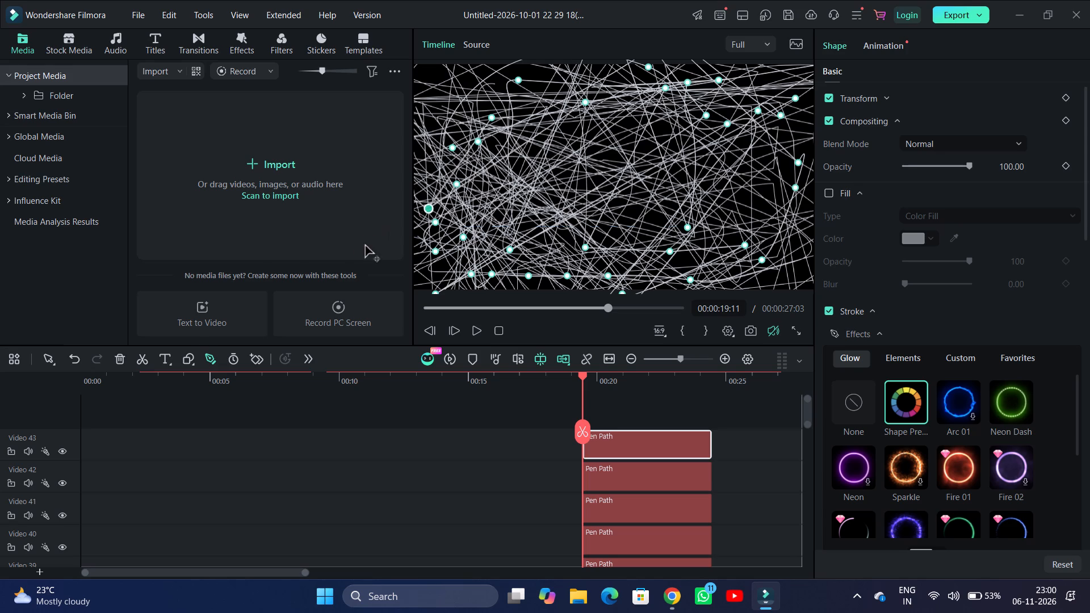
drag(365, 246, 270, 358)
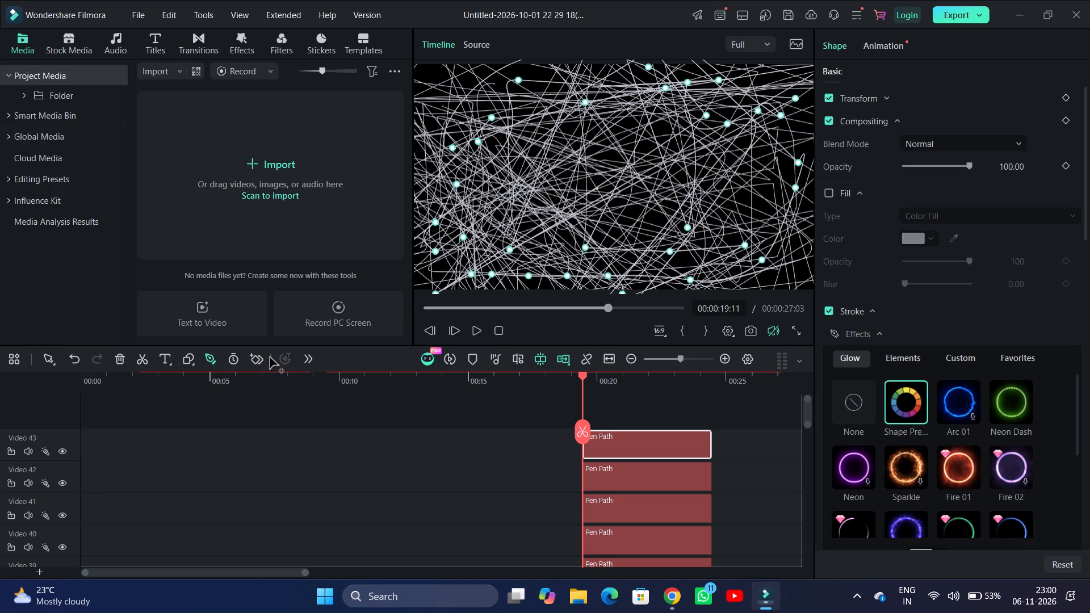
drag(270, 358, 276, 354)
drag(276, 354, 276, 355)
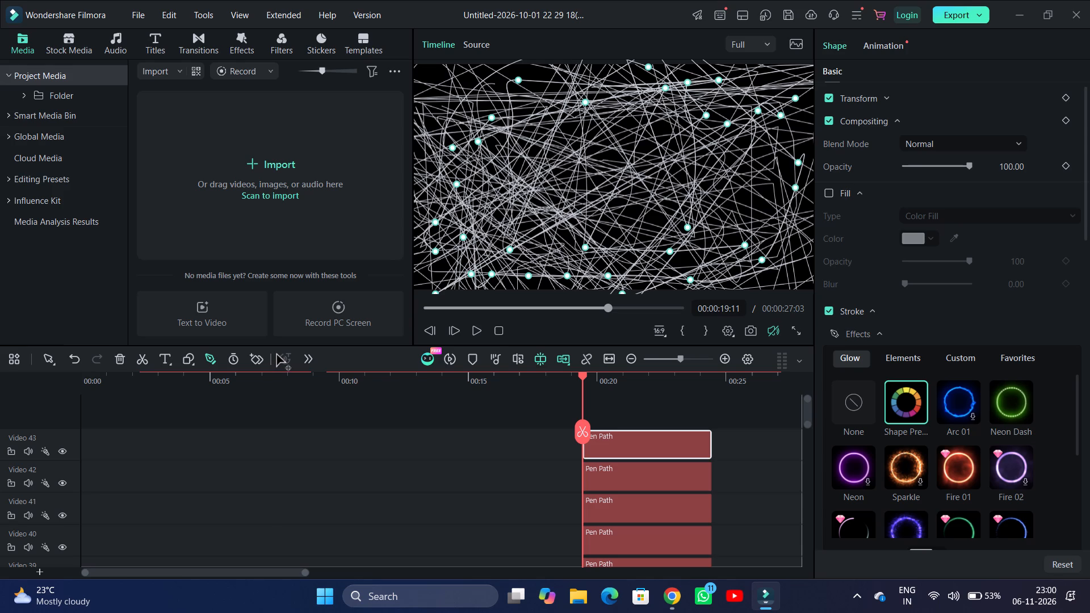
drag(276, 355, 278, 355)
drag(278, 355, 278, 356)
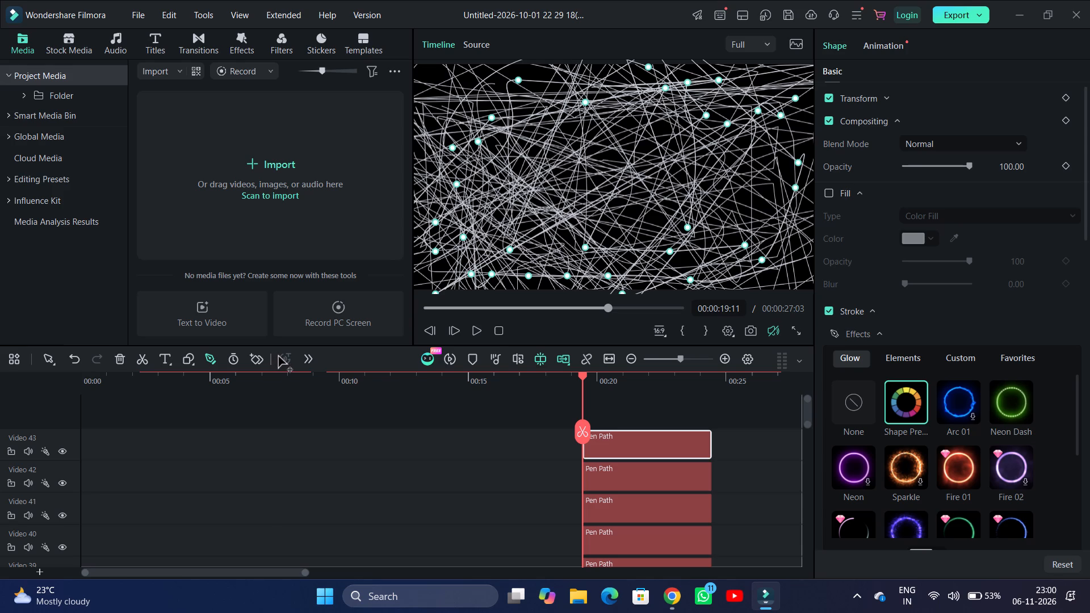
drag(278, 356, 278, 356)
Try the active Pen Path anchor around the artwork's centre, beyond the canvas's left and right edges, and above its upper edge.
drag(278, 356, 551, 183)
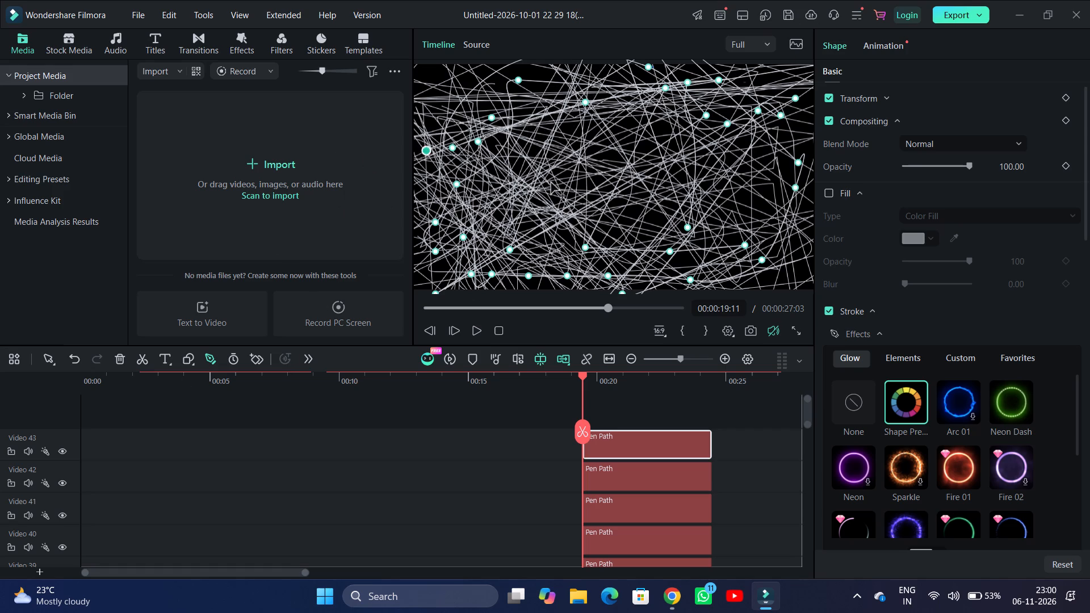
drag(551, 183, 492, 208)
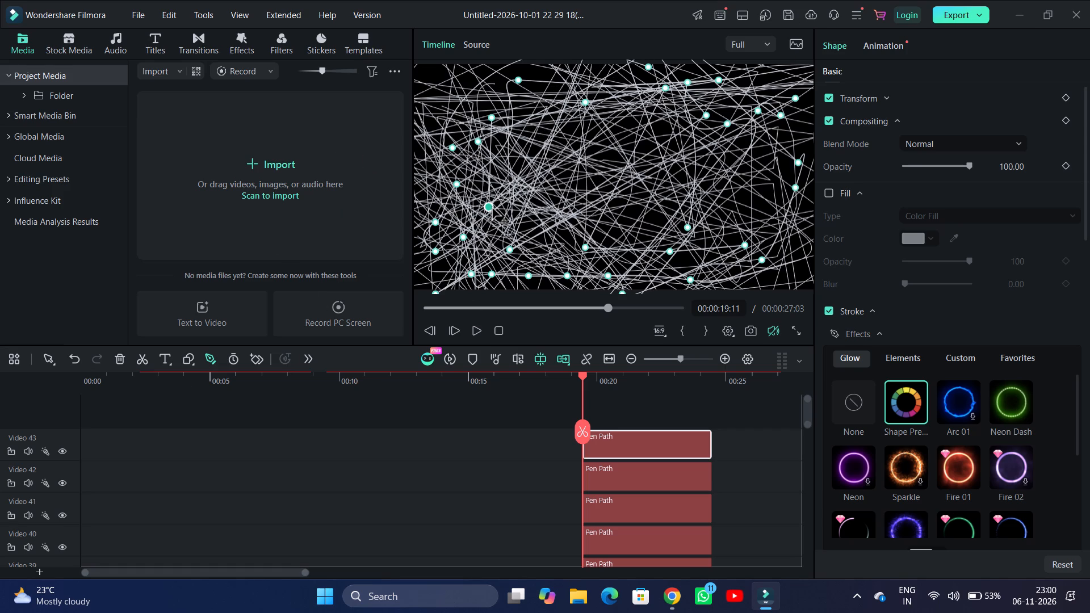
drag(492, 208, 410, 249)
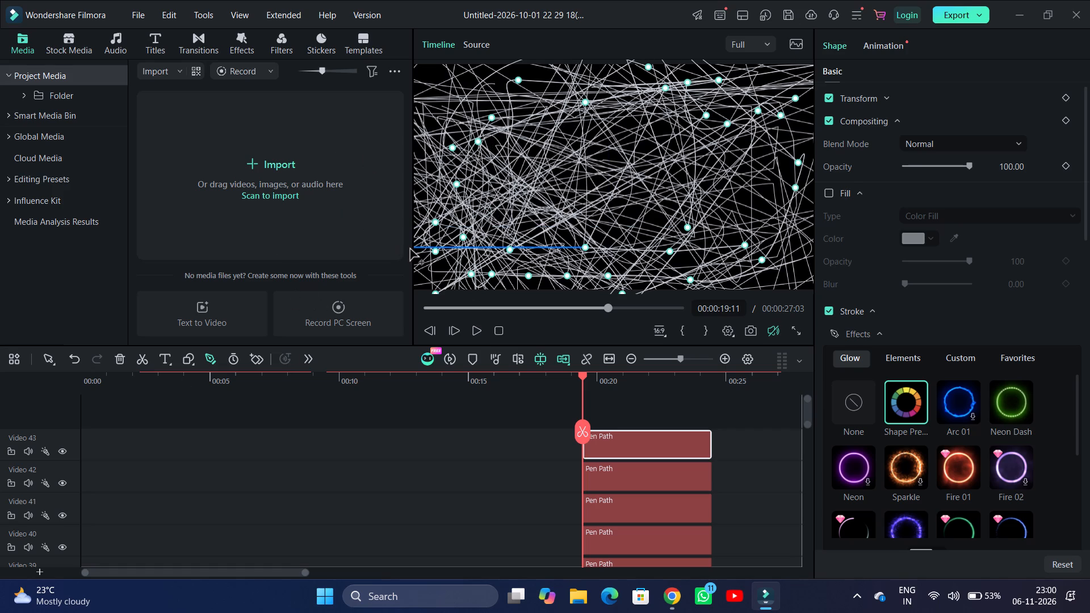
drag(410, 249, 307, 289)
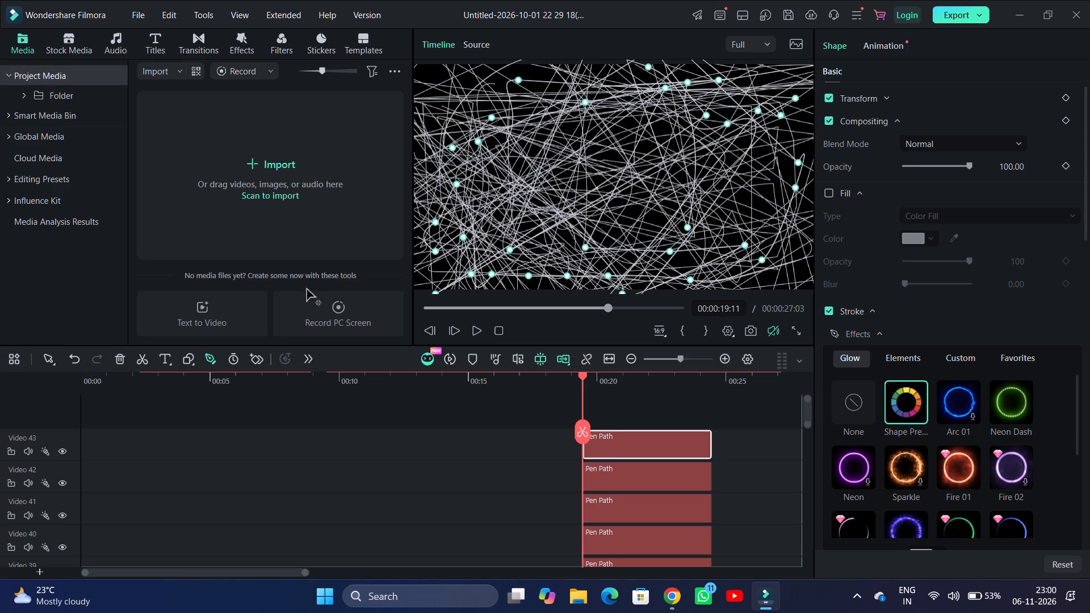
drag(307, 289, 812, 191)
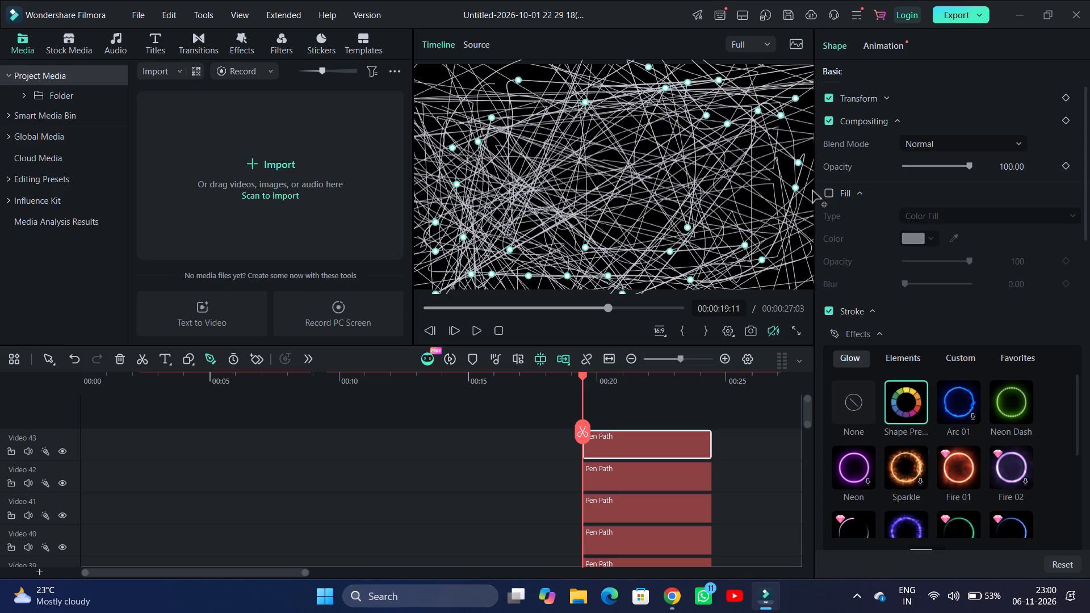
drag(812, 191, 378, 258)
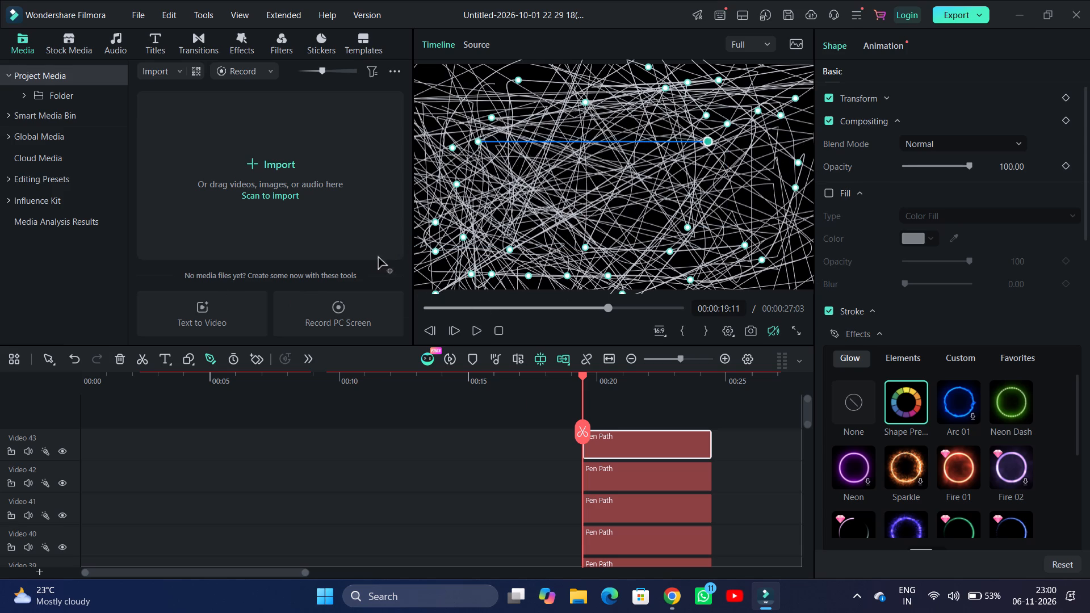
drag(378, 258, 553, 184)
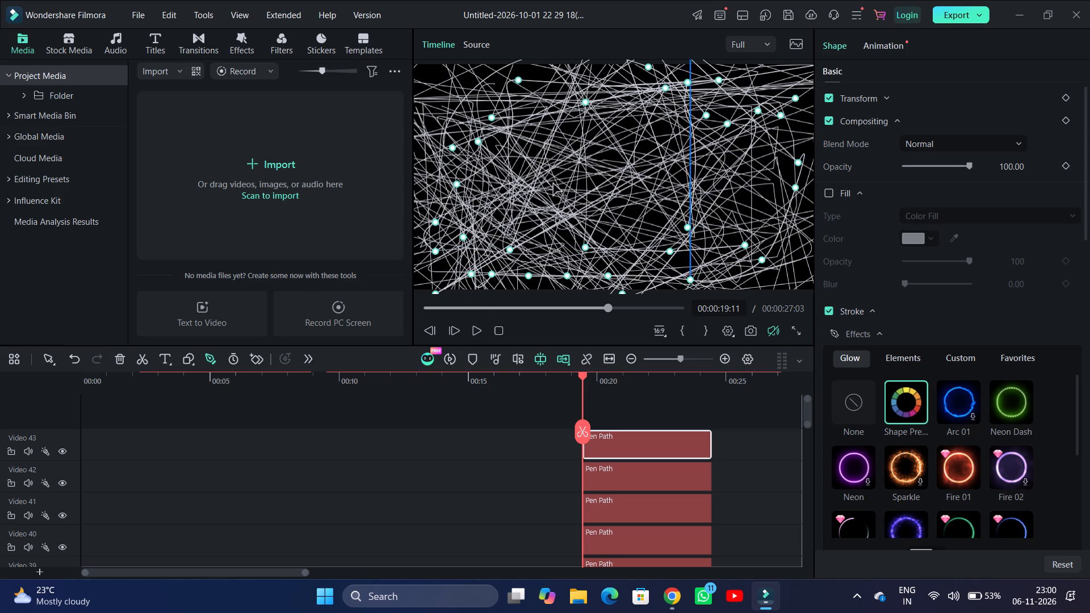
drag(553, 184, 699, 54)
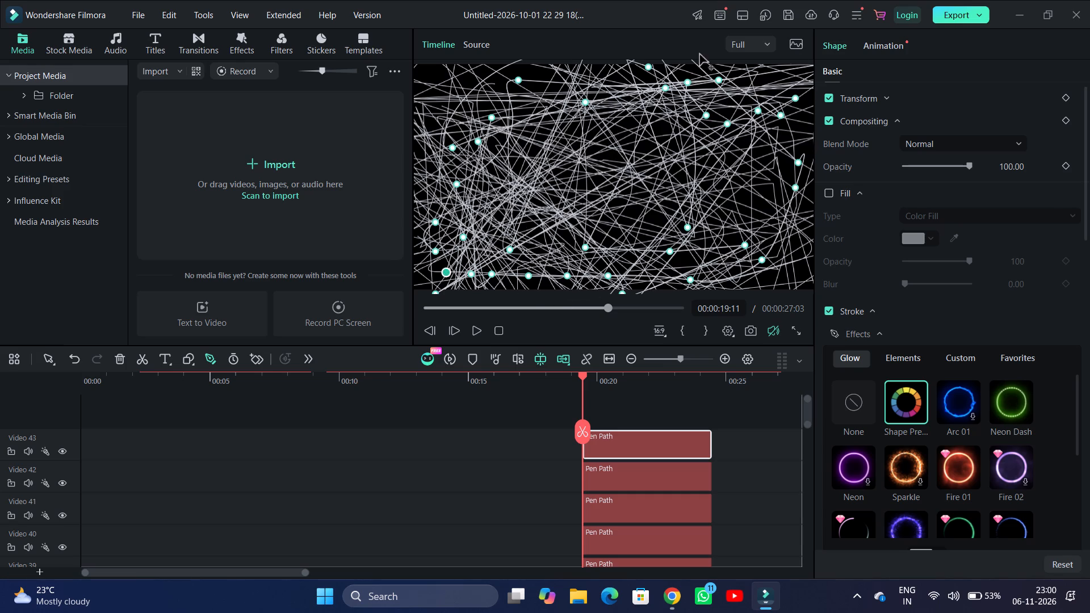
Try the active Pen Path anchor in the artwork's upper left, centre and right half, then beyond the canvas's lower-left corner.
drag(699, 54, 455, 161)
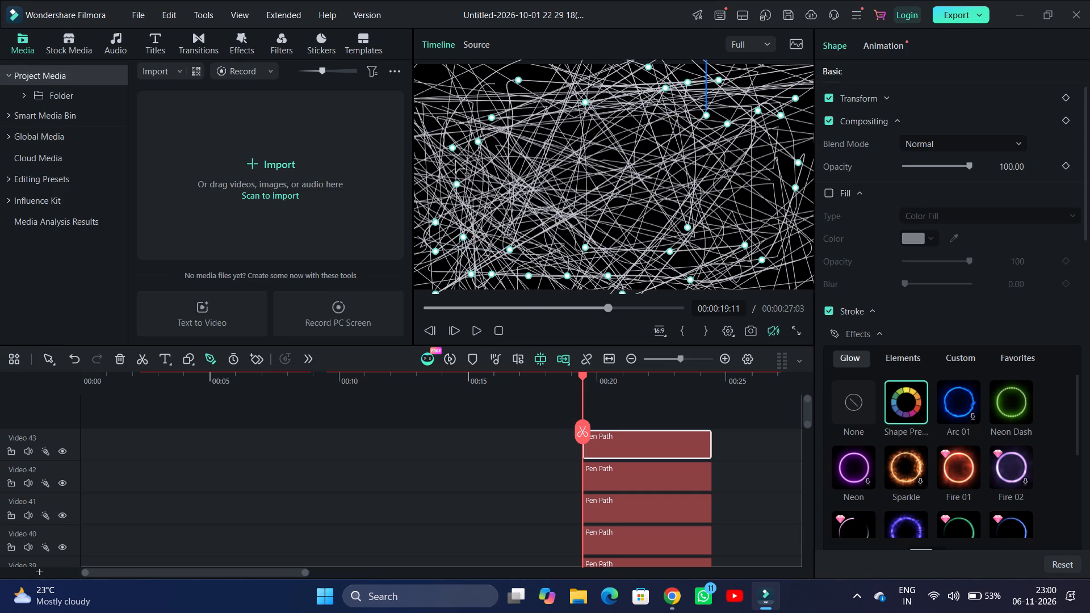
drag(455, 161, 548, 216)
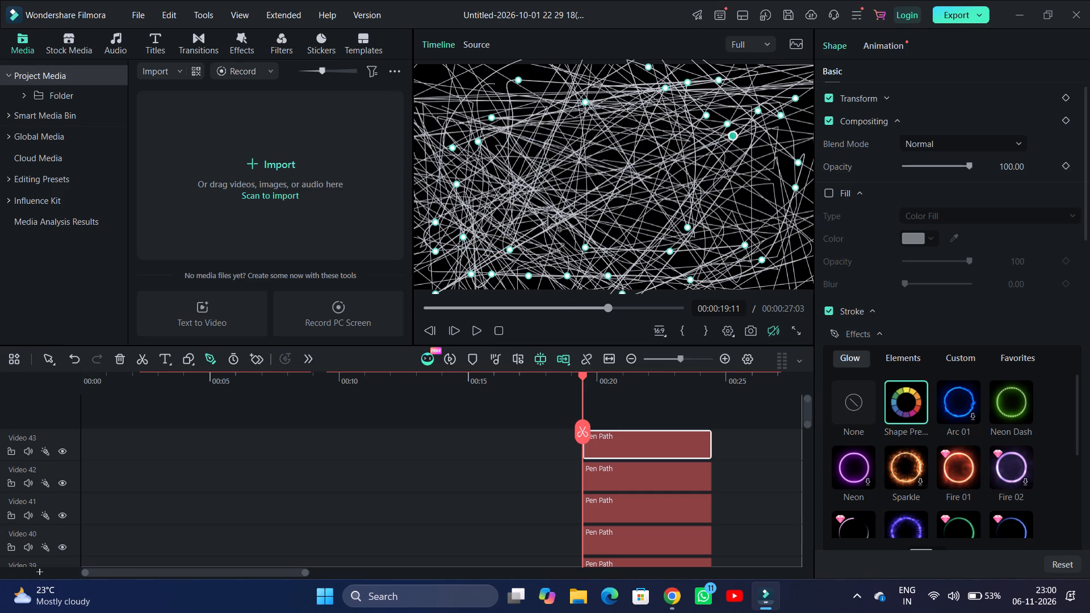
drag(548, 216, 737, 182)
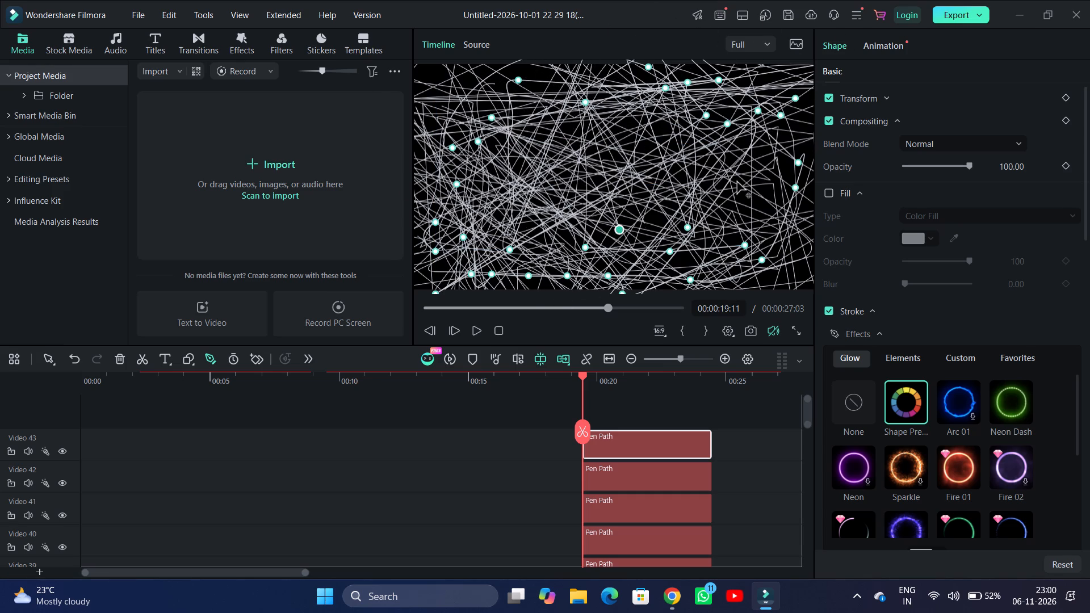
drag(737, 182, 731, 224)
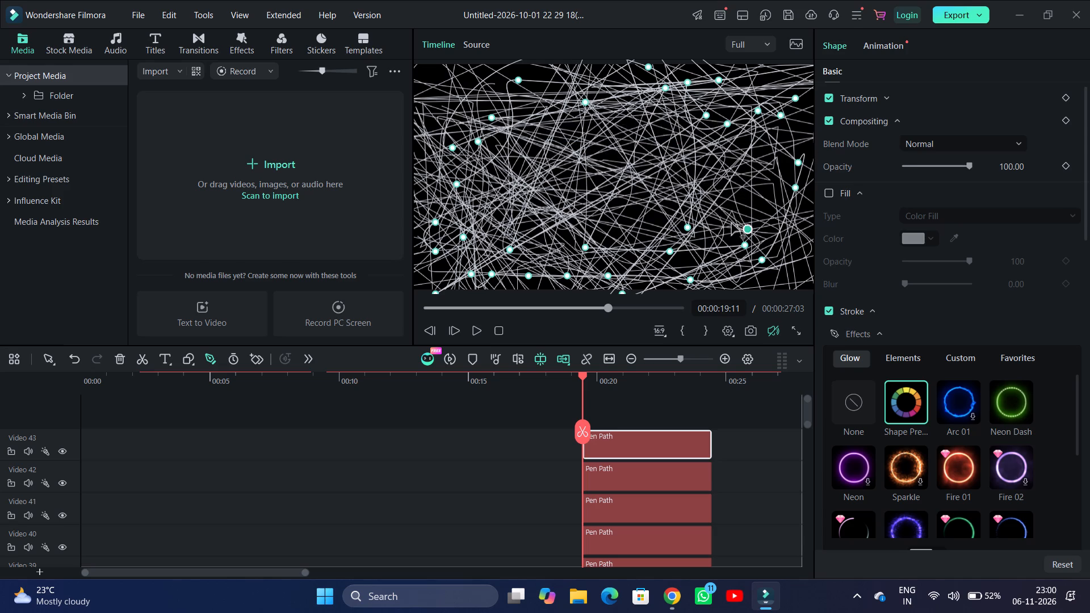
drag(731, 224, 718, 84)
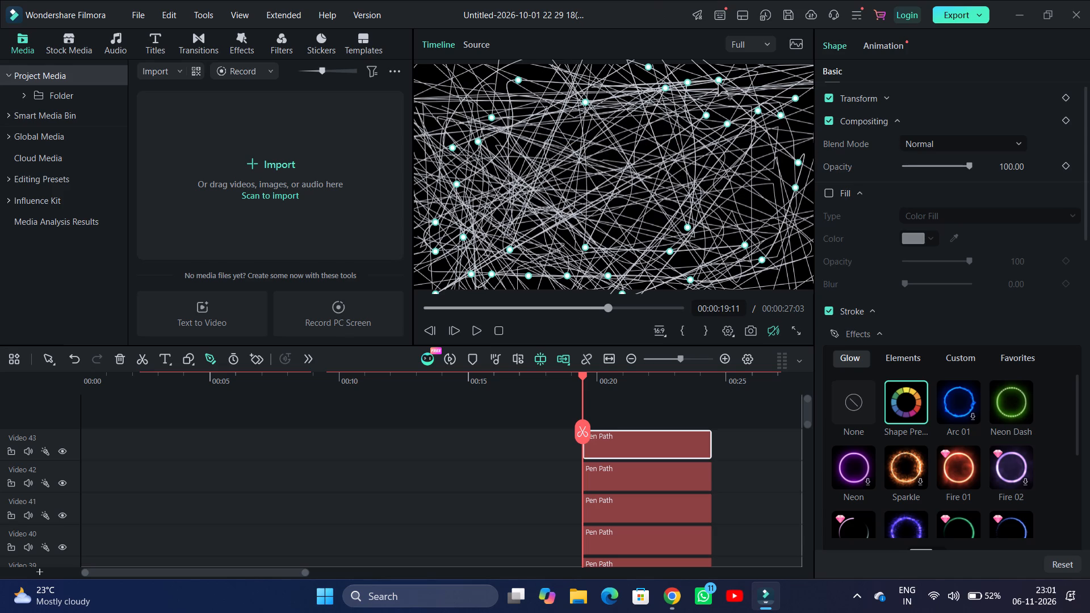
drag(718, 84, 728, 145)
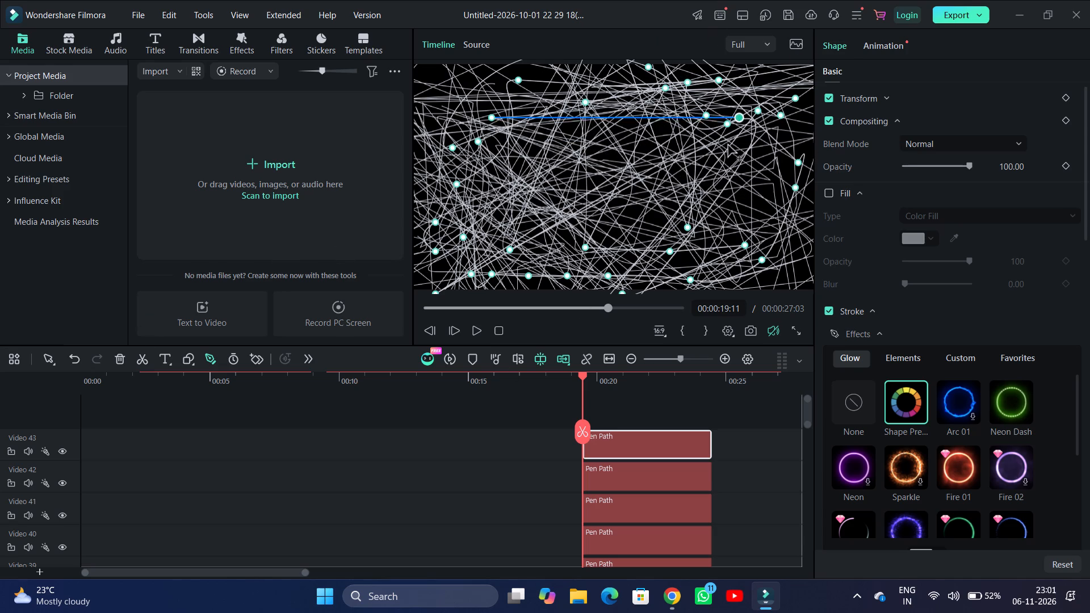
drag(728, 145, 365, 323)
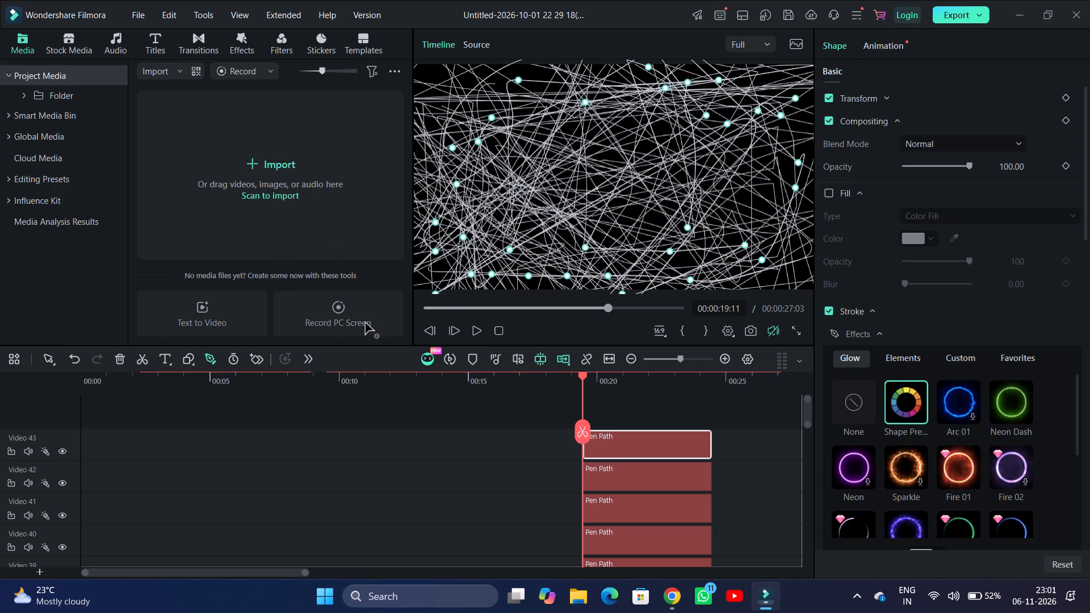
Reposition the active Pen Path anchor within the artwork's right half, ending right of centre and slightly above mid-height.
drag(365, 323, 717, 158)
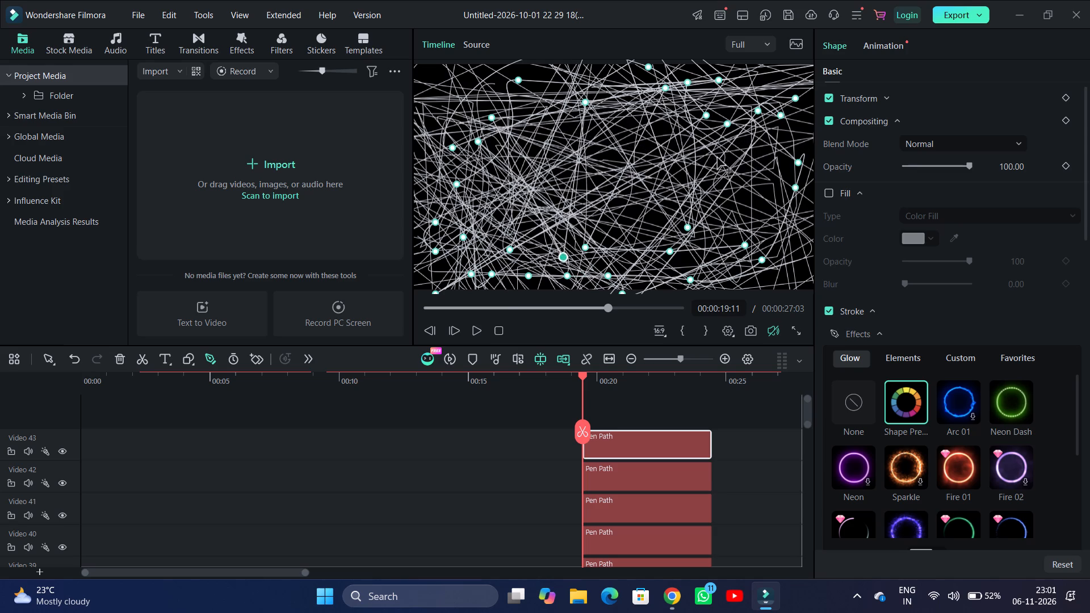
drag(717, 158, 785, 140)
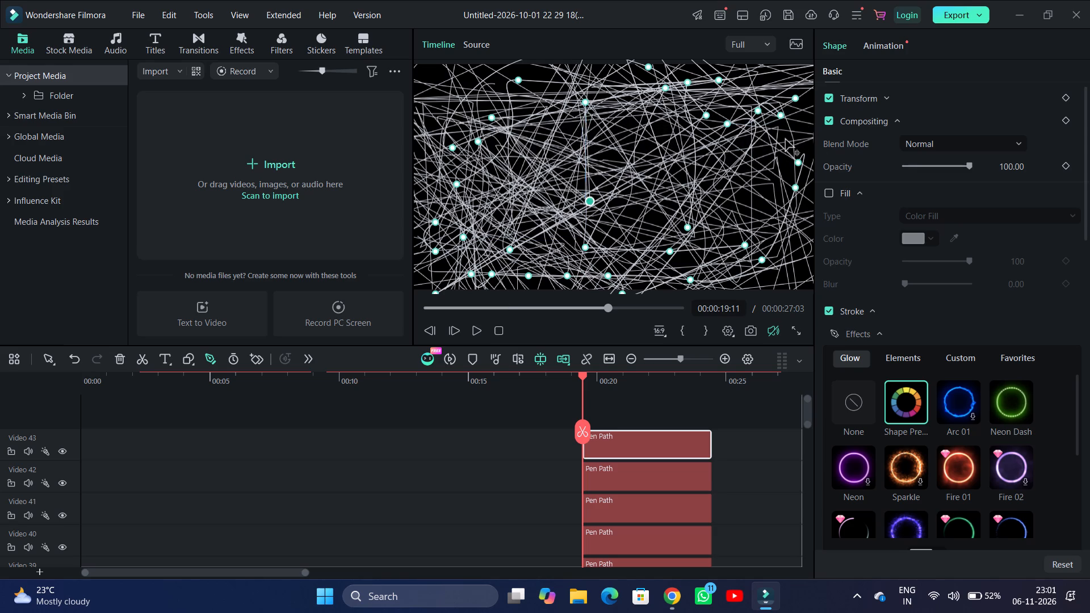
drag(785, 140, 655, 213)
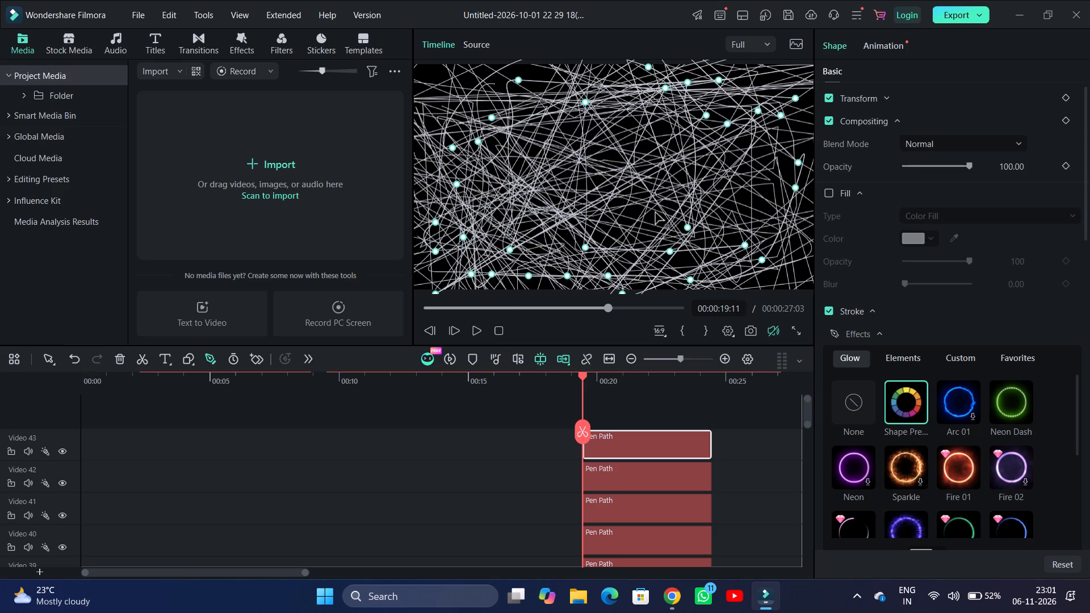
drag(655, 213, 681, 156)
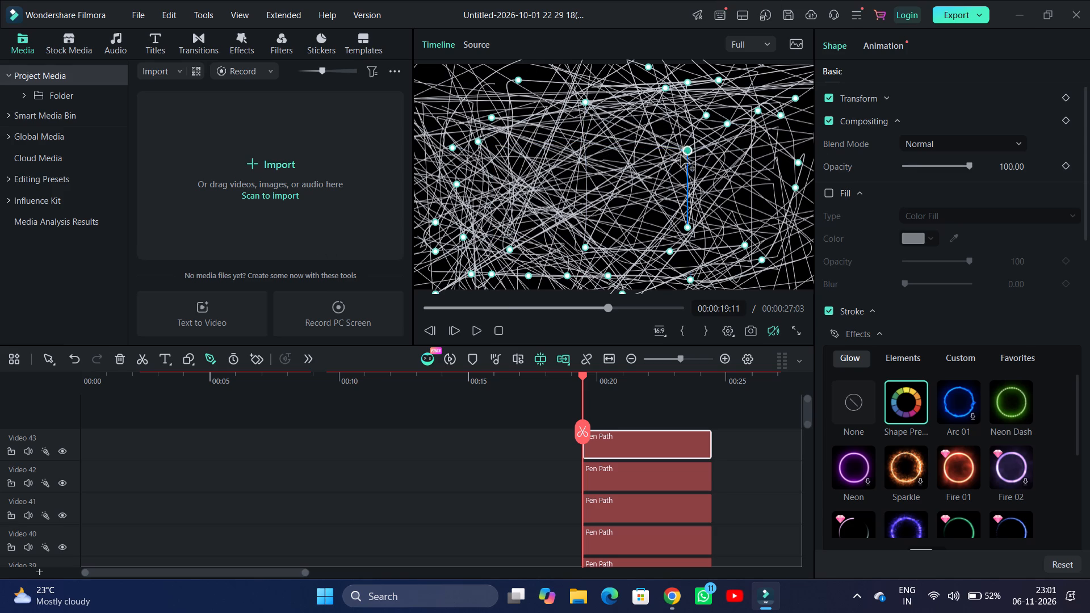
drag(681, 156, 676, 157)
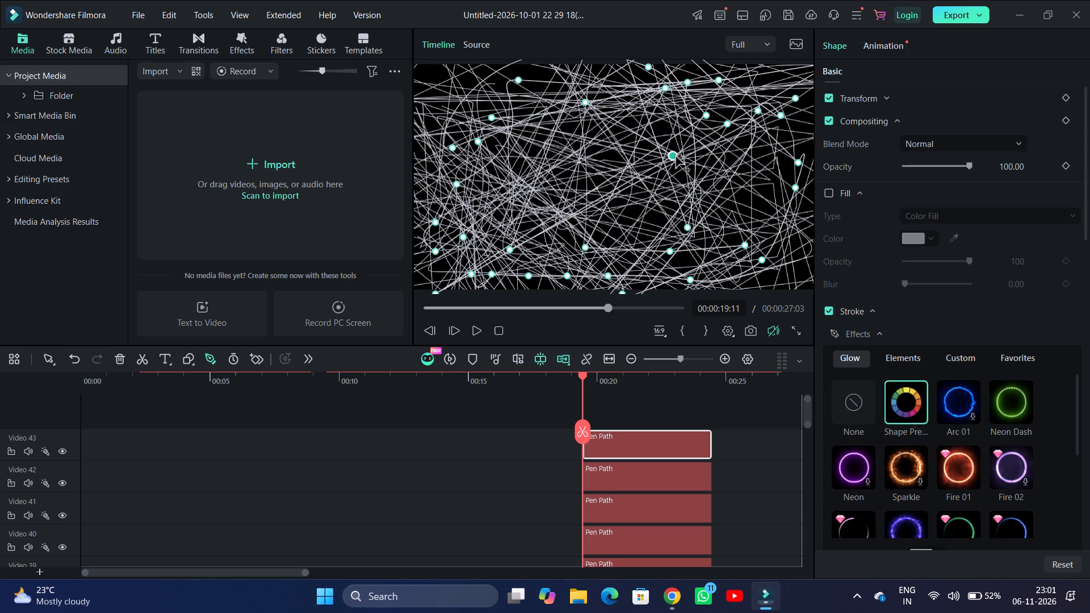
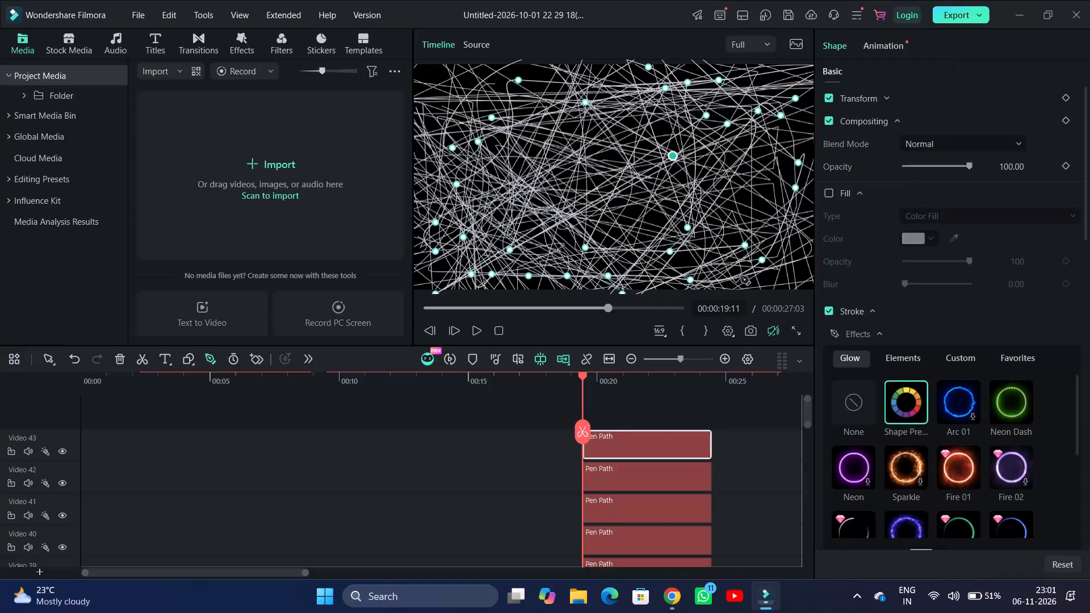
Reposition the active Pen Path anchor beyond the canvas's right edge and back into the artwork's right half, ending slightly above mid-height.
drag(673, 157, 857, 163)
drag(857, 163, 690, 212)
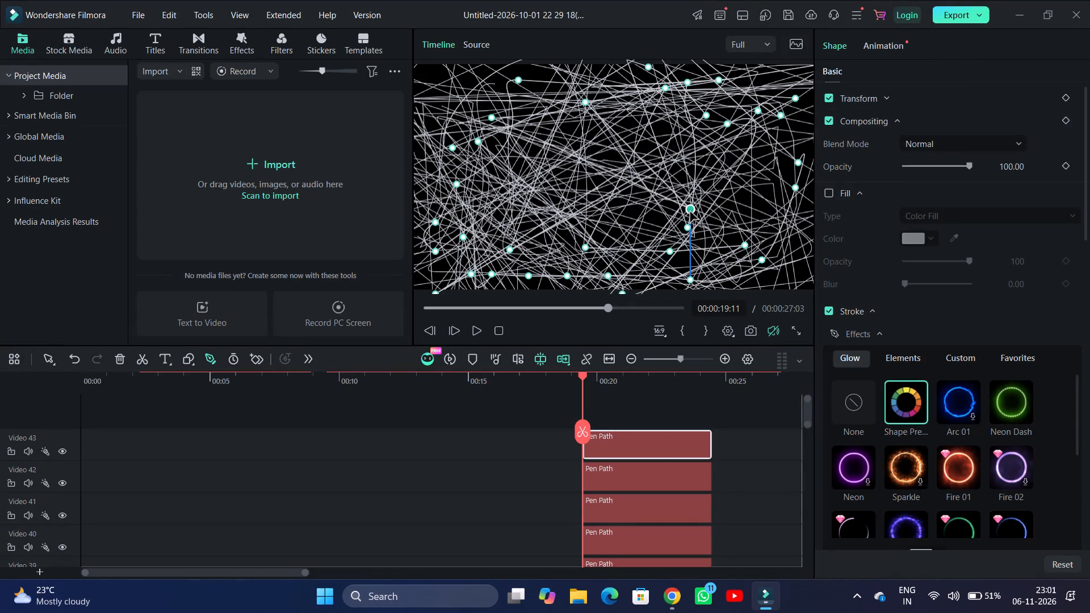
drag(690, 212, 690, 208)
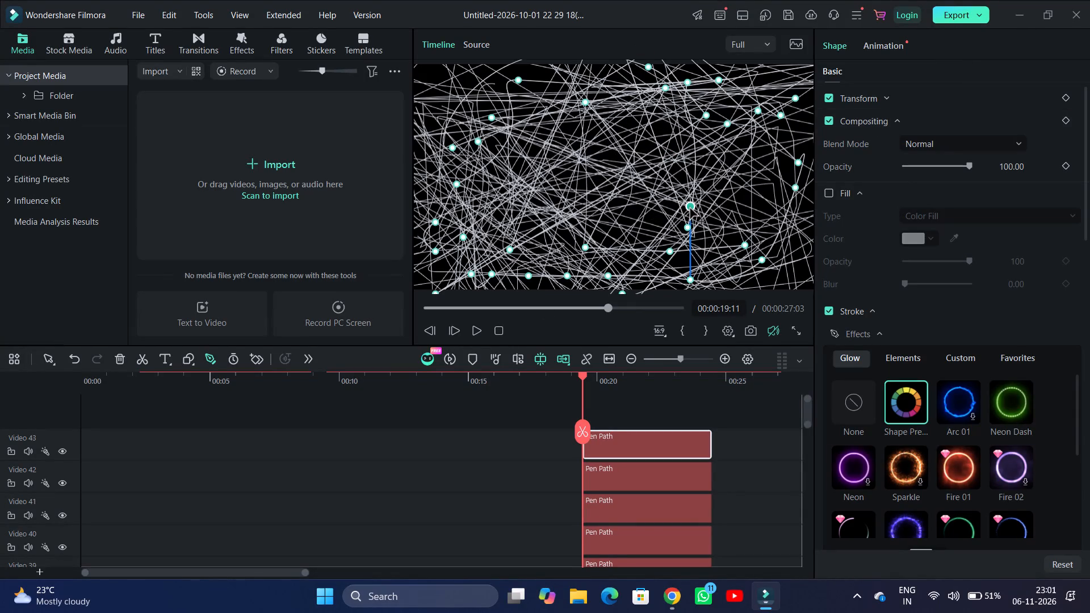
drag(690, 208, 657, 175)
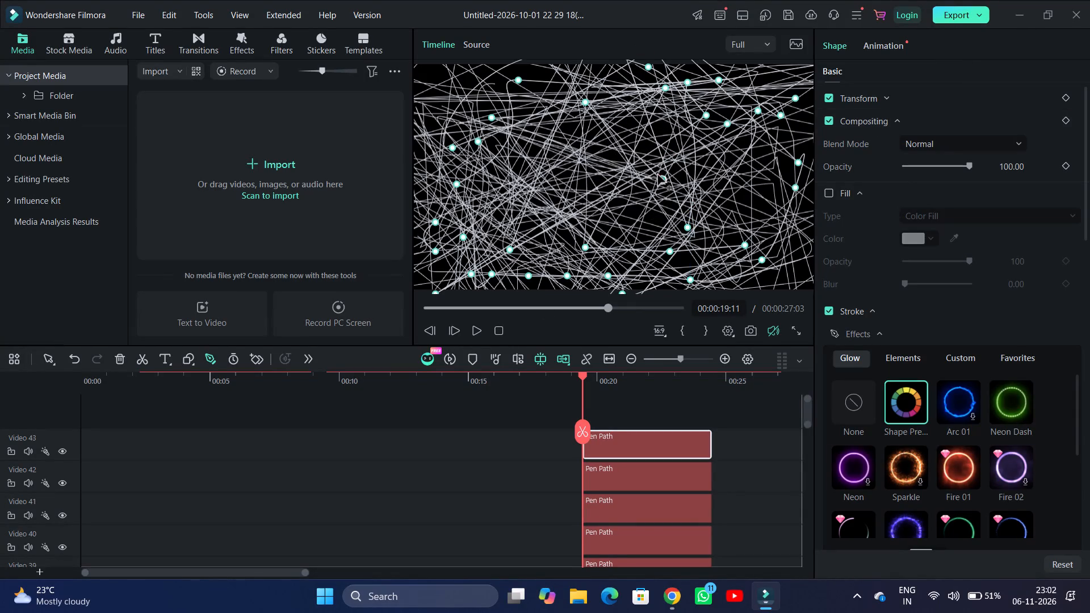
drag(657, 175, 657, 174)
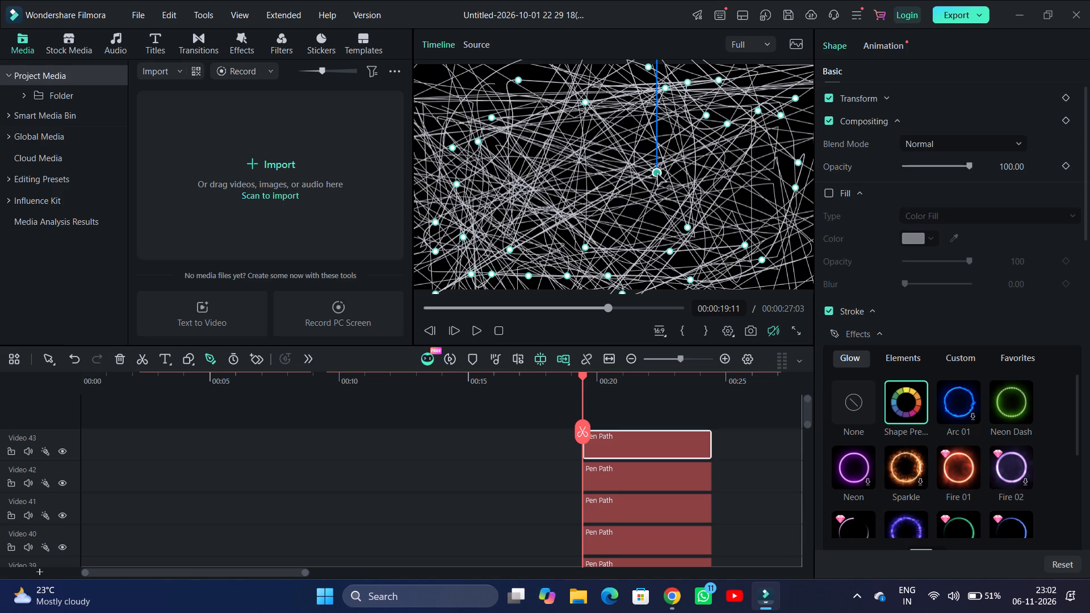
drag(657, 174, 699, 170)
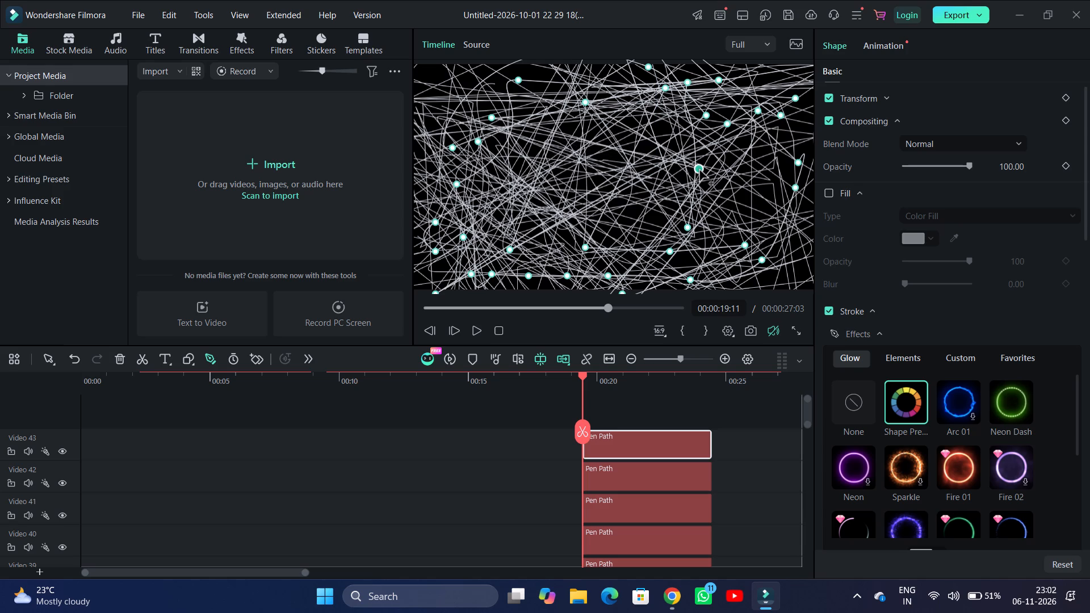
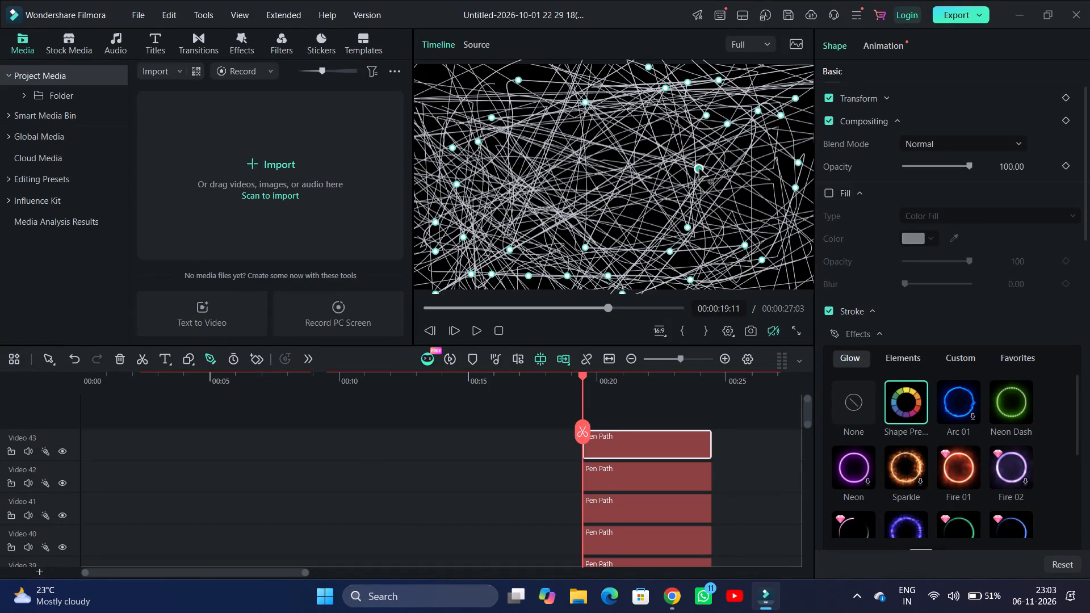
Reposition the active Pen Path anchor through the artwork, ending on the canvas's top edge right of centre, and end the path editing.
drag(699, 169, 573, 289)
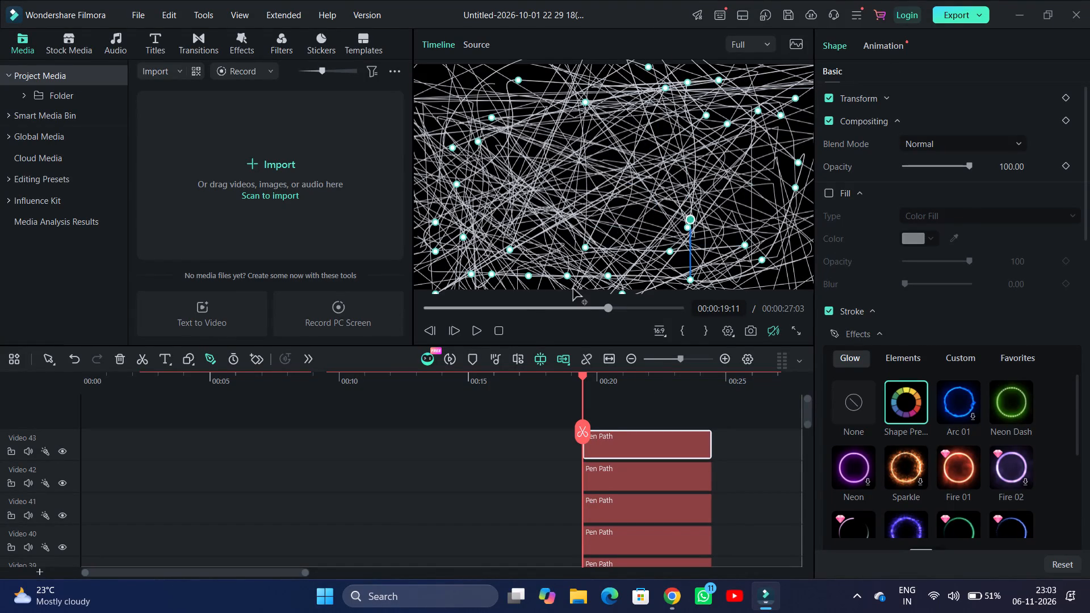
drag(573, 289, 804, 138)
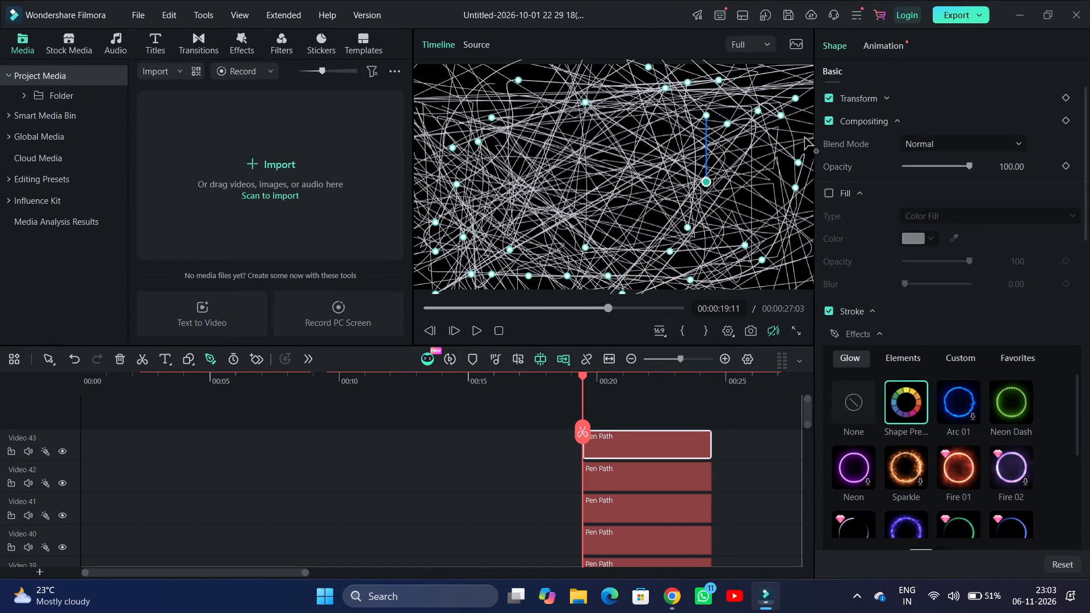
drag(804, 138, 562, 232)
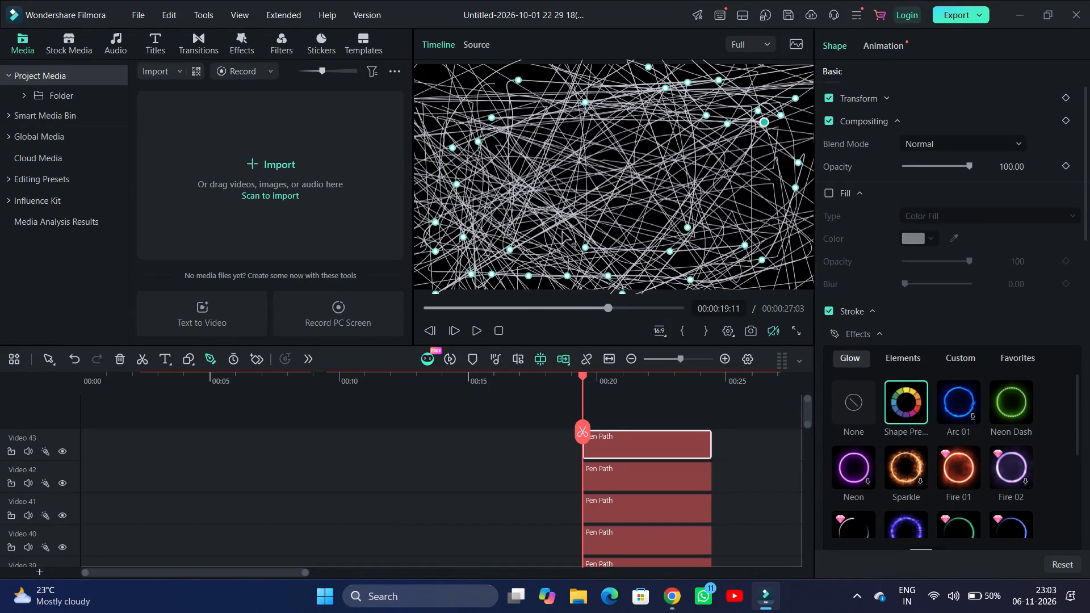
drag(562, 232, 626, 229)
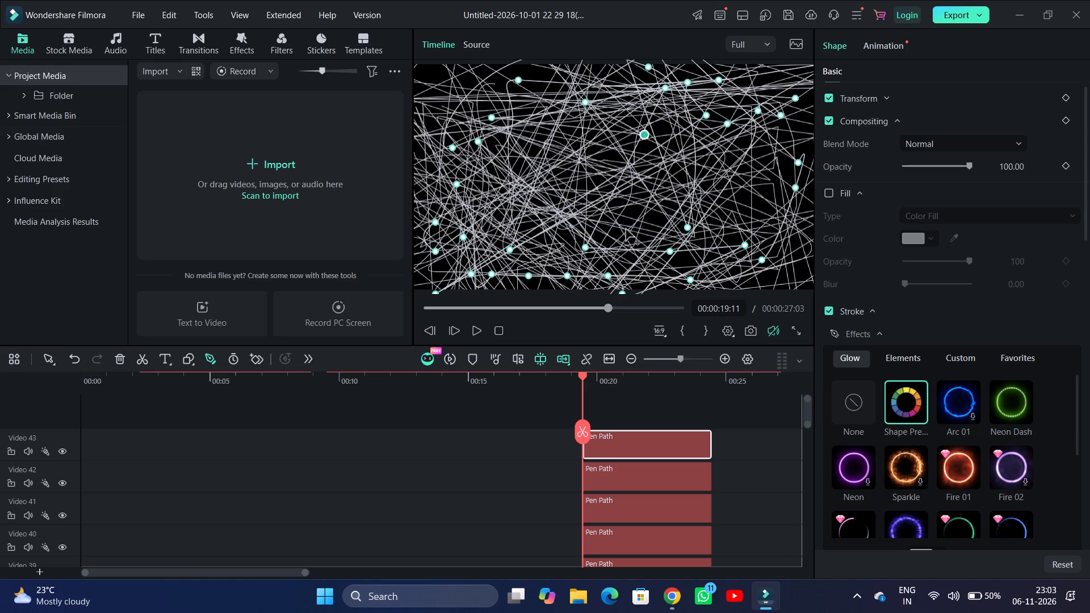
drag(626, 229, 730, 160)
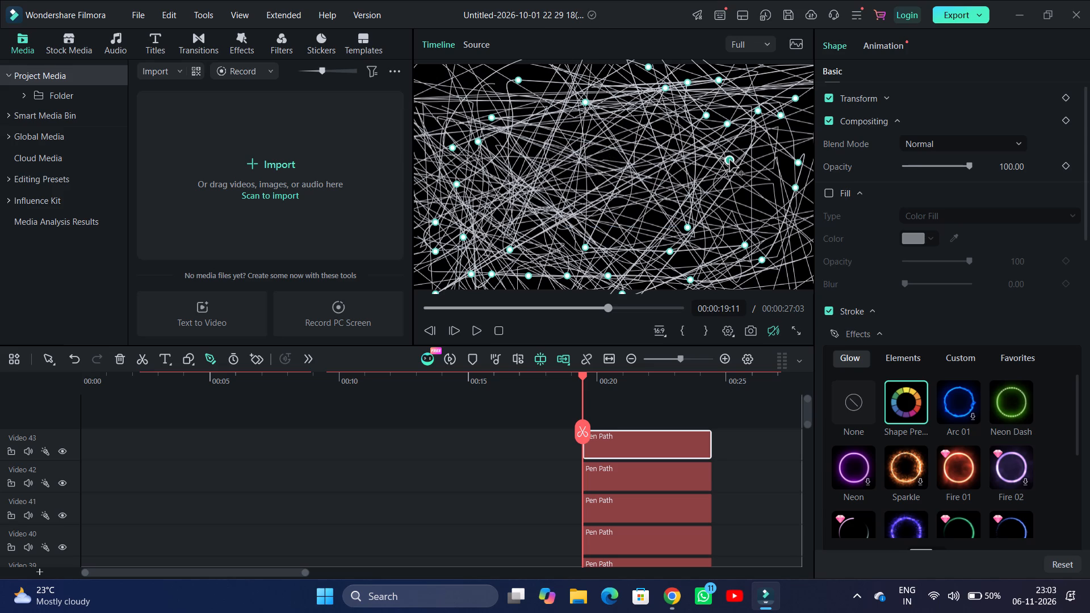
drag(729, 160, 416, 255)
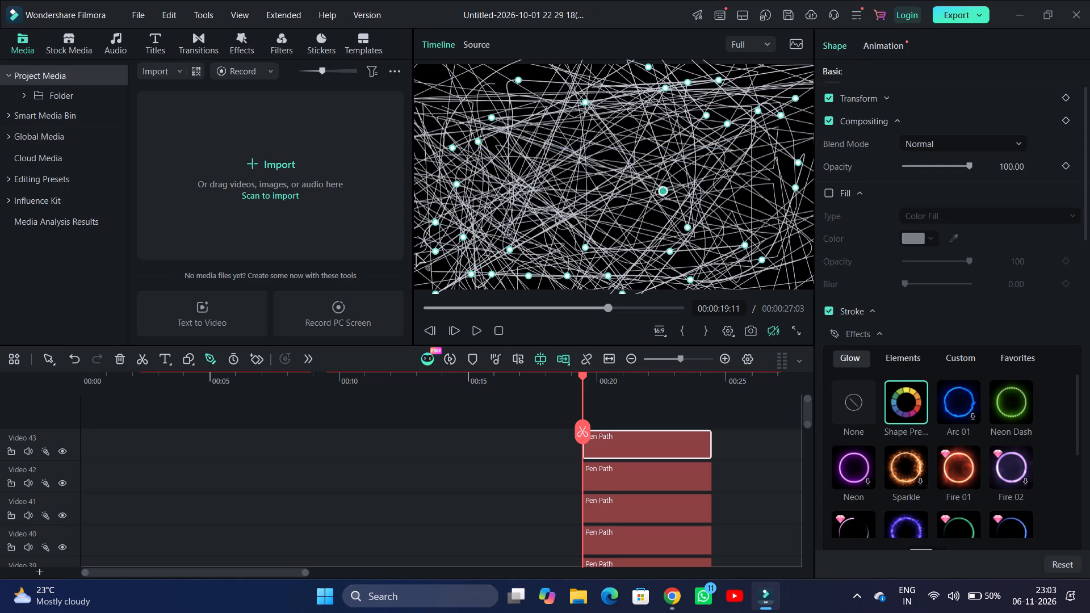
drag(416, 255, 703, 62)
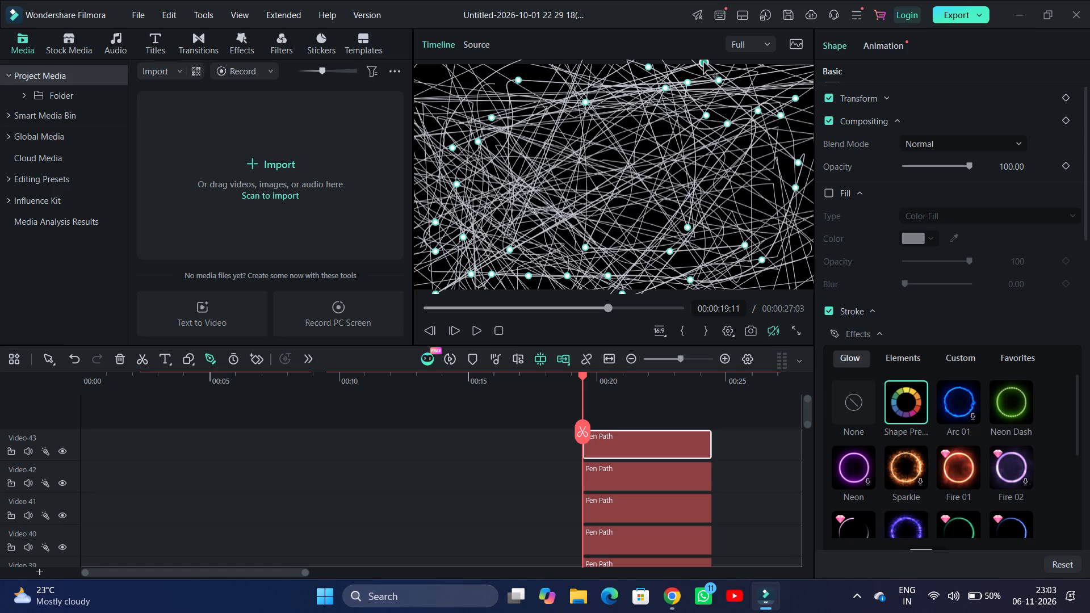
key(Escape)
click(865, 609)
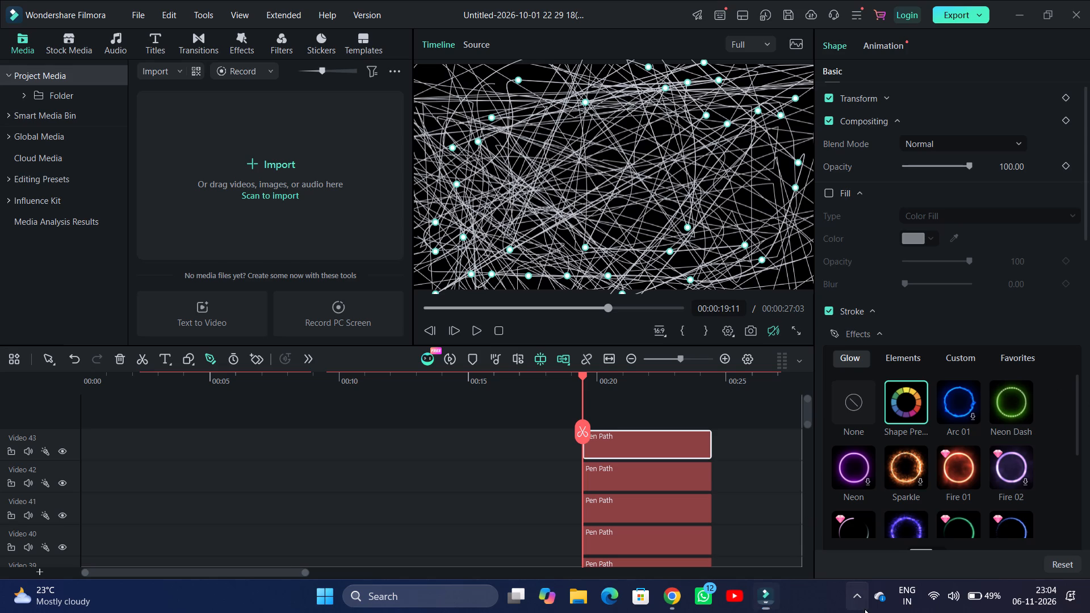
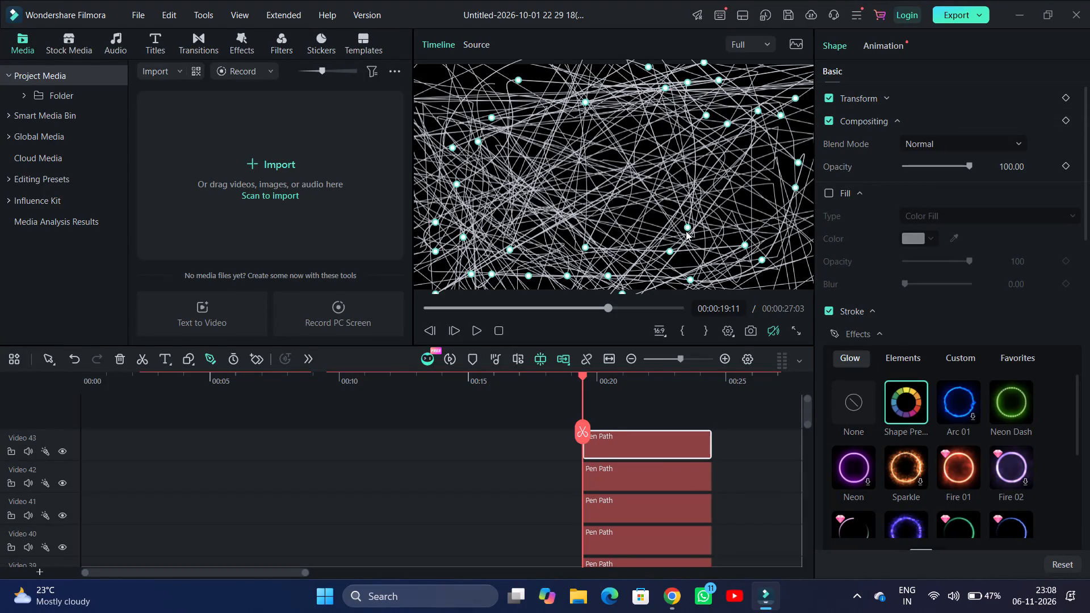
Reposition a Pen Path anchor from the artwork's lower-right area up to the canvas's top edge, right of centre.
drag(685, 224, 676, 64)
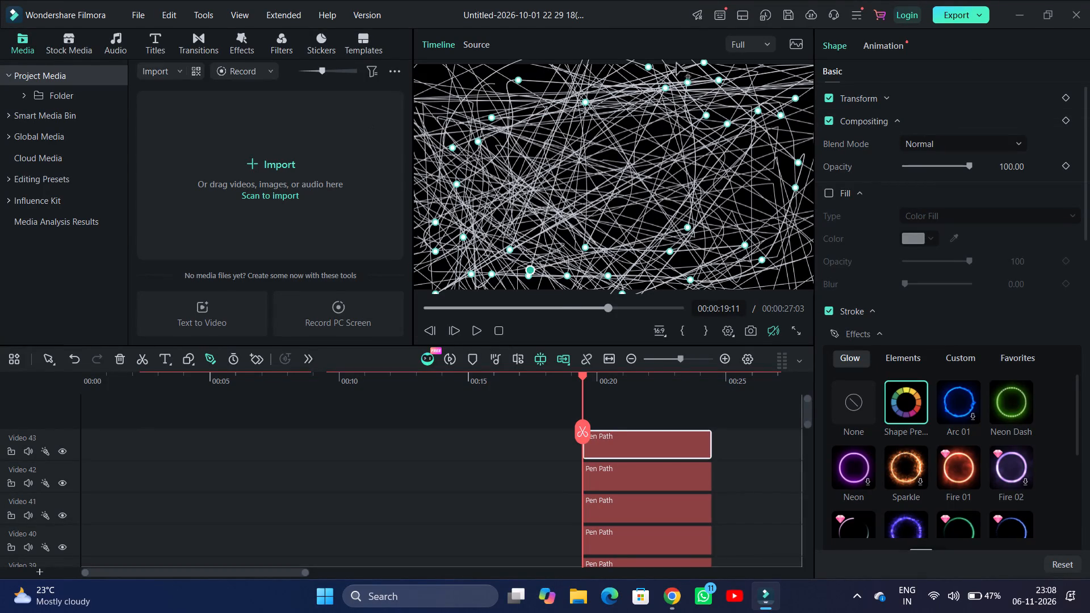
Reposition the active Pen Path anchor through the artwork and past the canvas edges, ending near the canvas's bottom edge, right of centre.
drag(676, 64, 765, 186)
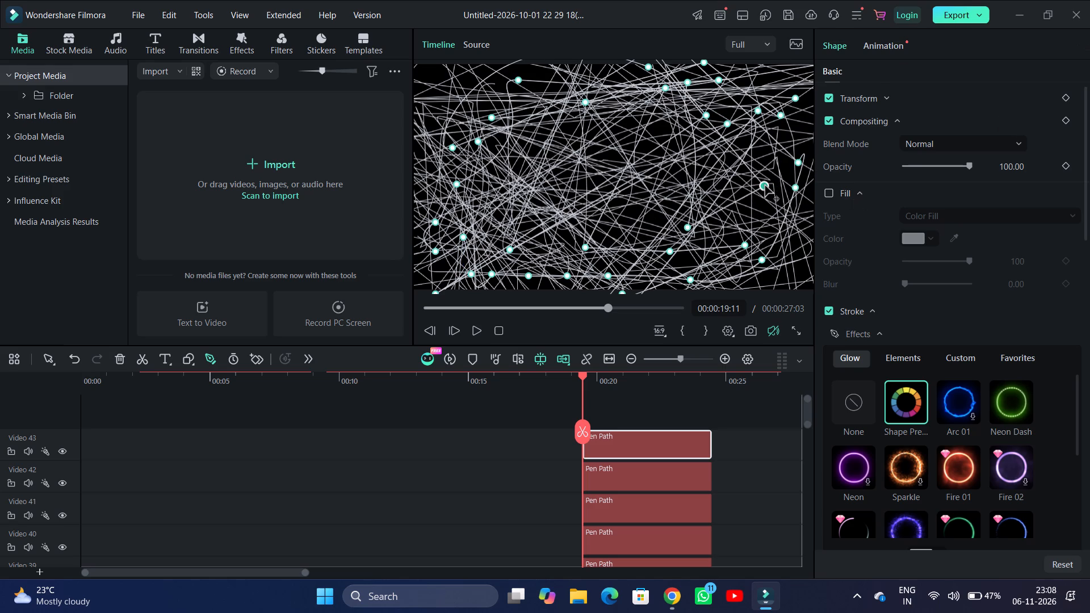
drag(765, 186, 687, 267)
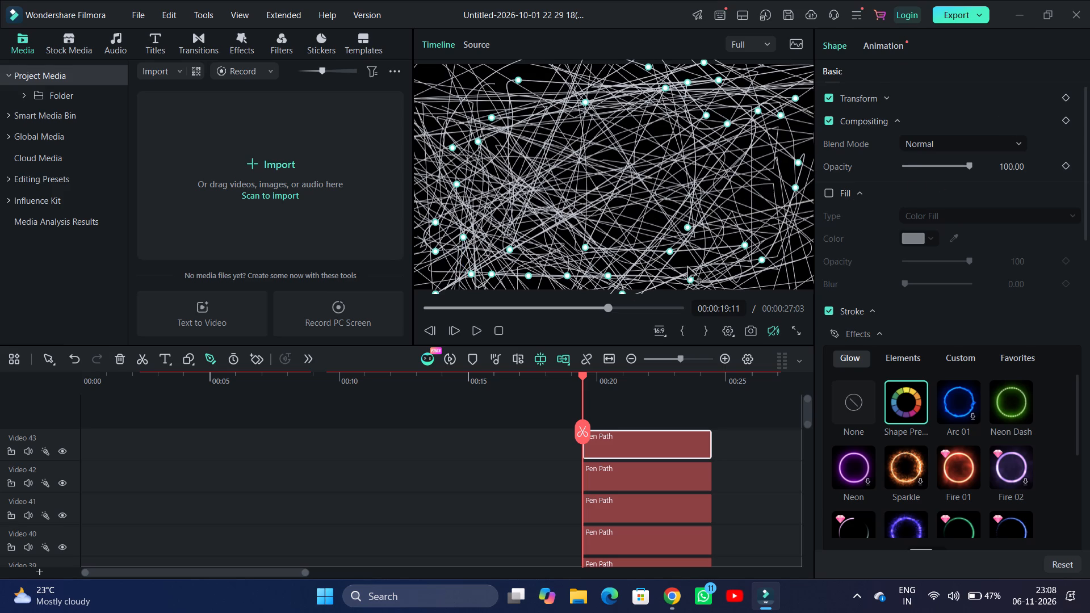
drag(687, 267, 544, 229)
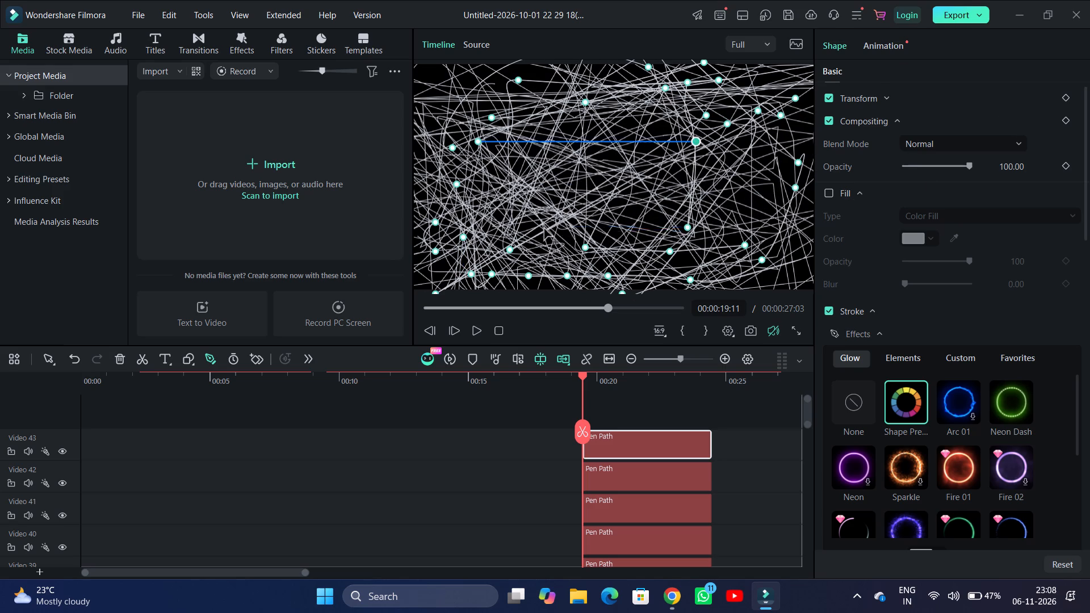
drag(544, 229, 414, 283)
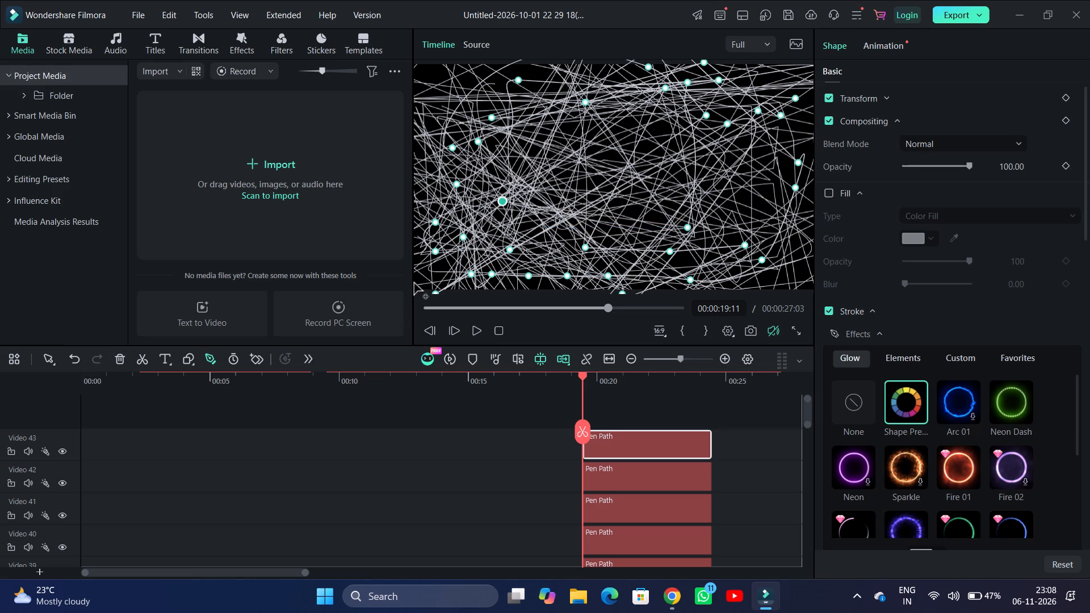
drag(414, 283, 631, 96)
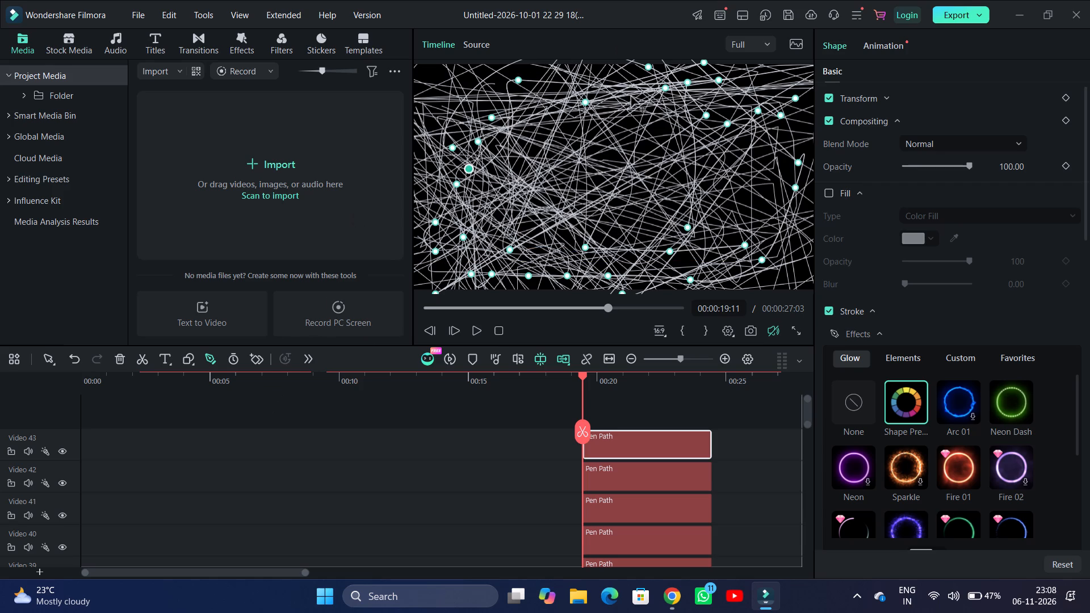
drag(631, 96, 867, 332)
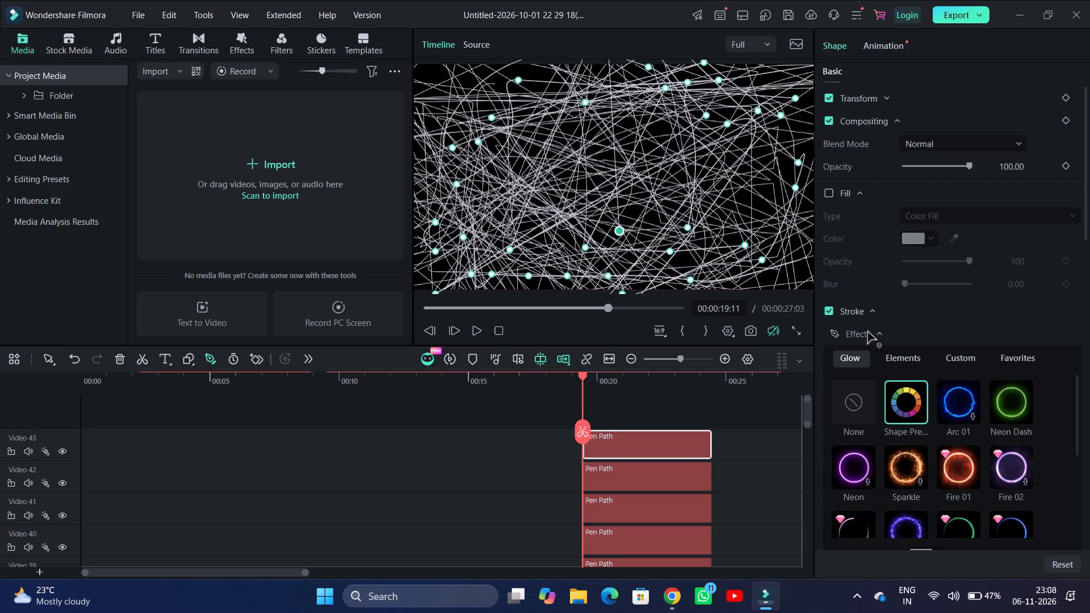
drag(867, 332, 924, 437)
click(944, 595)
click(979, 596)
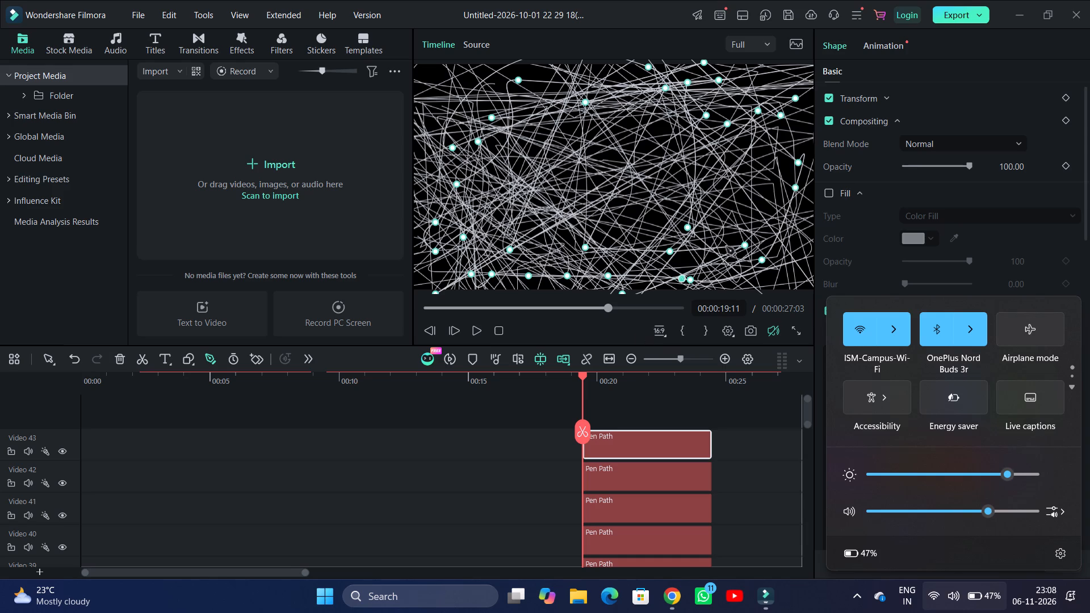
Reposition the Pen Path anchor from the artwork's lower-right area through the artwork to its upper-right area, beside the two existing anchors.
drag(748, 246, 642, 78)
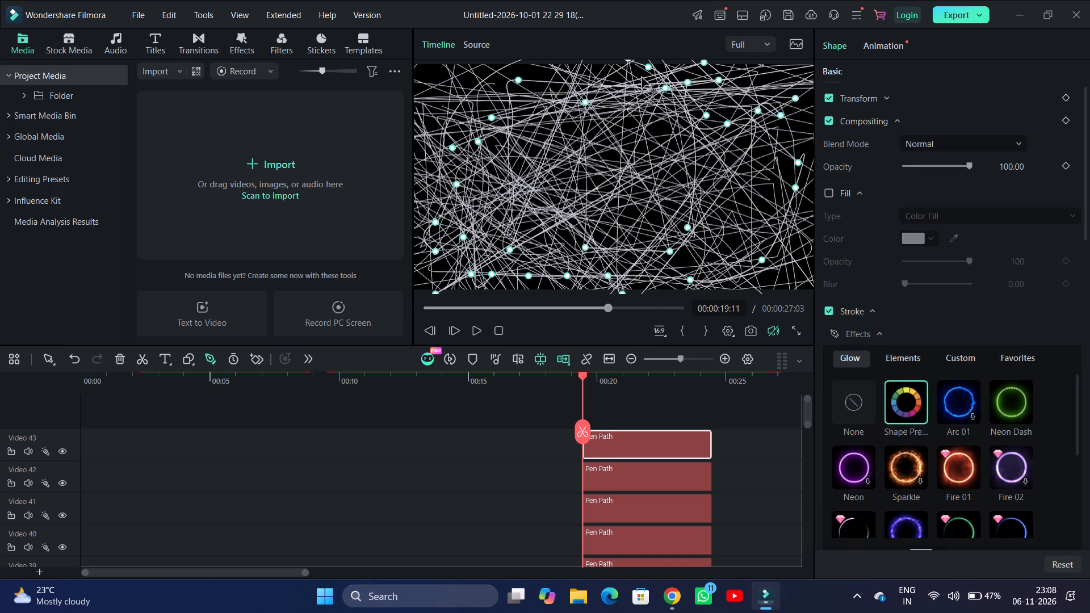
drag(642, 78, 678, 139)
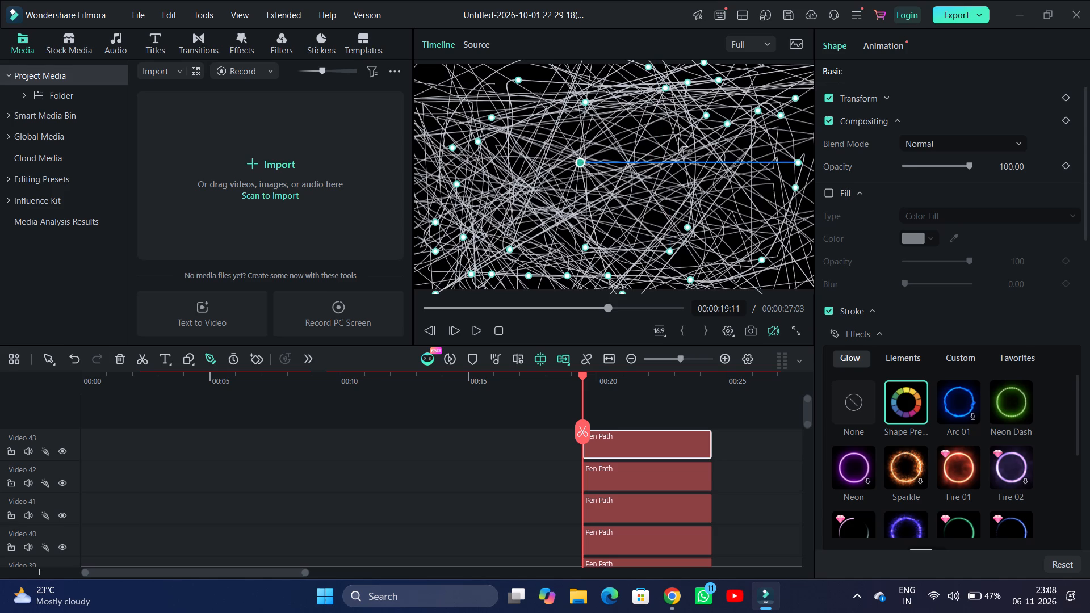
drag(678, 139, 607, 179)
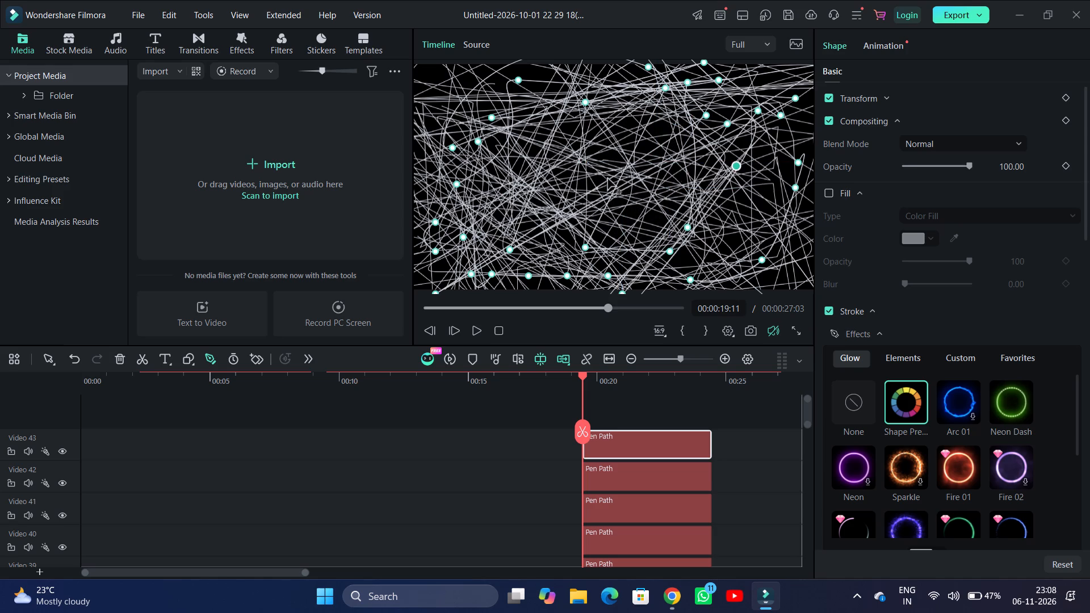
drag(607, 179, 410, 177)
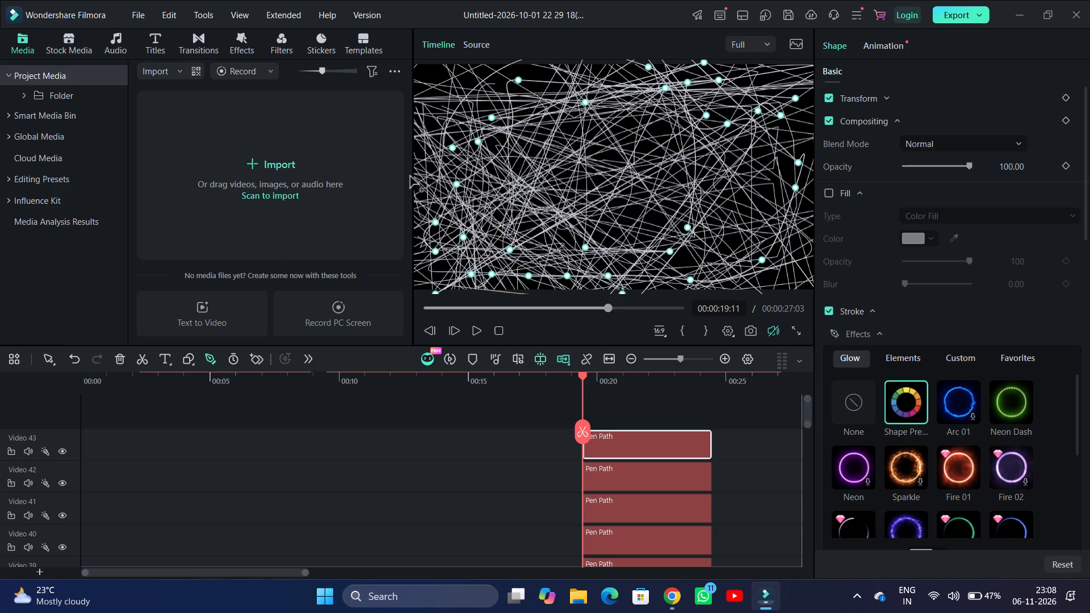
drag(410, 177, 358, 182)
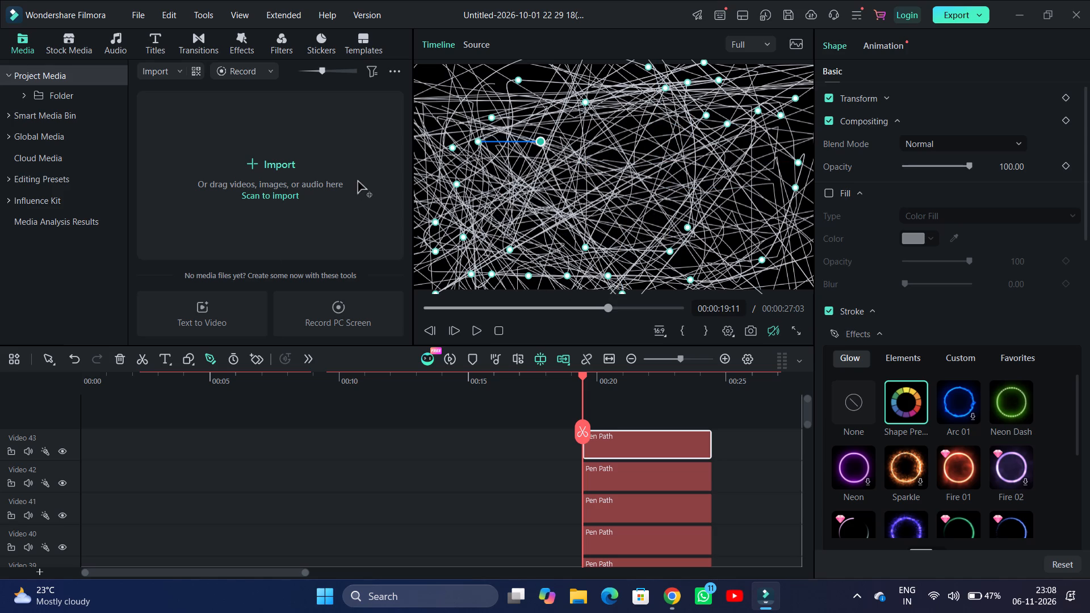
drag(358, 182, 722, 125)
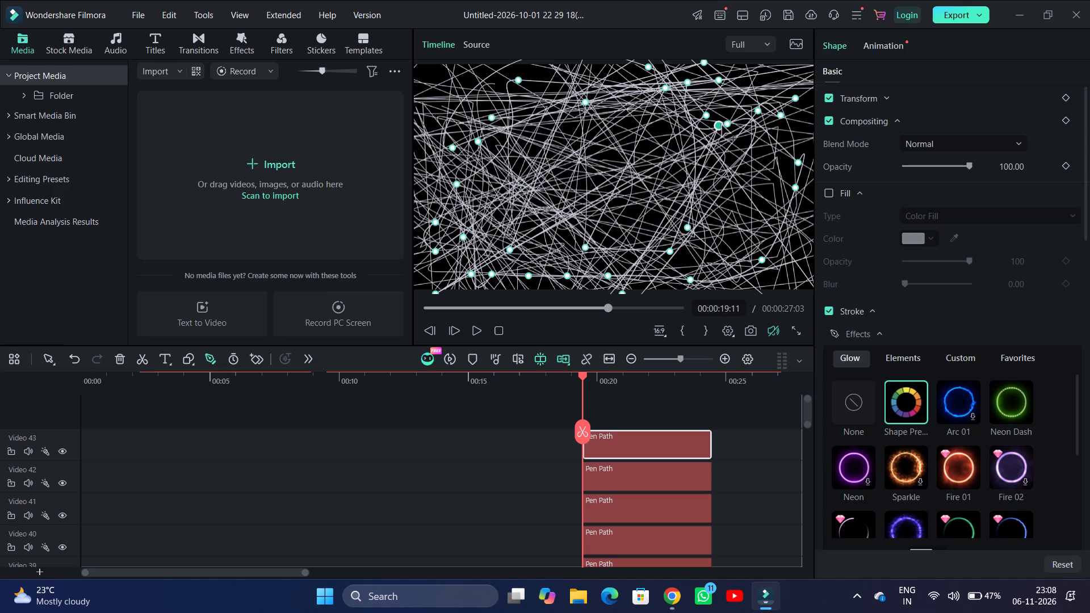
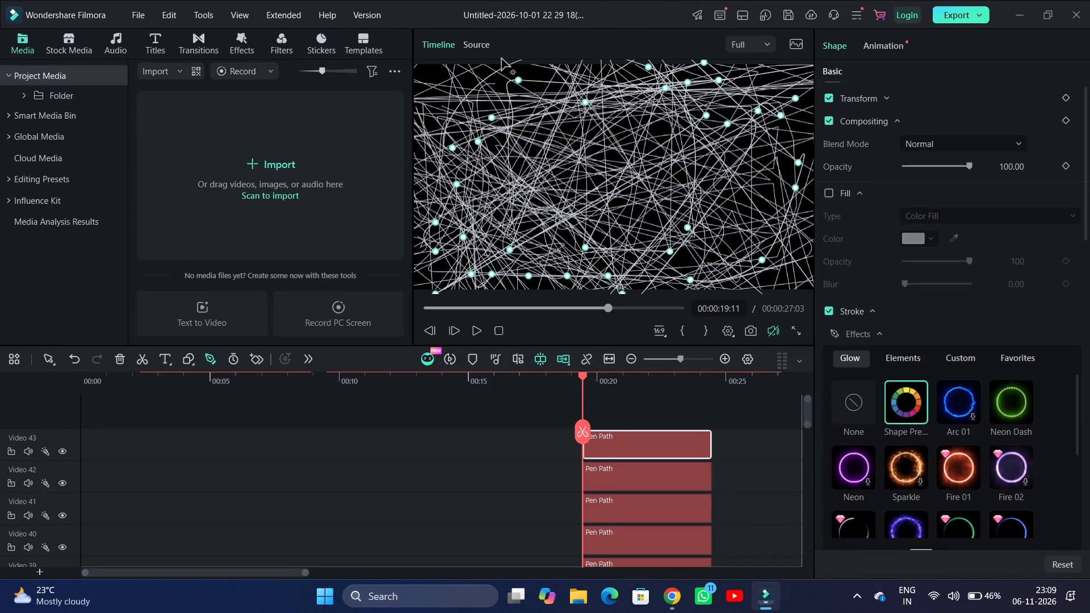
Sweep the active Pen Path anchor across the artwork and place it beyond the canvas's top edge, right of centre.
drag(501, 59, 667, 0)
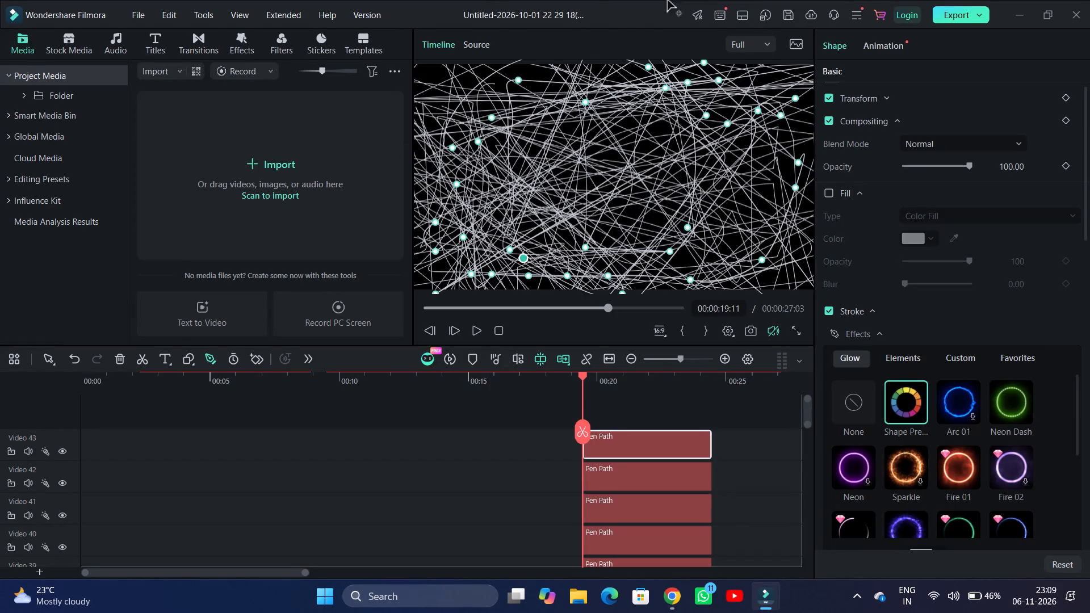
drag(667, 0, 445, 265)
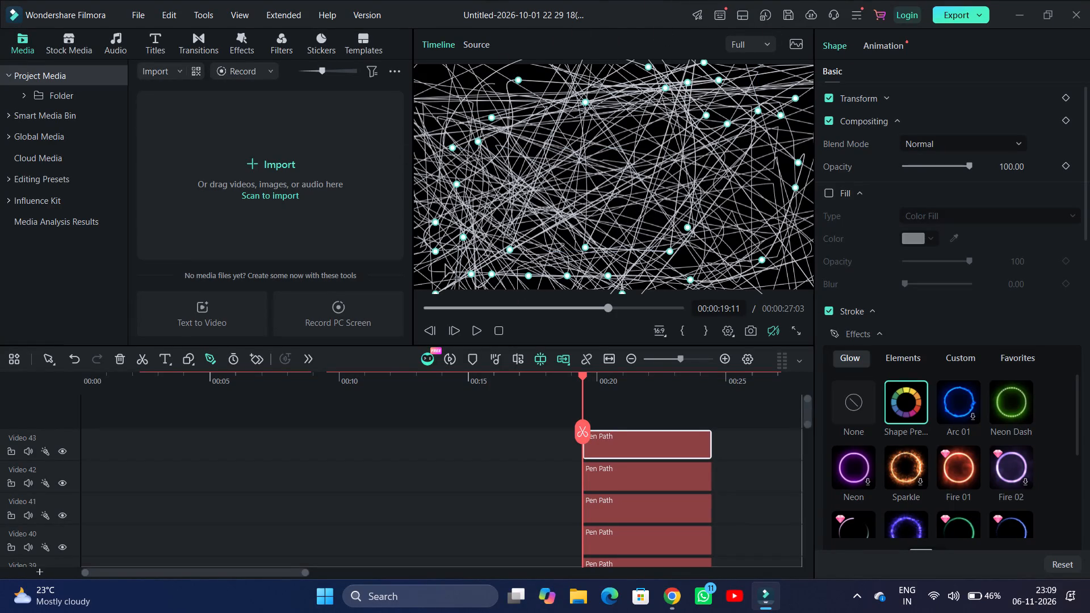
drag(445, 265, 624, 111)
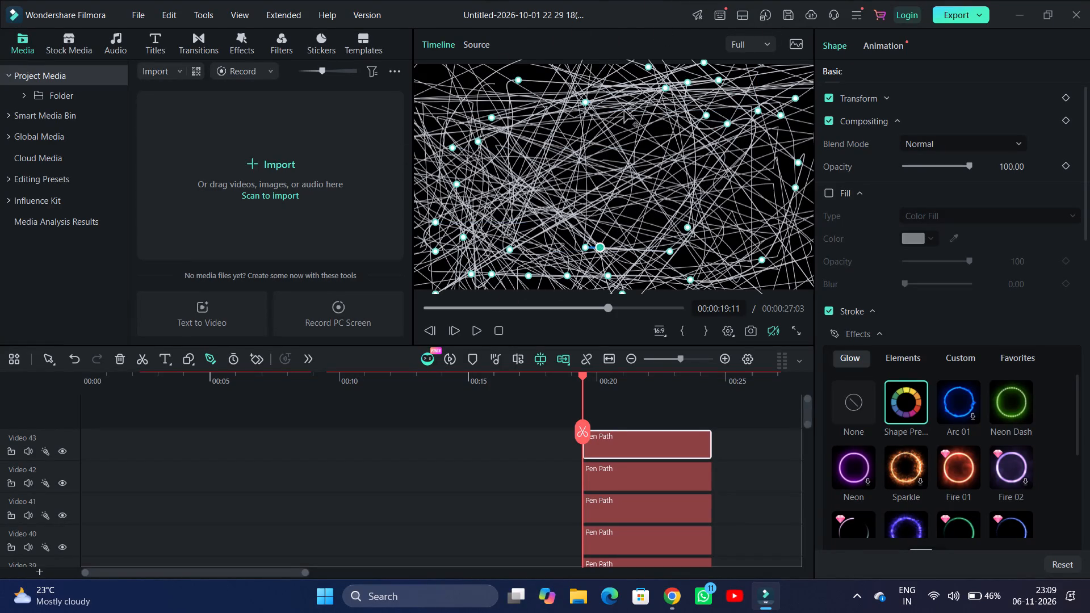
drag(624, 111, 645, 0)
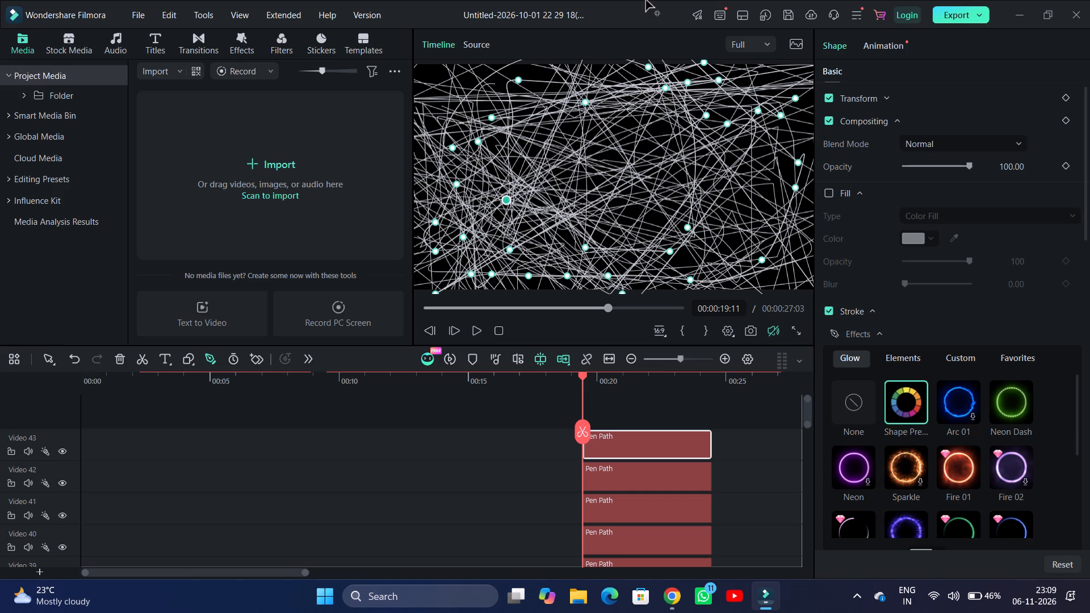
drag(645, 0, 519, 141)
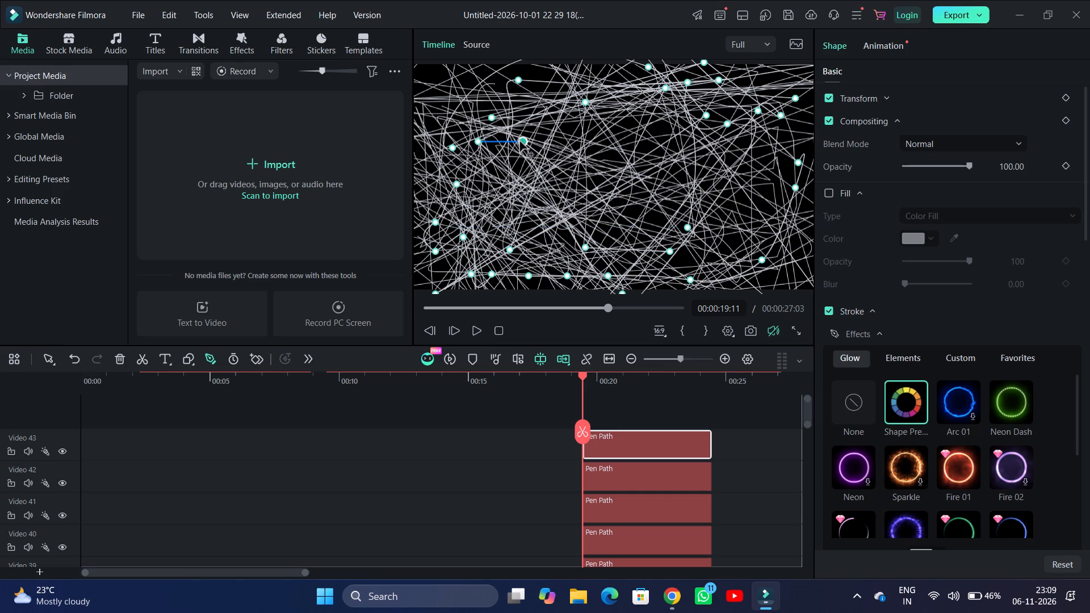
drag(519, 141, 730, 22)
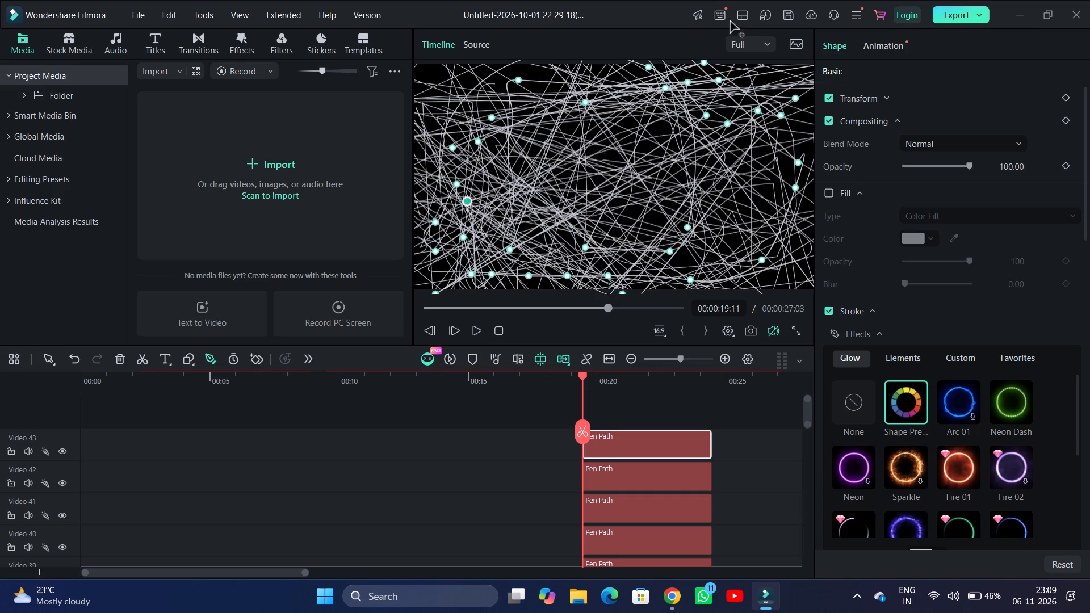
drag(730, 22, 686, 2)
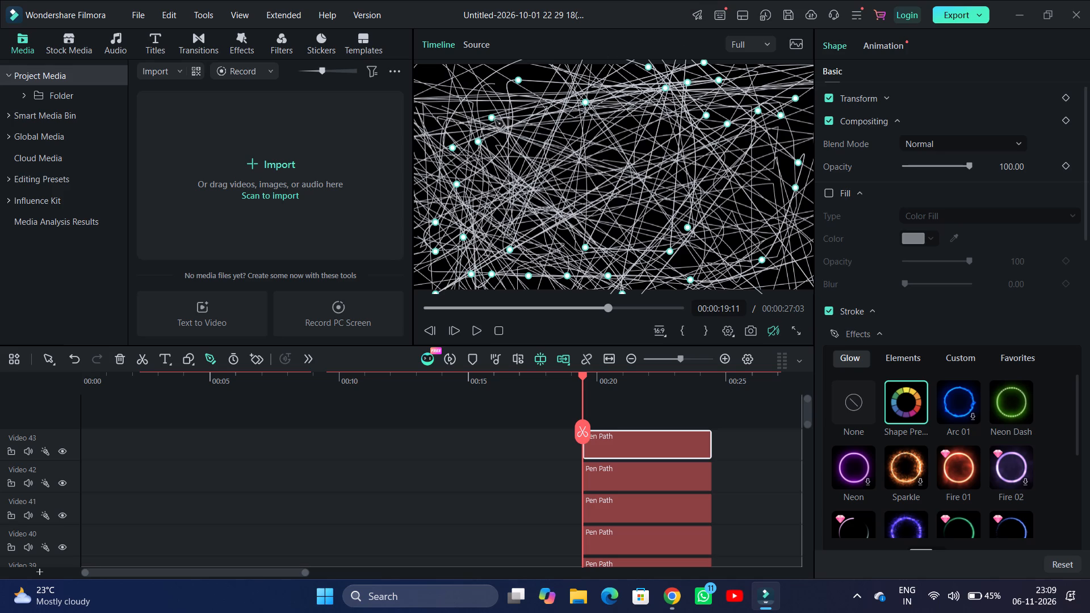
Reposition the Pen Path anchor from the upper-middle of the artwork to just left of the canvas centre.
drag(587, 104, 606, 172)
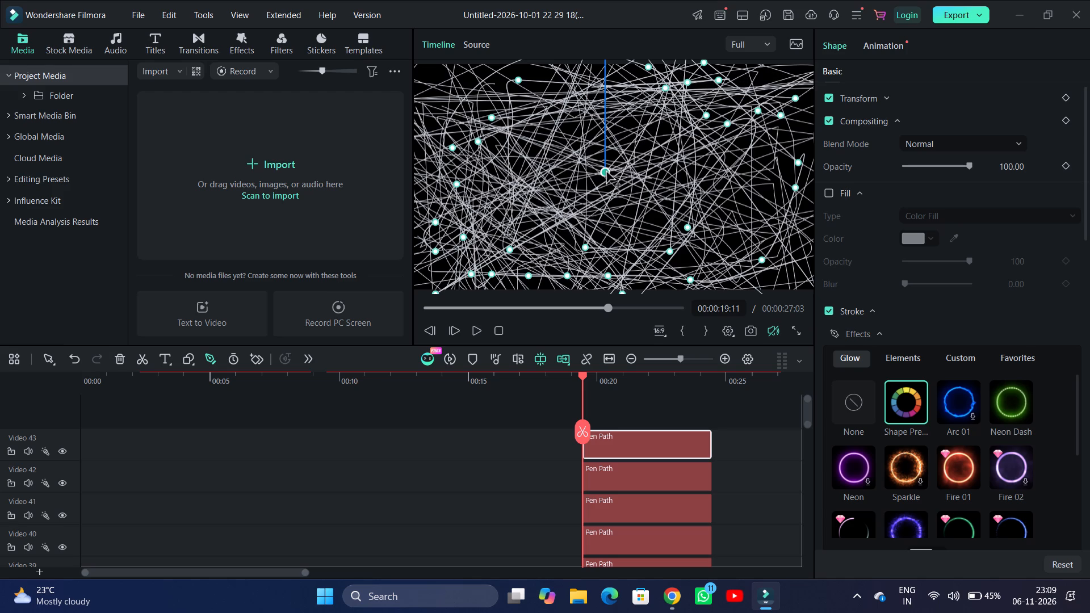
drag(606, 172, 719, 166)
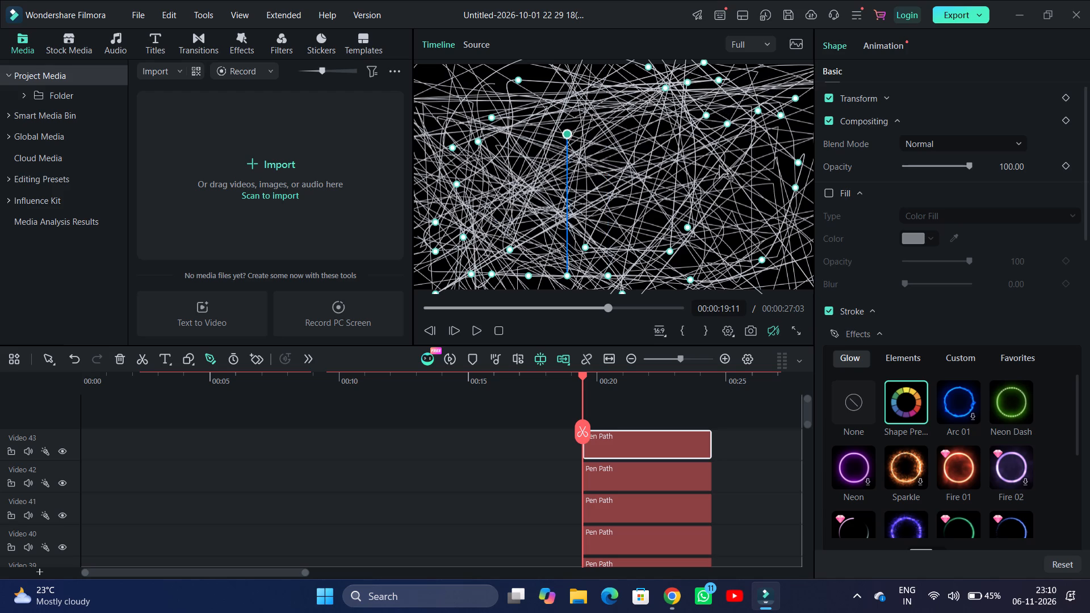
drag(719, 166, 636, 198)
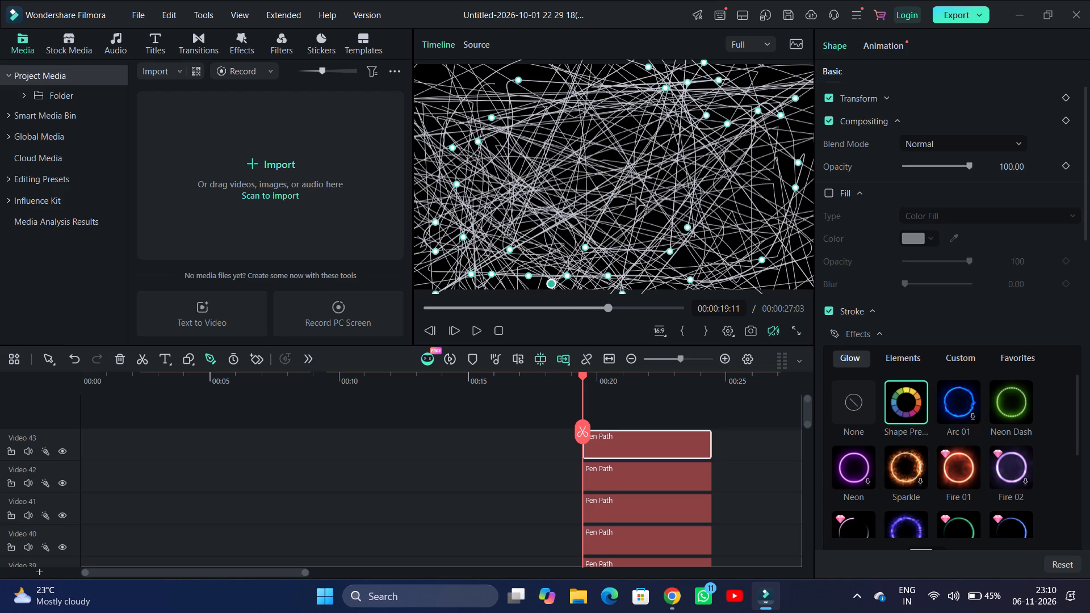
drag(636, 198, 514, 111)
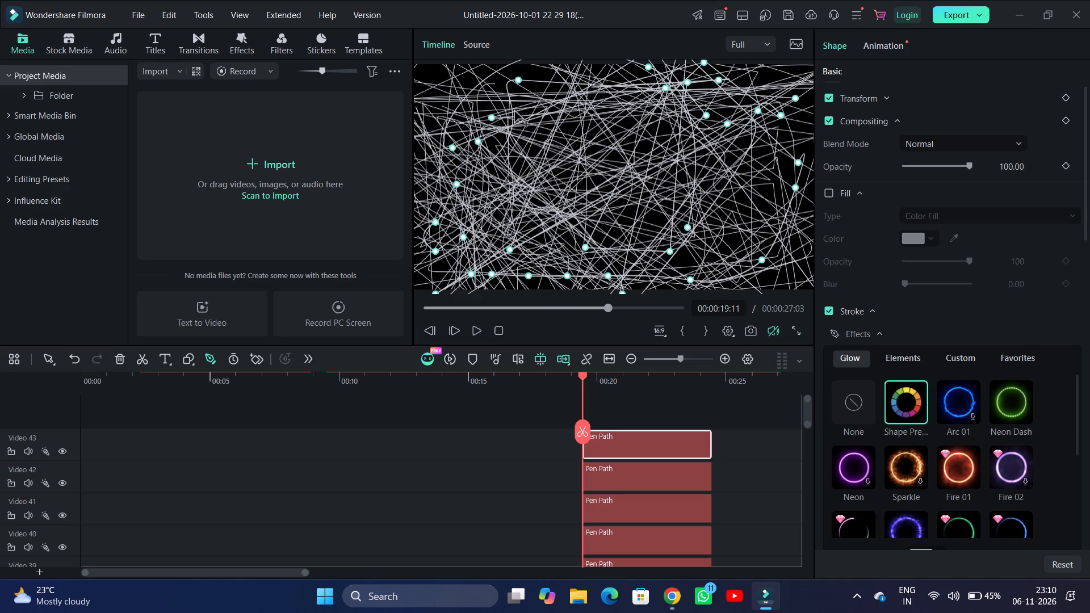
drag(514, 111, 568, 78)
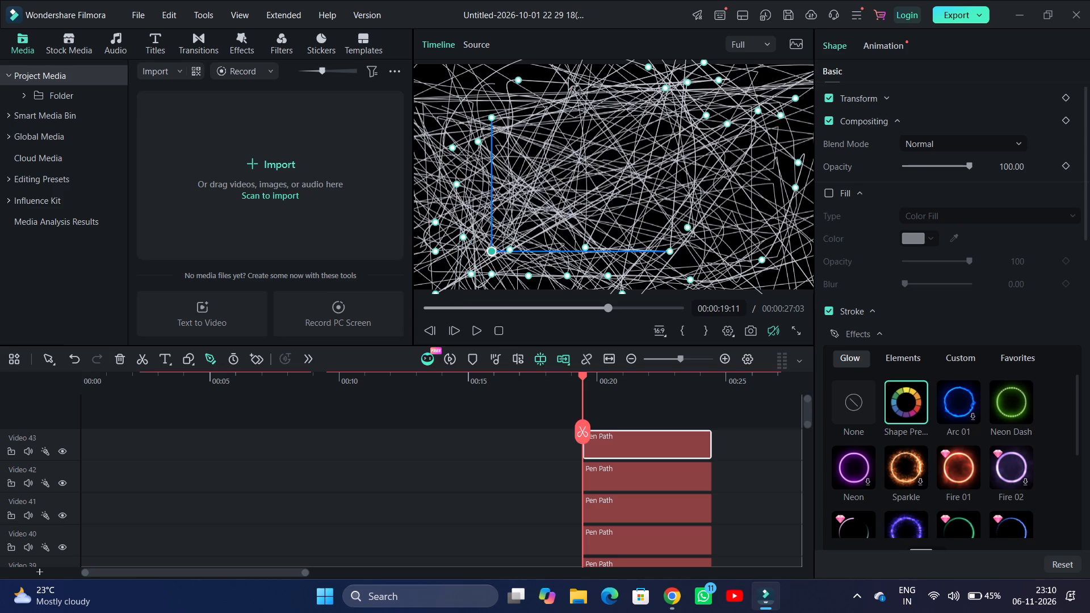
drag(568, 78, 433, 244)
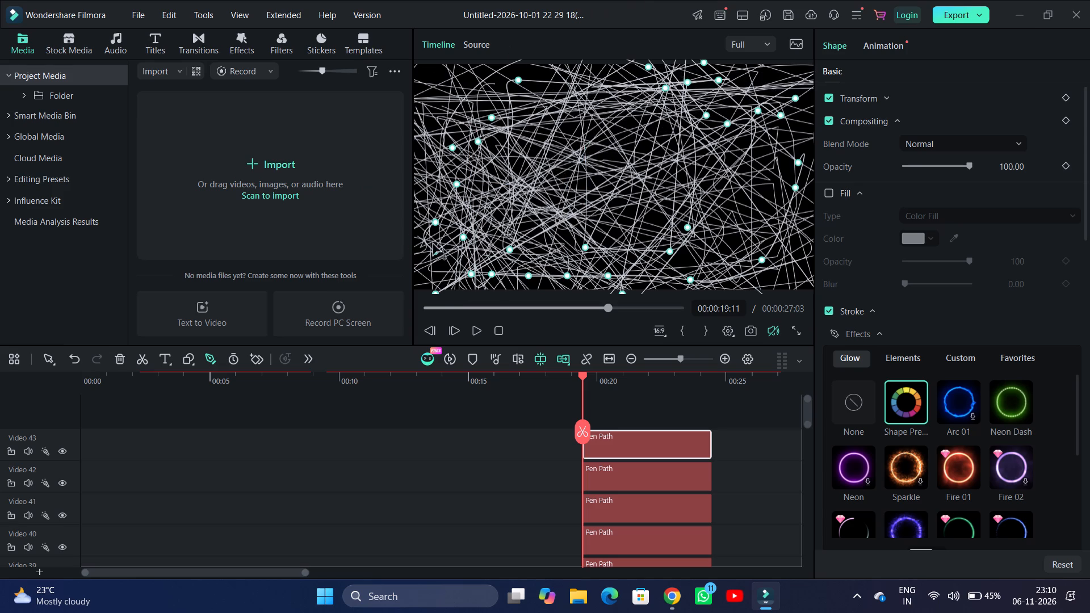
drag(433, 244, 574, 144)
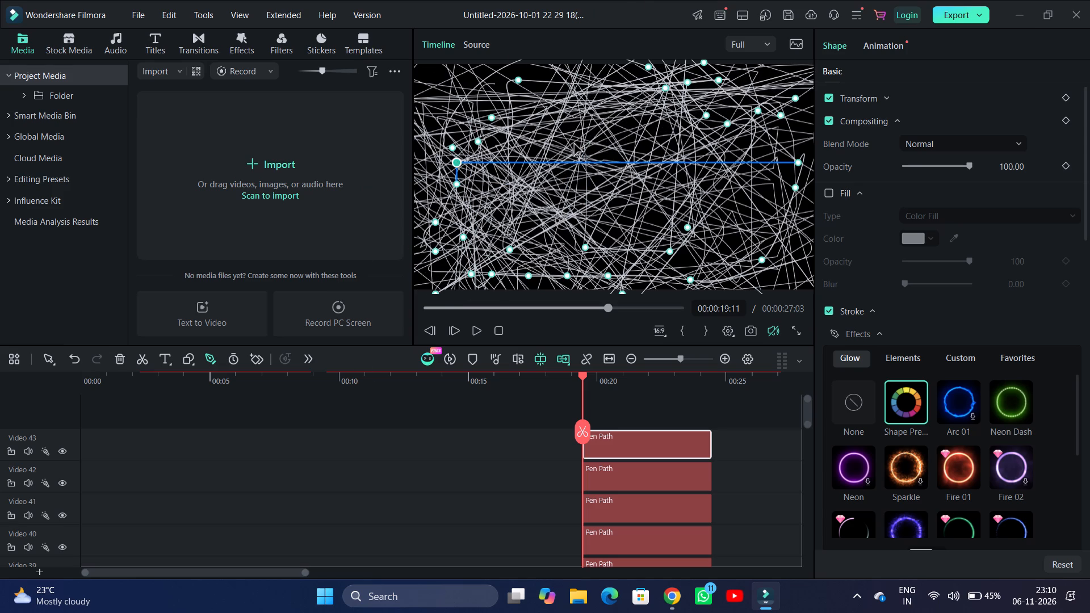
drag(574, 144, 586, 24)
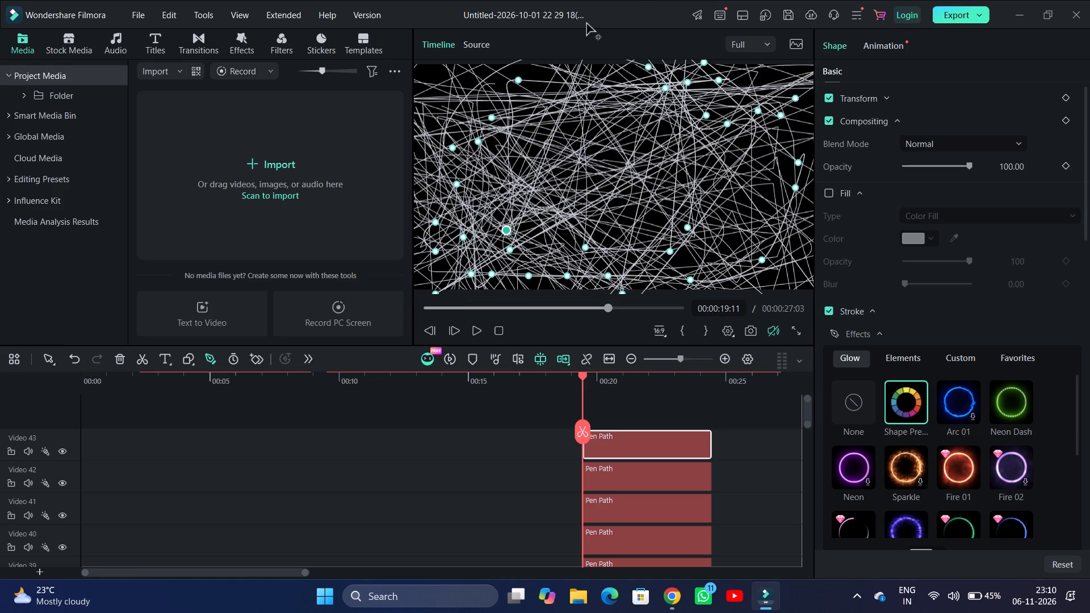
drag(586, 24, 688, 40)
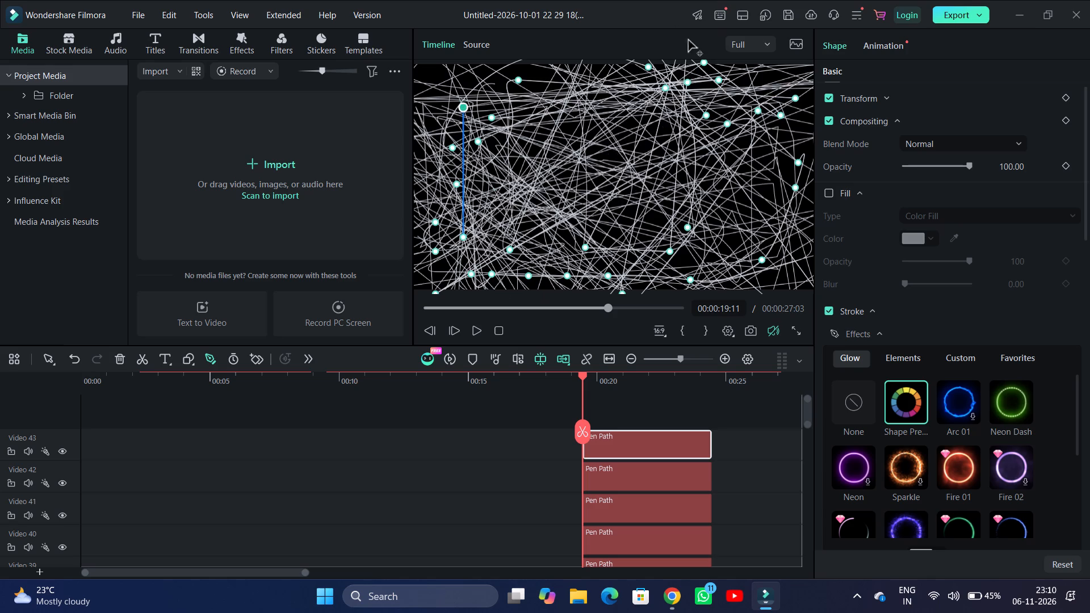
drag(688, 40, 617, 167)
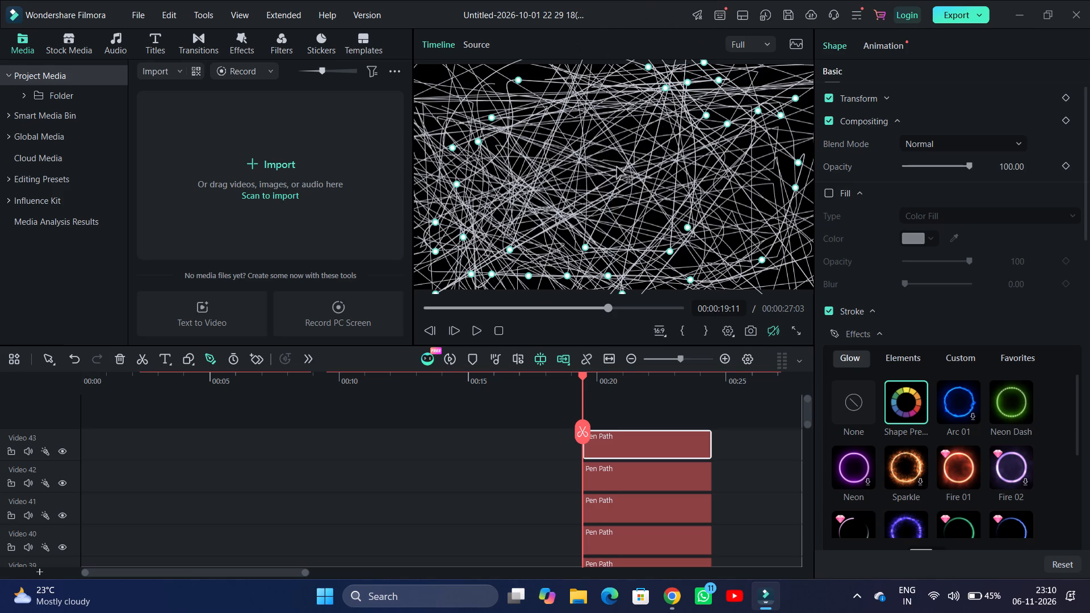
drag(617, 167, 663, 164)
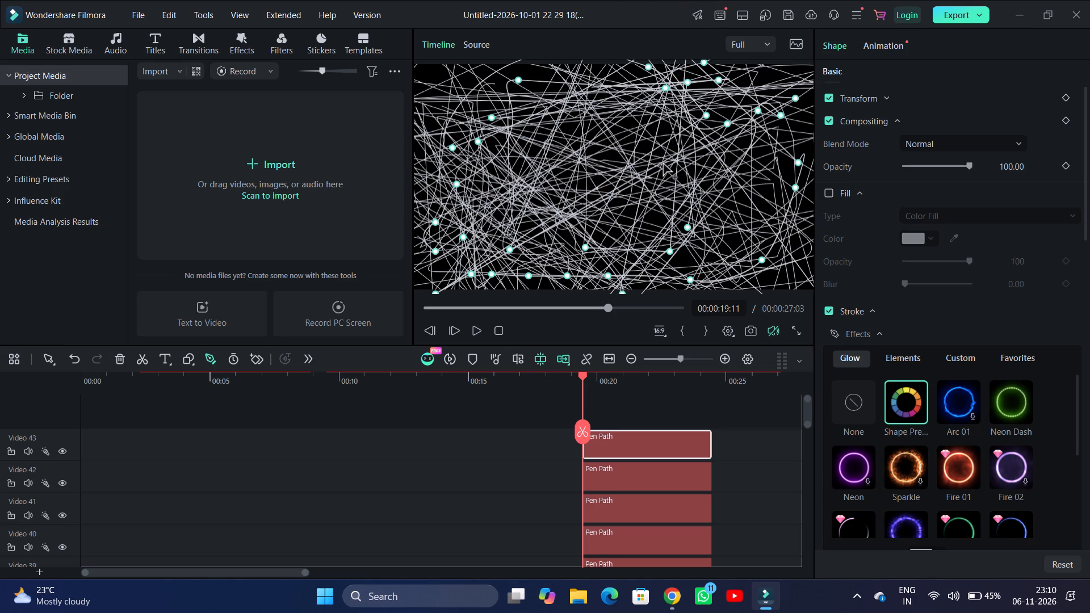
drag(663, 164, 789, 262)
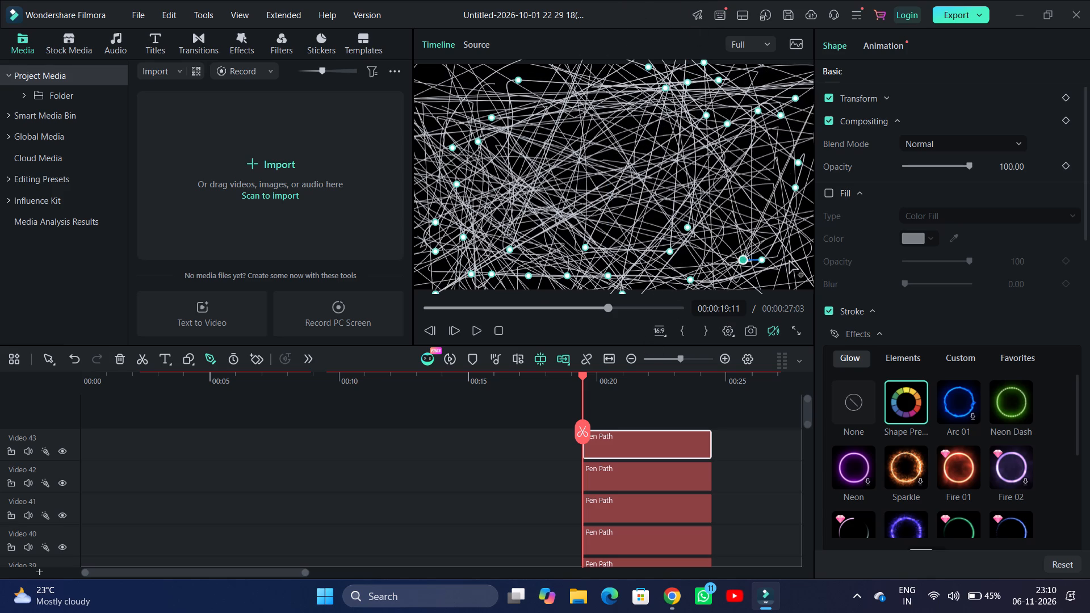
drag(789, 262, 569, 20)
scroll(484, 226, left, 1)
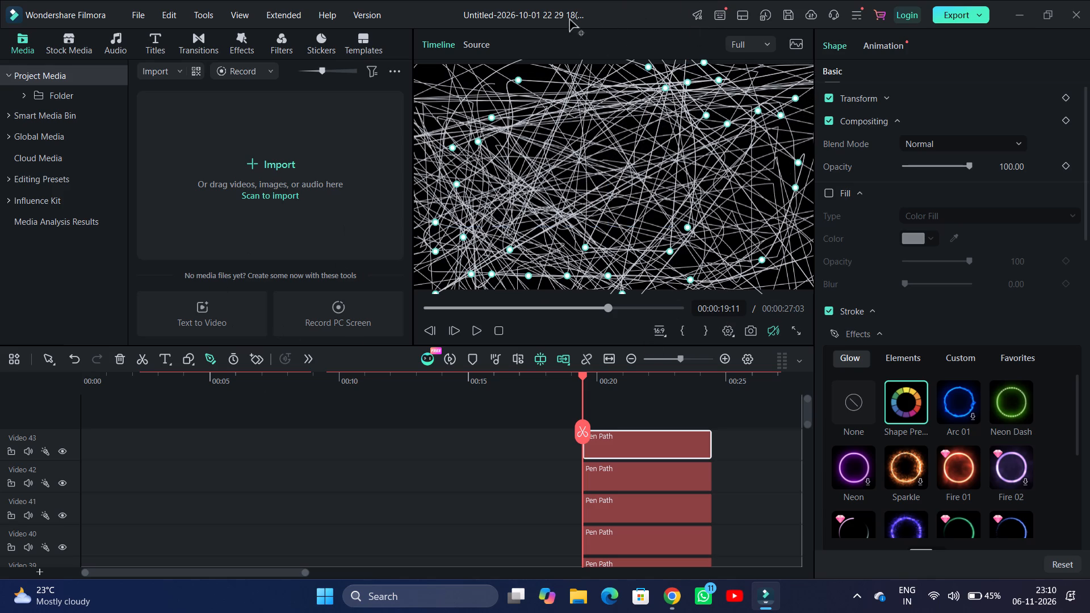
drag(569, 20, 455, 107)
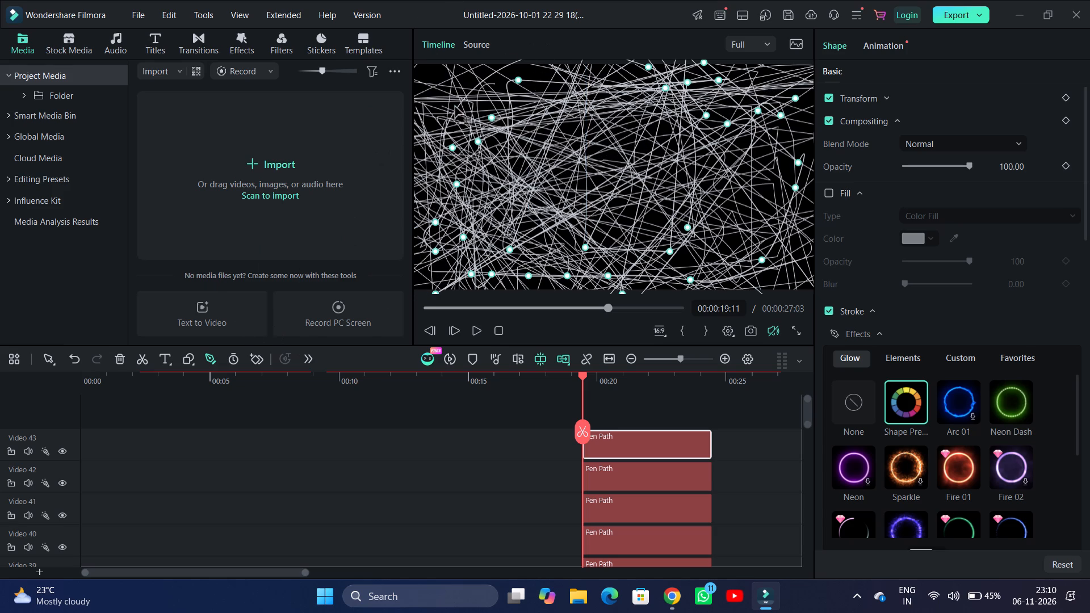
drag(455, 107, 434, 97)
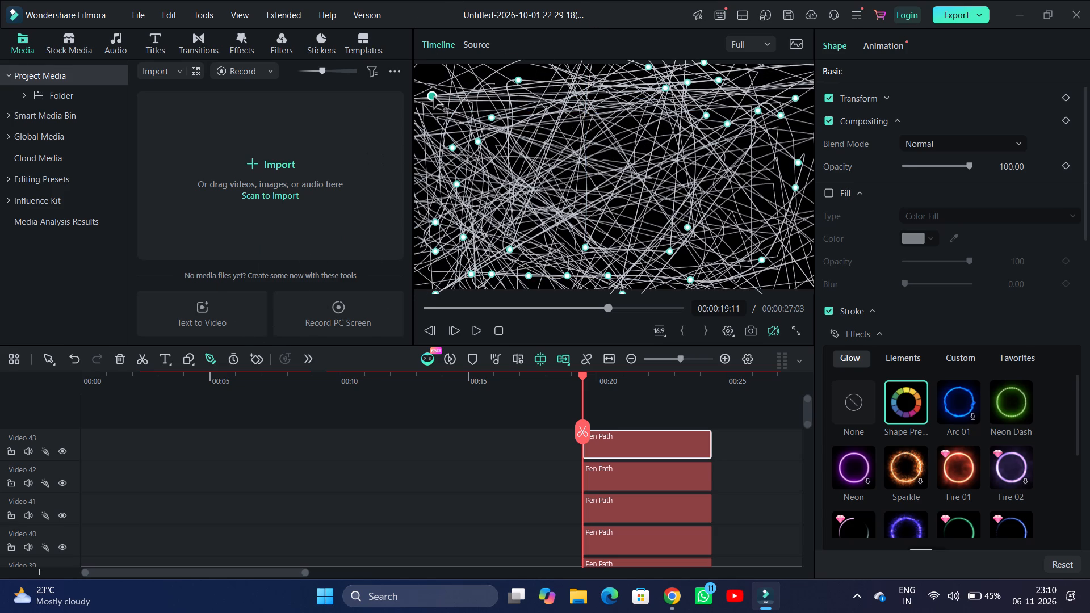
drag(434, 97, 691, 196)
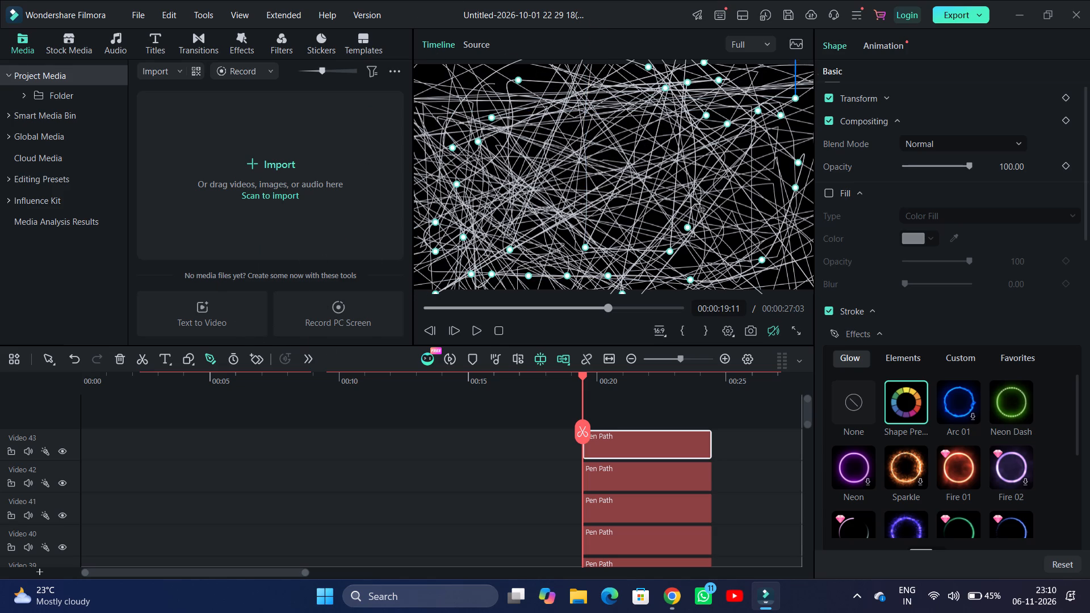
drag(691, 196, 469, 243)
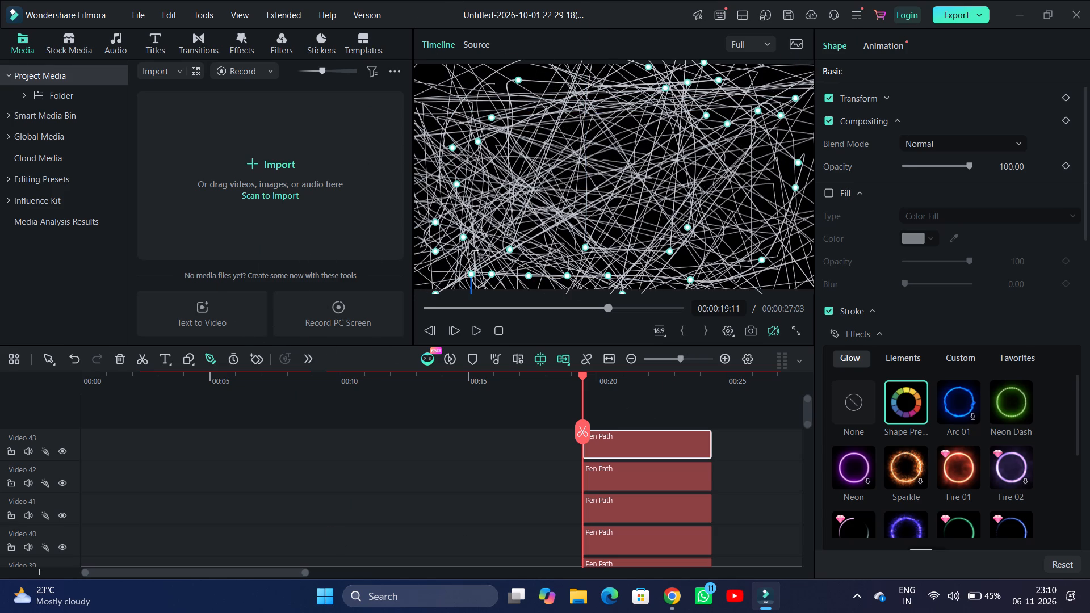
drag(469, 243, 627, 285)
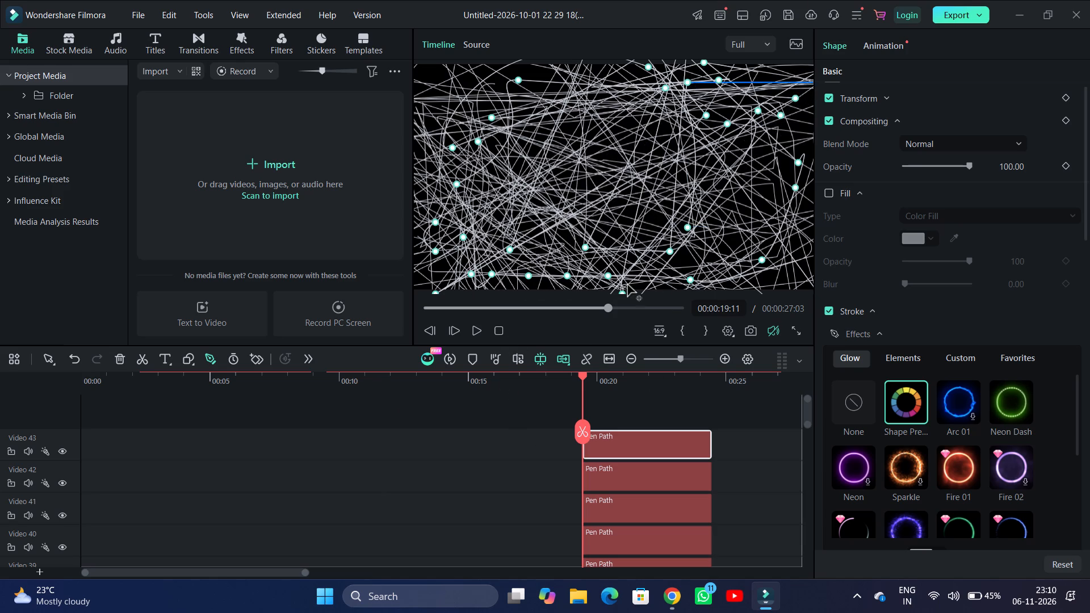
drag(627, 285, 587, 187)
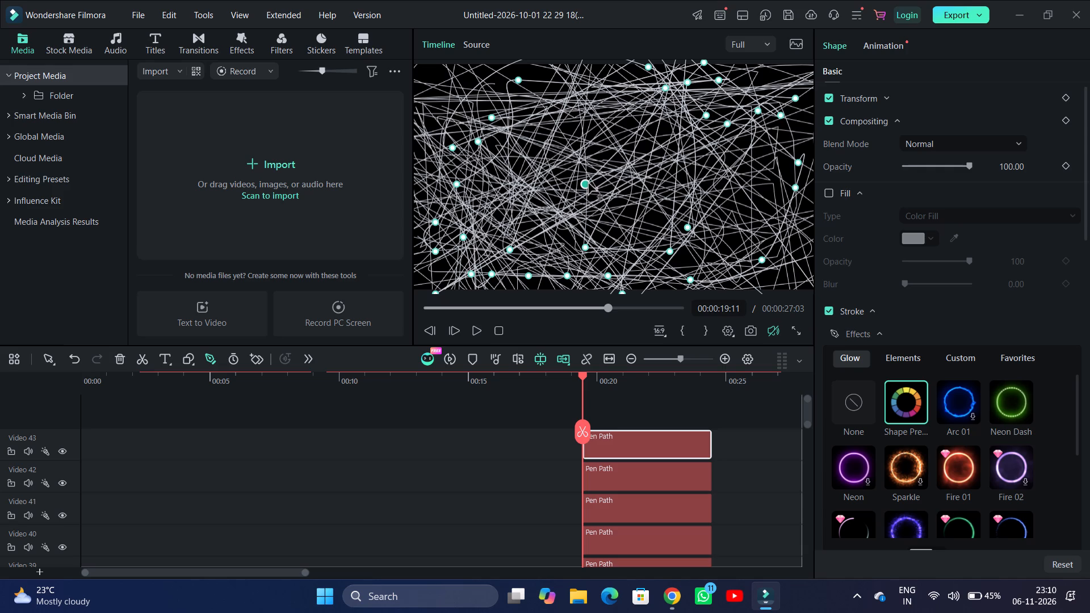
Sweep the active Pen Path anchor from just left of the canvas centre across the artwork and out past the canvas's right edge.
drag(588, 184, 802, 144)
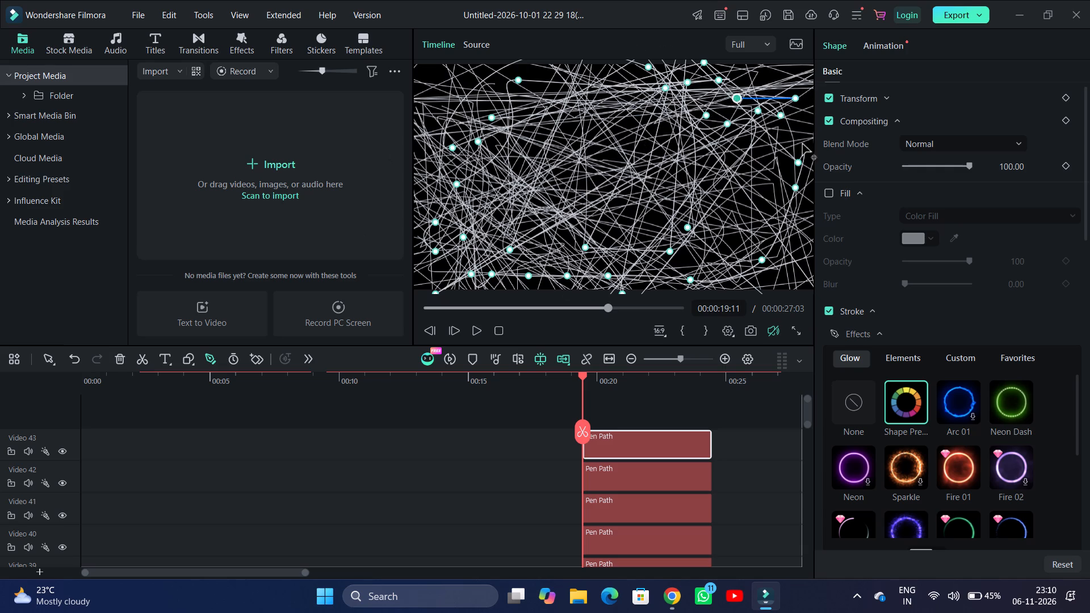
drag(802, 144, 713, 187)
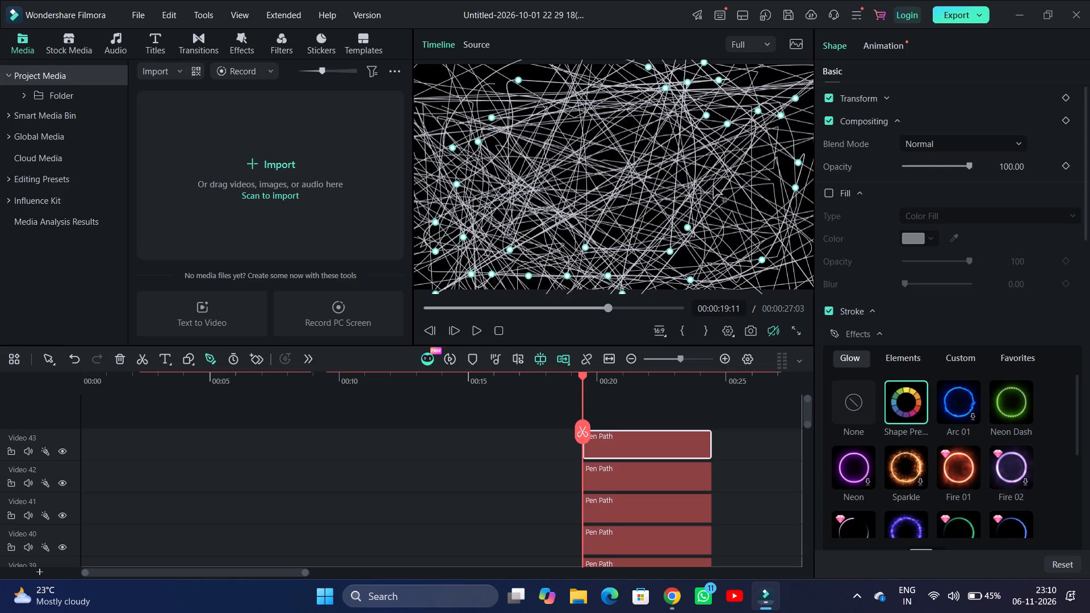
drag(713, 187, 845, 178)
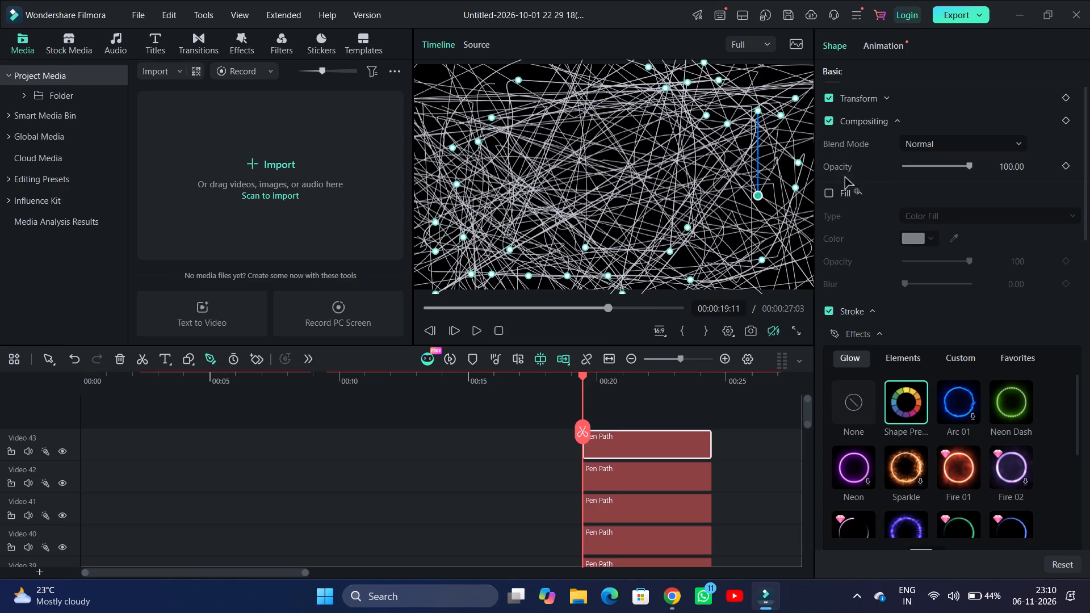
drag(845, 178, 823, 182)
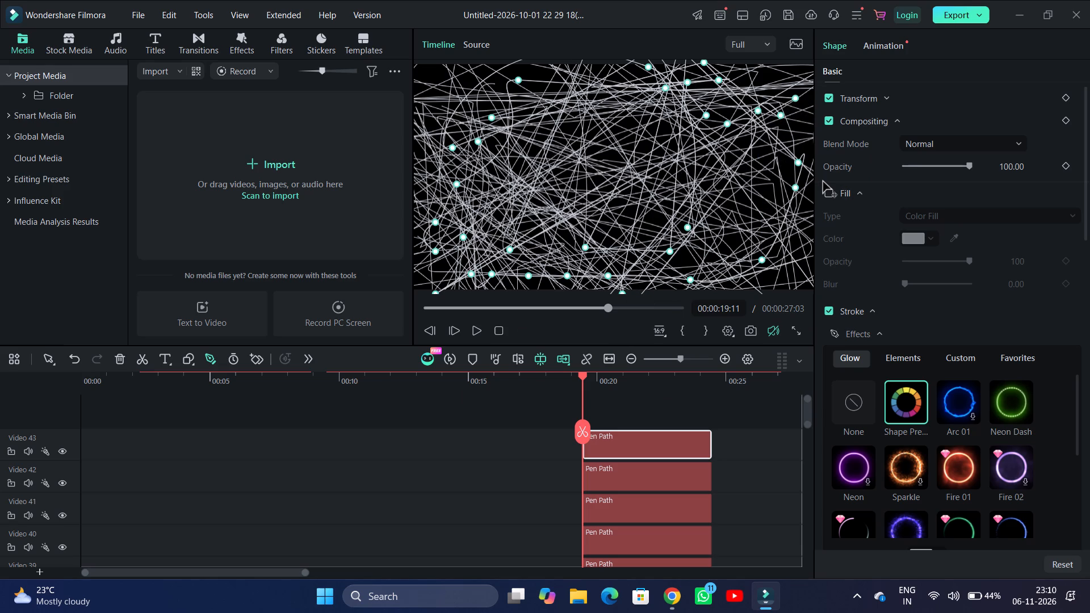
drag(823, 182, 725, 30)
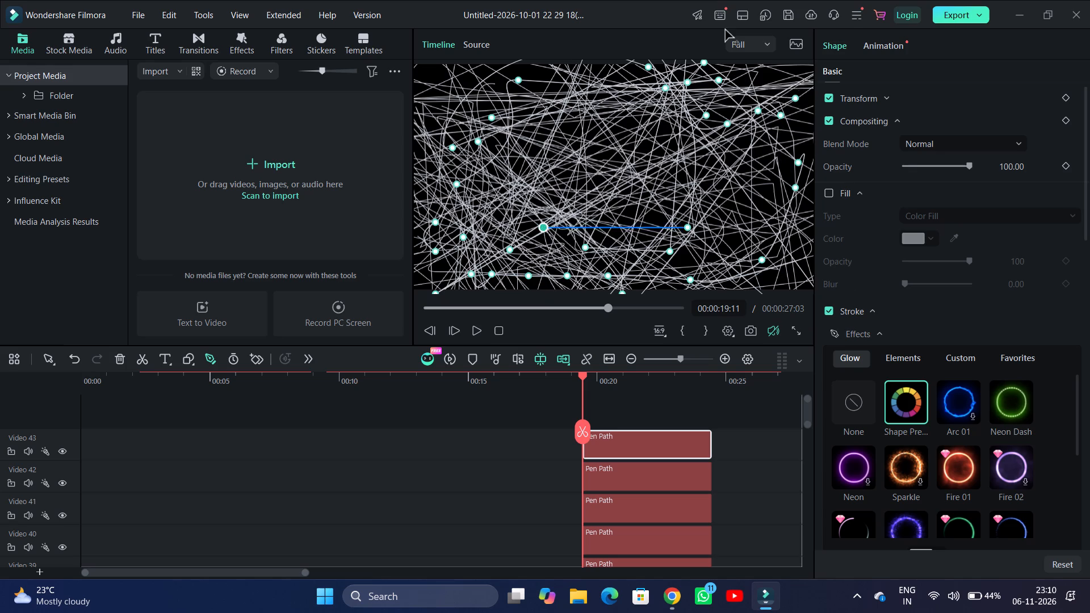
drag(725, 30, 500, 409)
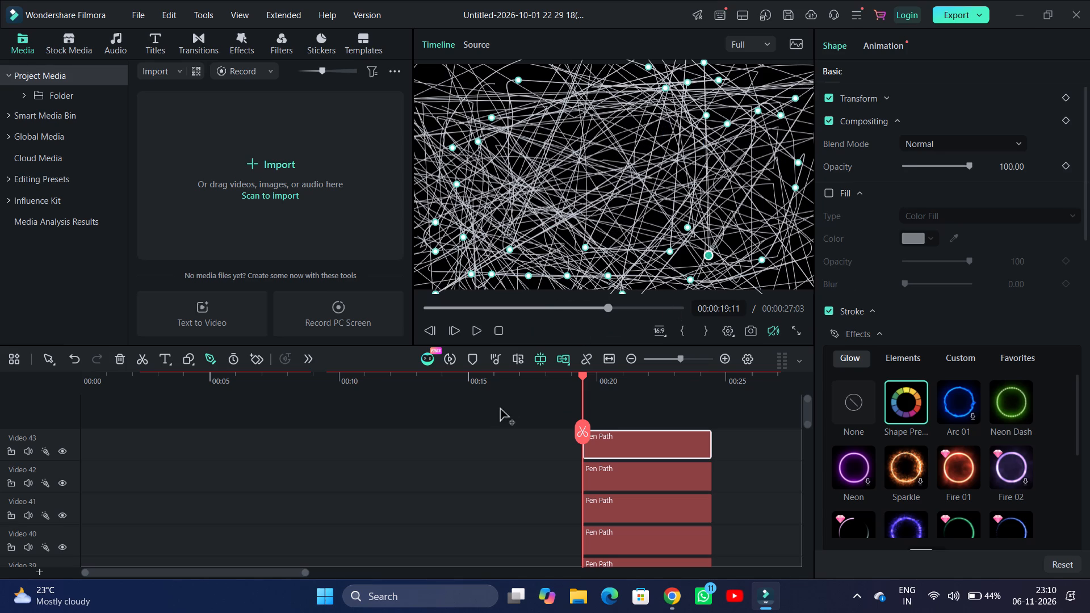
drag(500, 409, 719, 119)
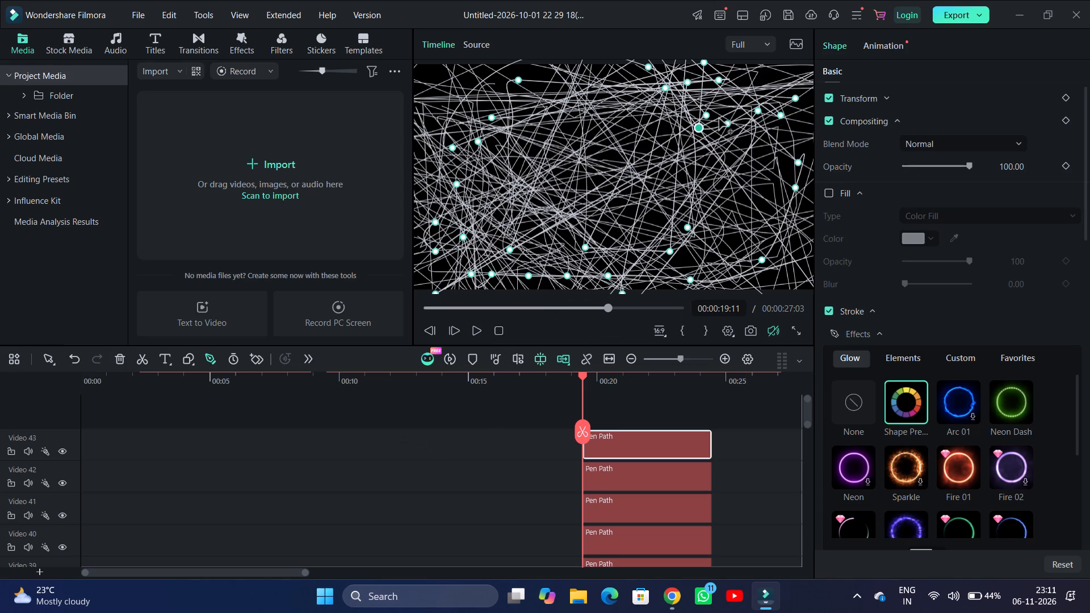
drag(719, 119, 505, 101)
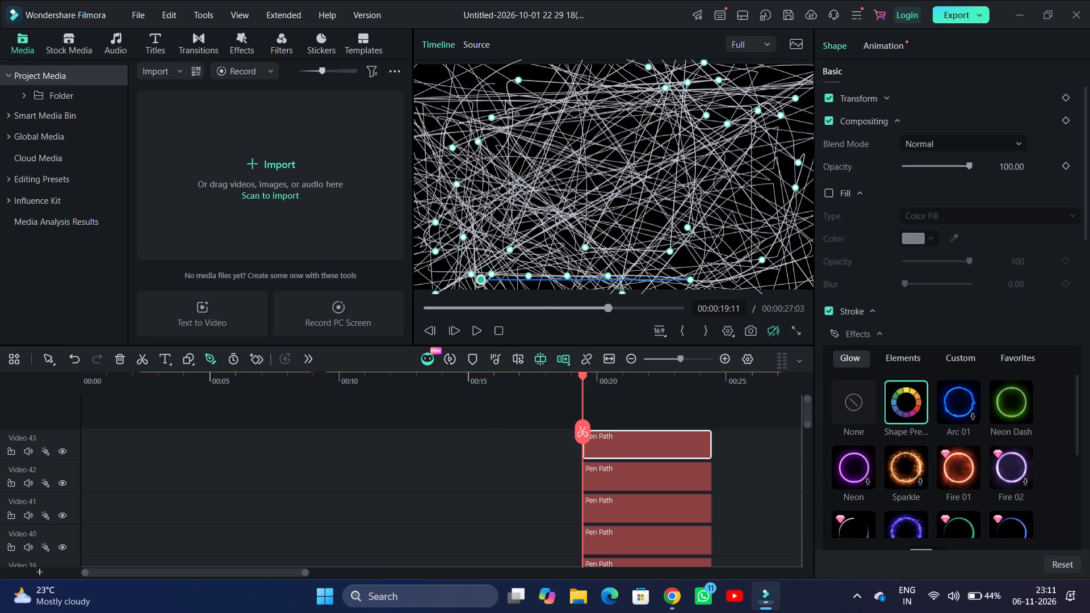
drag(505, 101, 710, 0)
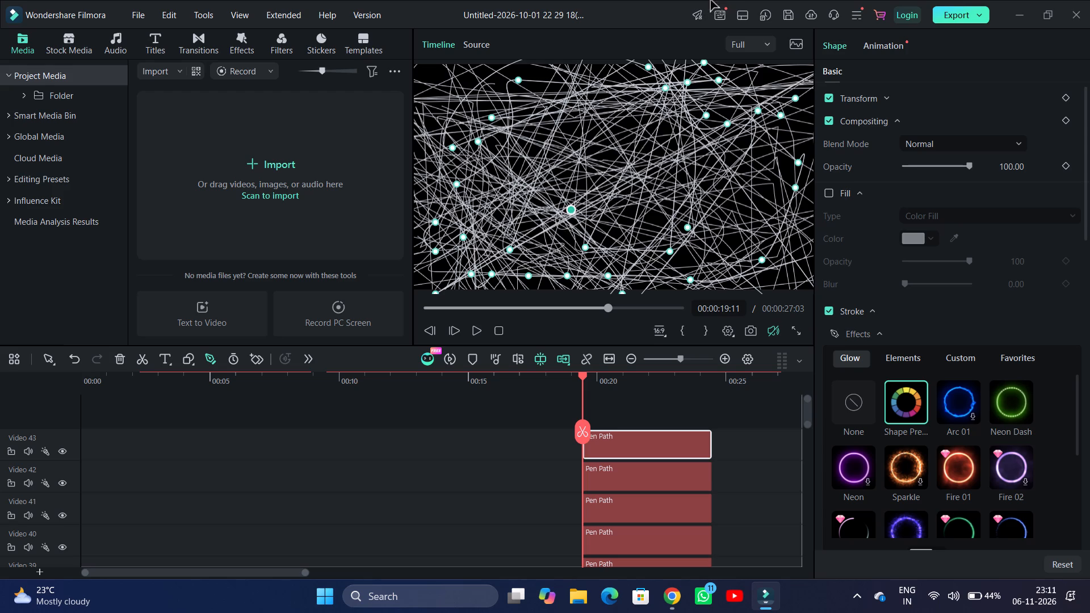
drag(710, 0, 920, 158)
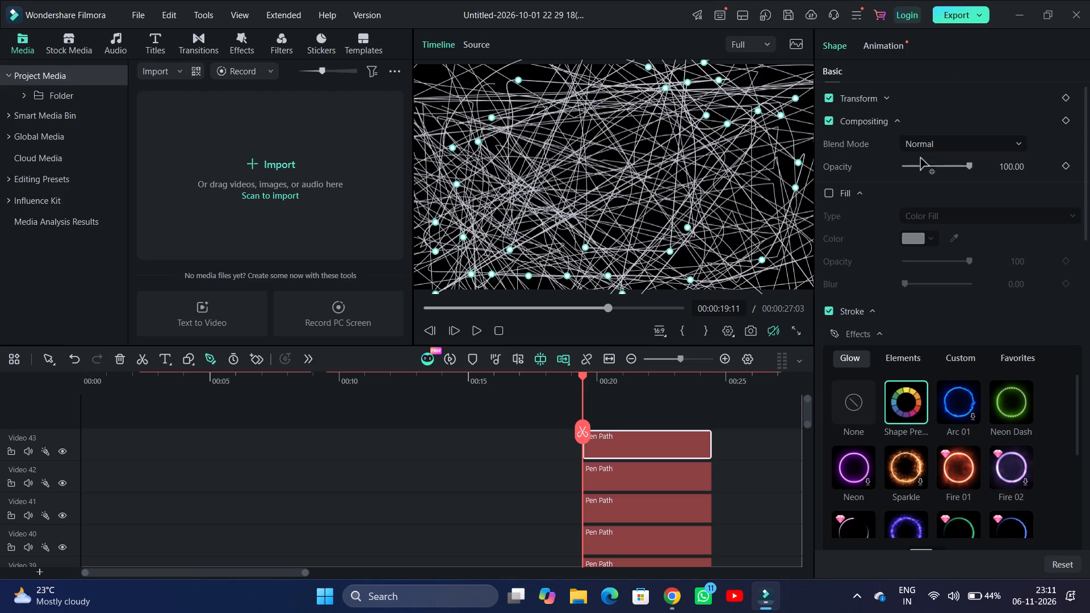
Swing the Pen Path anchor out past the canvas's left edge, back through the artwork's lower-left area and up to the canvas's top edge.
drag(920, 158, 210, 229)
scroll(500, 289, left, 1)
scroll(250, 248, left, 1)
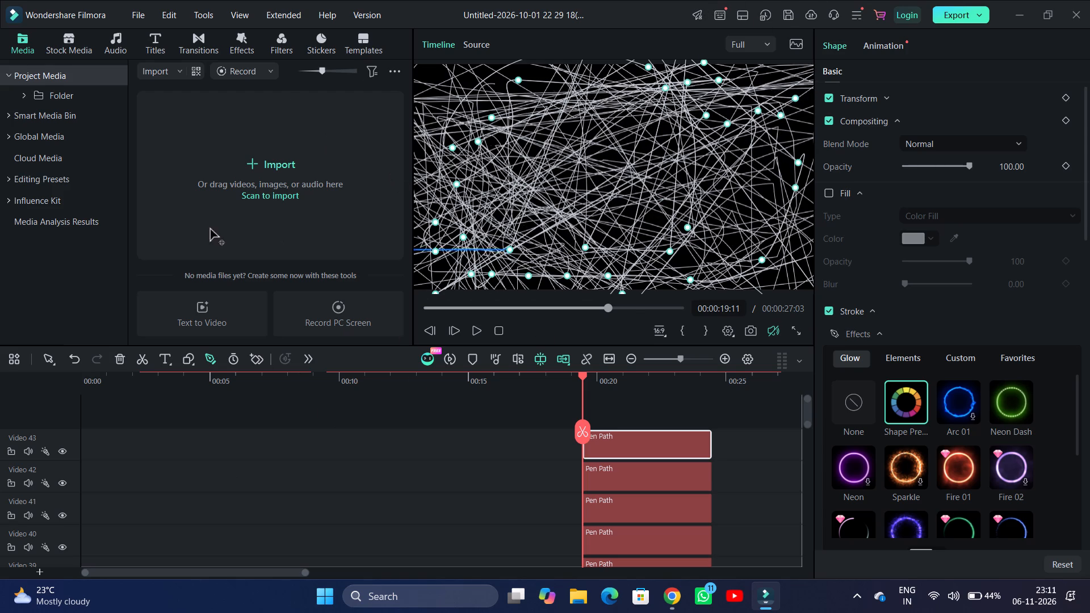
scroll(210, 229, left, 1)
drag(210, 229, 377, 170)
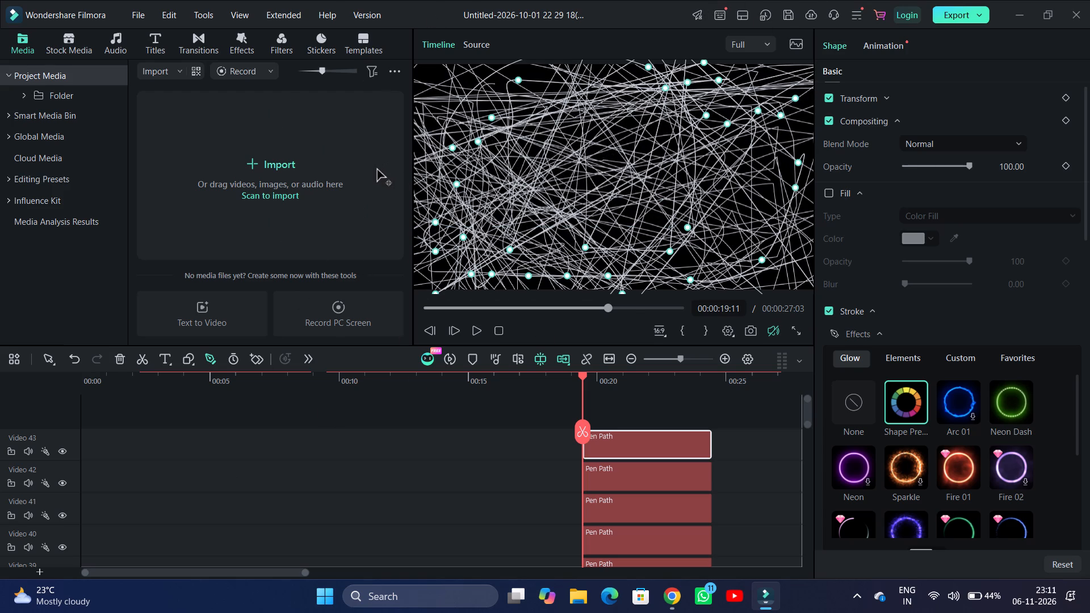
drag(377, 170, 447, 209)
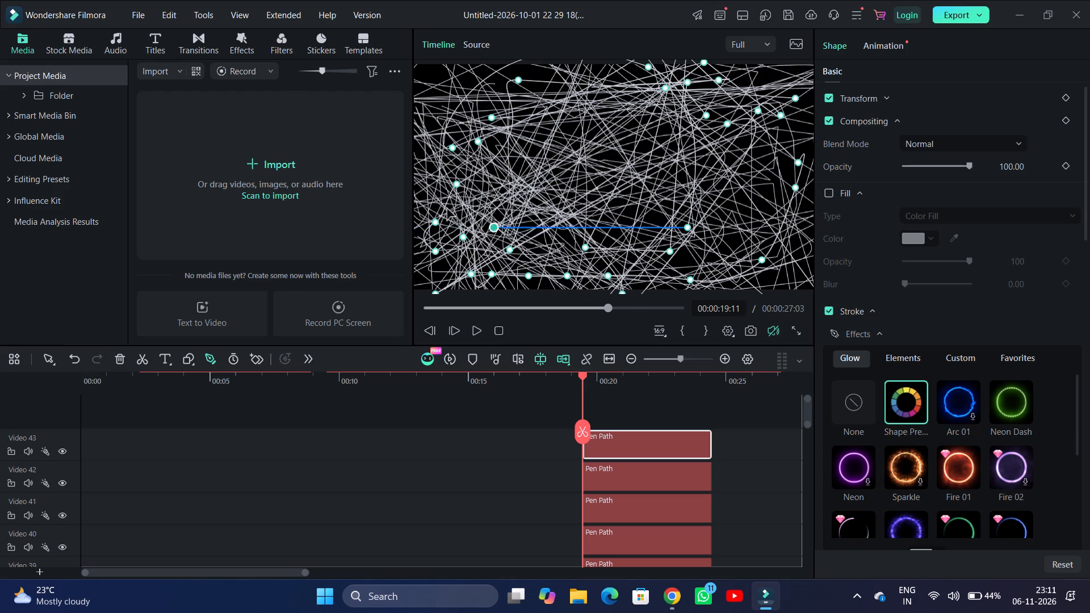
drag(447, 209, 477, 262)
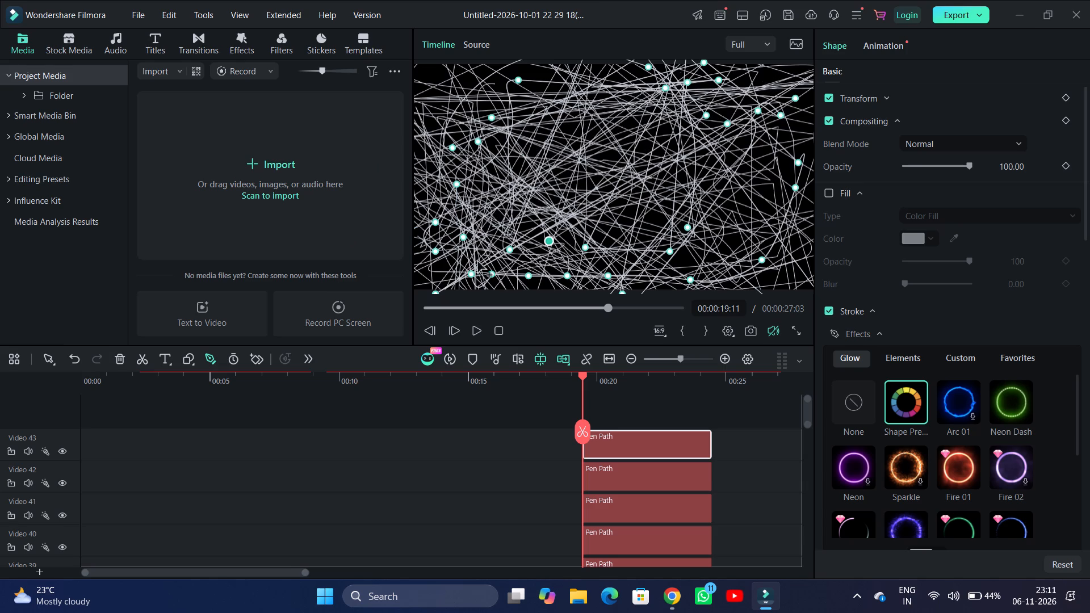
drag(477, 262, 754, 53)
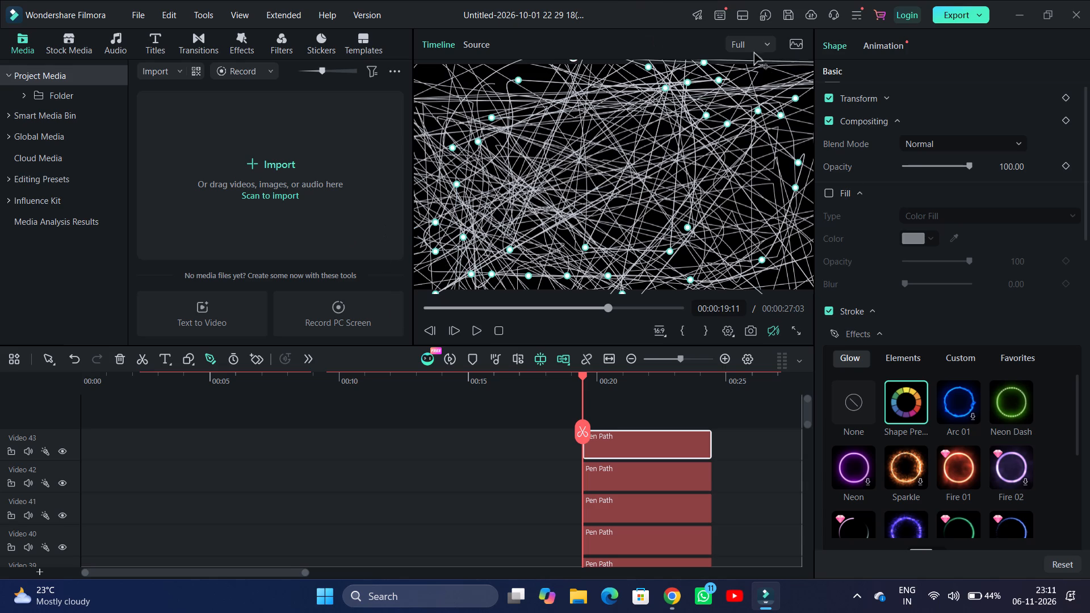
Reposition the Pen Path anchor from the canvas's top edge down into the artwork's upper-middle area, slightly left of centre.
drag(754, 53, 578, 116)
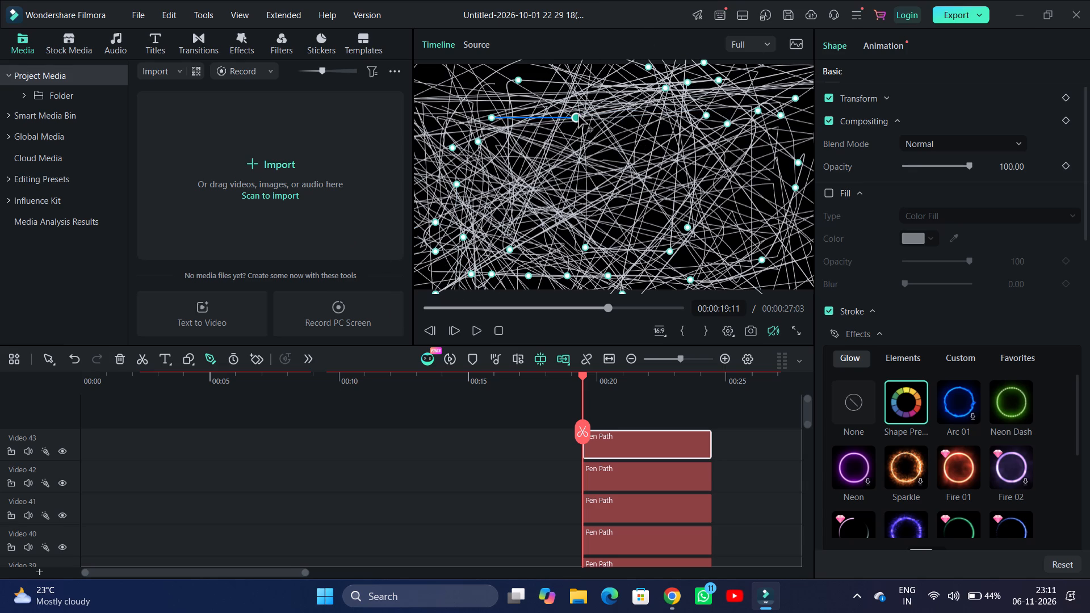
drag(578, 116, 581, 119)
drag(581, 119, 588, 127)
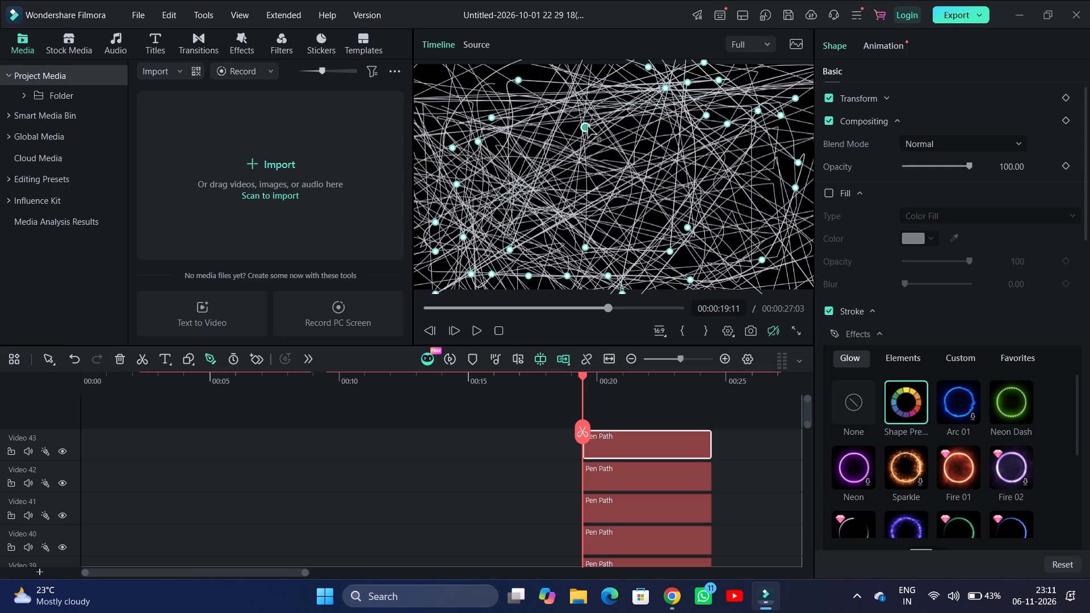
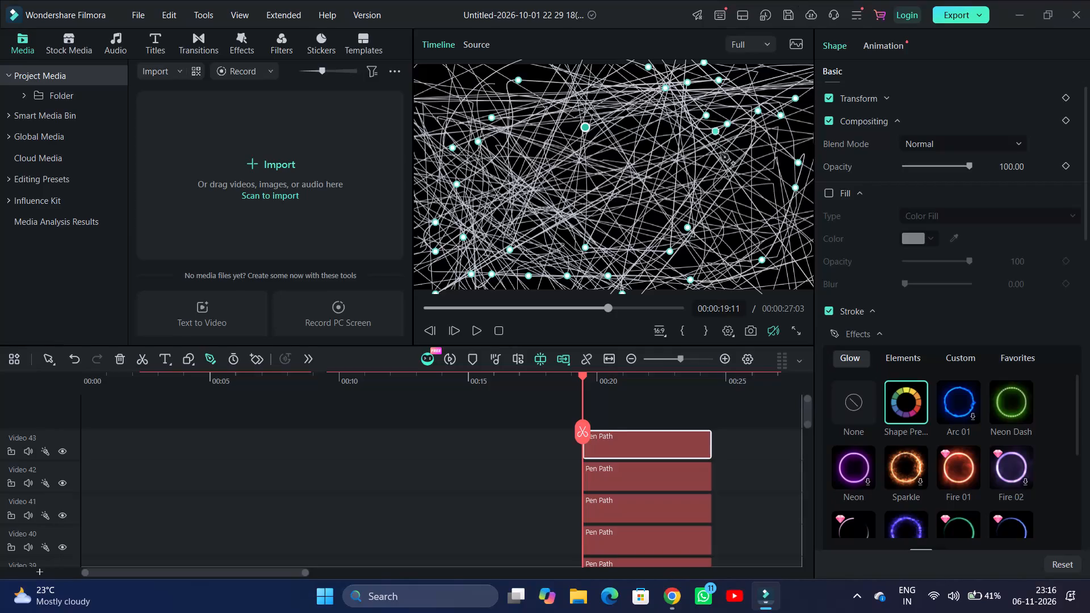
Swing the active Pen Path anchor from the upper-middle area out past the canvas's top edge and down to the artwork's lower-right area.
drag(585, 129, 517, 14)
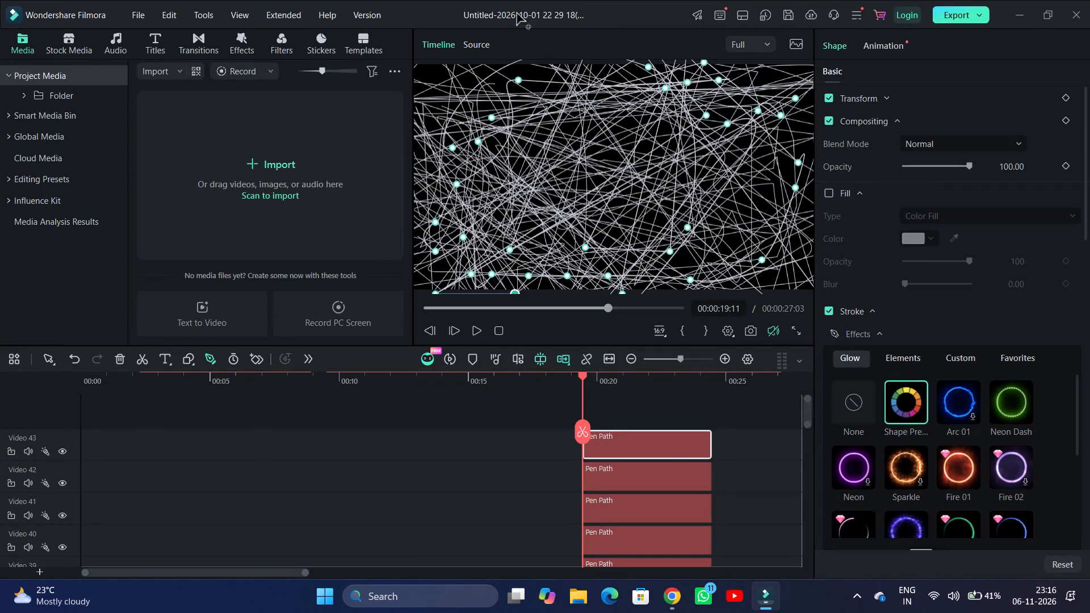
drag(517, 14, 691, 107)
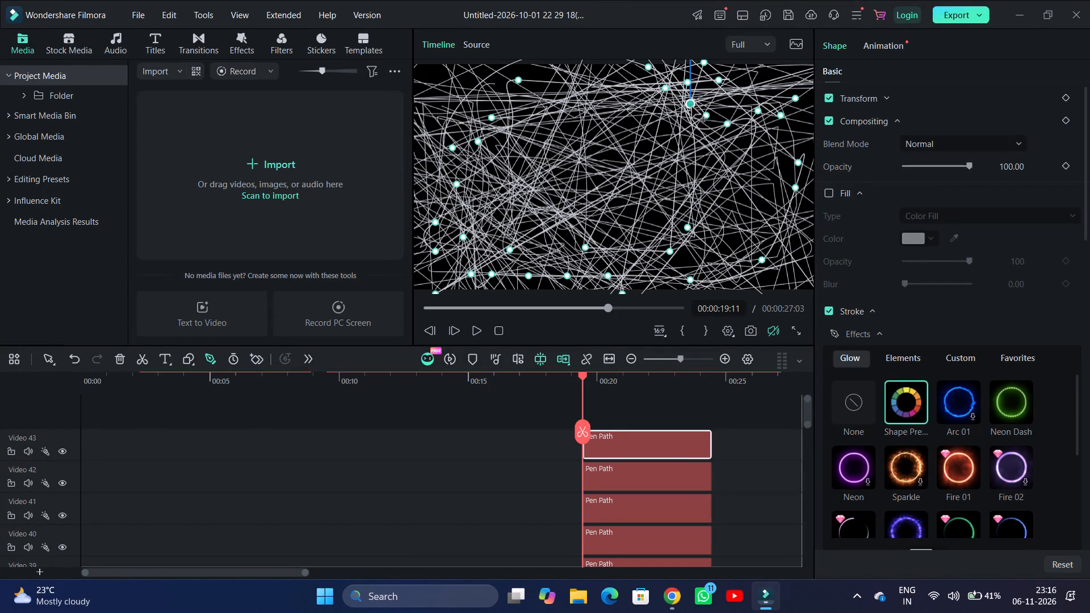
drag(691, 107, 679, 221)
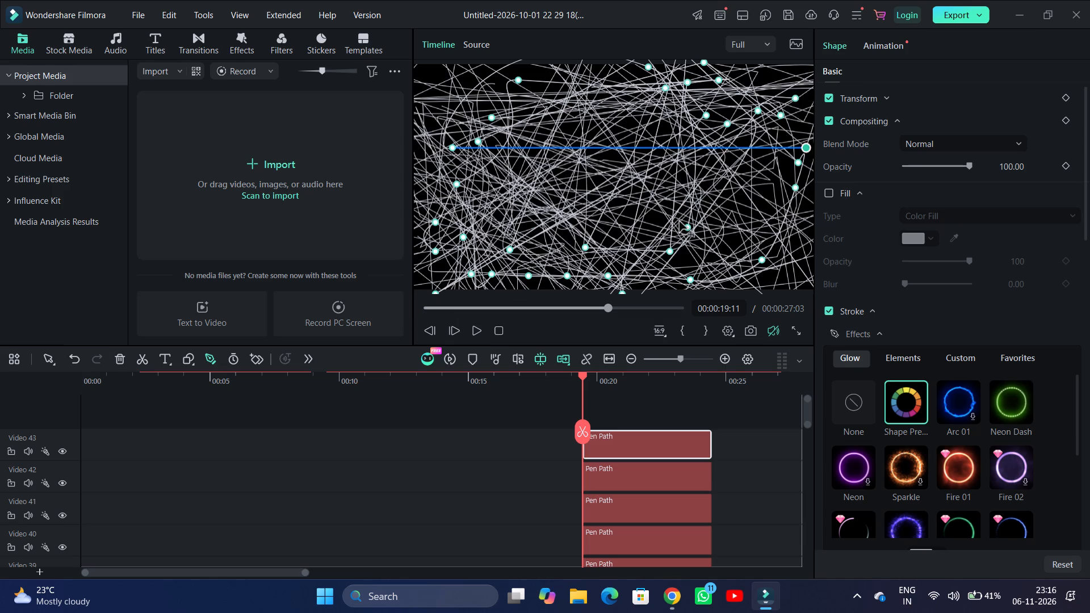
drag(679, 221, 716, 212)
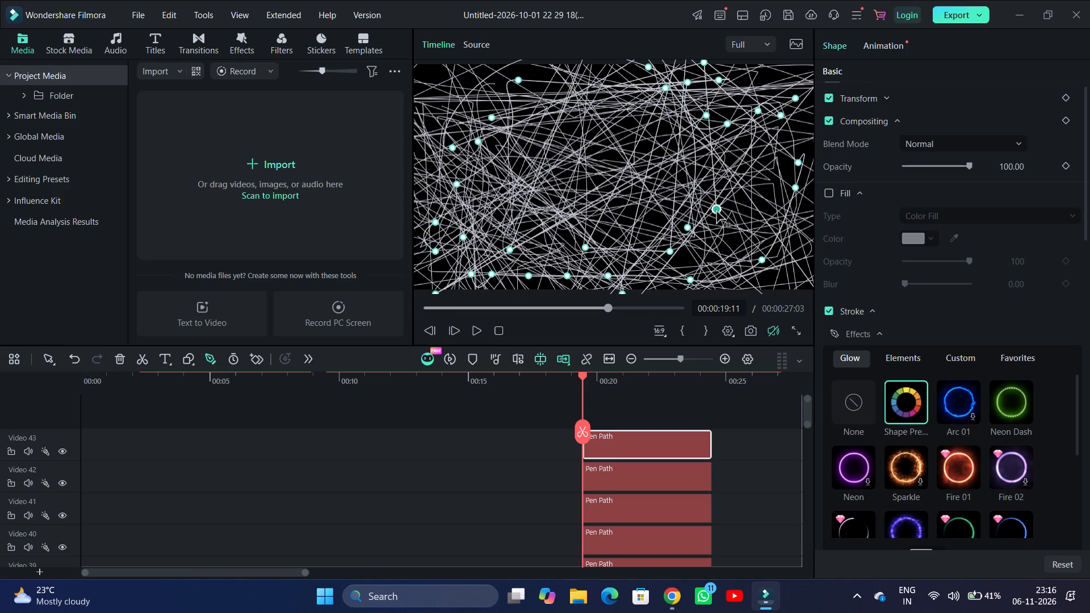
drag(716, 212, 750, 232)
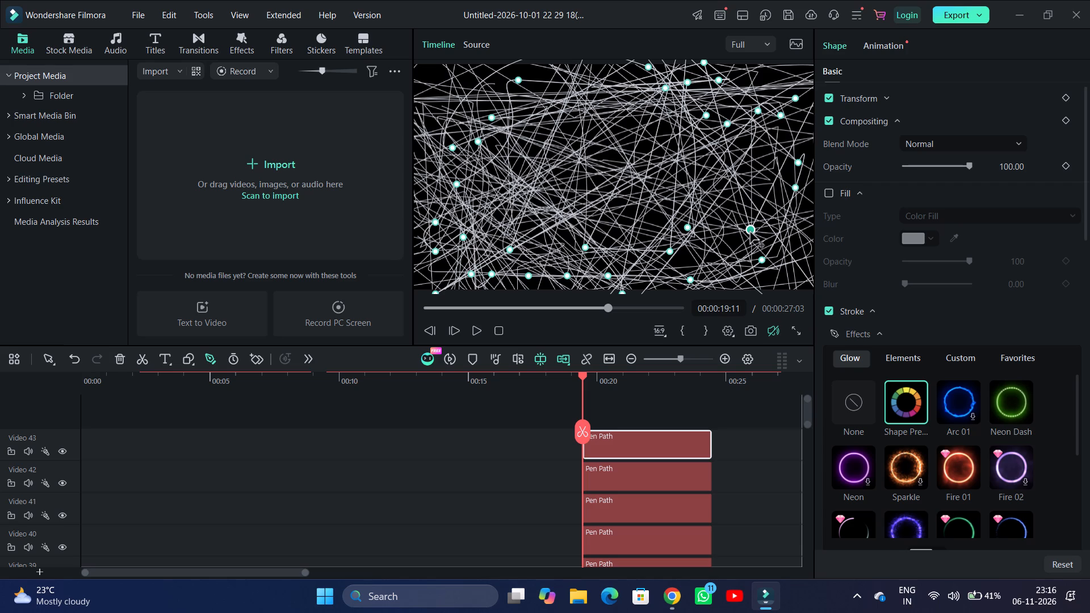
drag(750, 232, 755, 232)
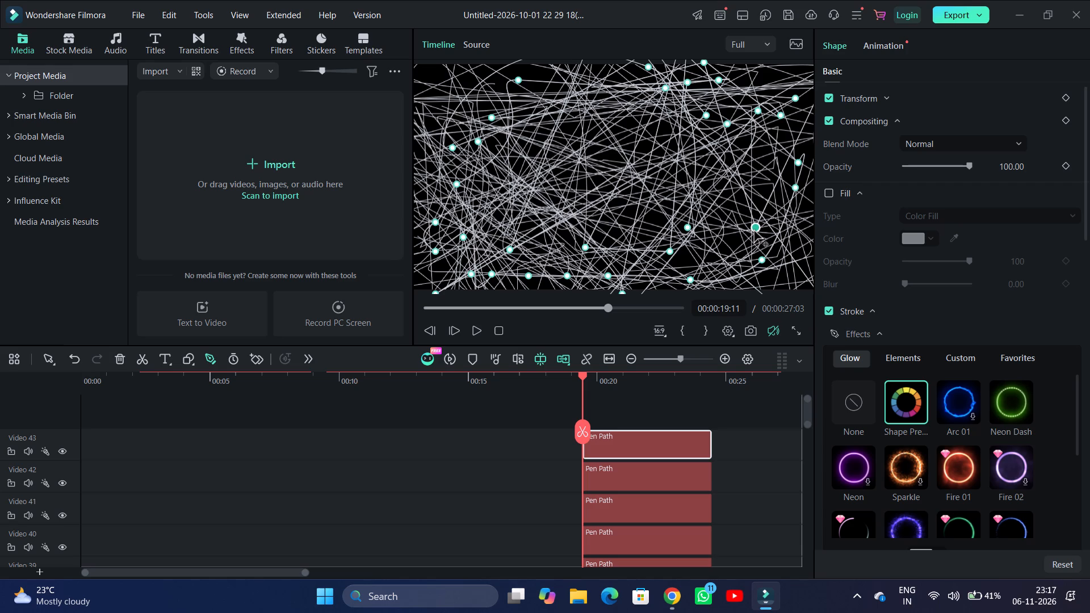
Sweep the Pen Path anchor through the artwork's lower-left area, then beyond the canvas's top edge, lower-left corner and upper-right corner.
drag(756, 231, 474, 262)
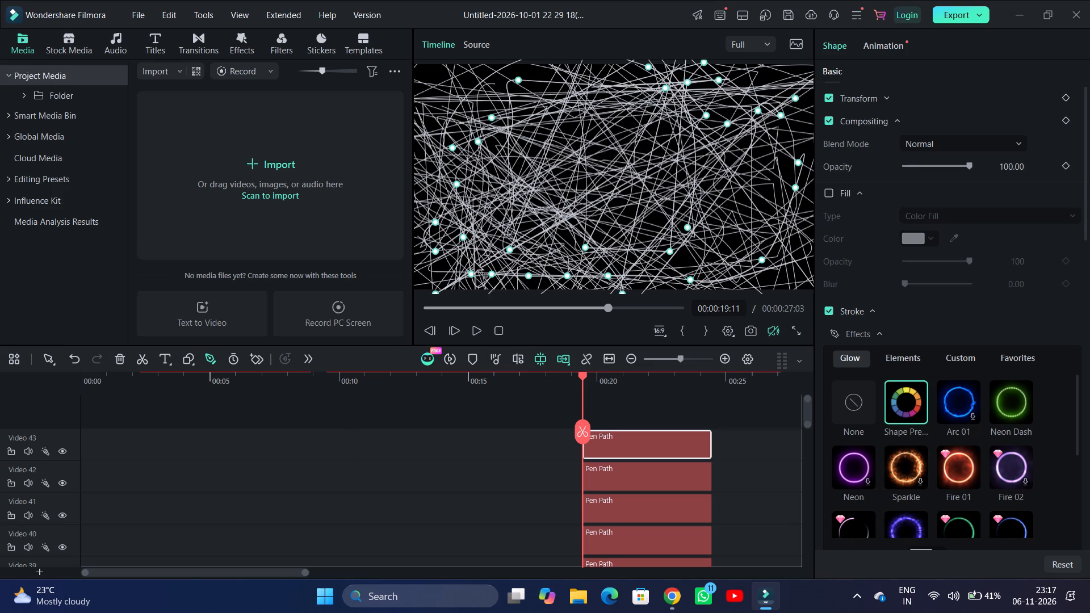
drag(474, 262, 448, 203)
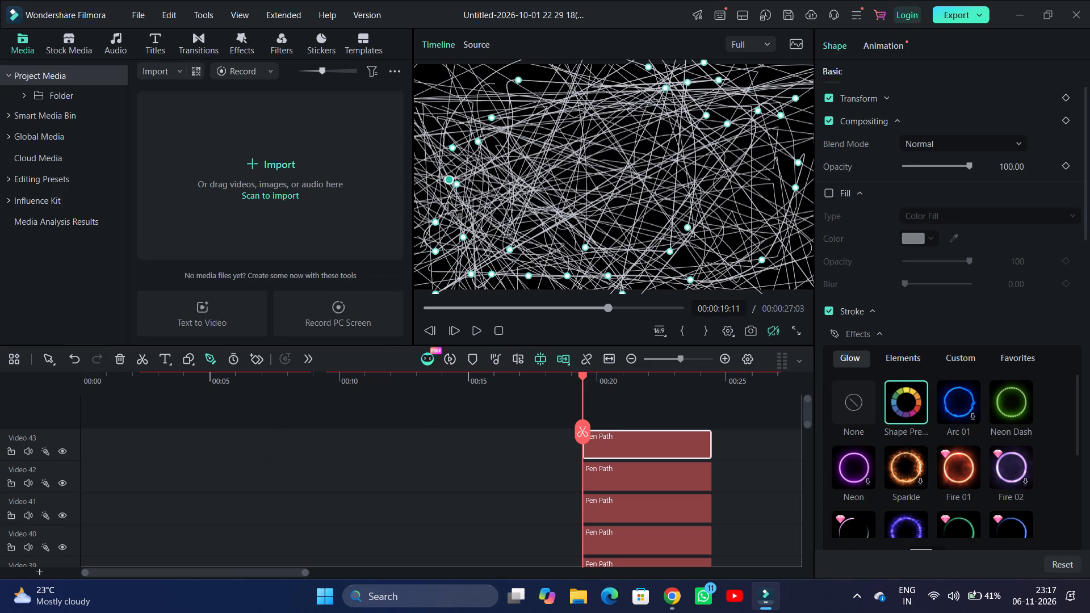
drag(448, 203, 495, 283)
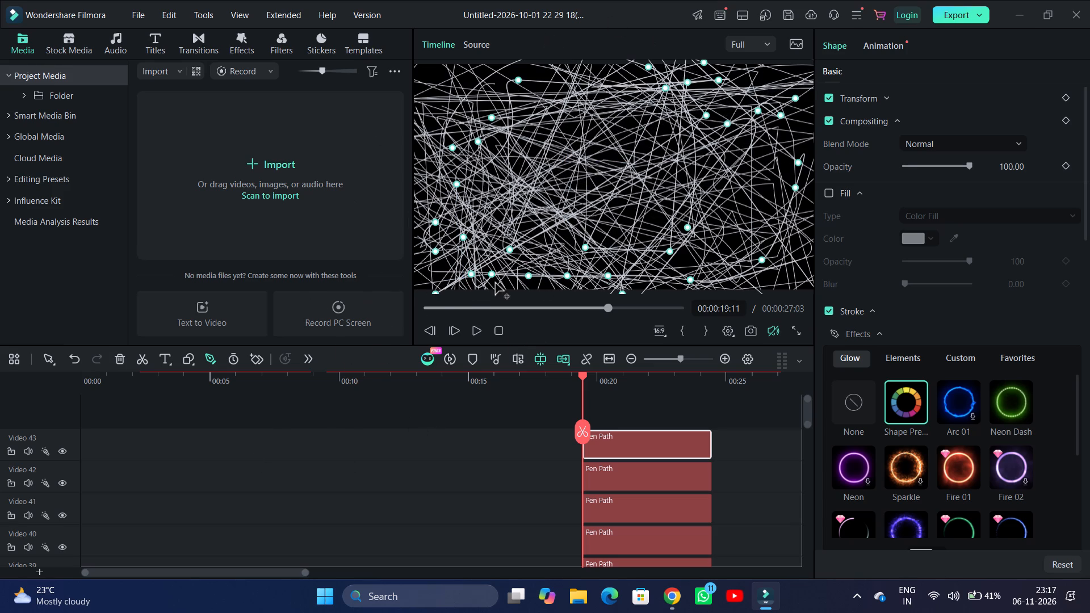
drag(495, 283, 656, 30)
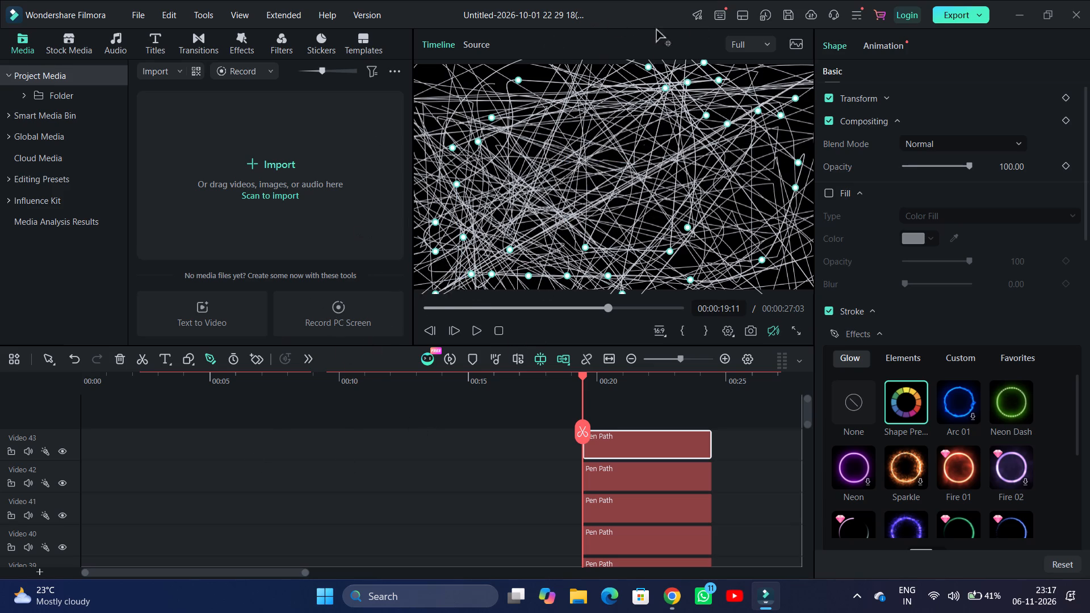
drag(656, 30, 351, 327)
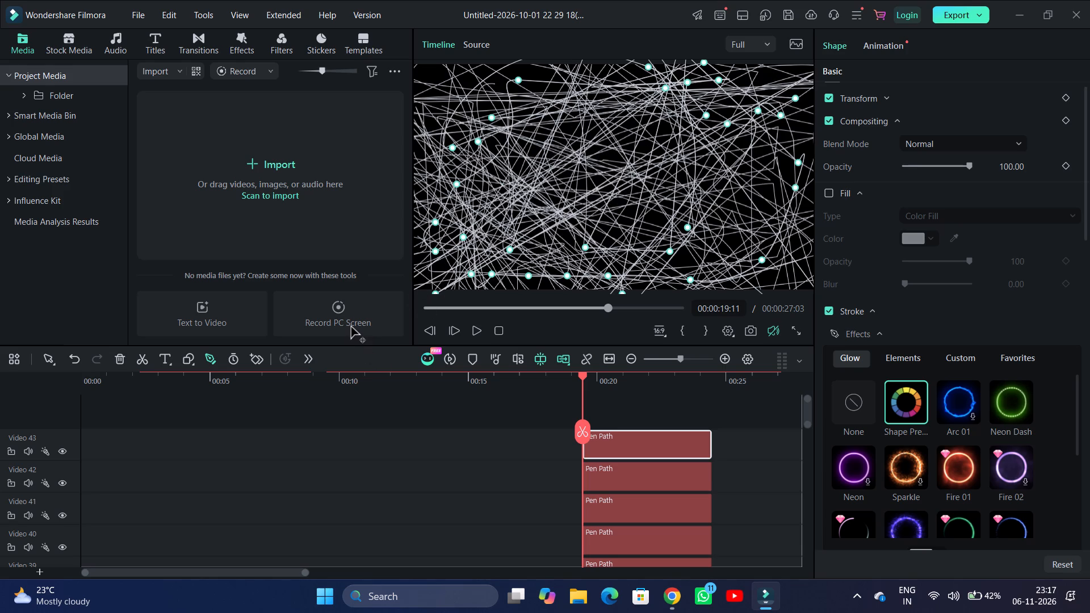
drag(351, 327, 351, 327)
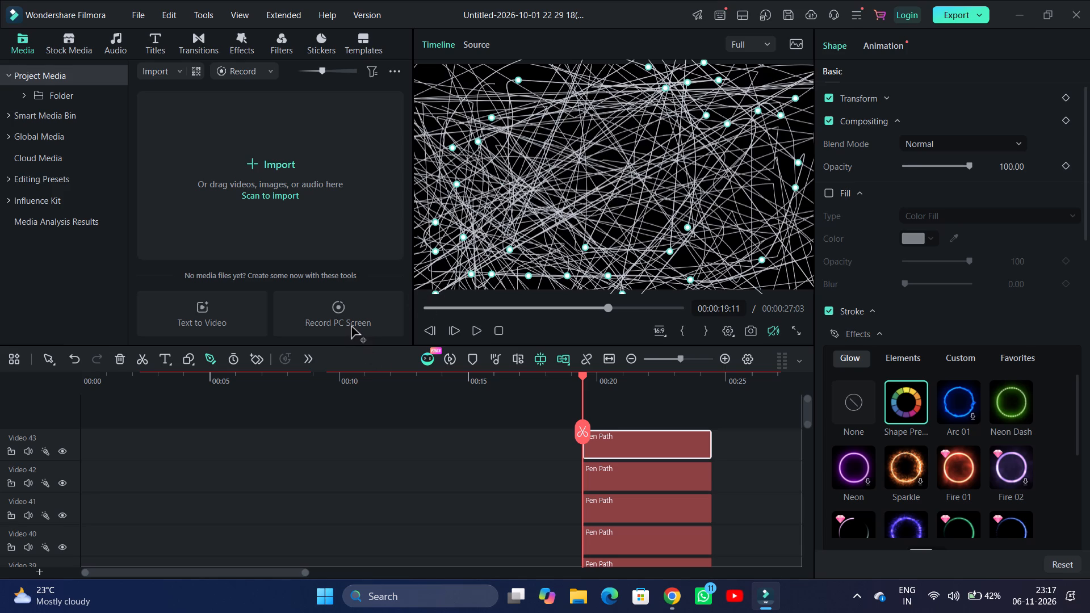
drag(351, 327, 877, 12)
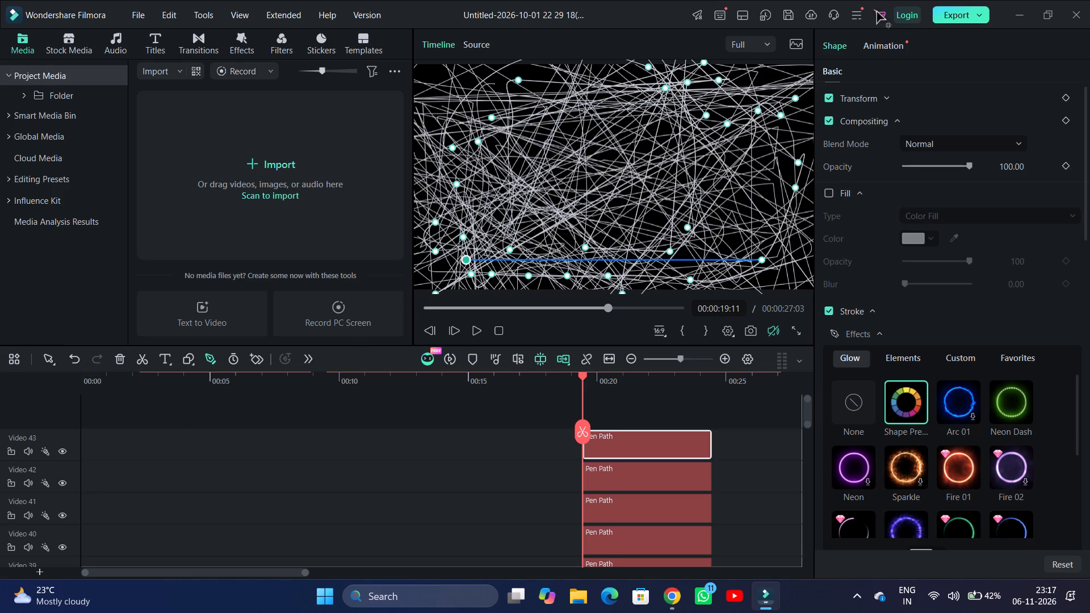
Bring the Pen Path anchor back into the artwork, over the top edge, and place it just below the canvas centre.
drag(877, 12, 547, 151)
scroll(480, 220, left, 1)
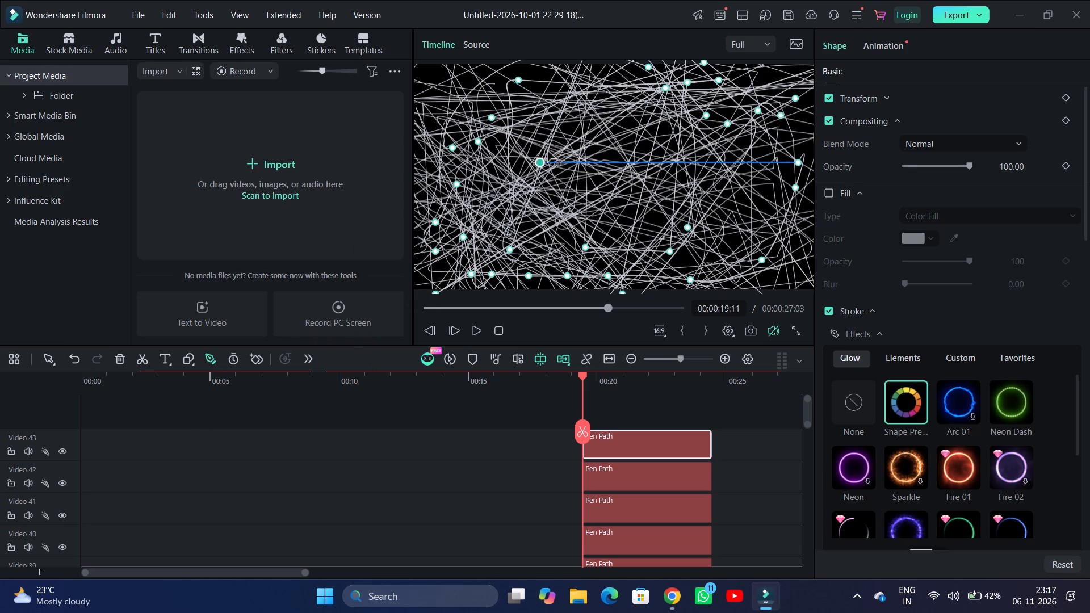
drag(547, 151, 623, 27)
scroll(584, 144, right, 1)
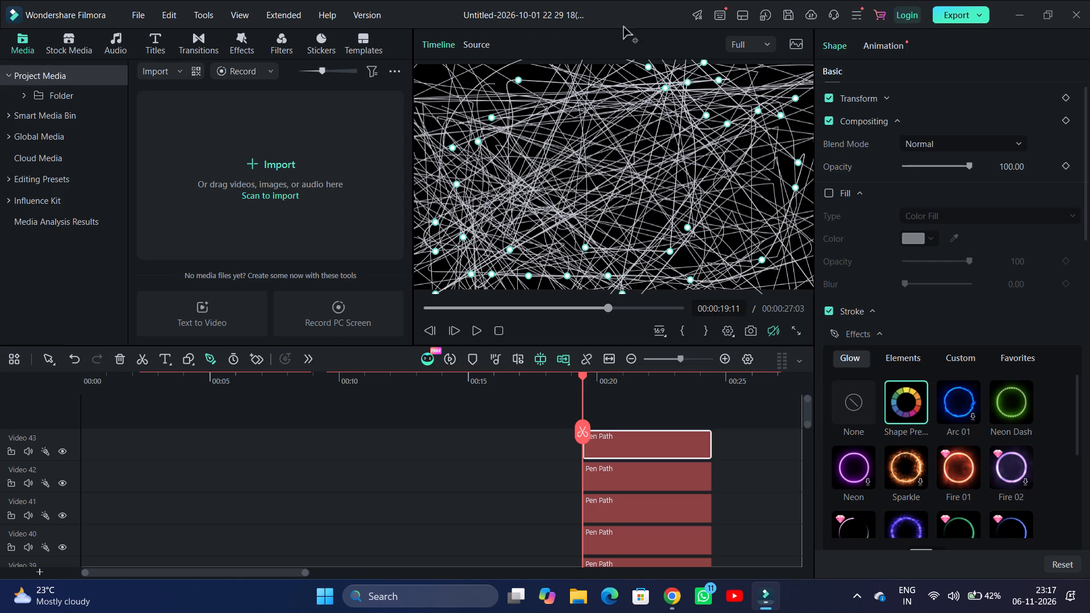
drag(623, 27, 558, 220)
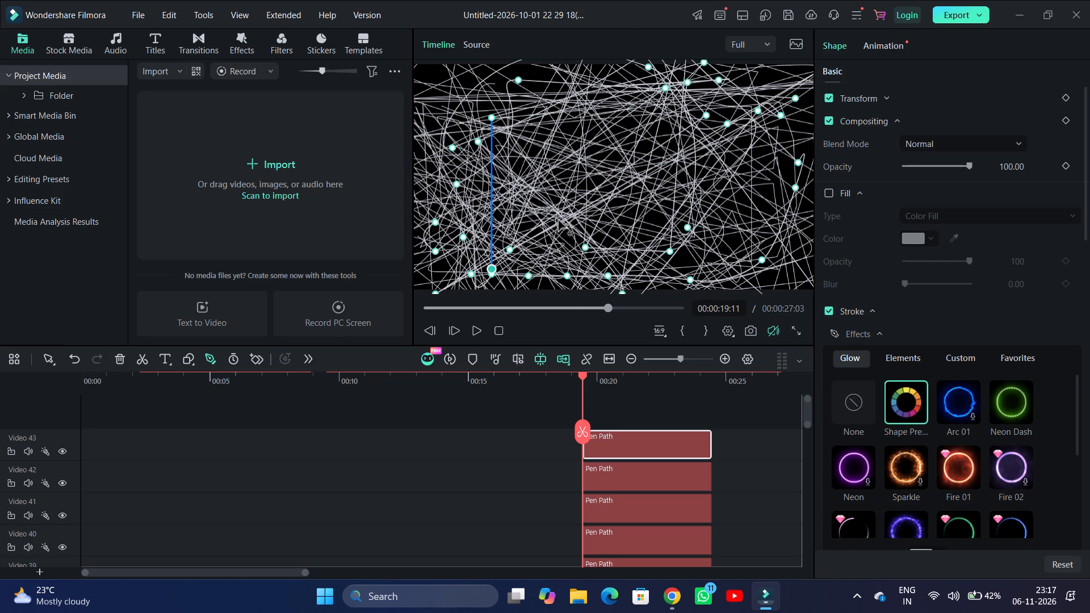
drag(558, 220, 609, 206)
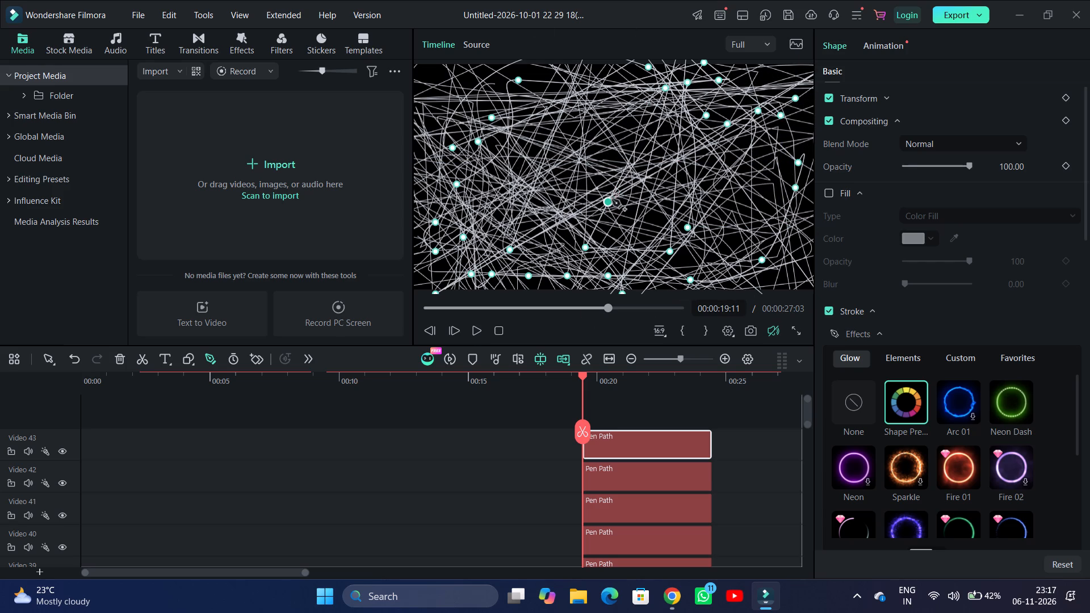
Loop the Pen Path anchor from the canvas centre past the top edge and lower-left corner, returning it to just below centre.
drag(612, 199, 692, 115)
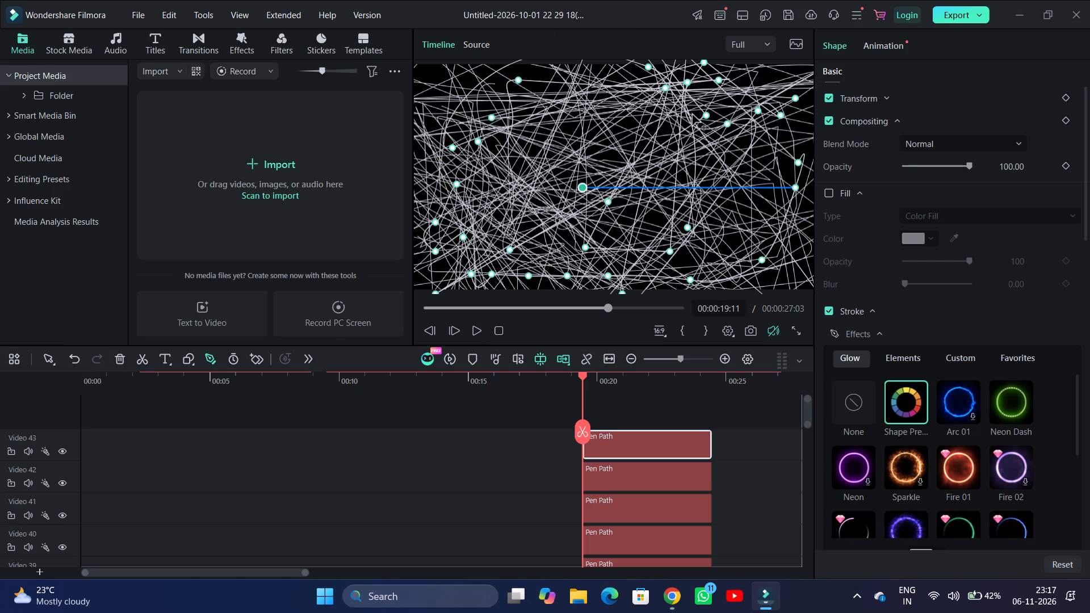
drag(692, 115, 691, 60)
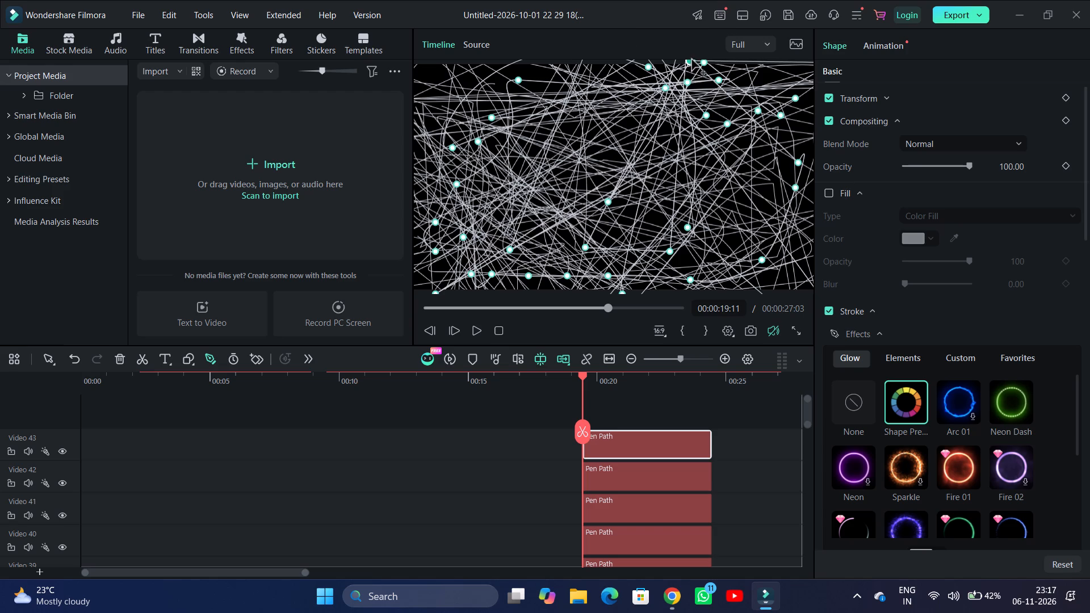
drag(691, 60, 230, 440)
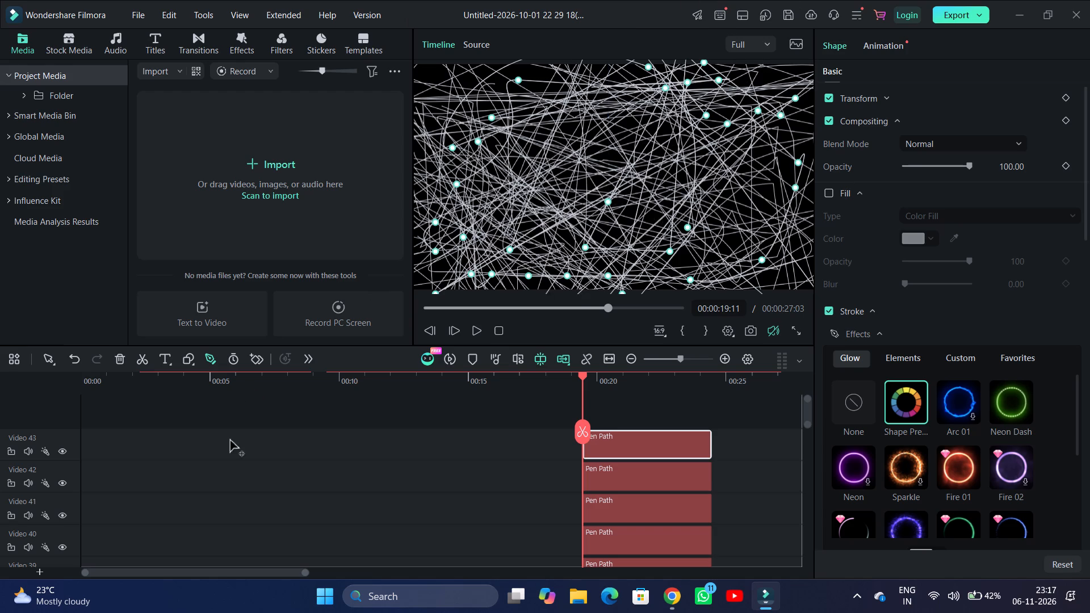
drag(230, 440, 611, 194)
click(612, 194)
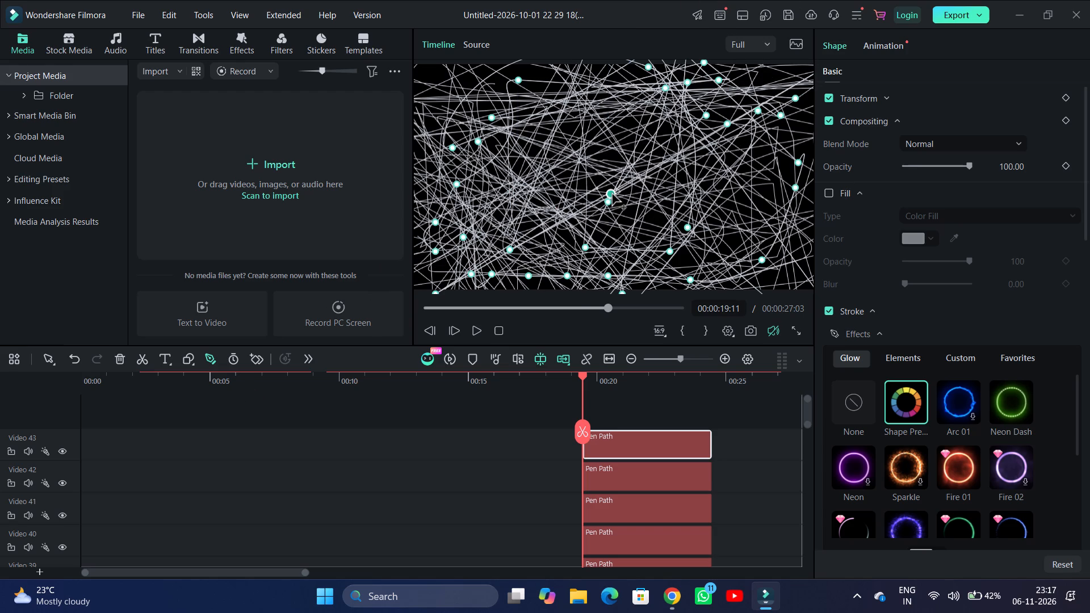
drag(611, 195, 607, 202)
drag(607, 202, 609, 202)
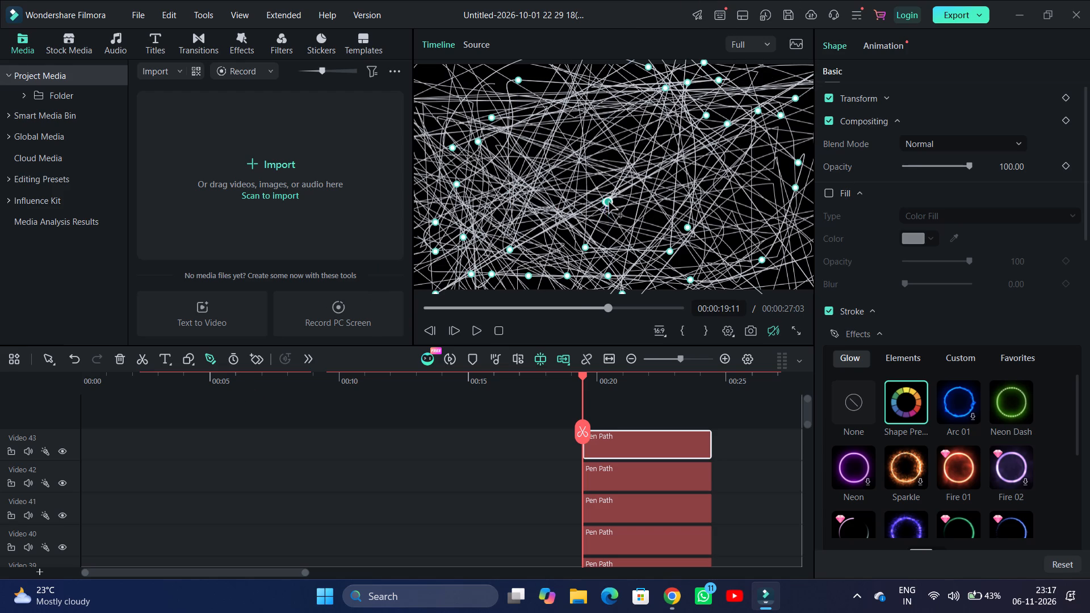
Place a Pen Path anchor near the canvas's top edge, slightly right of centre.
drag(609, 202, 638, 79)
click(638, 79)
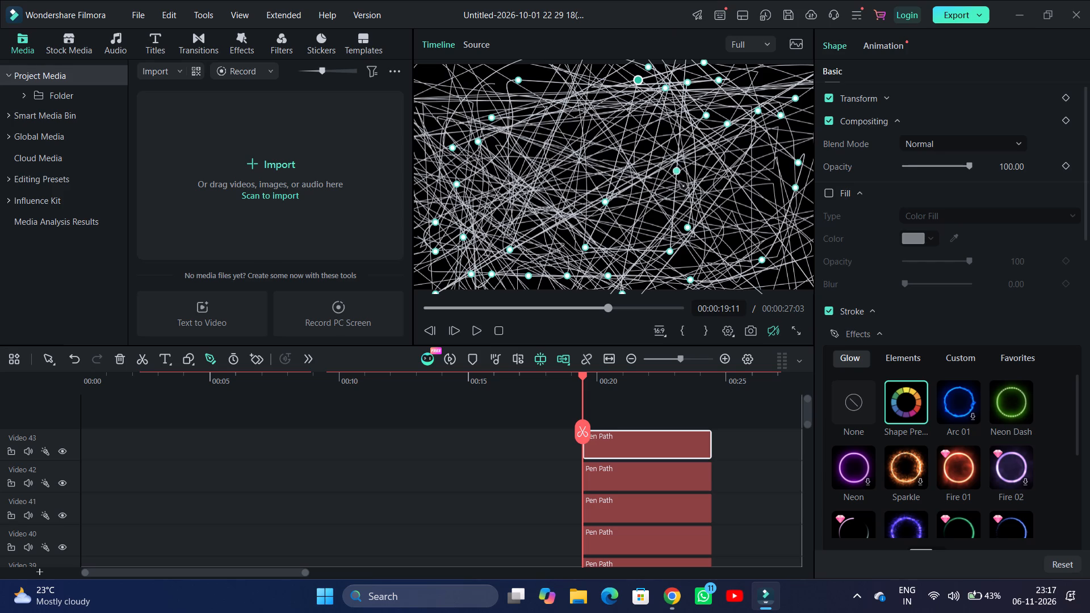
Sweep the anchor just below the canvas centre across the artwork and past the left edge, ending in the upper area right of centre.
drag(607, 203, 618, 238)
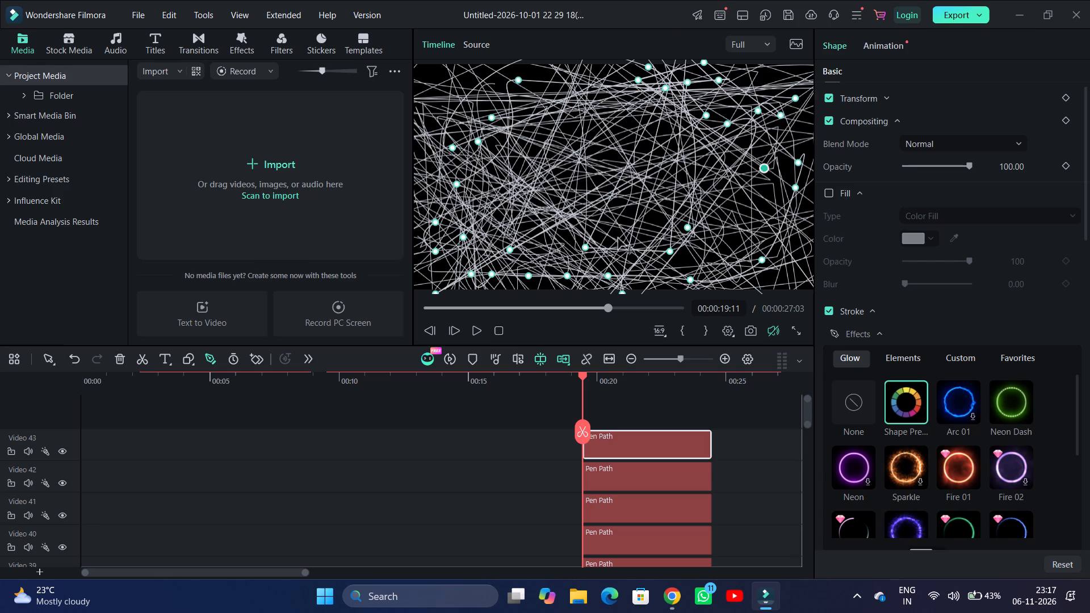
drag(618, 238, 699, 68)
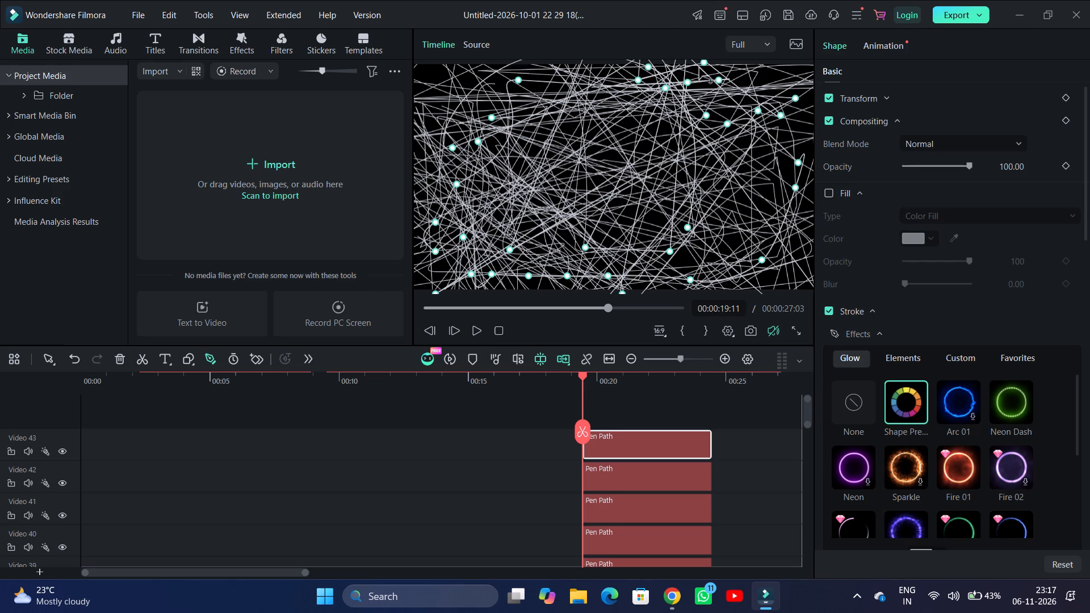
drag(699, 68, 775, 174)
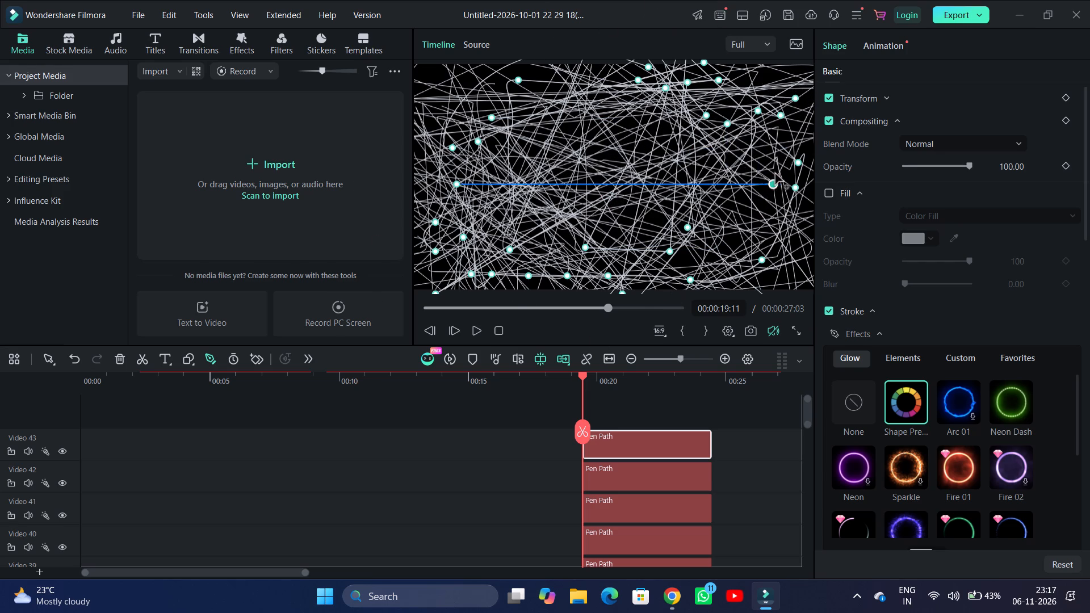
drag(775, 174, 325, 148)
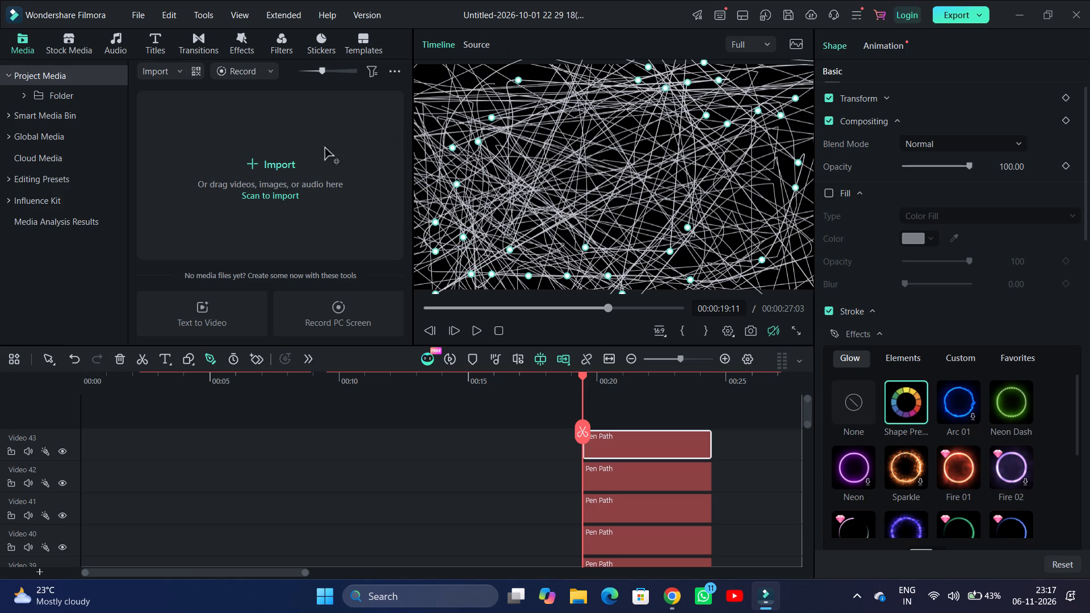
drag(325, 148, 724, 79)
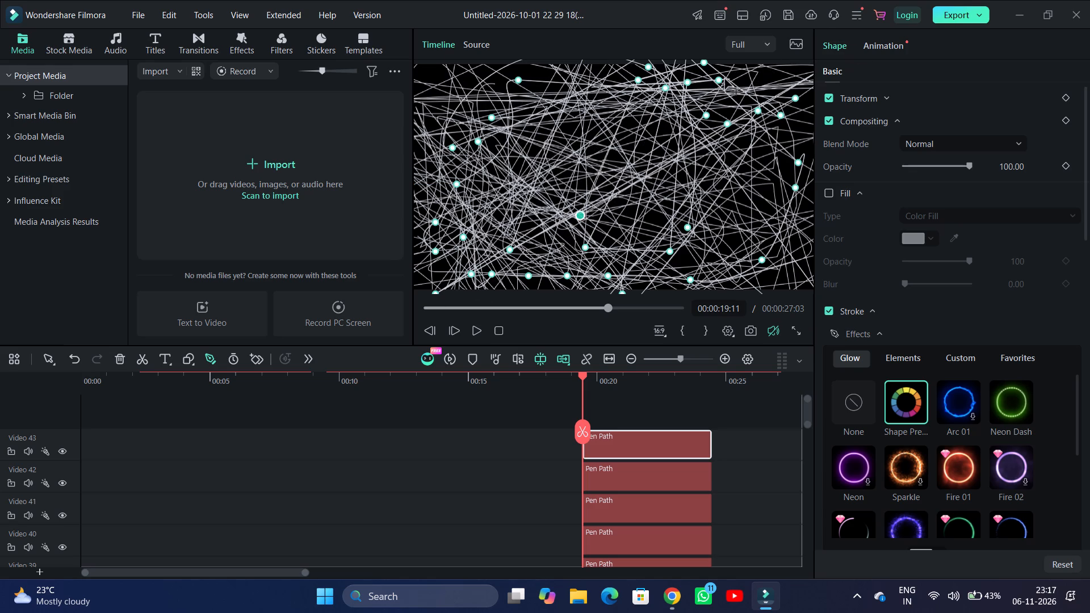
drag(724, 79, 672, 126)
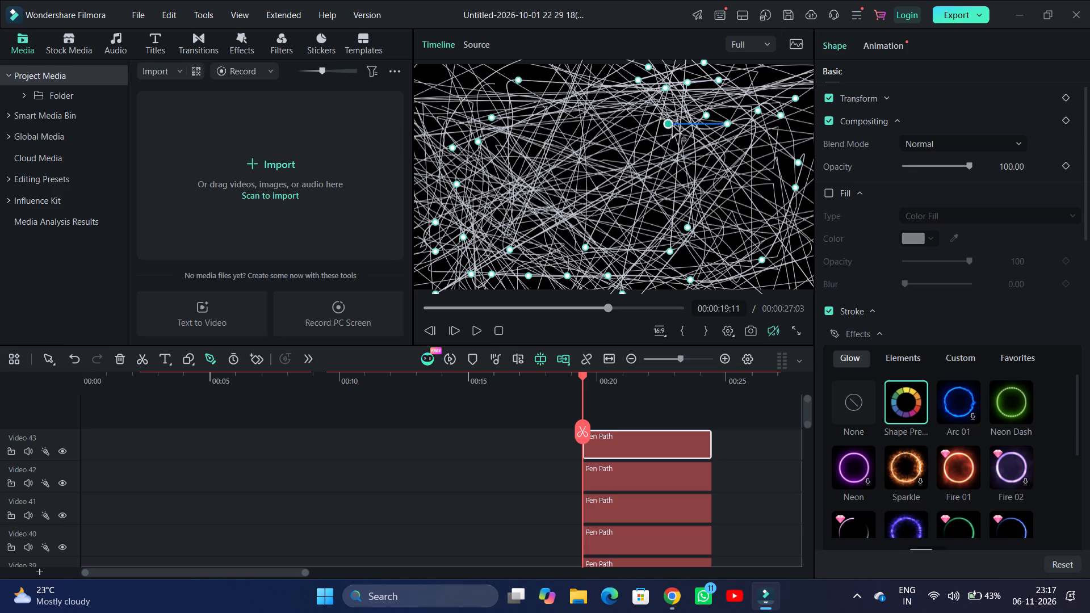
drag(672, 126, 676, 122)
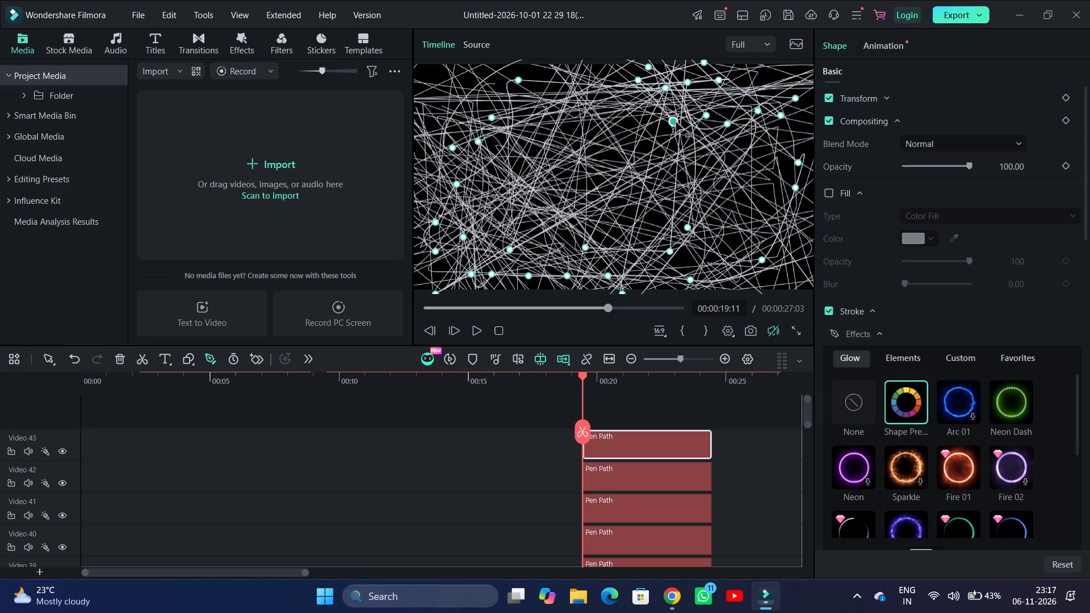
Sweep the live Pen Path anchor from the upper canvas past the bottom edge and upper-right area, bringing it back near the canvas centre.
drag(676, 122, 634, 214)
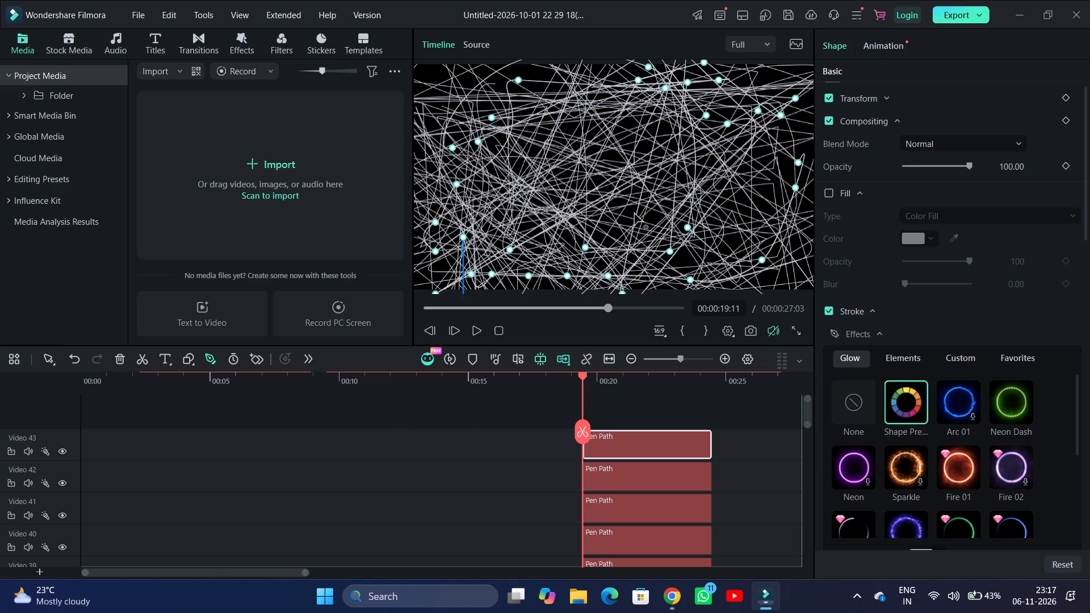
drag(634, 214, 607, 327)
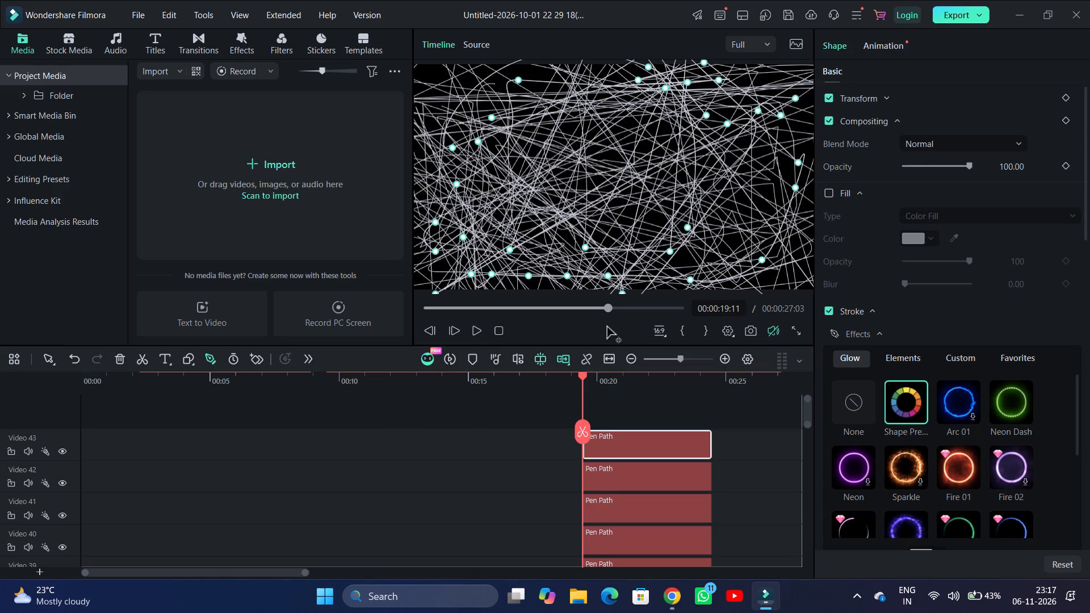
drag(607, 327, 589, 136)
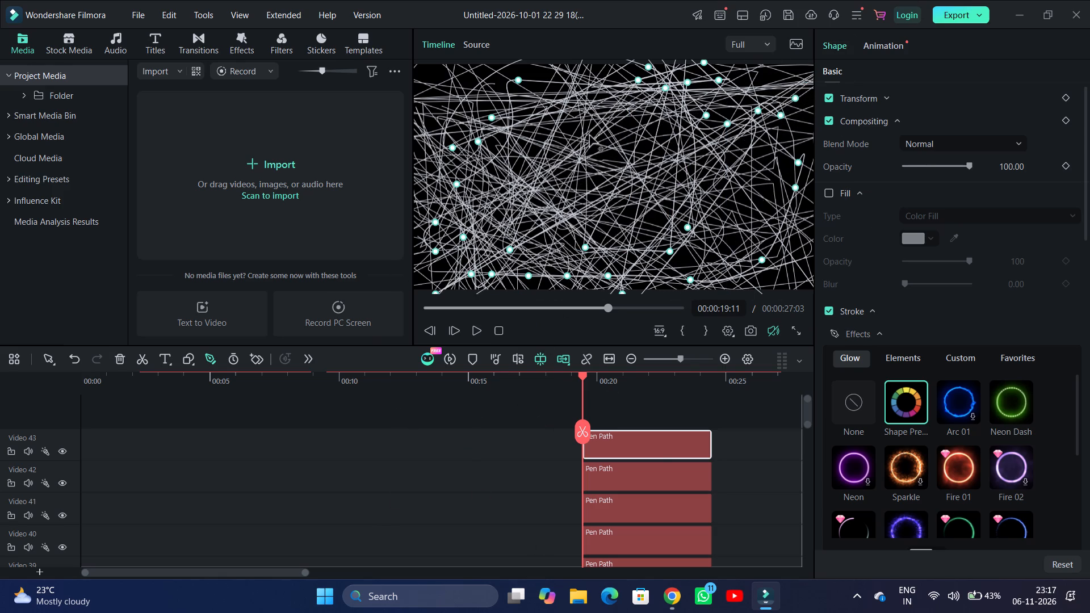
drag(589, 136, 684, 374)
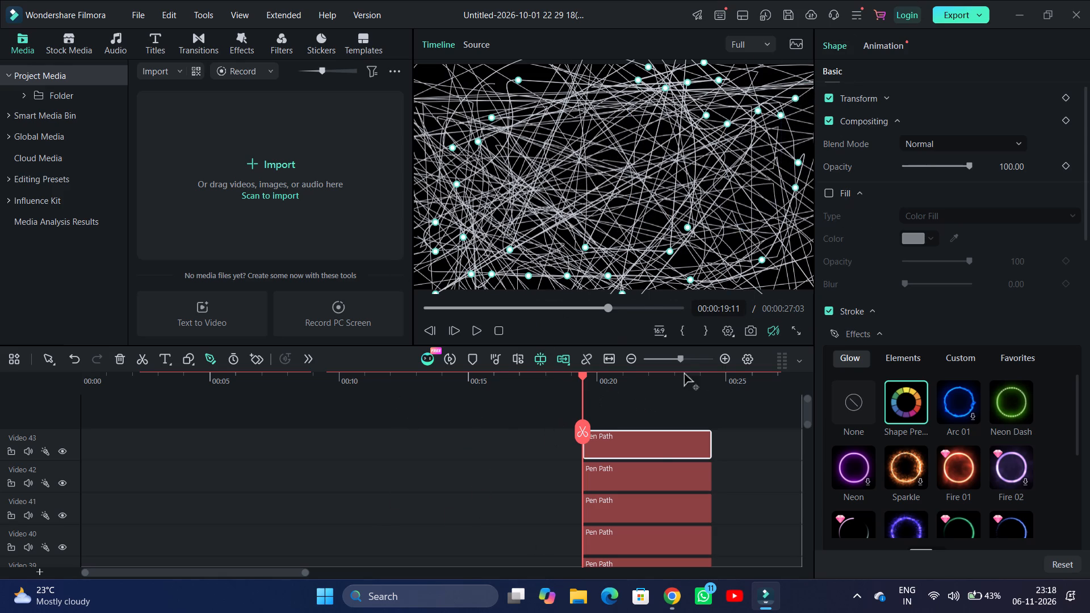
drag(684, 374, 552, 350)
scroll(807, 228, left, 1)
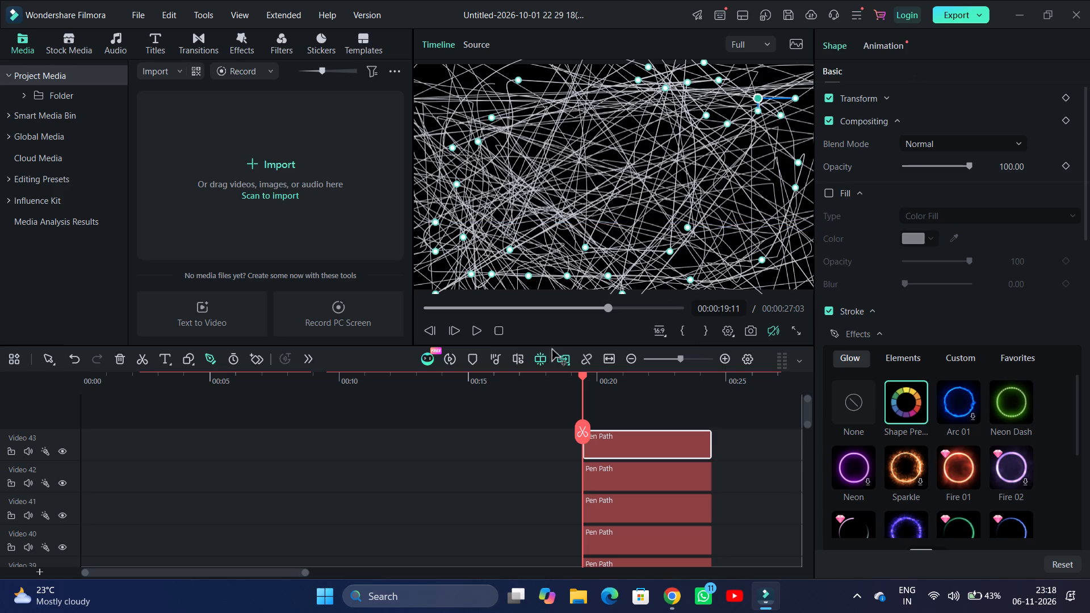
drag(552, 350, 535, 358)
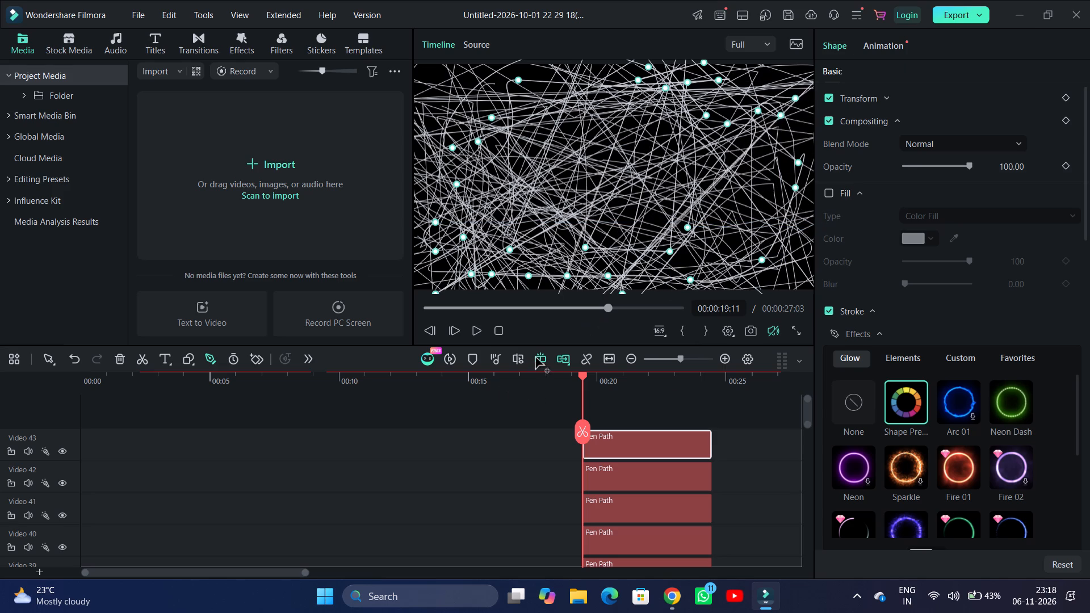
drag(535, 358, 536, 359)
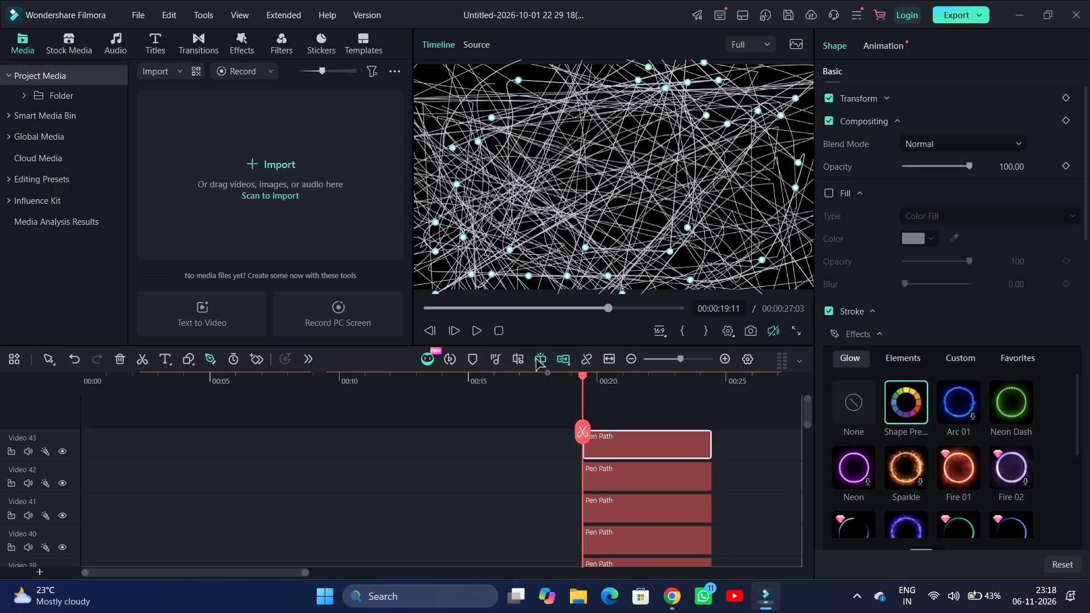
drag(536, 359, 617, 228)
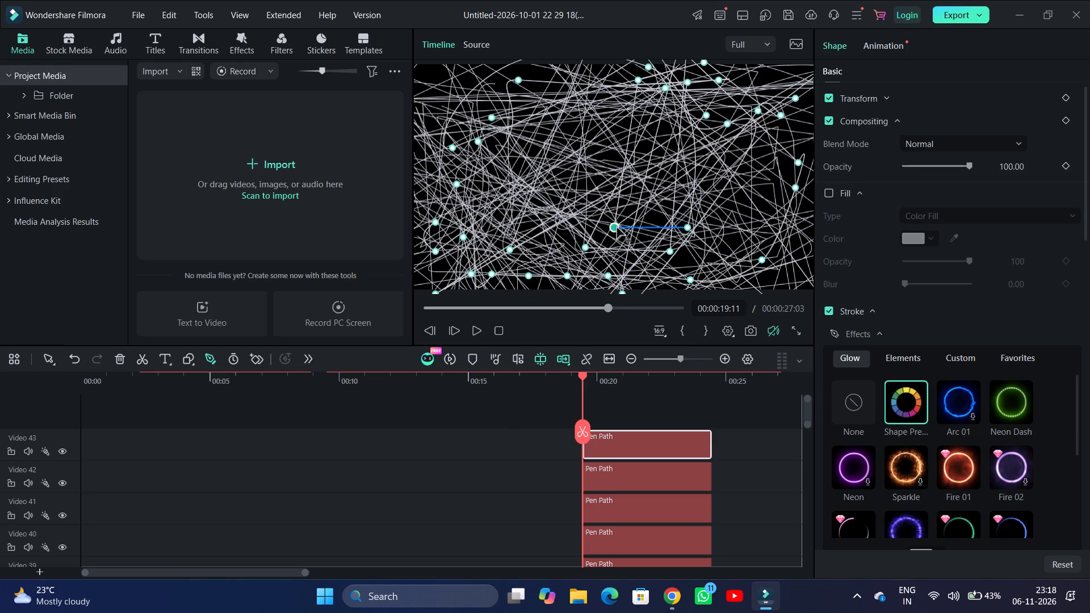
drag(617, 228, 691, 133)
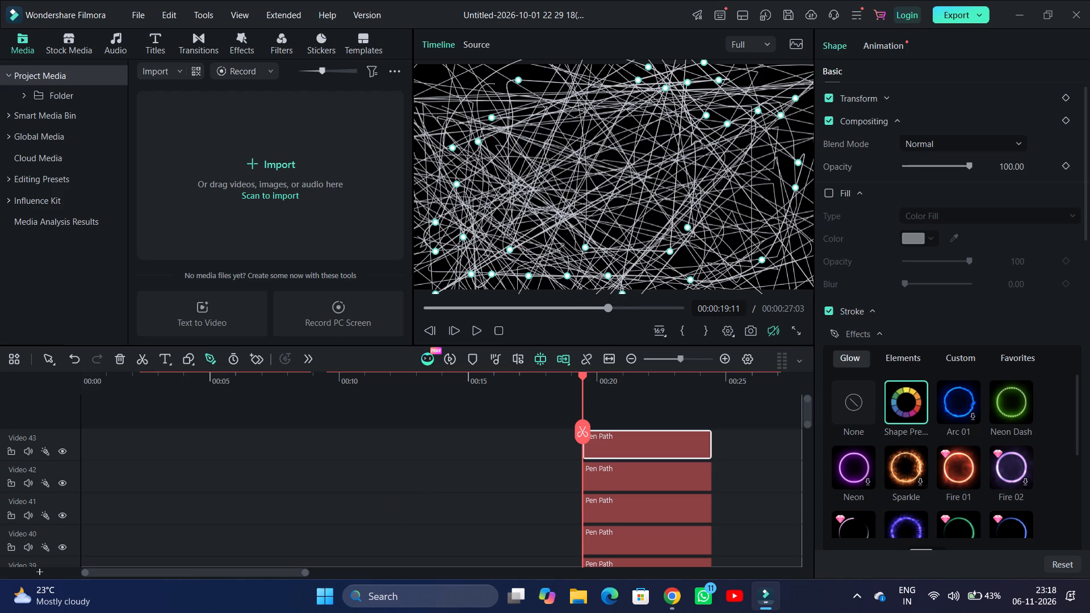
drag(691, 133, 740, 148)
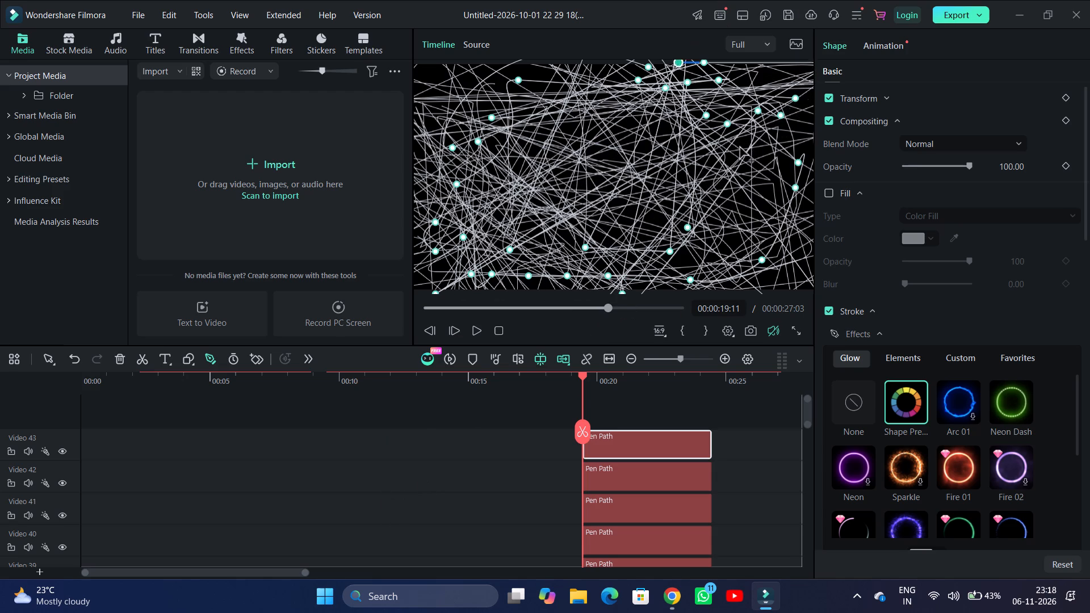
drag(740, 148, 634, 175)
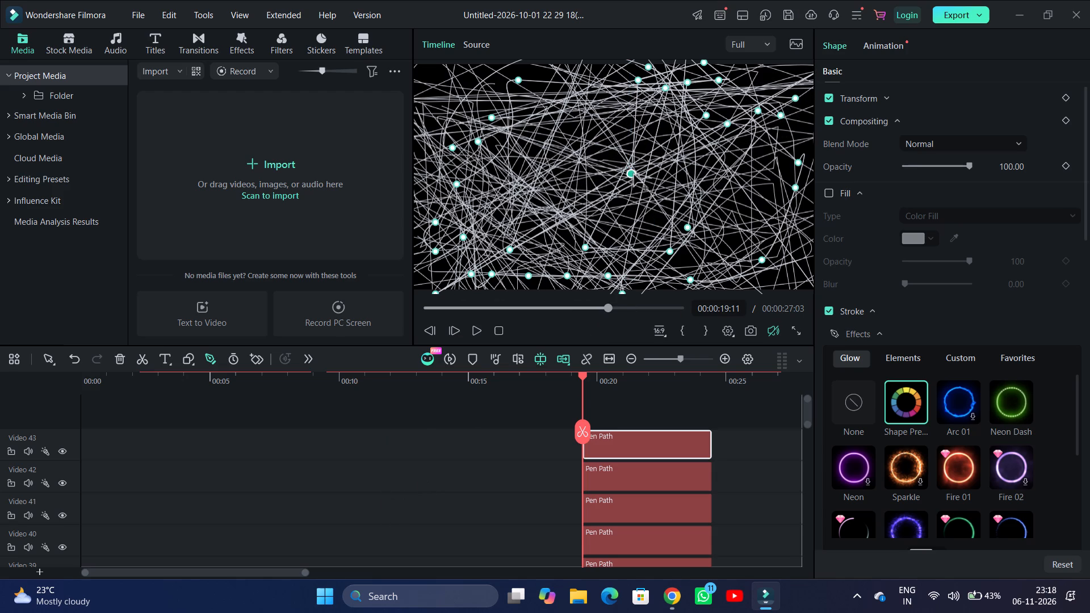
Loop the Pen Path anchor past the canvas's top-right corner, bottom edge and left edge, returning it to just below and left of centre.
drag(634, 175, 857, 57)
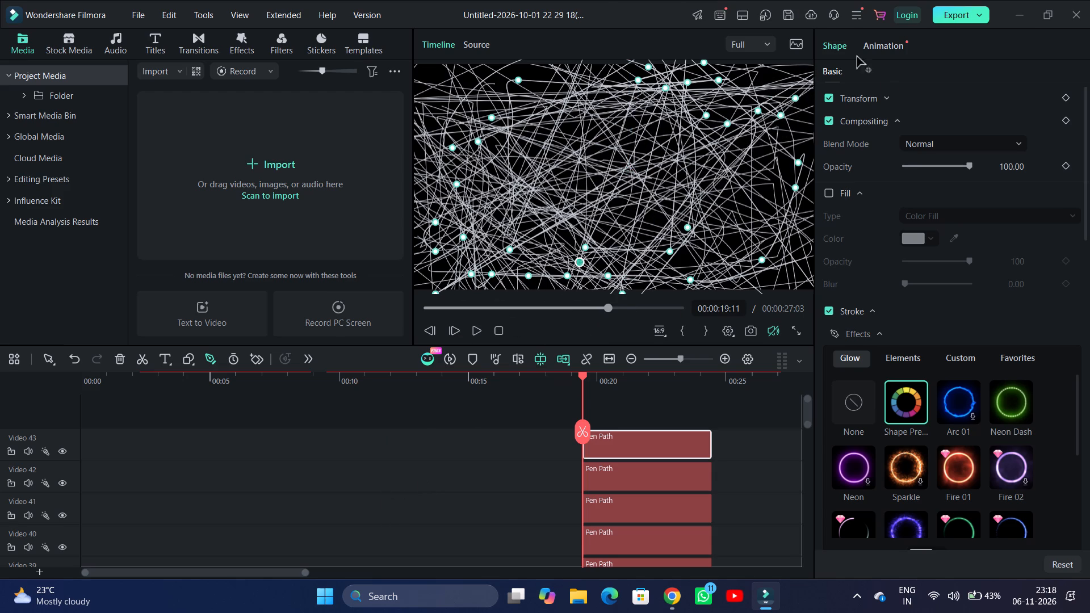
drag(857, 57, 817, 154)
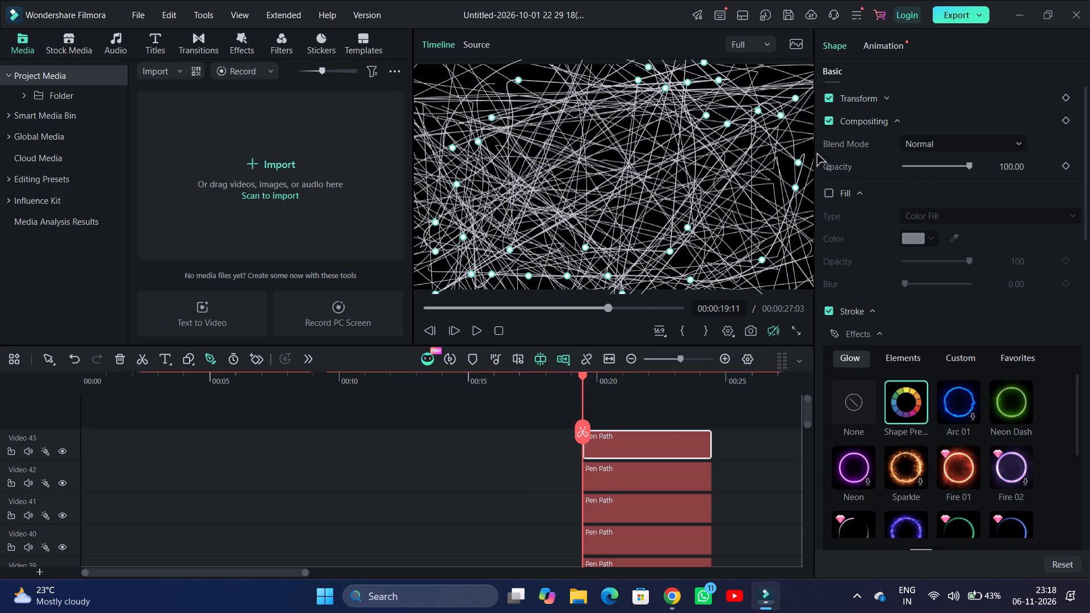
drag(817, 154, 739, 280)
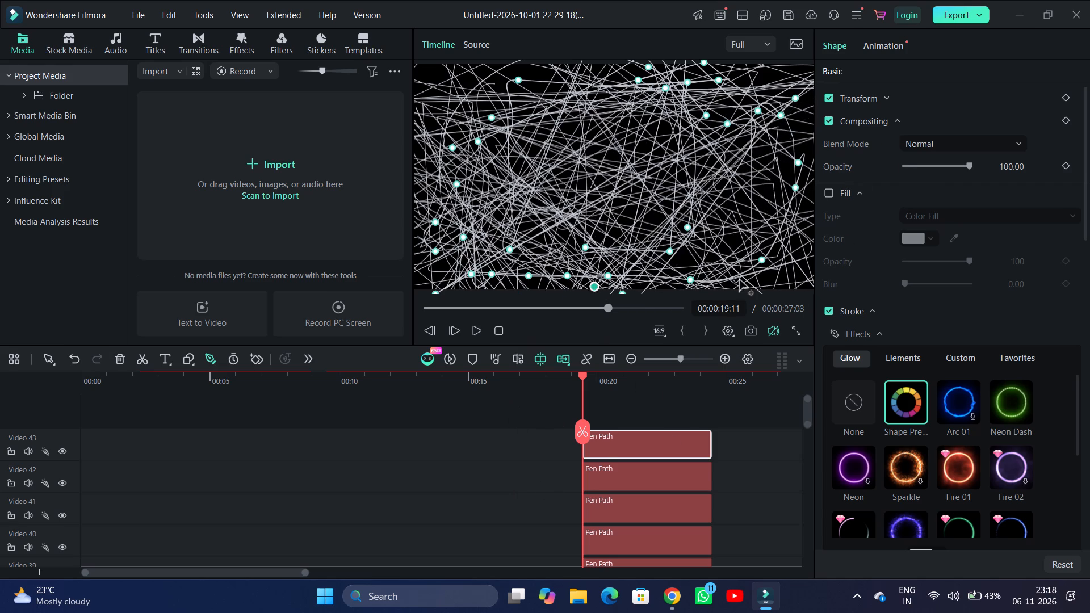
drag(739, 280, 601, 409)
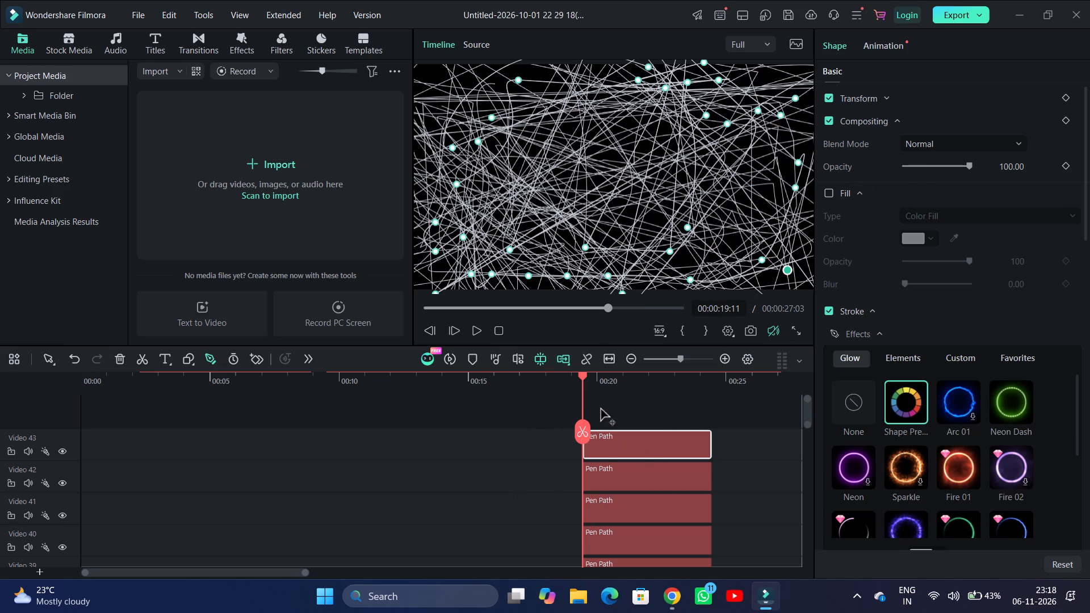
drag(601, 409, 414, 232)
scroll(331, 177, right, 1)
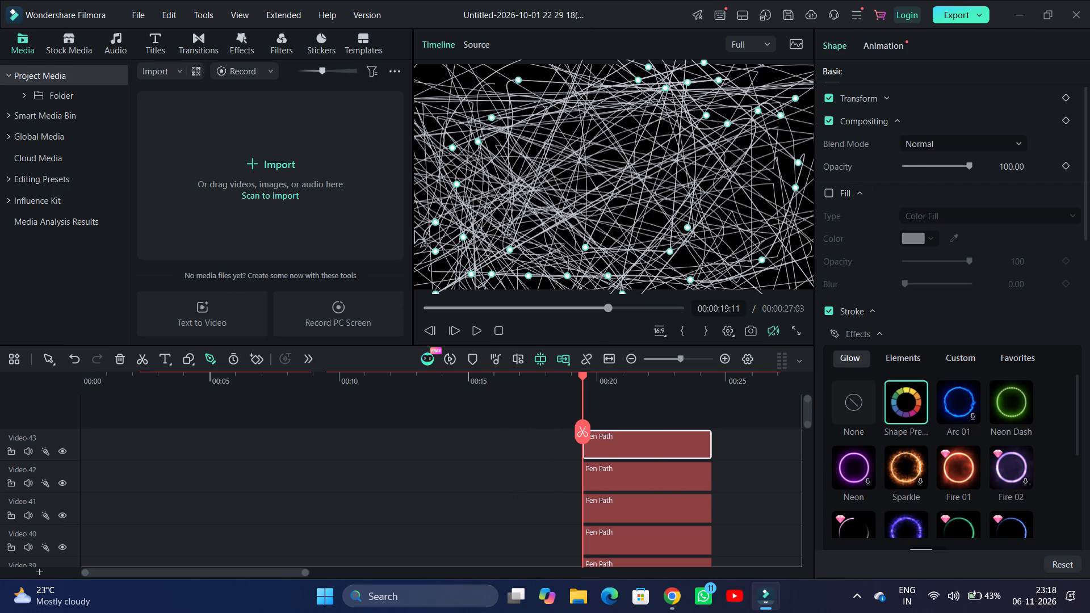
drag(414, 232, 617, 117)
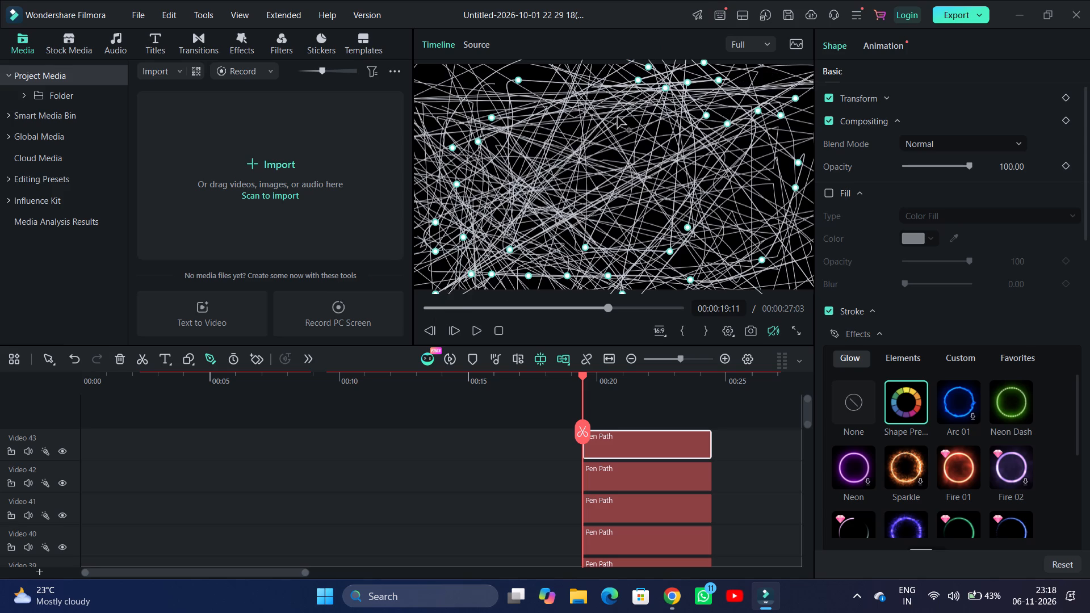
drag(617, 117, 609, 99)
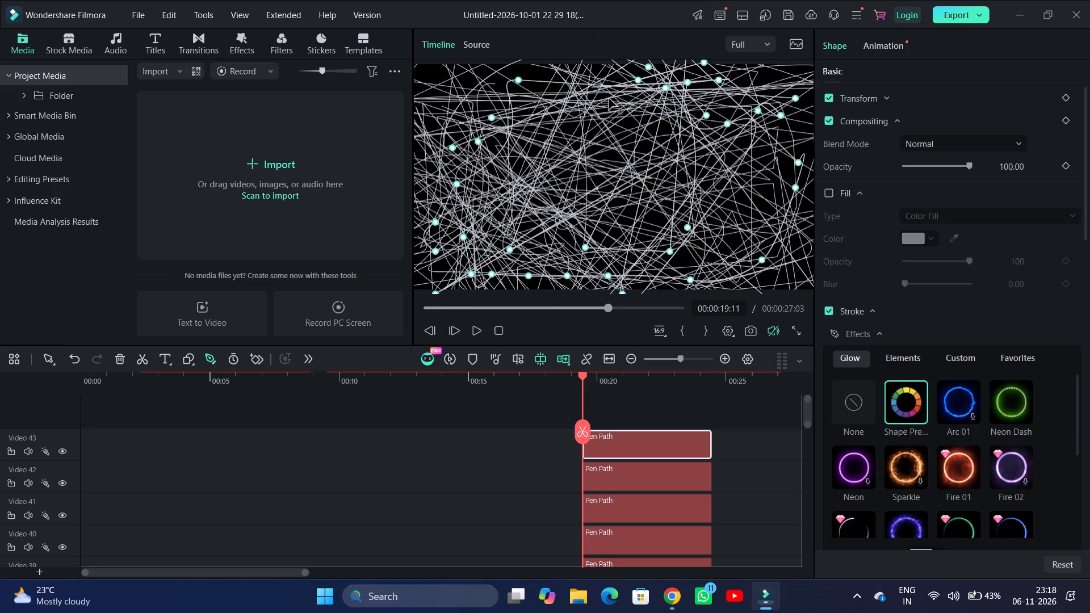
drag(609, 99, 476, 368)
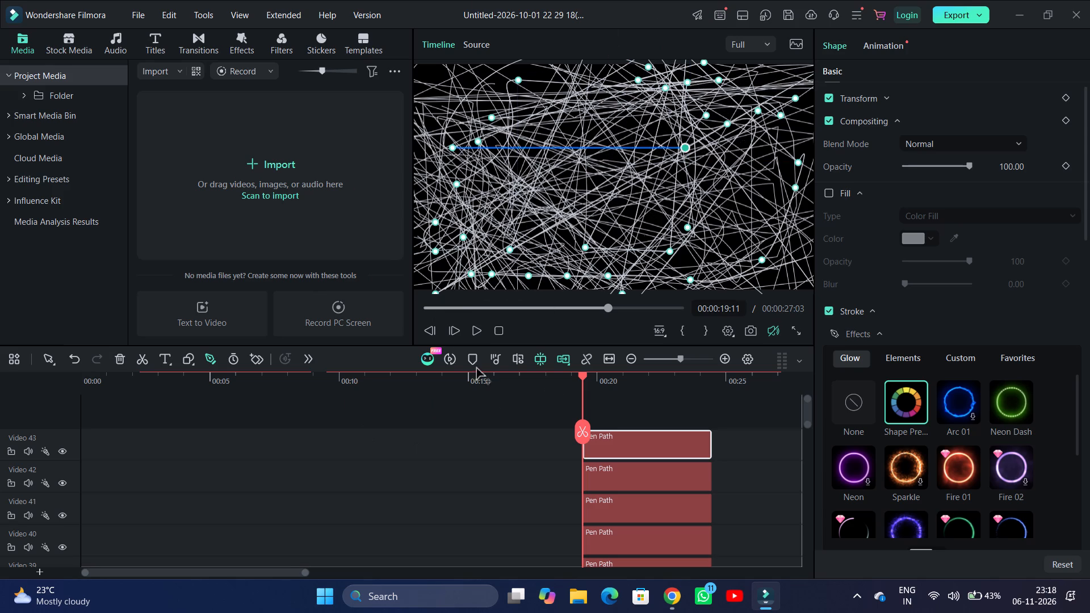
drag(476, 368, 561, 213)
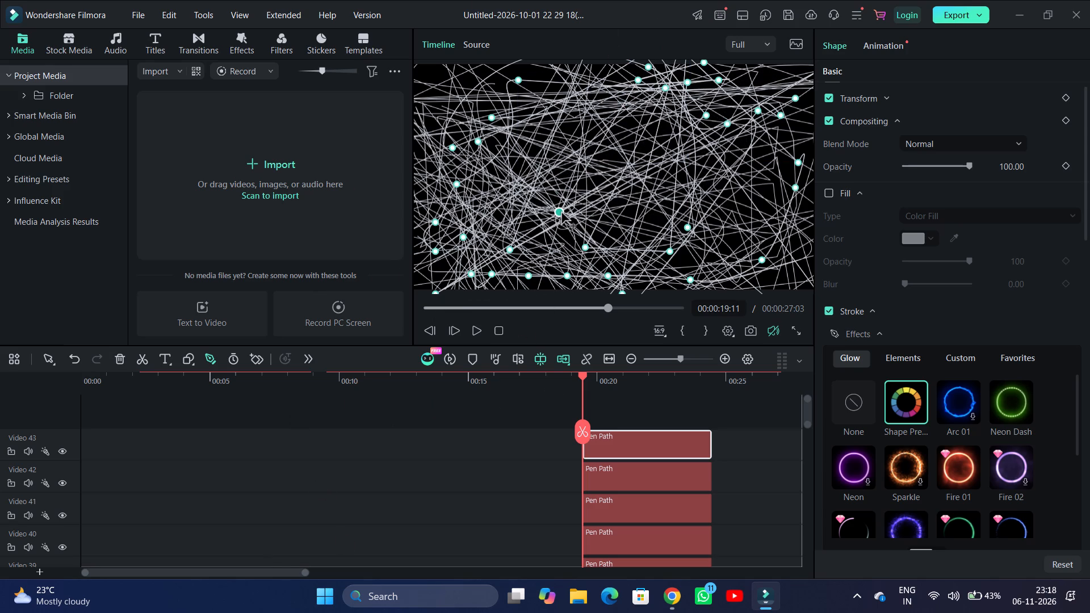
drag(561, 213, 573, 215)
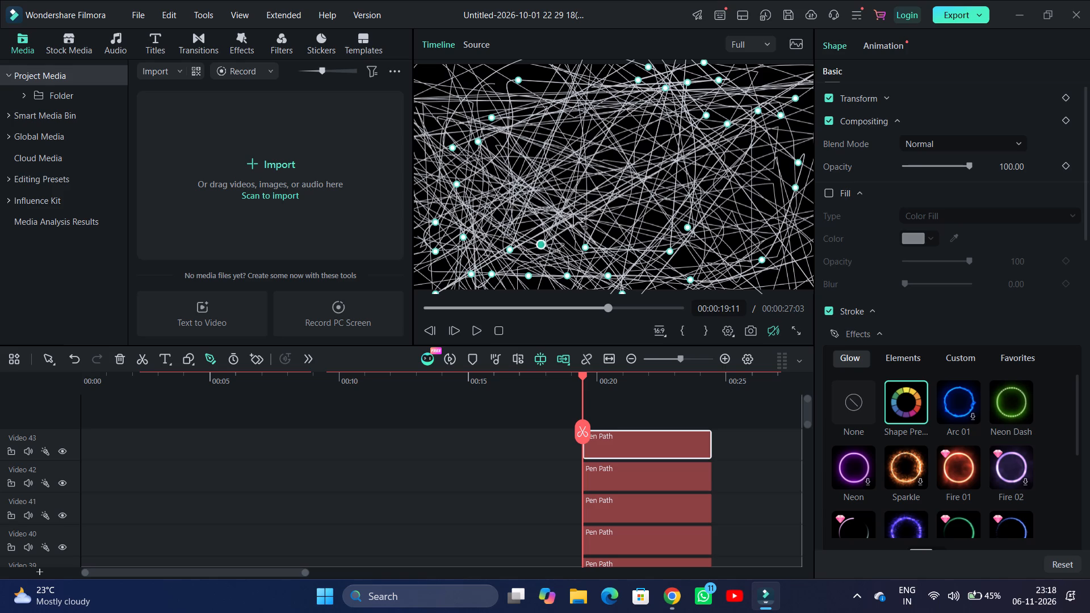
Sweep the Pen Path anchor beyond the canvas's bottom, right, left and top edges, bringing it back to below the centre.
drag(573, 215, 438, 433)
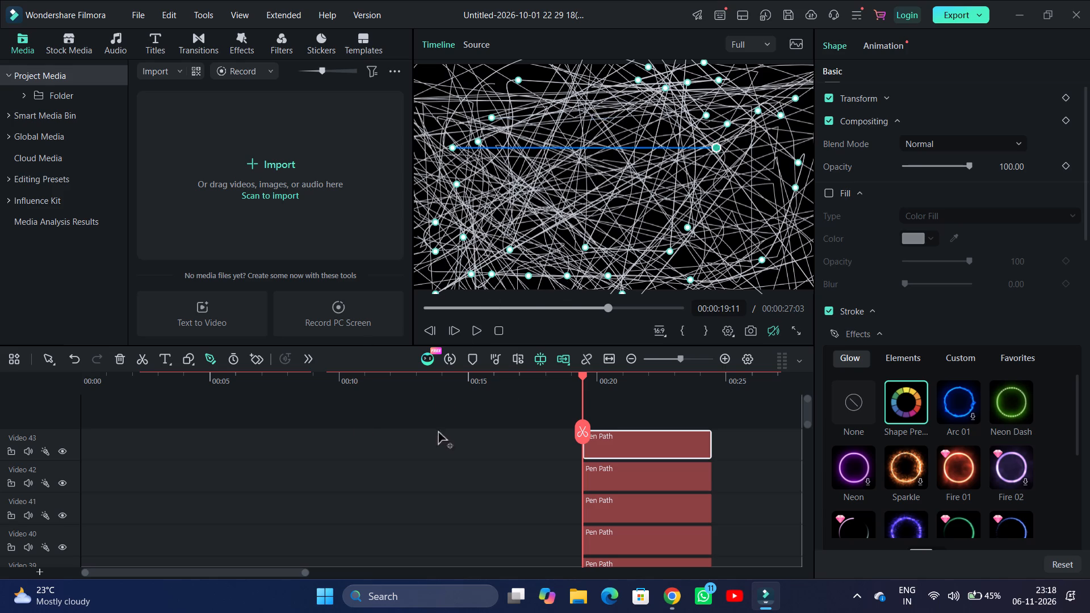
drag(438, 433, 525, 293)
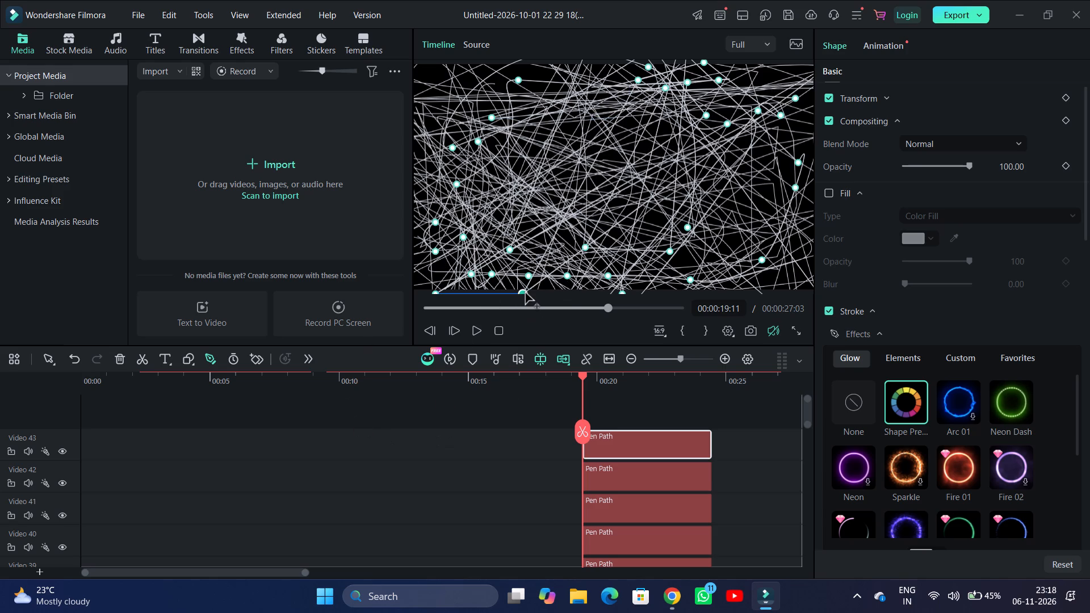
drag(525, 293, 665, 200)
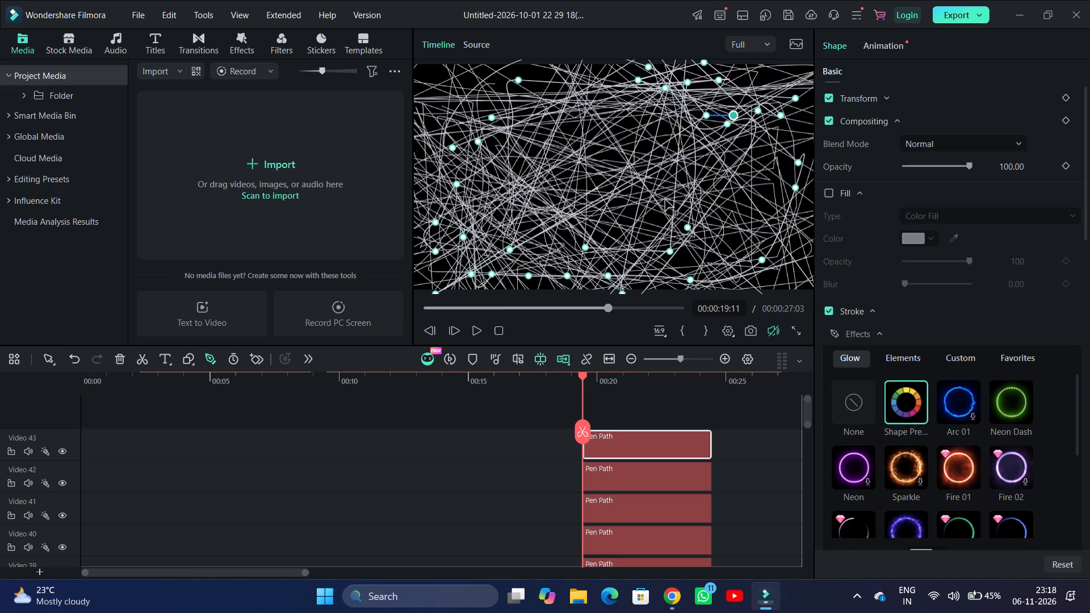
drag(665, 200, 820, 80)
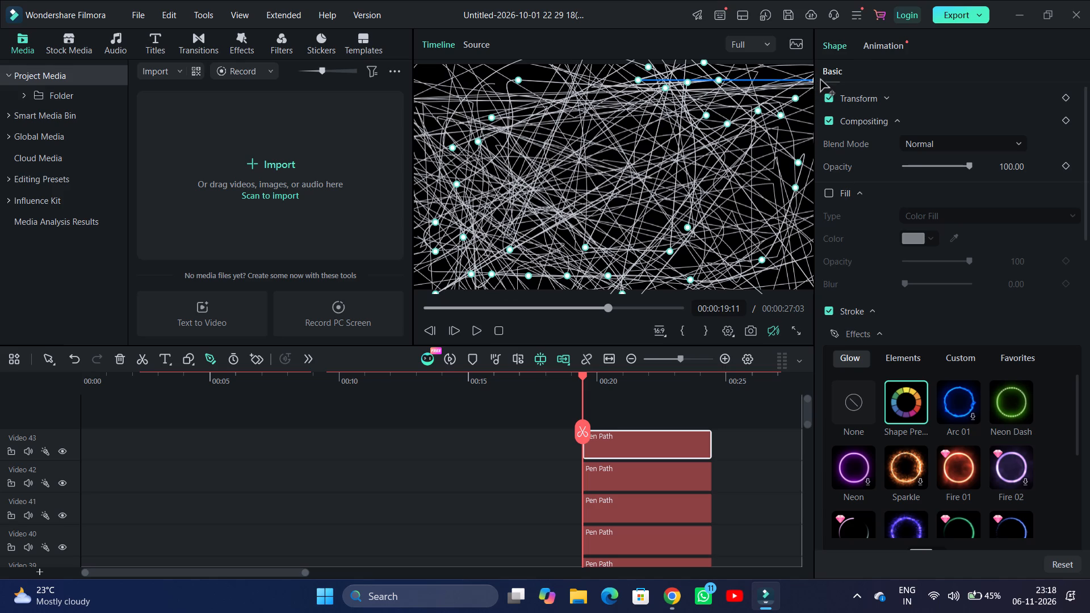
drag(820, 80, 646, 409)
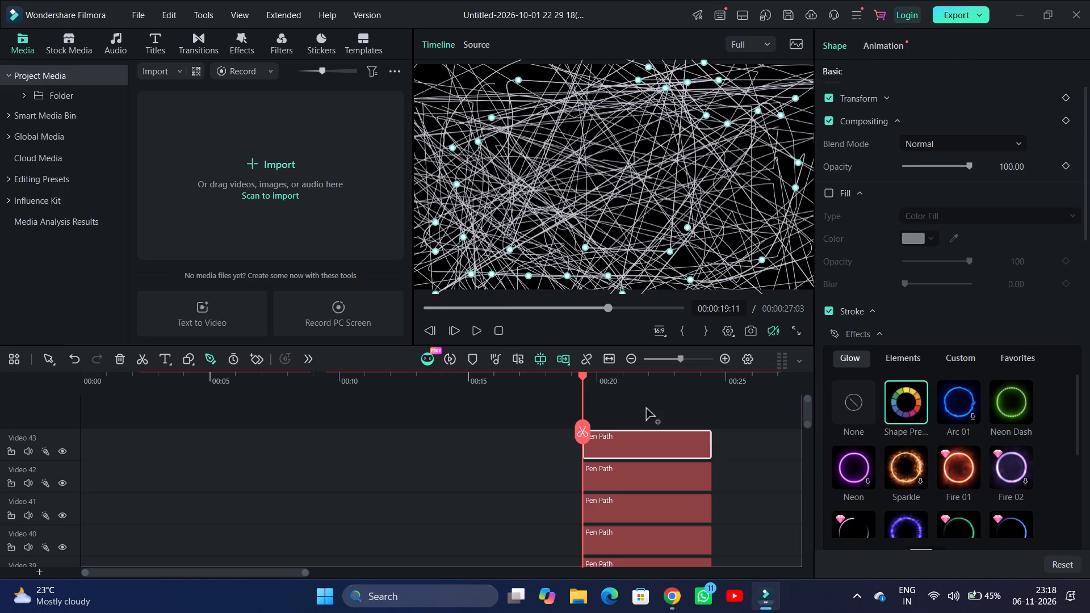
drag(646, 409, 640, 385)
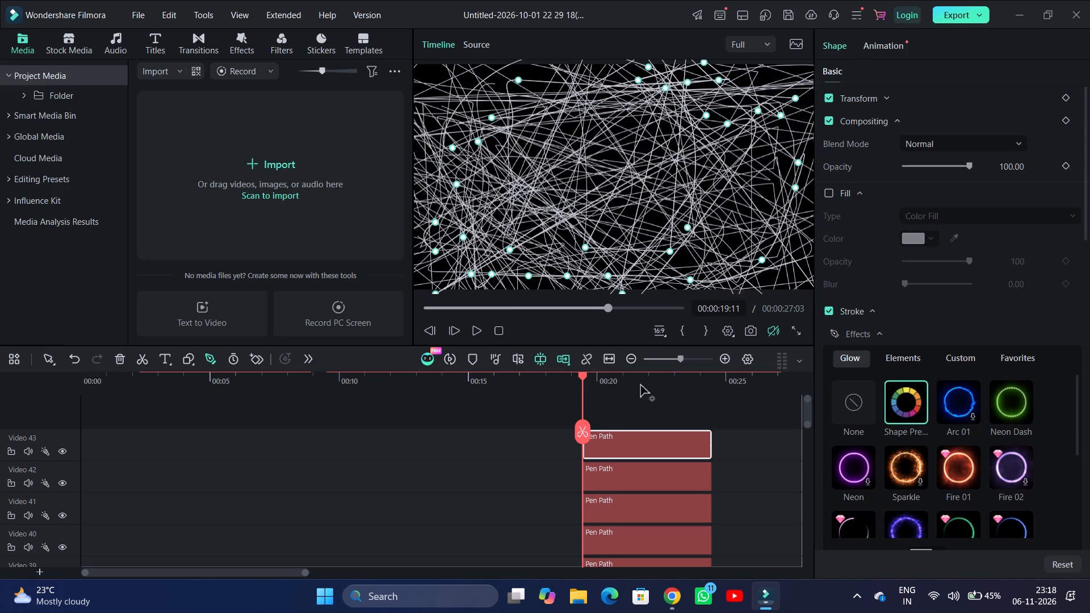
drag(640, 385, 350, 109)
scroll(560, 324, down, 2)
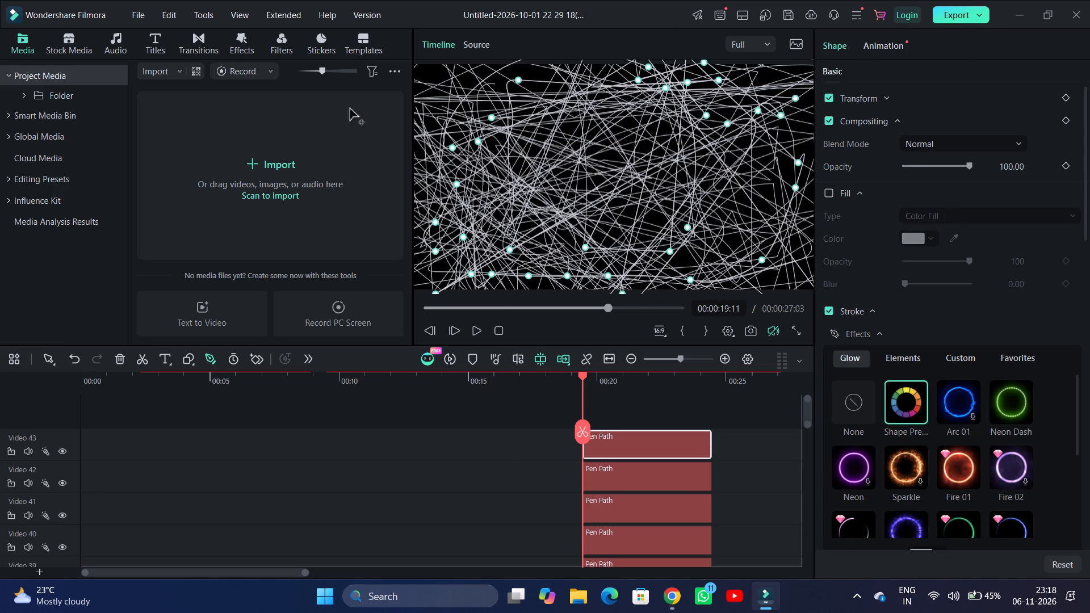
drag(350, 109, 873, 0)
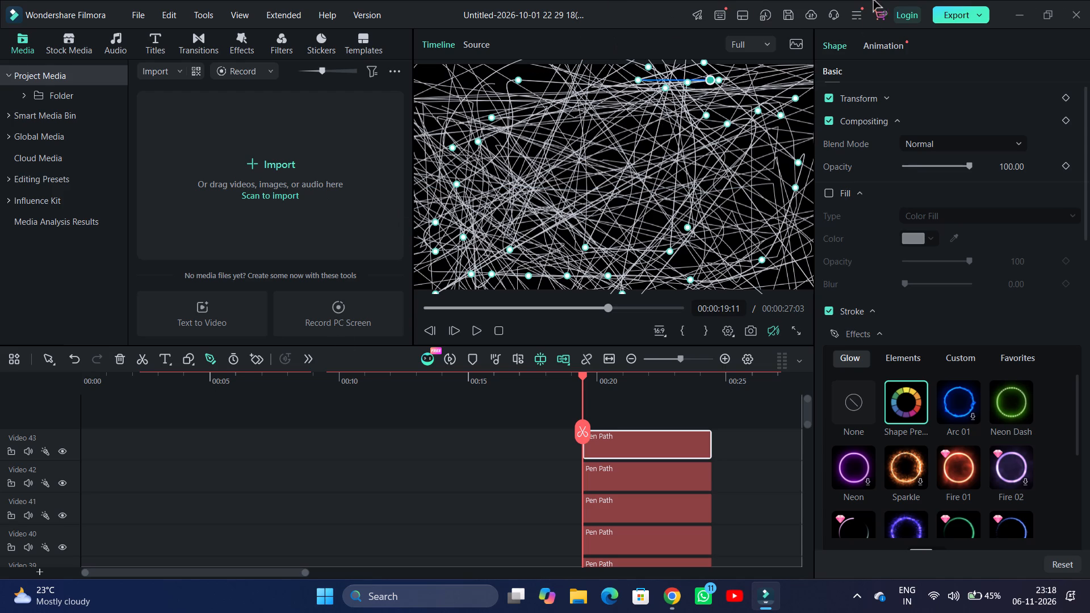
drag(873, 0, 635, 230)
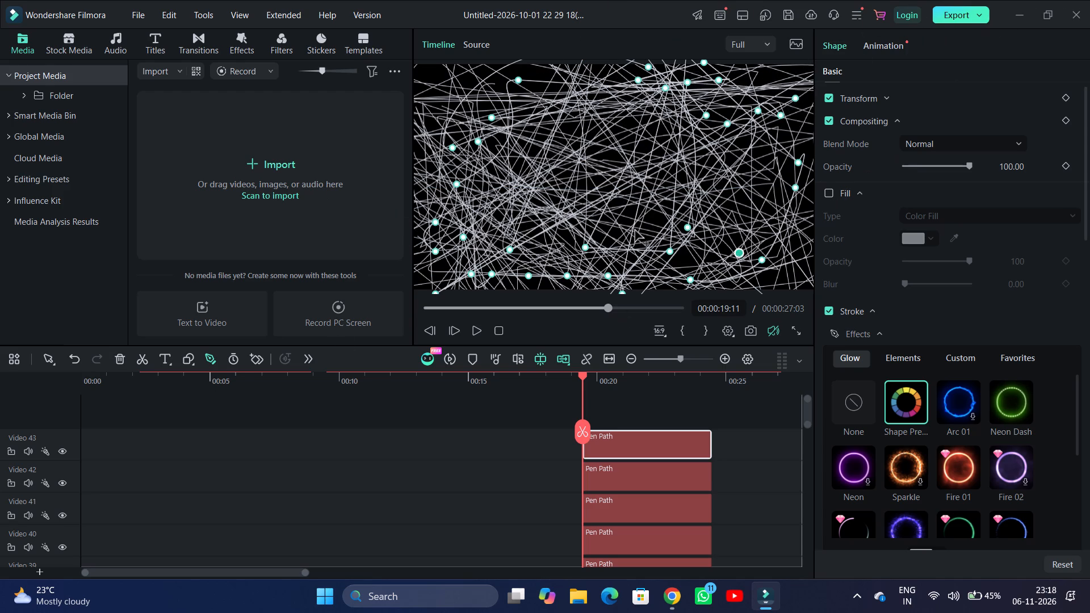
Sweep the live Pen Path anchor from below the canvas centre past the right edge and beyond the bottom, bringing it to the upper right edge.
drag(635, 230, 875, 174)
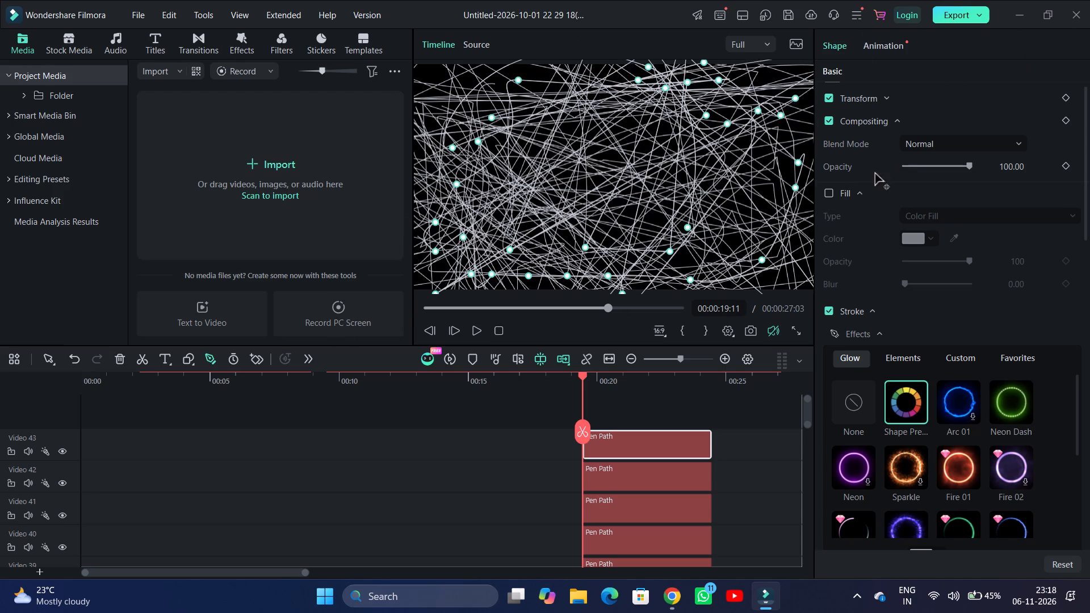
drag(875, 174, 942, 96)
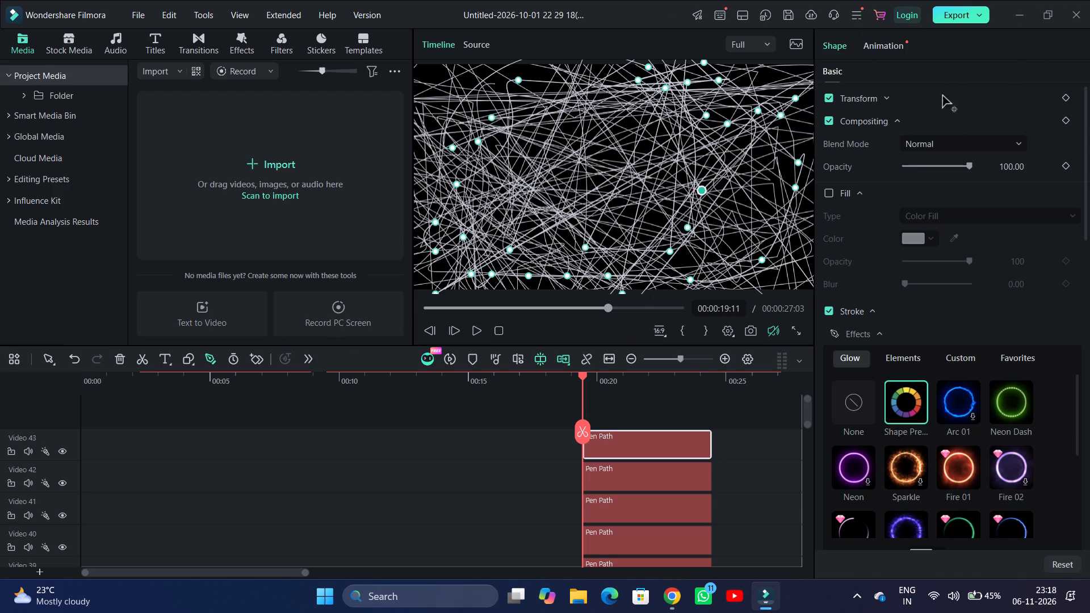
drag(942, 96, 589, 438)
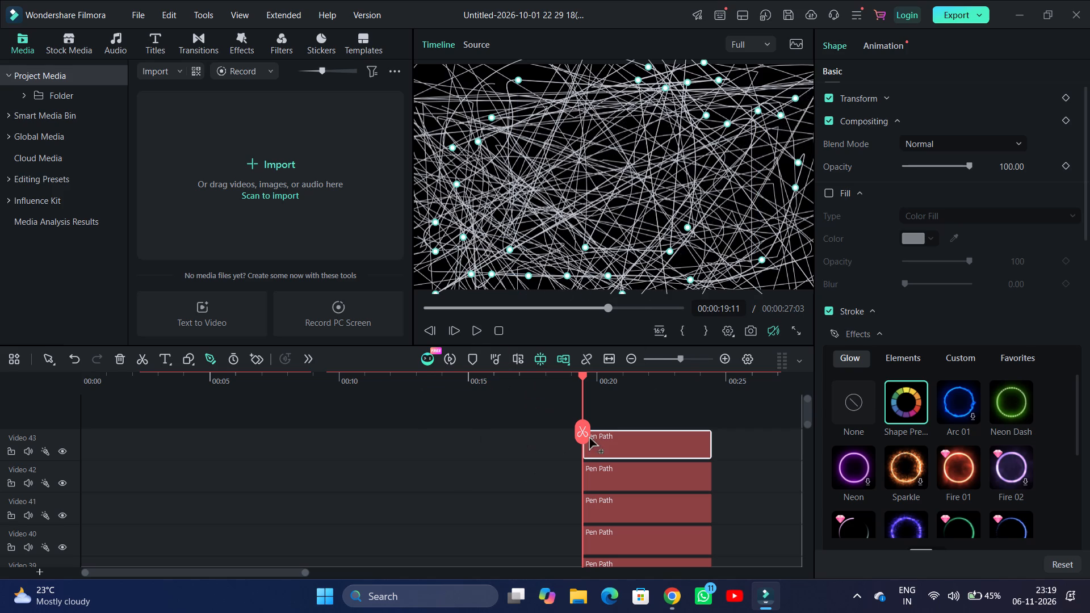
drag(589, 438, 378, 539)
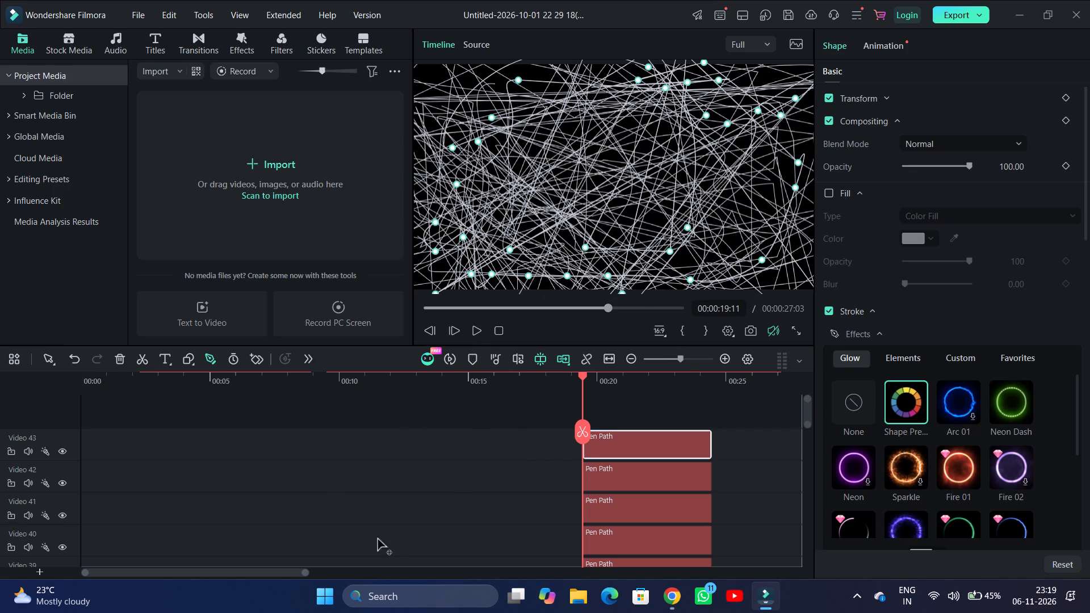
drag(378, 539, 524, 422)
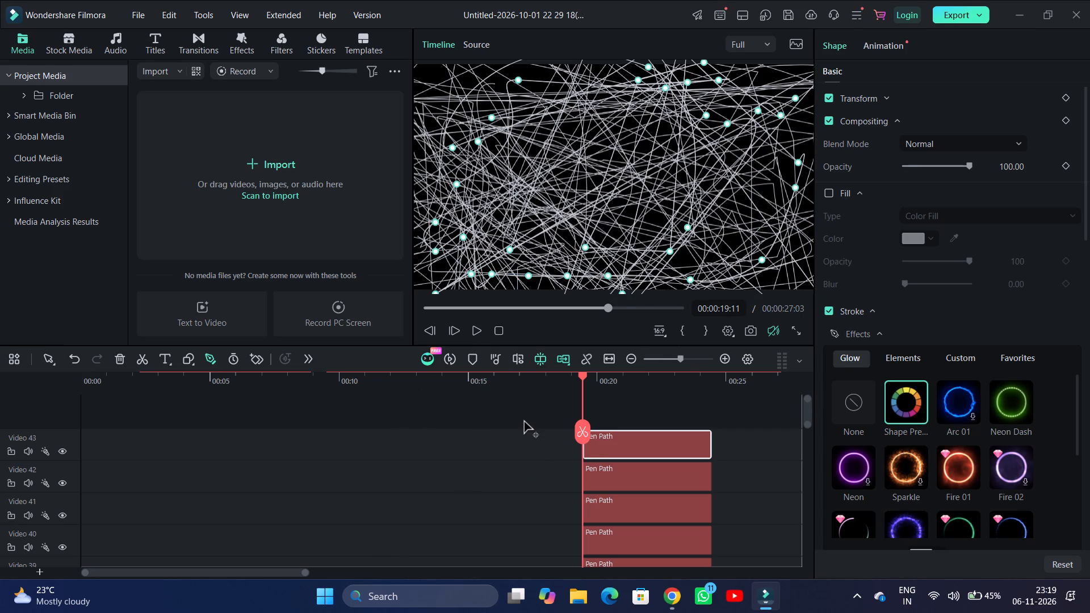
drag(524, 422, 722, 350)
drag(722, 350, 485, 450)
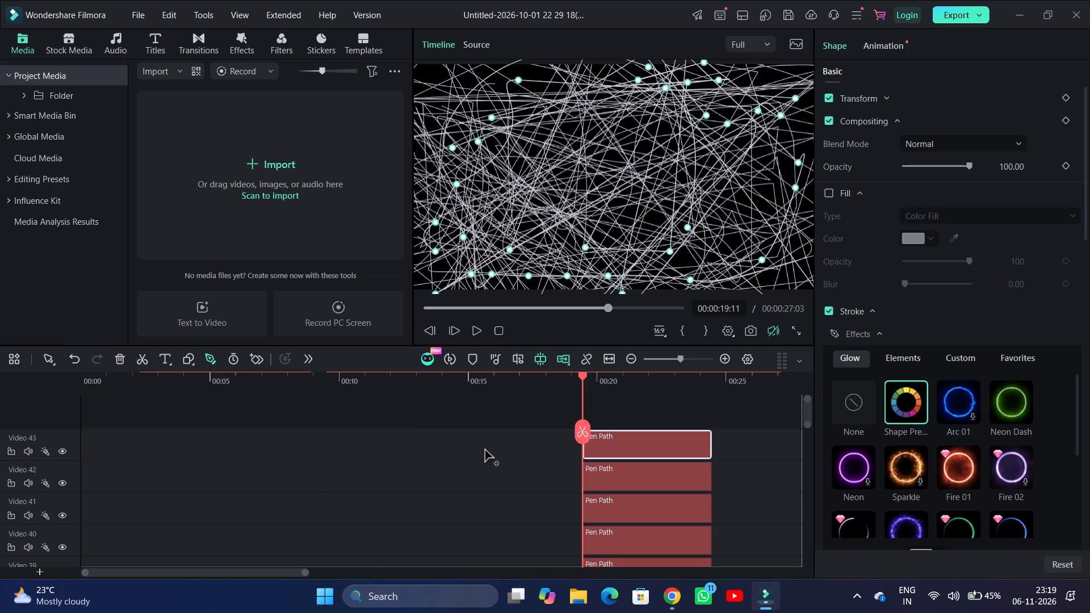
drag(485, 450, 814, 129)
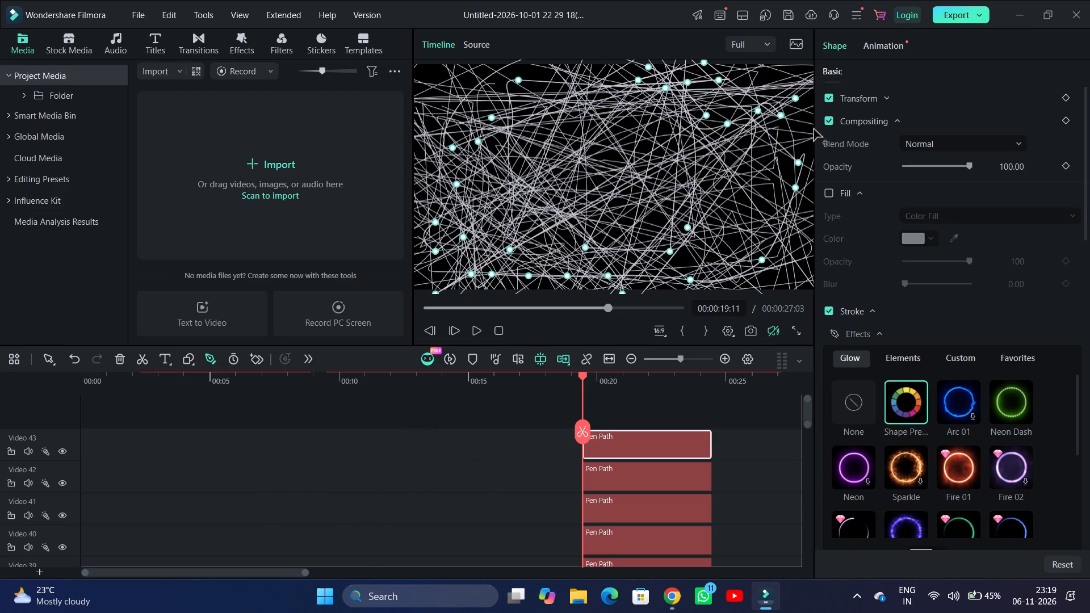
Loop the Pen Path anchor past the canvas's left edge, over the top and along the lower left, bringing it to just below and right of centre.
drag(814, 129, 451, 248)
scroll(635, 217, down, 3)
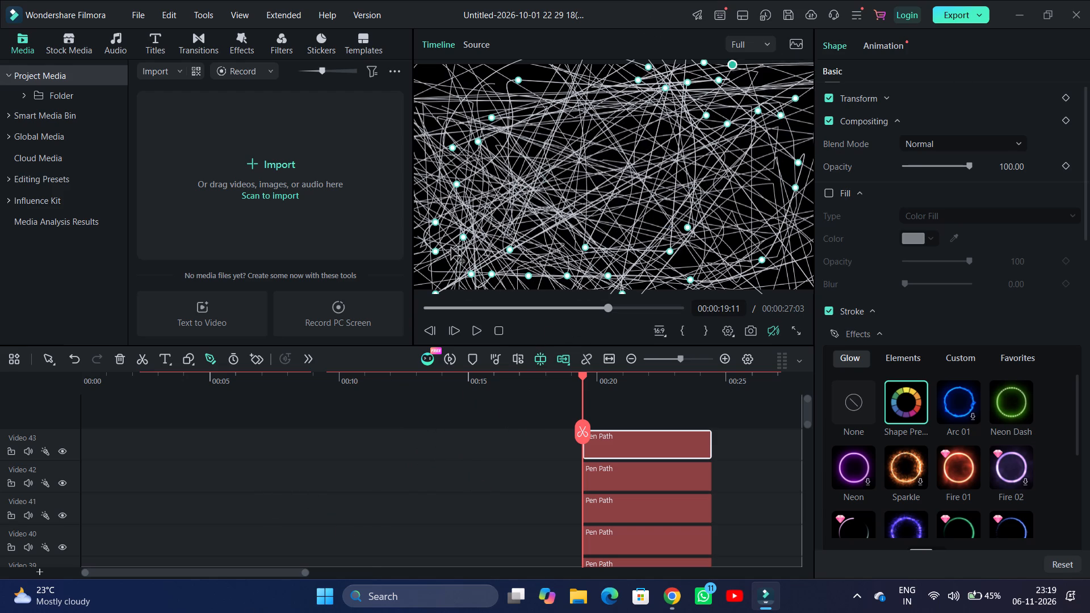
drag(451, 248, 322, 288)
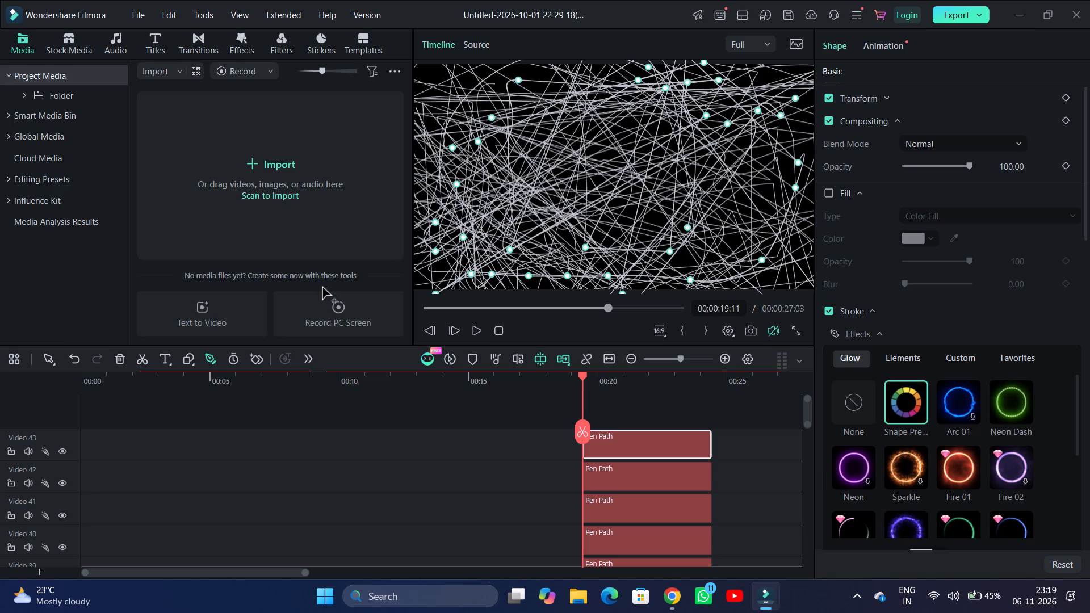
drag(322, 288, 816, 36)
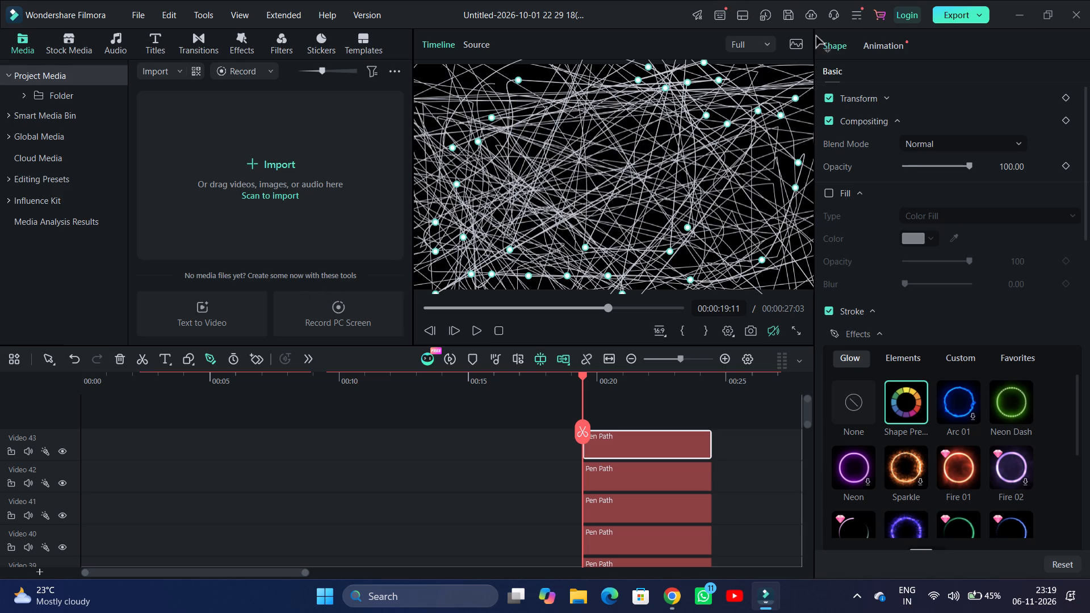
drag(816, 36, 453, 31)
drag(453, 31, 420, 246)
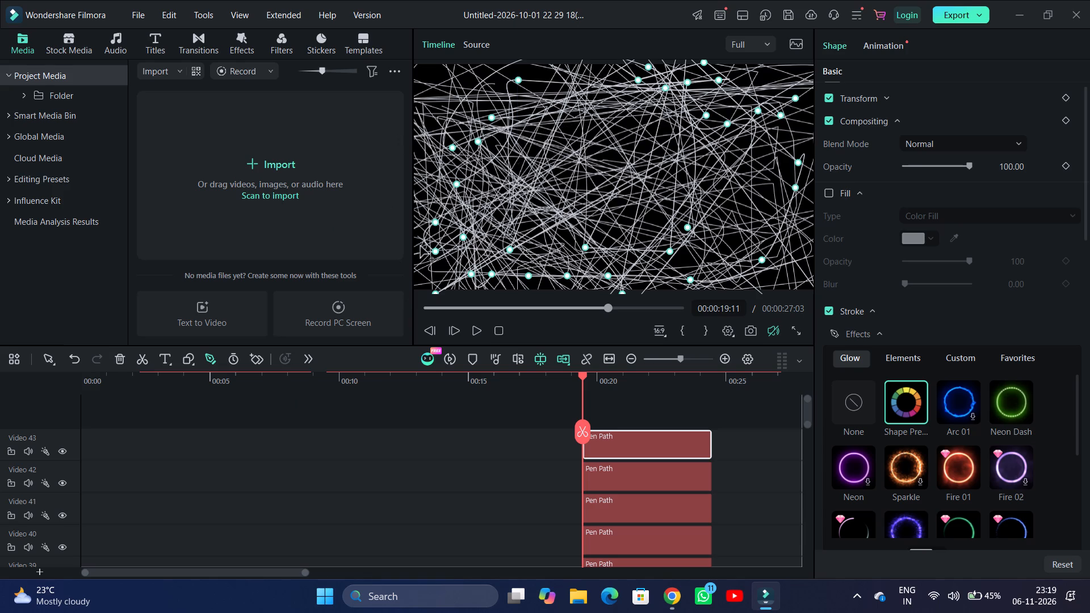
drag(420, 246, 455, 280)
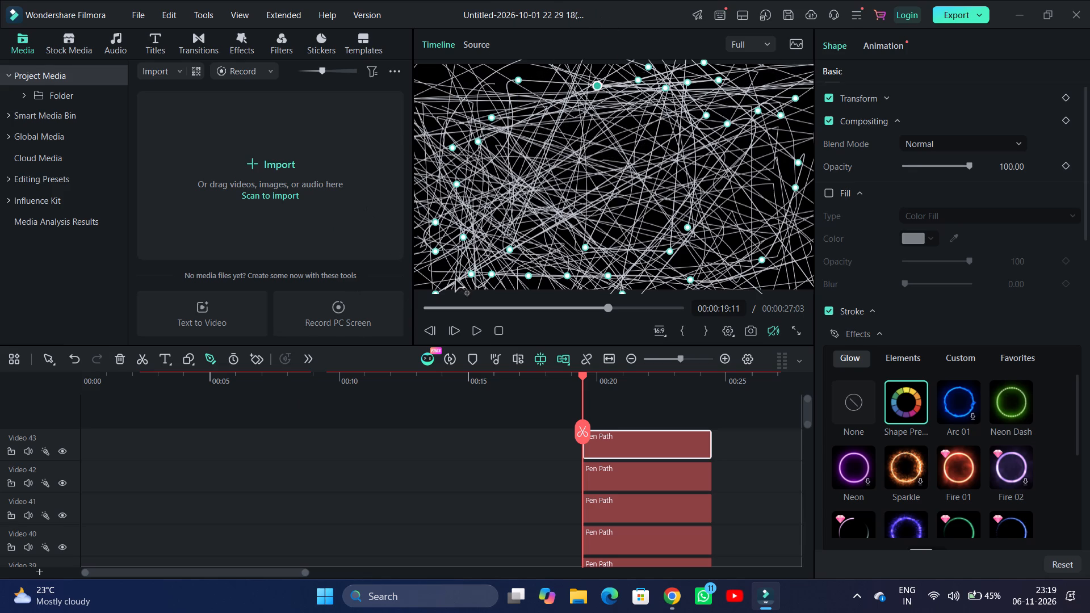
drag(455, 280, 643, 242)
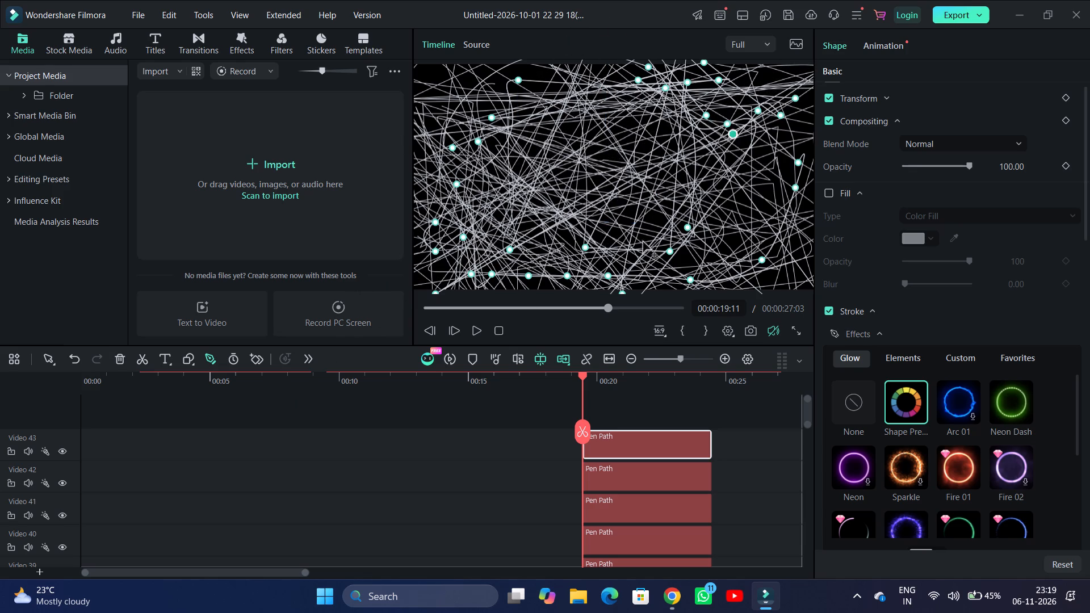
Sweep the Pen Path anchor past the canvas's top-right and bottom-left corners, back through the artwork, and beyond the top edge.
drag(643, 242, 817, 0)
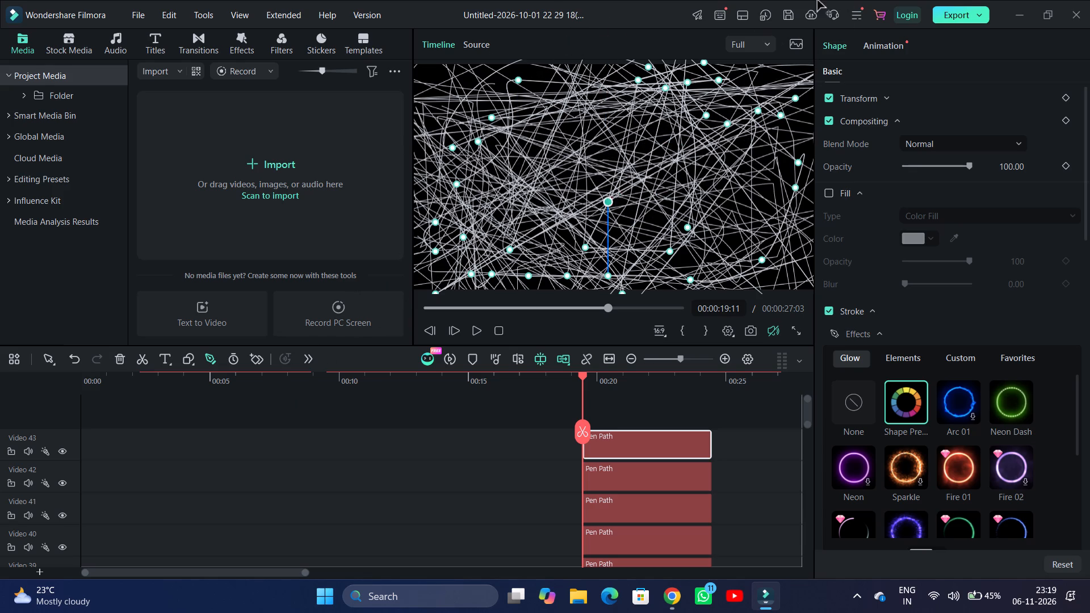
drag(817, 0, 412, 283)
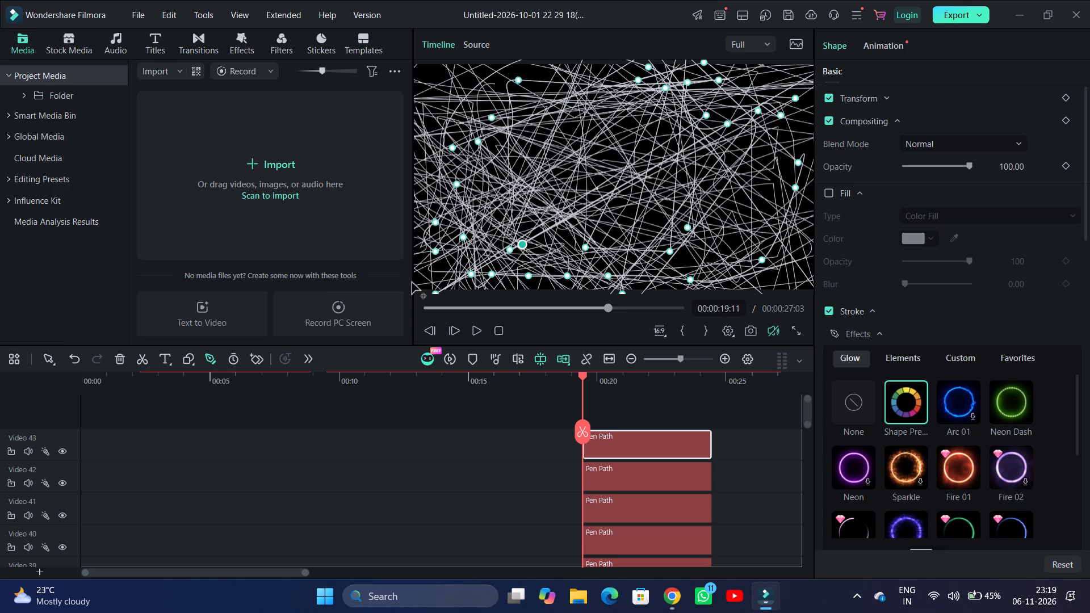
drag(412, 283, 557, 184)
scroll(518, 142, right, 1)
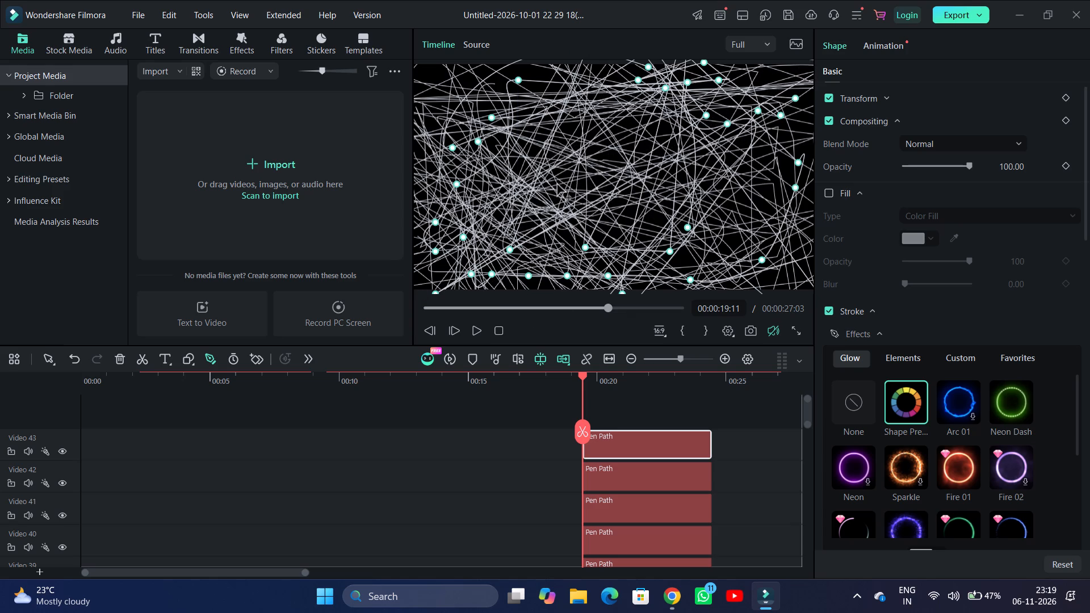
drag(557, 184, 592, 102)
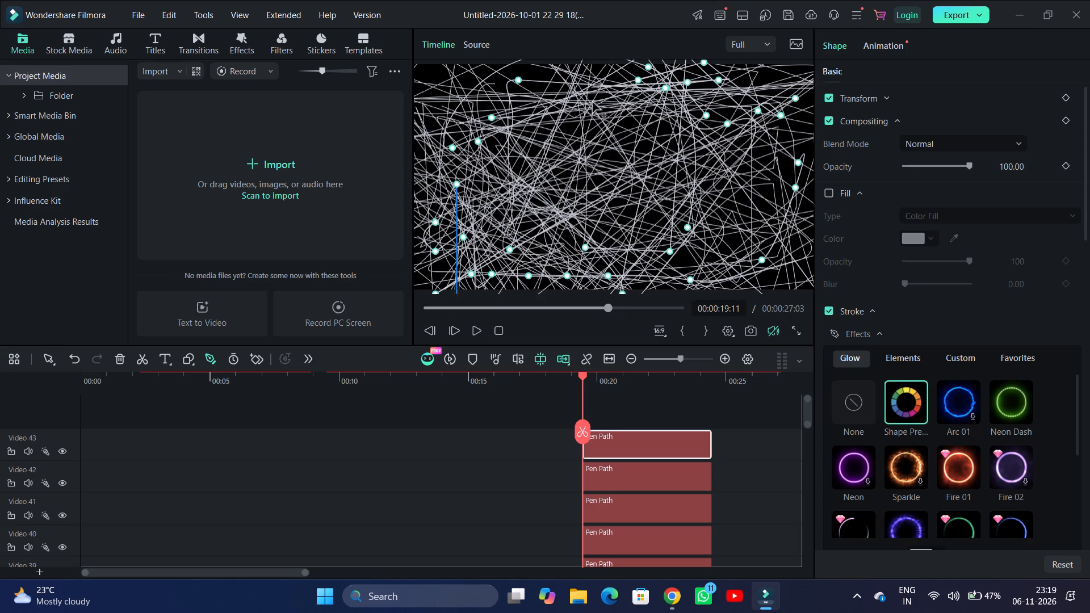
drag(592, 102, 493, 244)
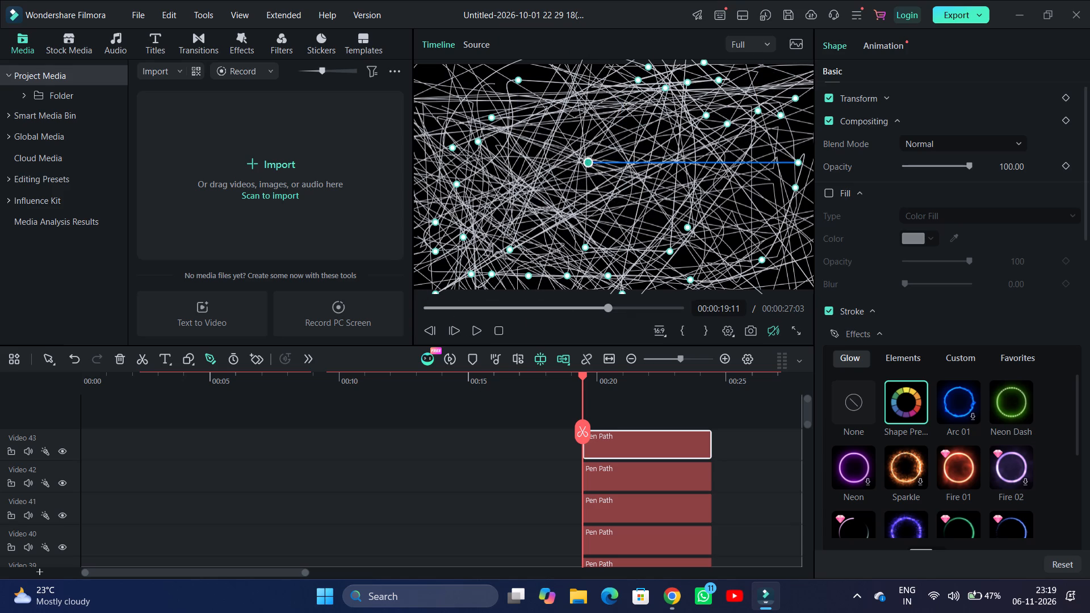
drag(493, 244, 435, 165)
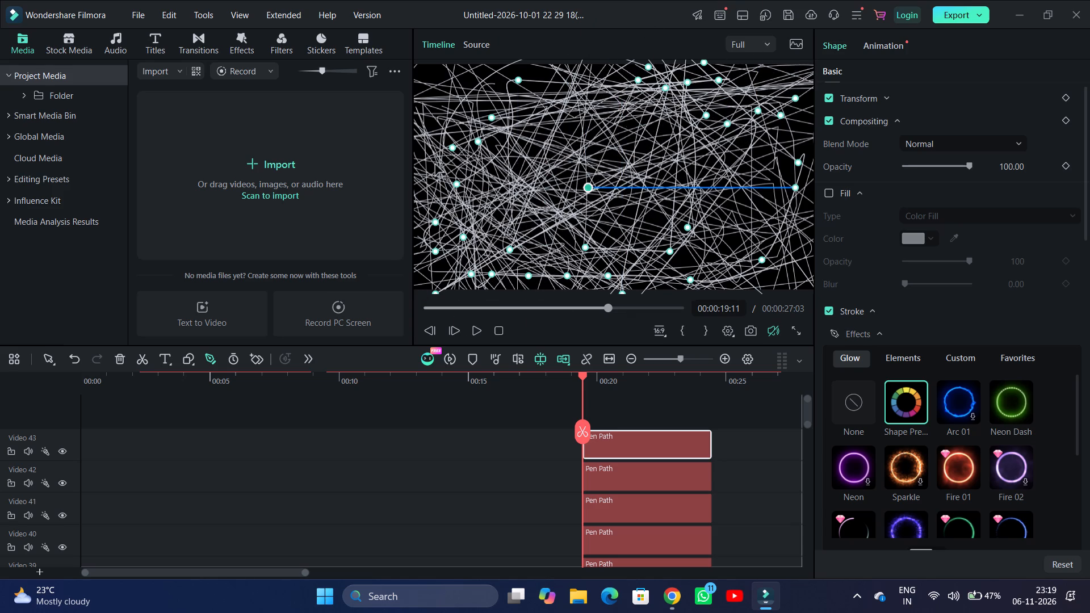
drag(435, 165, 680, 181)
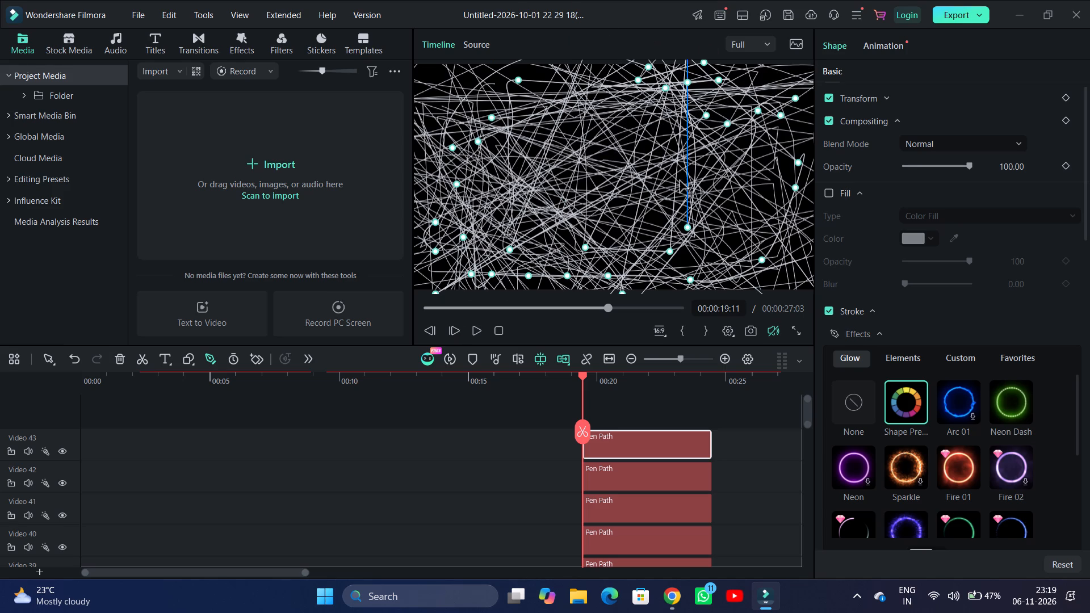
drag(680, 181, 701, 20)
drag(701, 20, 493, 9)
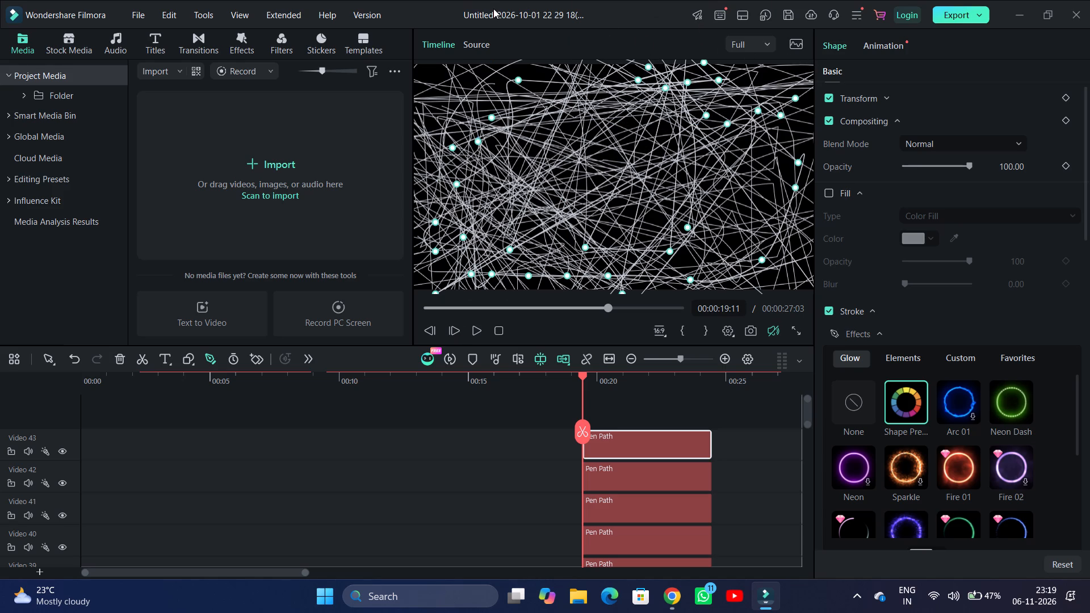
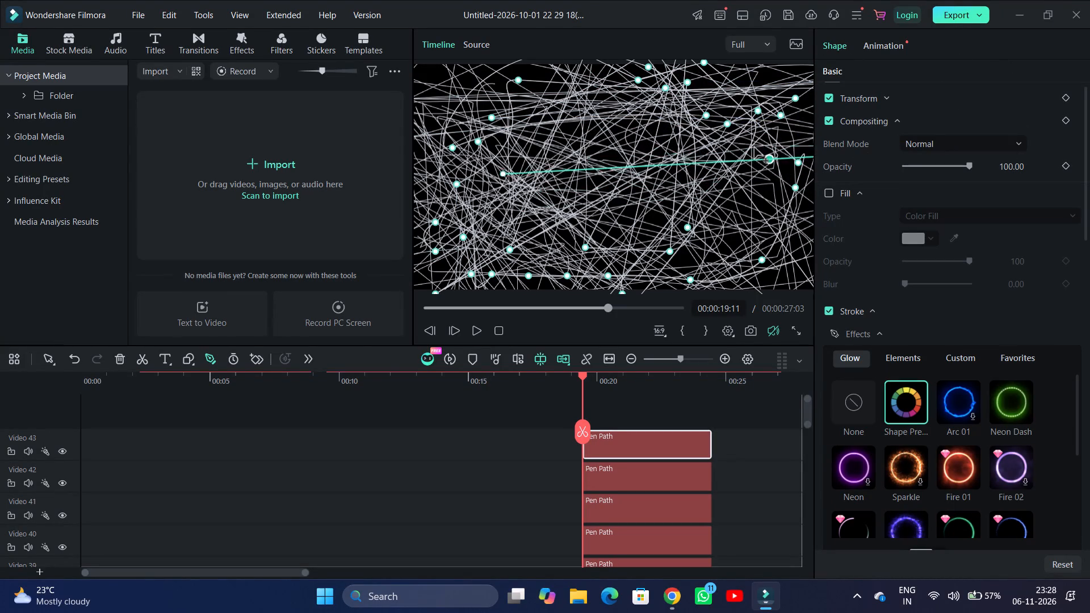
Grab the Pen Path anchor in the canvas's upper right and sweep it through the left half, bringing it just left of centre.
scroll(701, 120, left, 1)
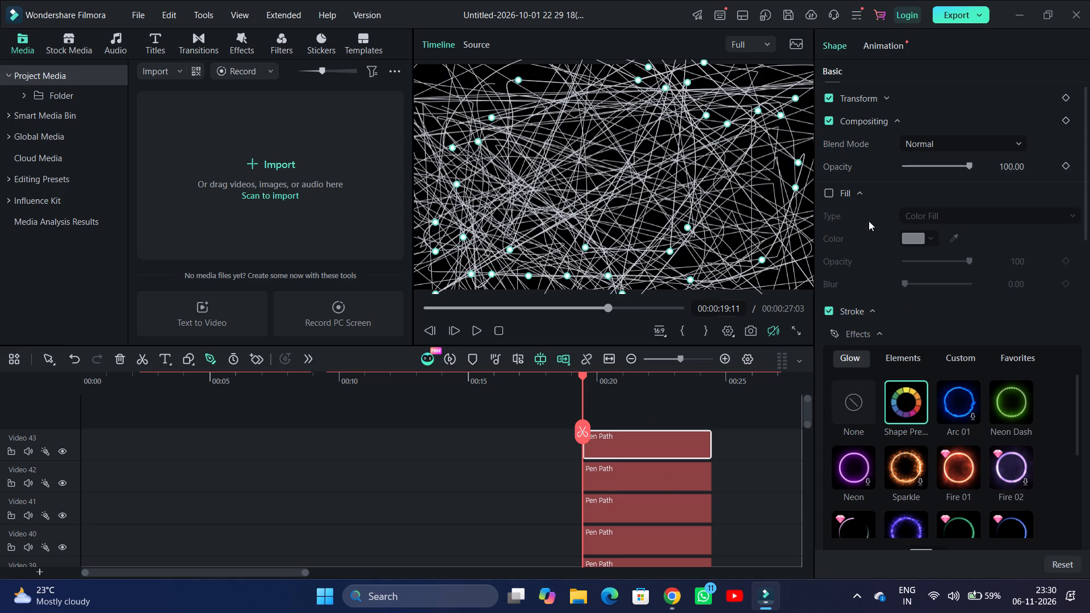
click(724, 123)
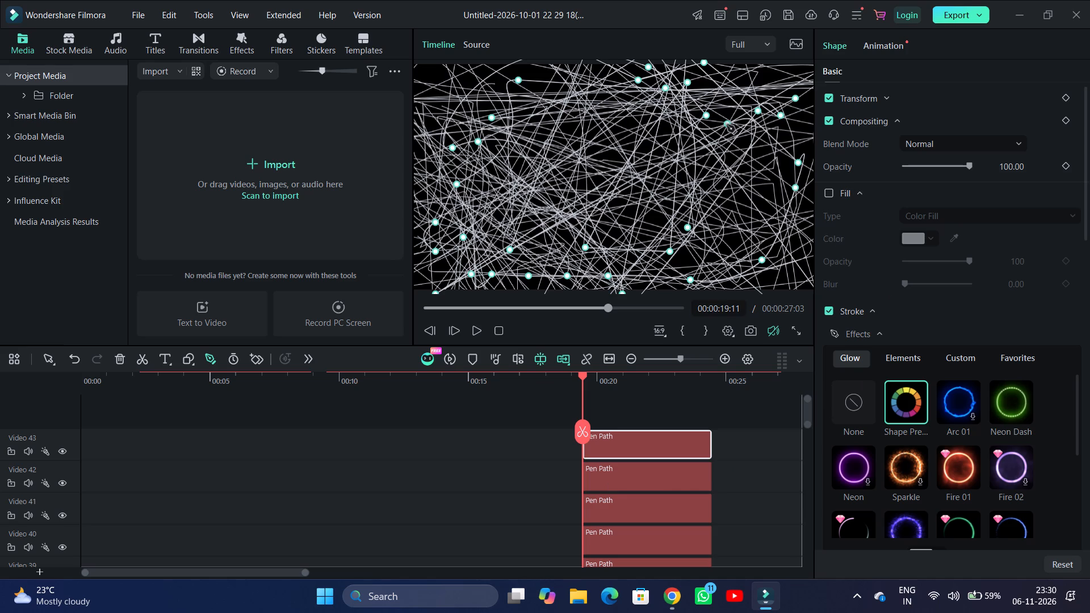
click(727, 125)
click(730, 128)
drag(727, 124, 681, 115)
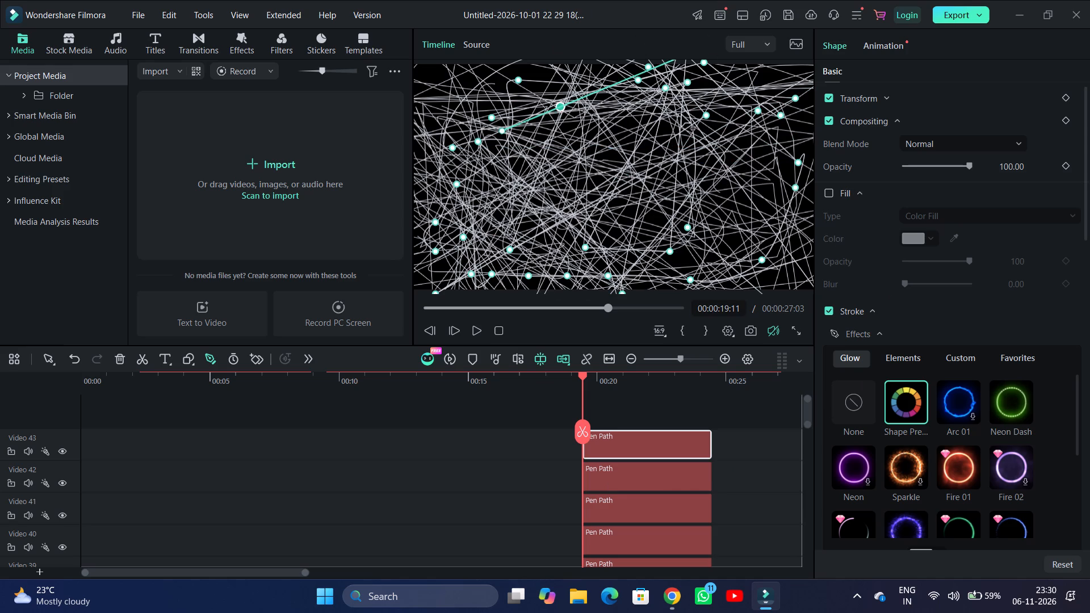
drag(681, 115, 510, 199)
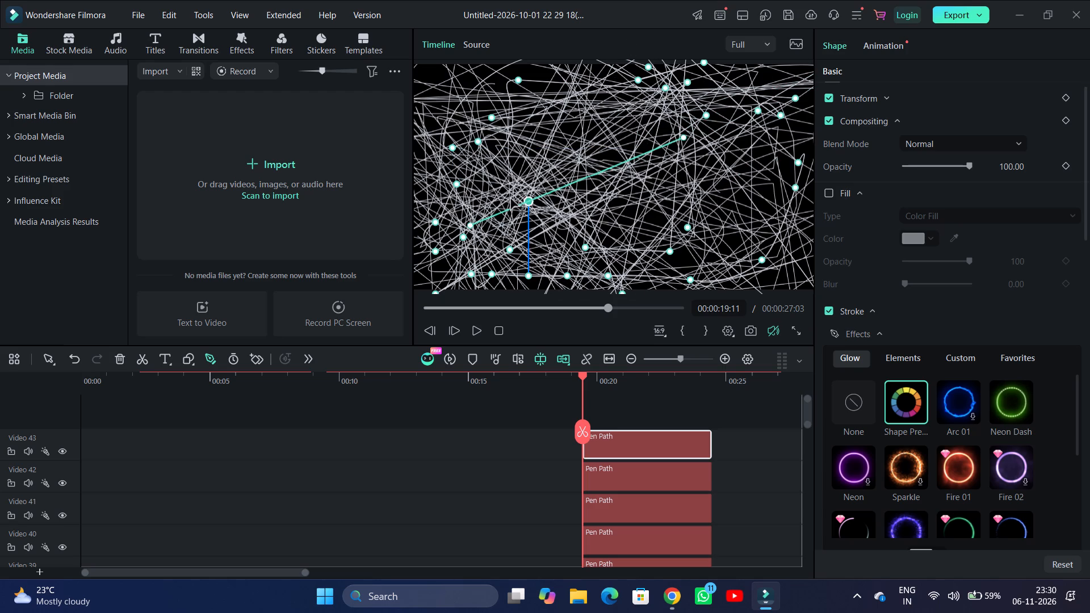
drag(510, 199, 505, 154)
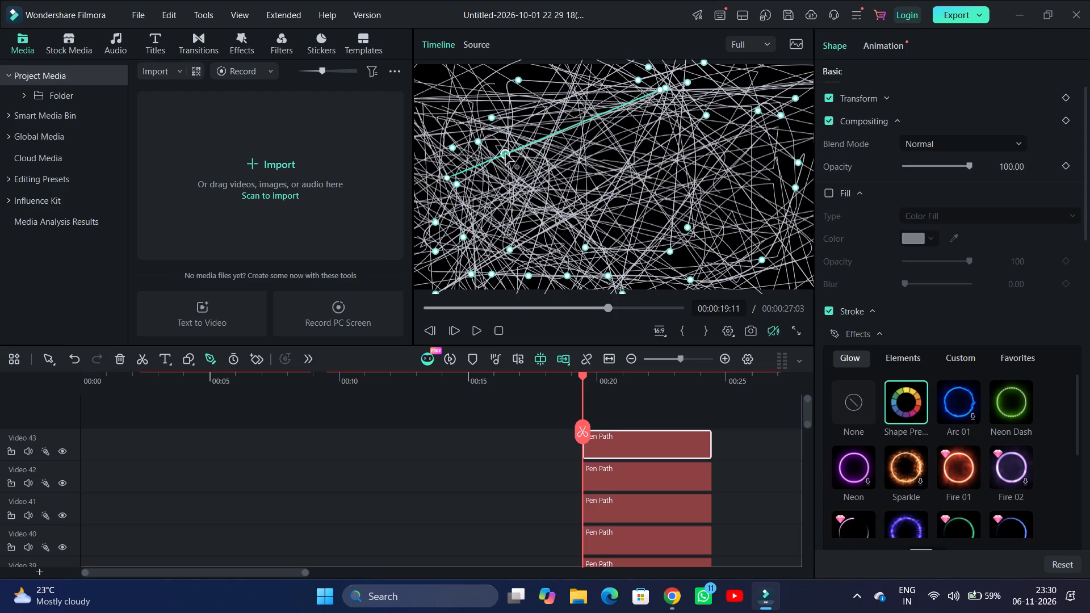
drag(505, 154, 569, 171)
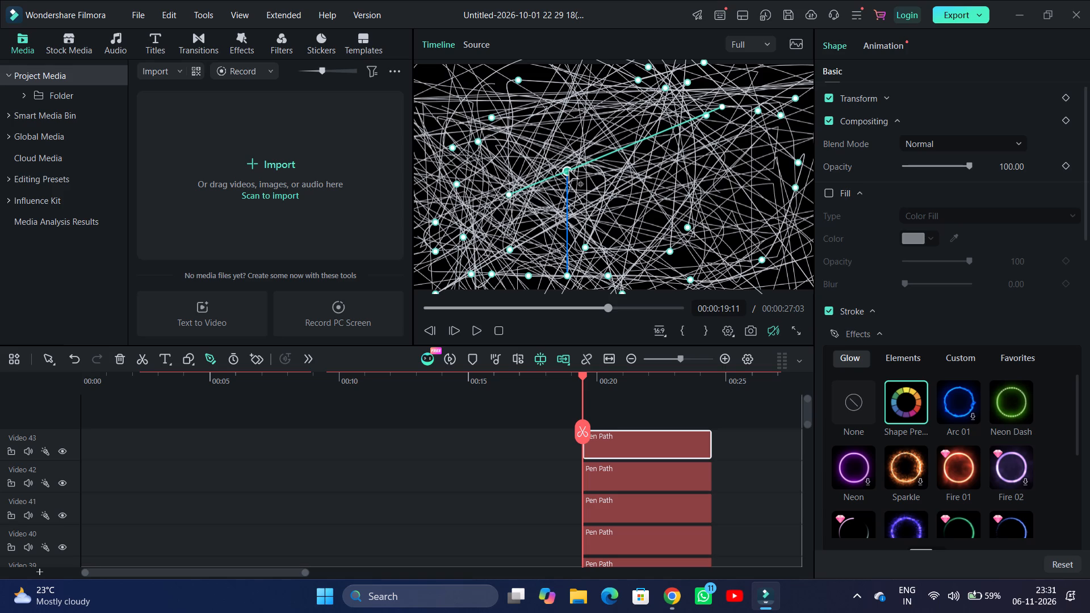
Sweep the live Pen Path anchor twice beyond the canvas's bottom-left corner, bringing it back to just left of and below centre.
drag(569, 171, 377, 342)
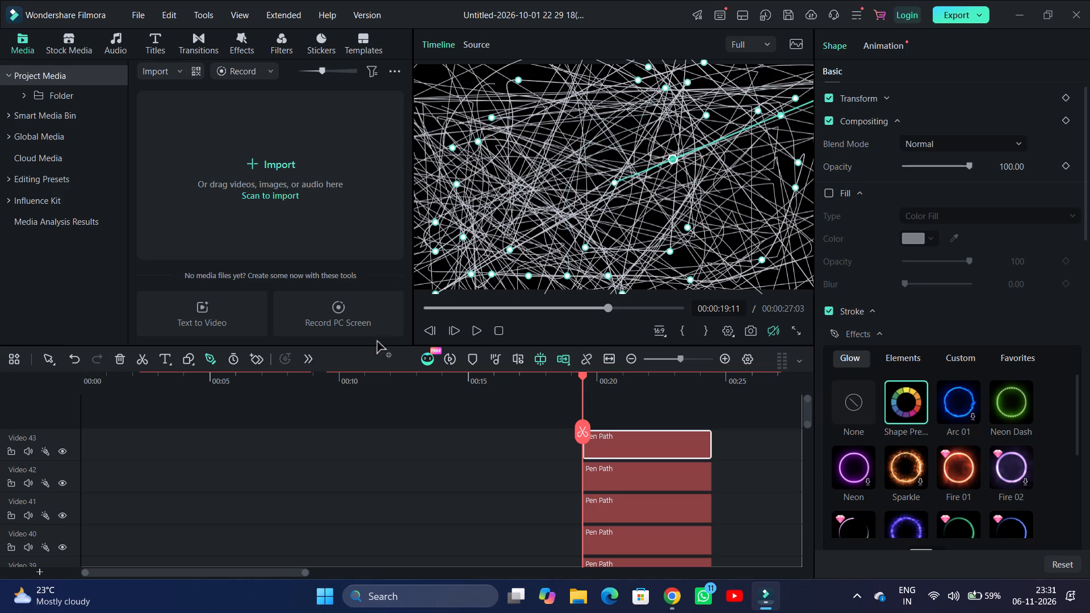
drag(377, 342, 495, 243)
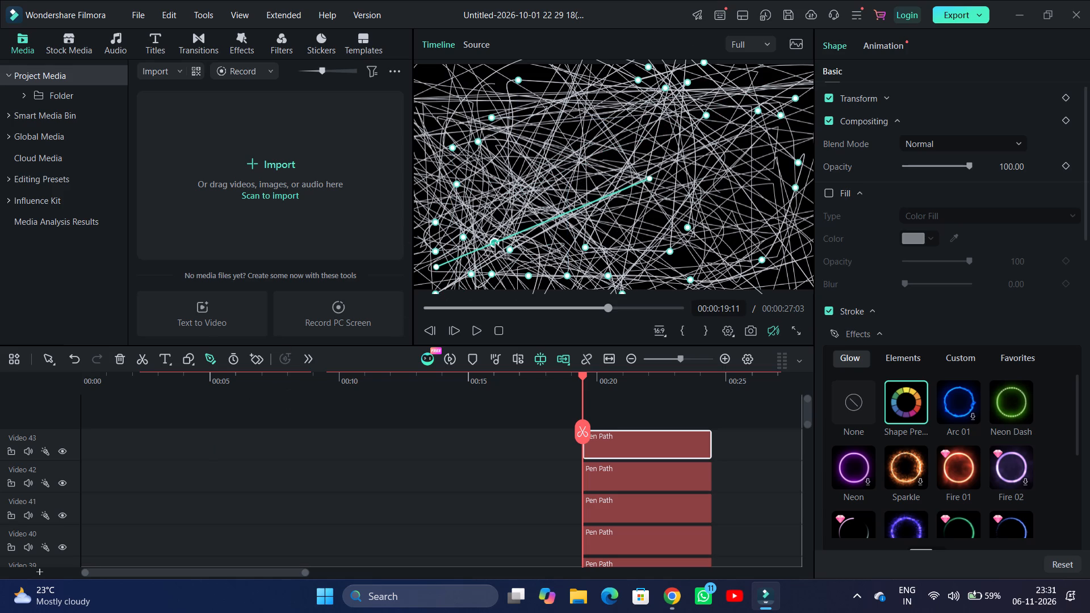
drag(495, 243, 86, 436)
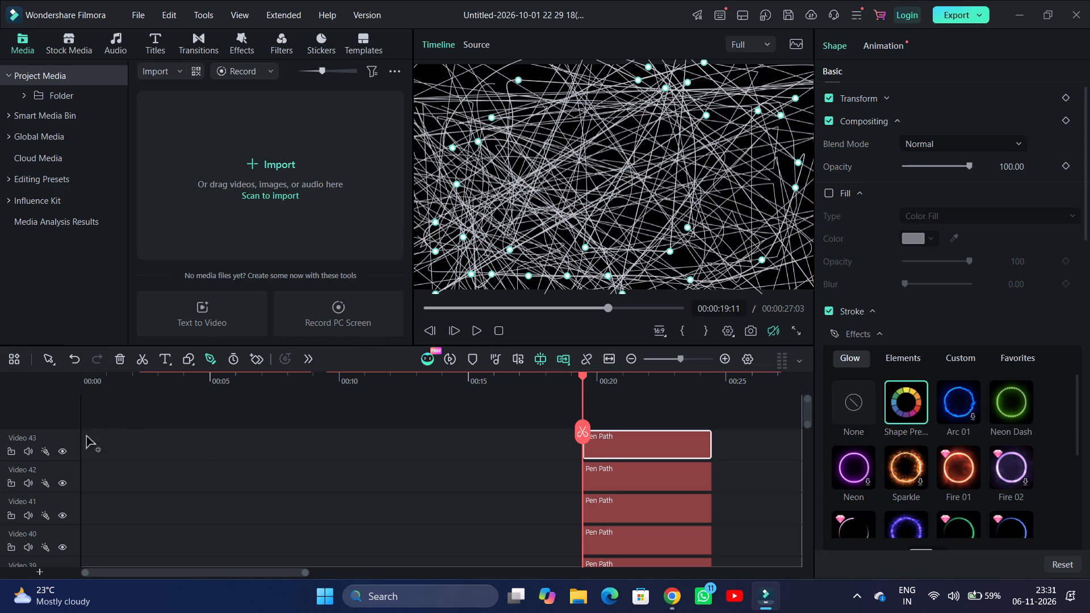
drag(86, 436, 569, 121)
scroll(401, 216, right, 4)
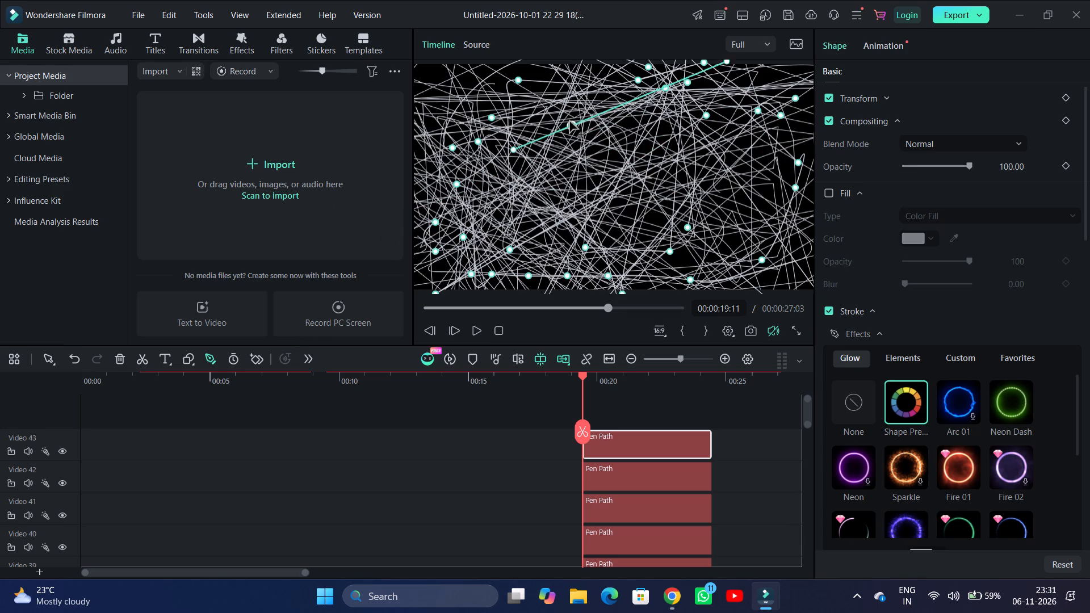
drag(569, 121, 562, 196)
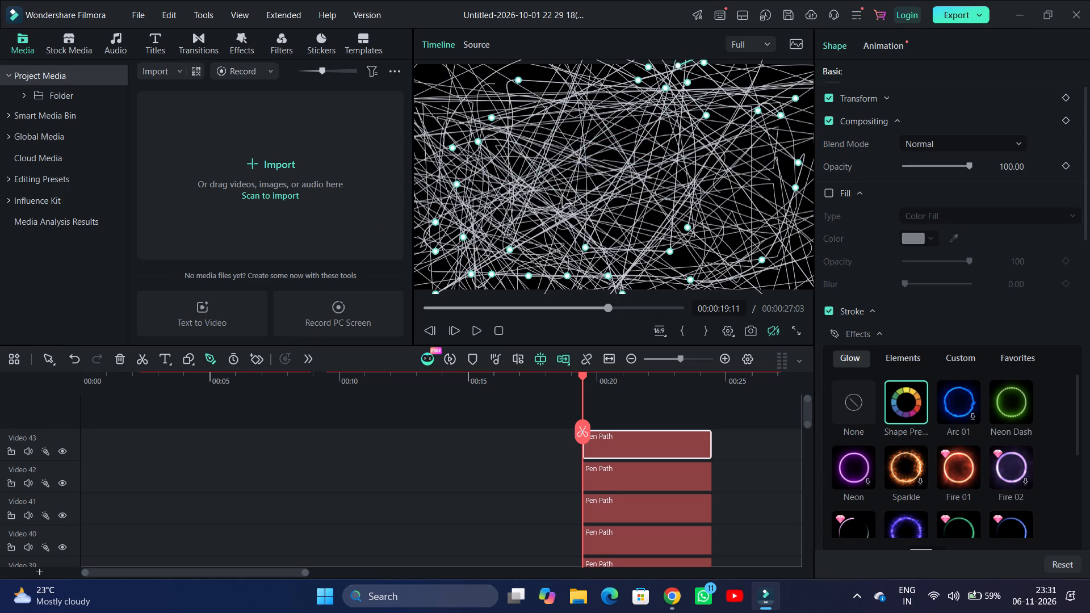
Loop the Pen Path anchor past the canvas's top and left edges and over the top, placing it near the right edge at mid-height.
drag(562, 196, 704, 45)
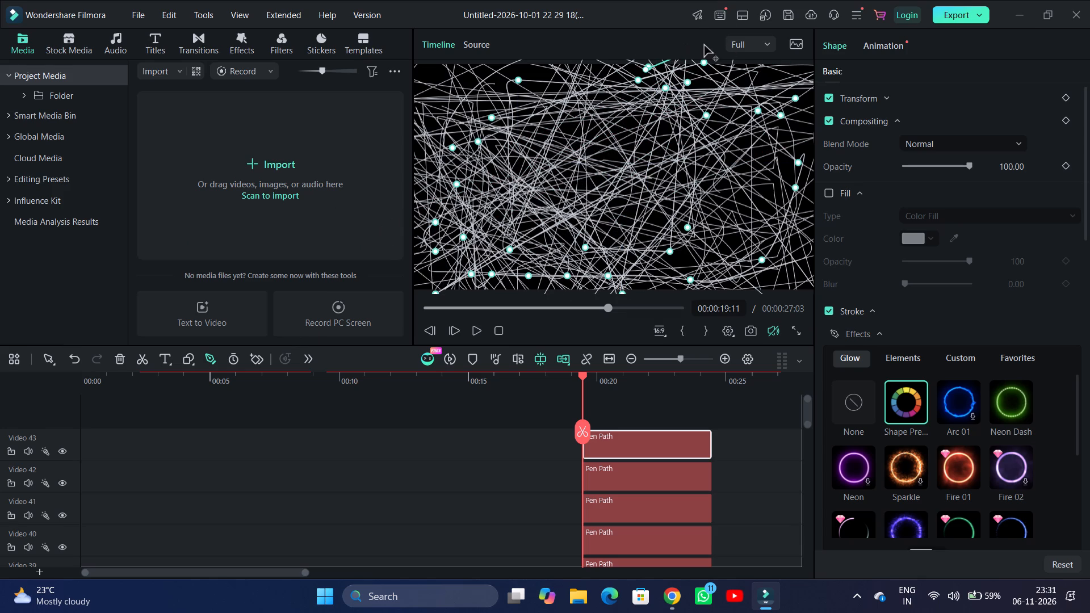
drag(704, 45, 506, 235)
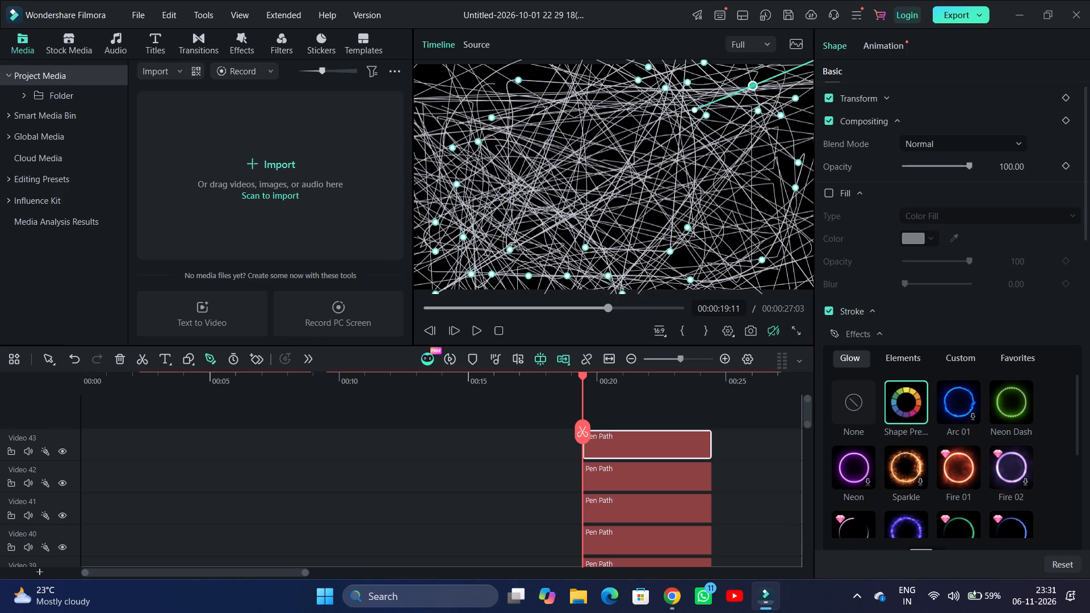
drag(506, 235, 332, 260)
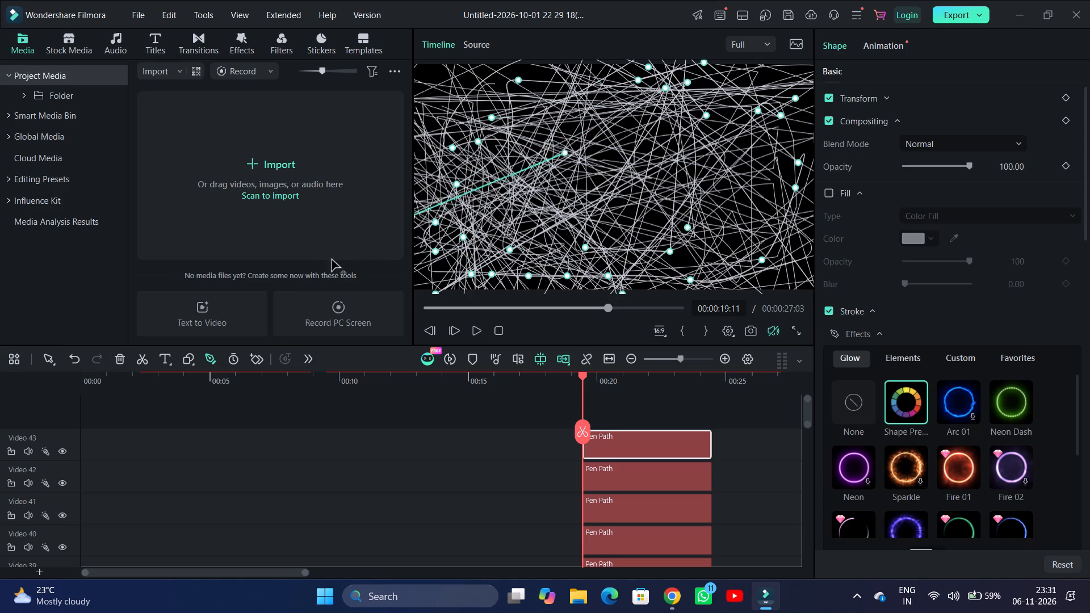
drag(332, 260, 584, 0)
scroll(533, 81, down, 1)
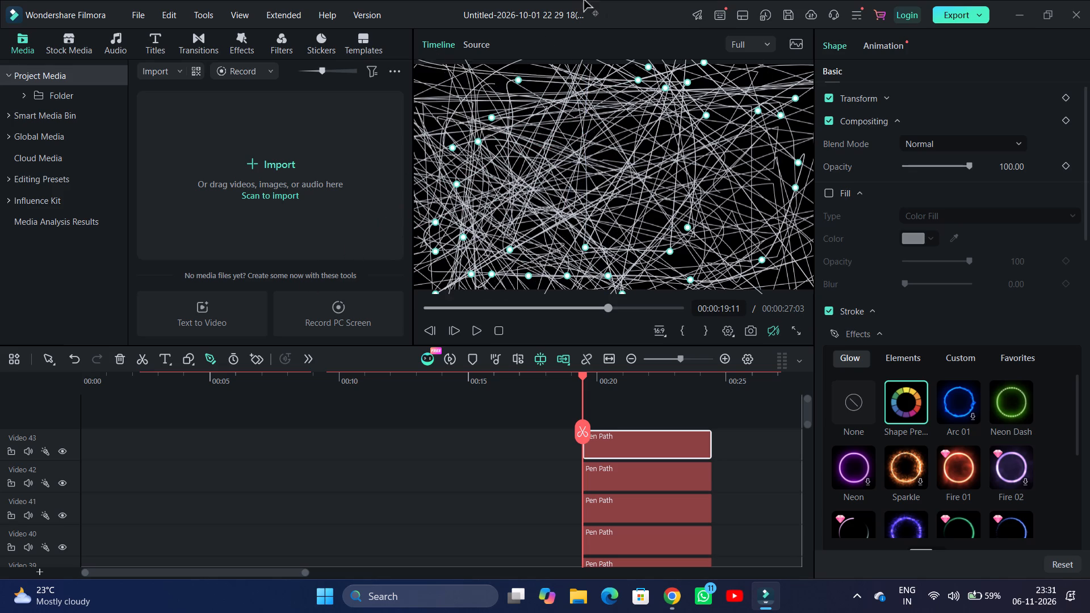
drag(584, 0, 800, 161)
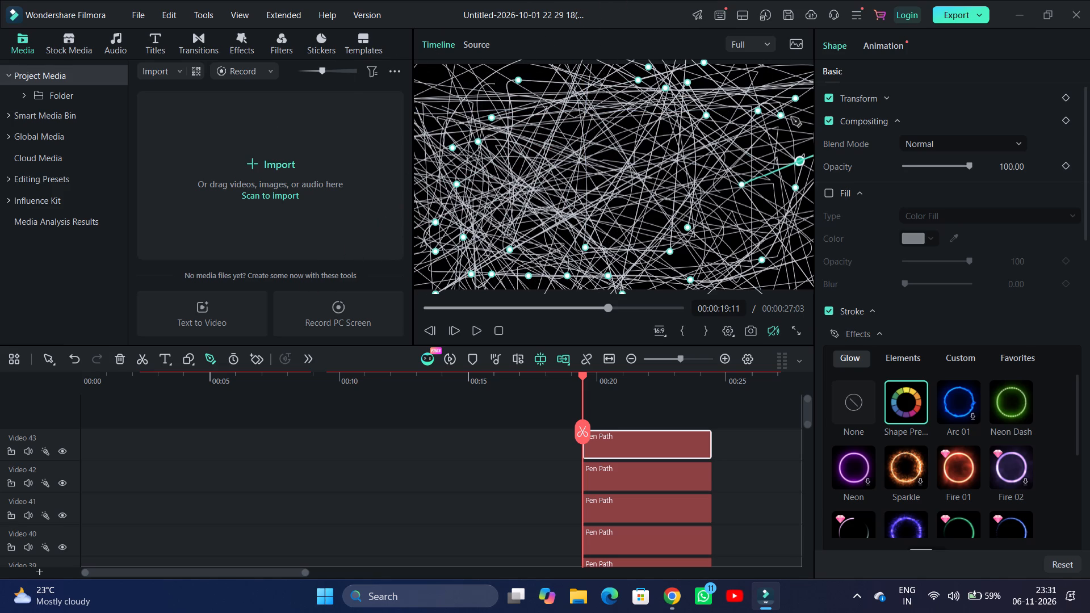
Grab the neighbouring upper-right Pen Path anchor and sweep it through the lower centre and beyond the bottom-left corner, back to left of centre.
drag(782, 116, 773, 175)
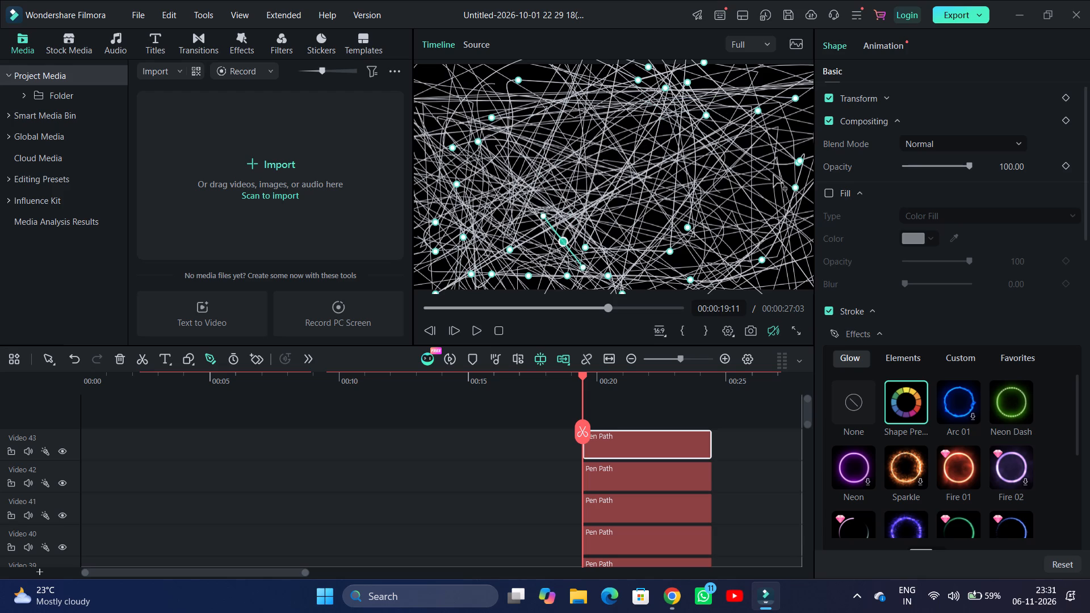
drag(773, 175, 653, 215)
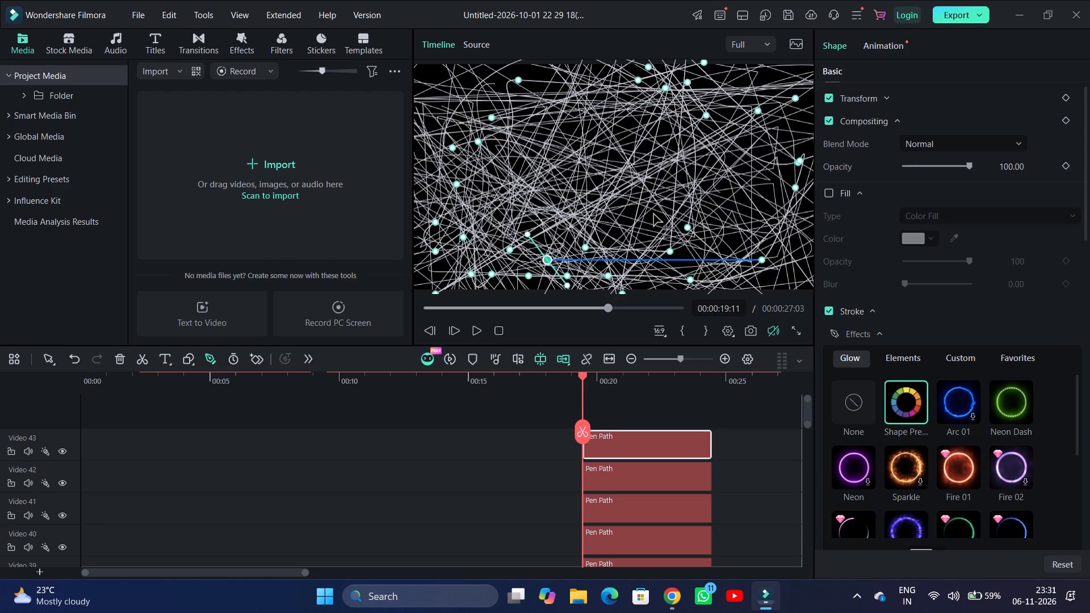
drag(653, 215, 623, 233)
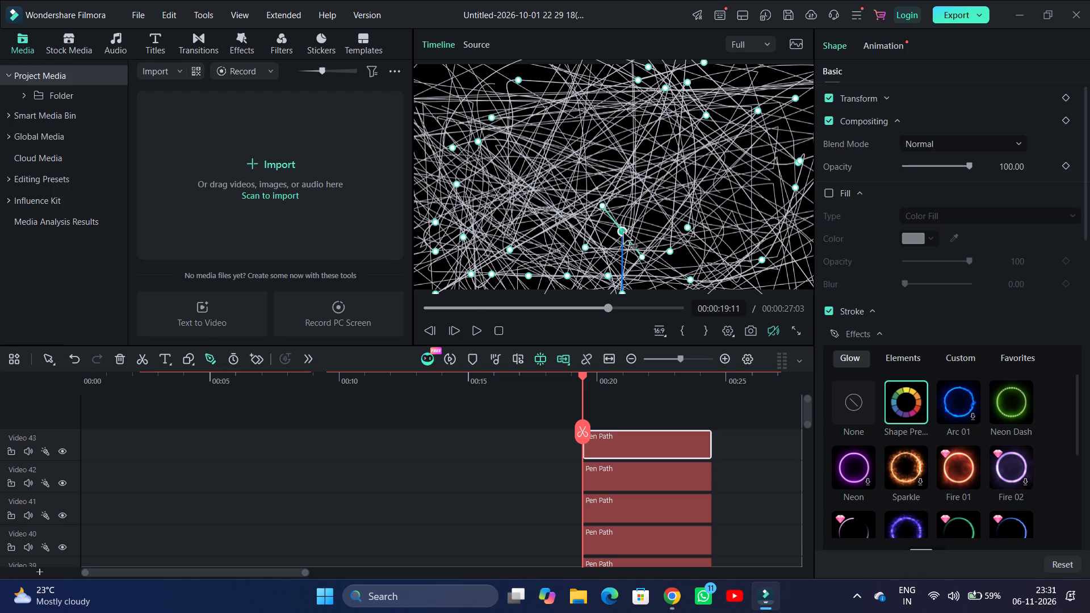
drag(623, 233, 469, 306)
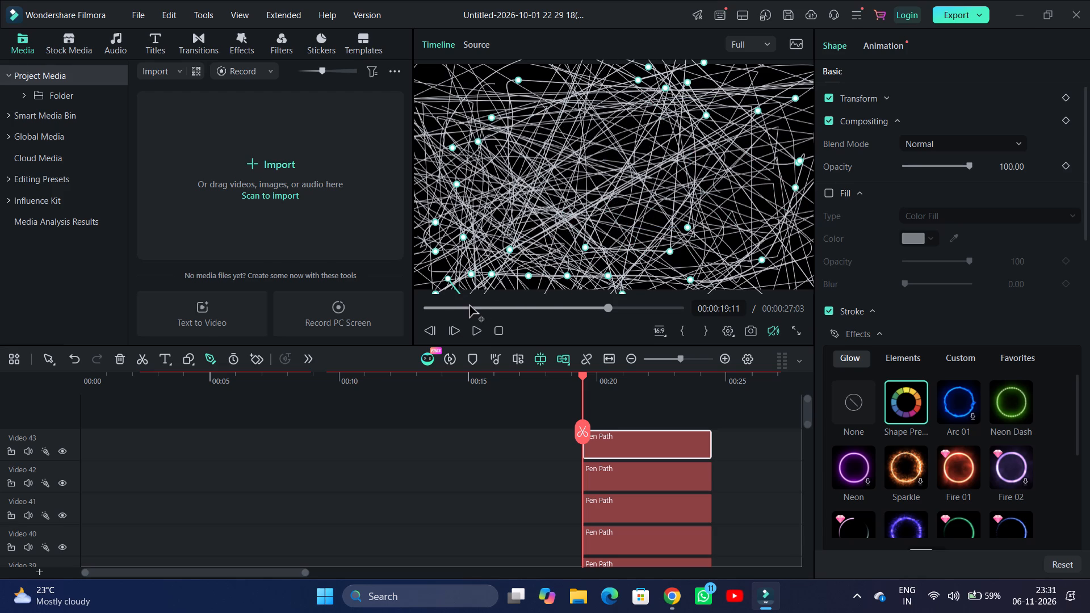
drag(469, 306, 485, 304)
drag(485, 304, 328, 430)
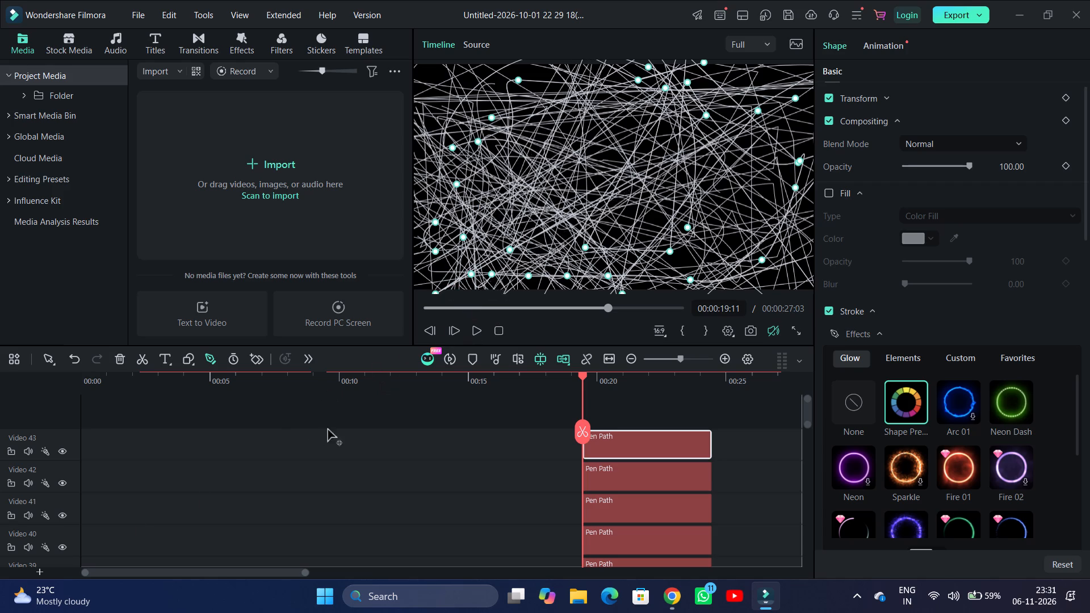
drag(328, 430, 550, 163)
scroll(489, 278, right, 2)
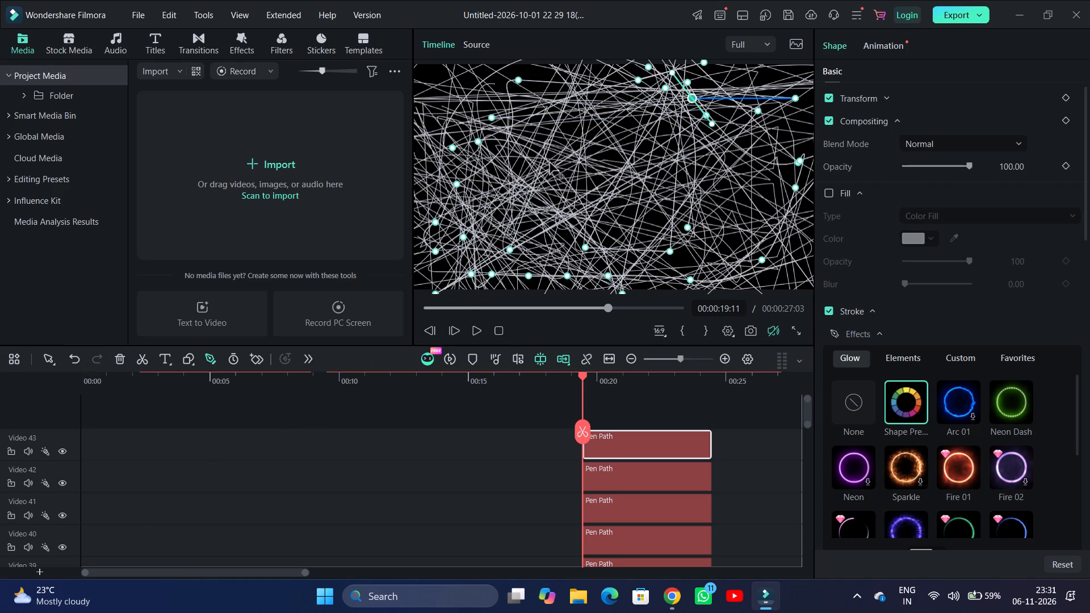
Sweep the second Pen Path anchor across the canvas's right half and past the left edge, bringing it to the upper left area.
drag(550, 163, 654, 117)
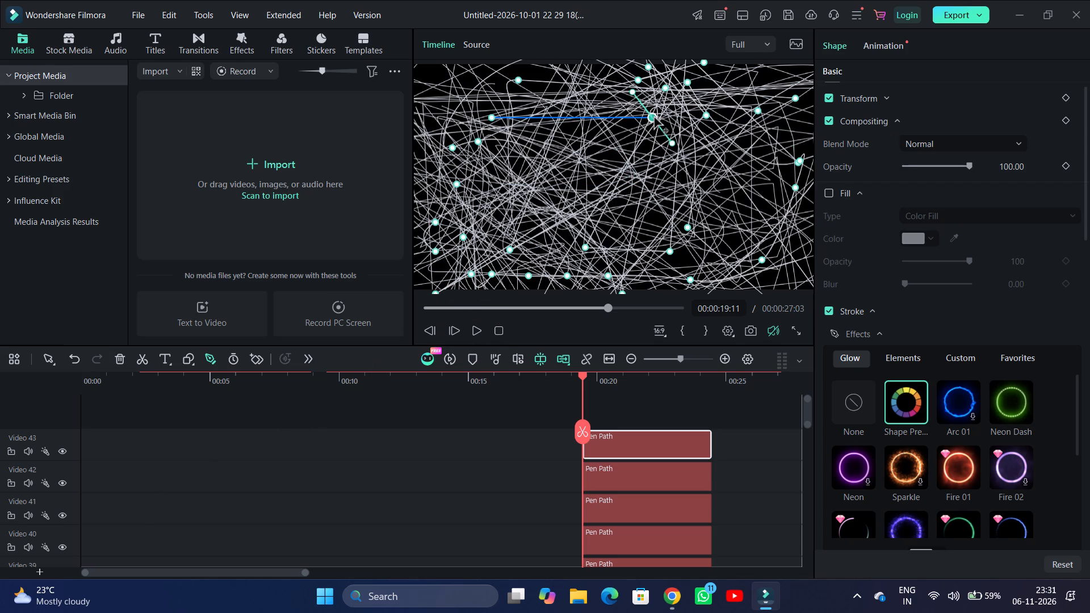
drag(654, 117, 778, 188)
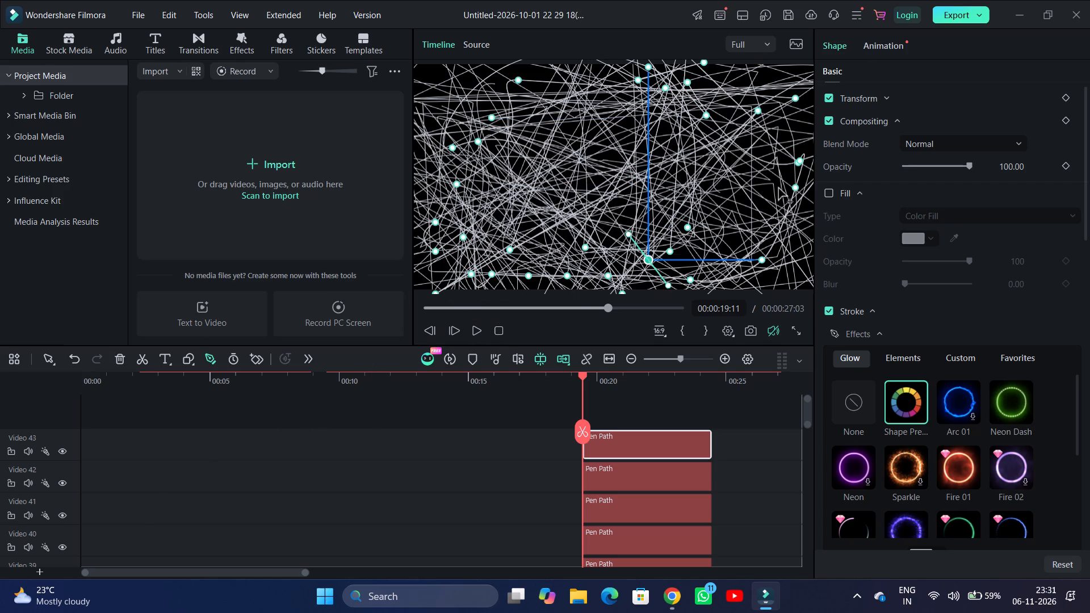
drag(778, 188, 629, 137)
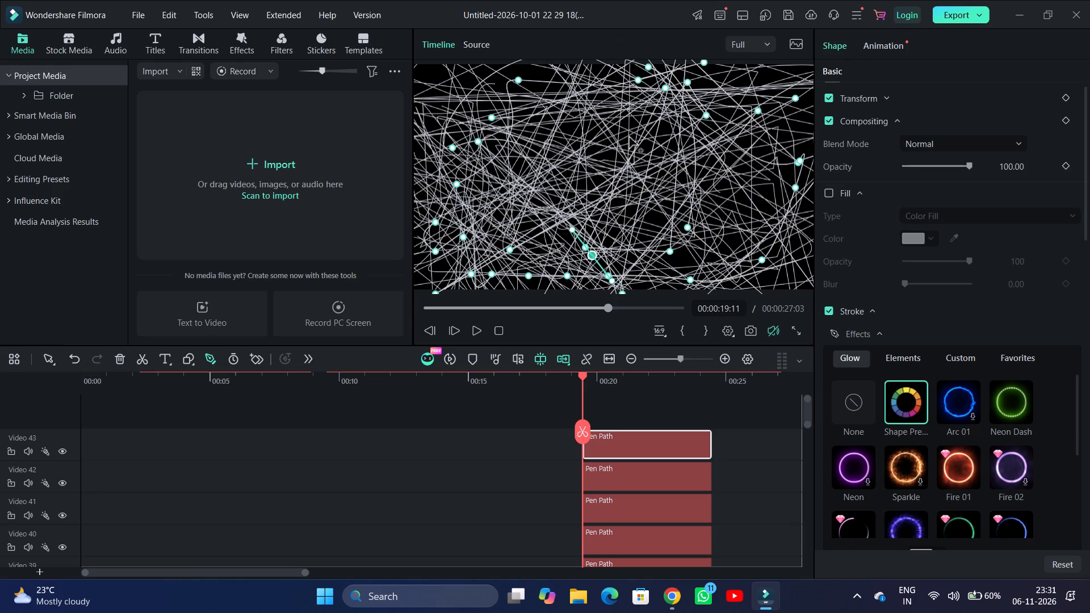
drag(629, 137, 757, 85)
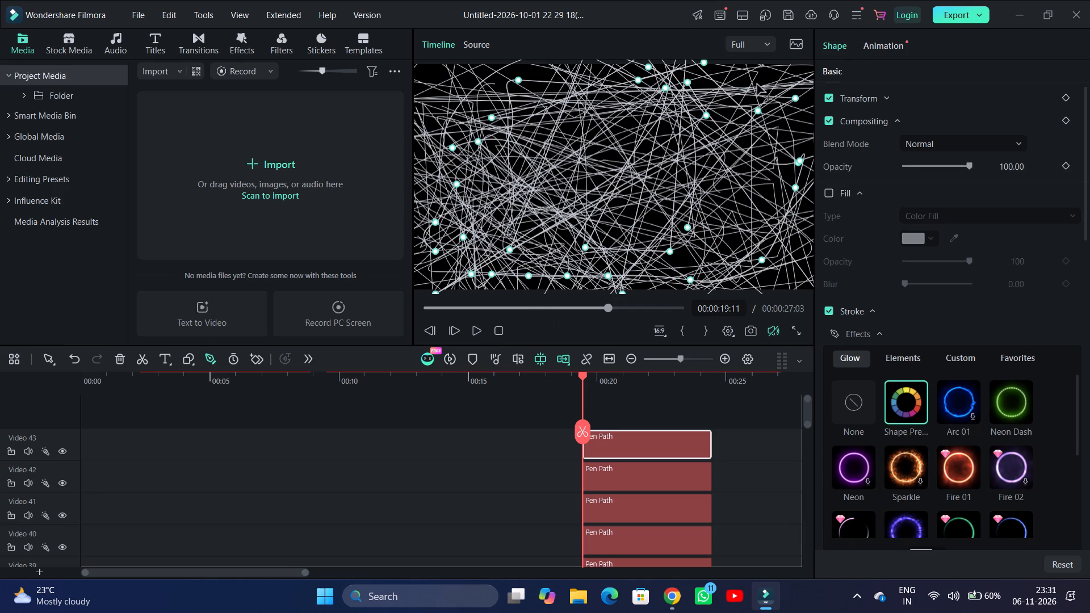
drag(757, 85, 255, 249)
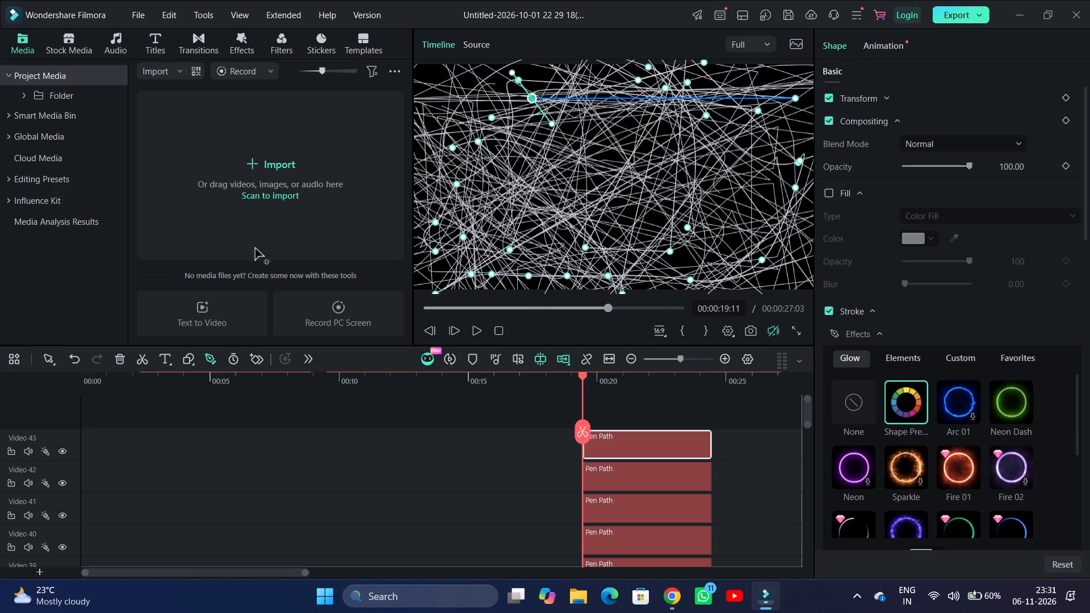
drag(255, 249, 538, 117)
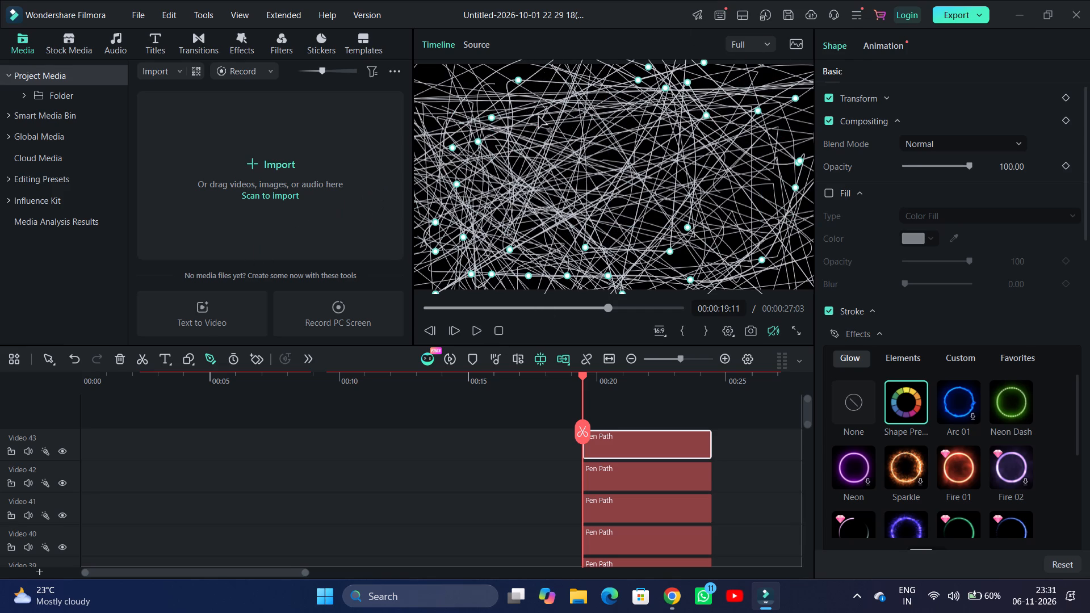
Sweep the second Pen Path anchor beyond the canvas's left, right and top edges, placing it near the top edge, left of centre.
drag(538, 117, 334, 203)
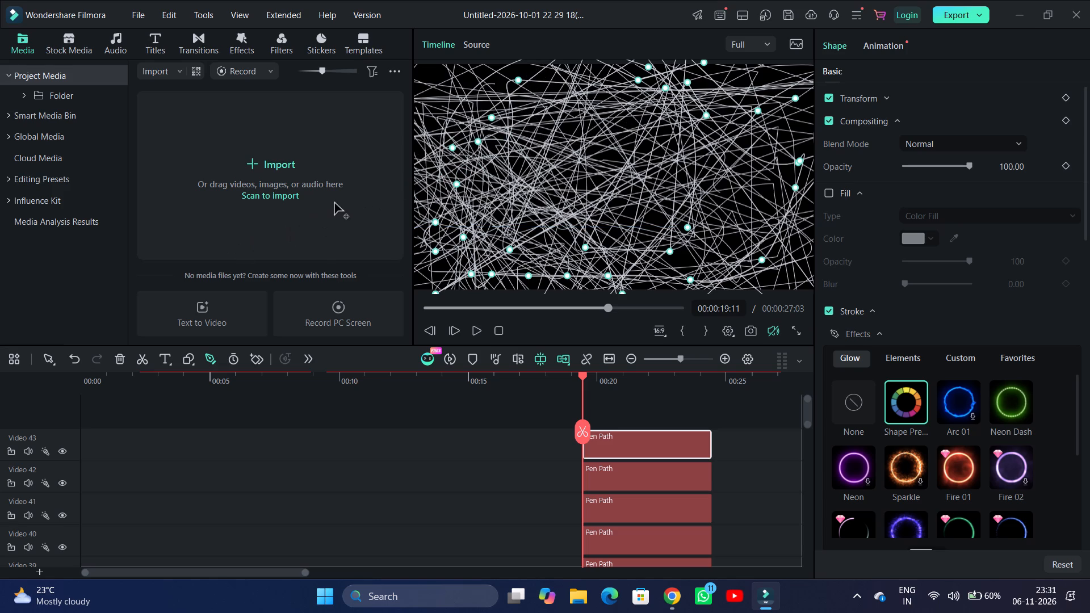
drag(334, 203, 241, 258)
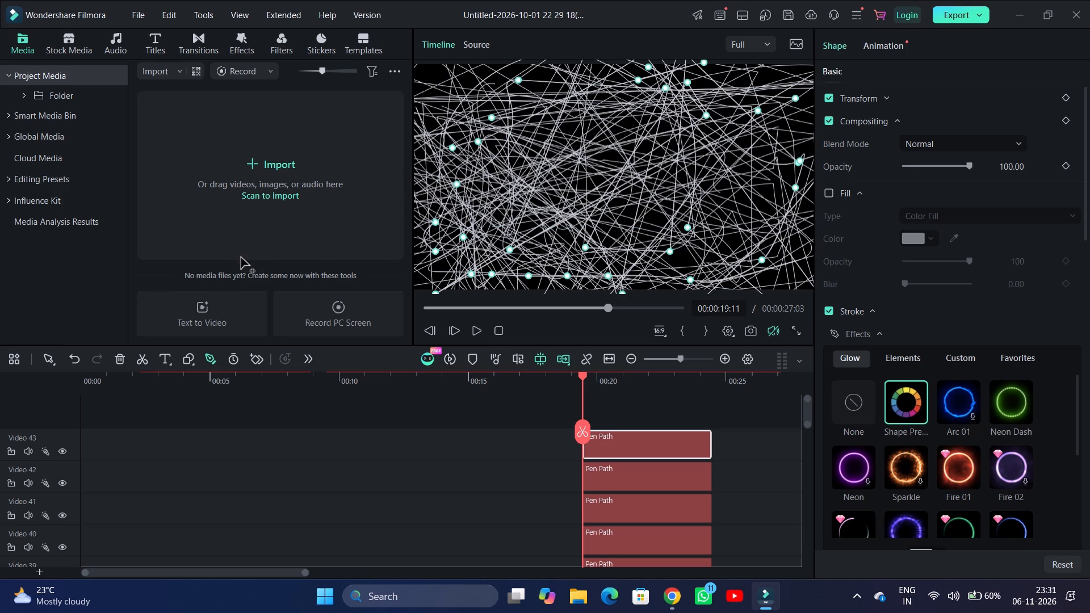
drag(241, 258, 500, 194)
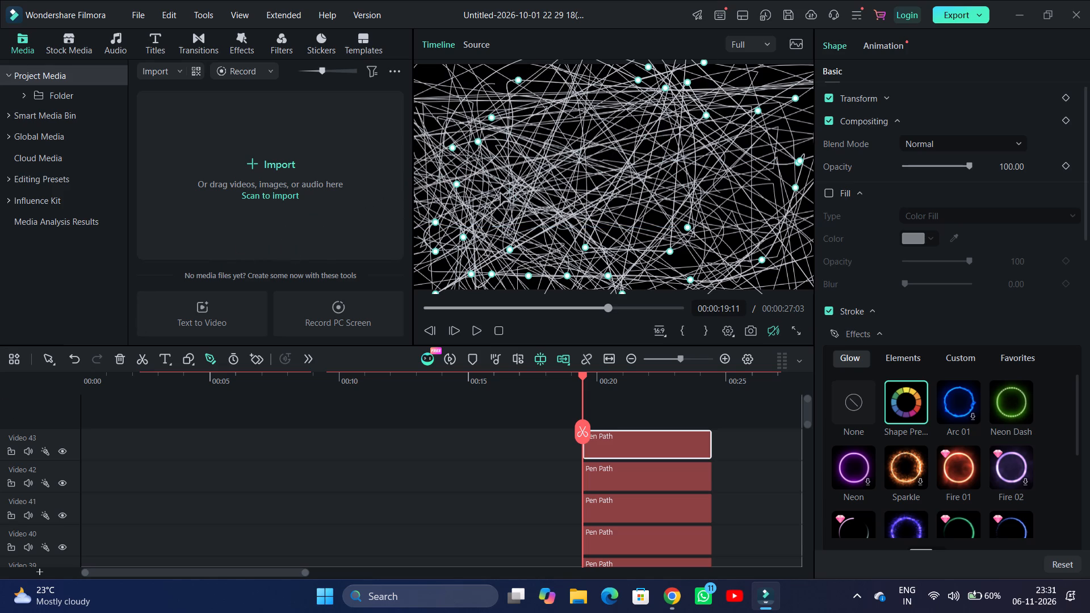
drag(500, 194, 571, 174)
scroll(446, 190, down, 1)
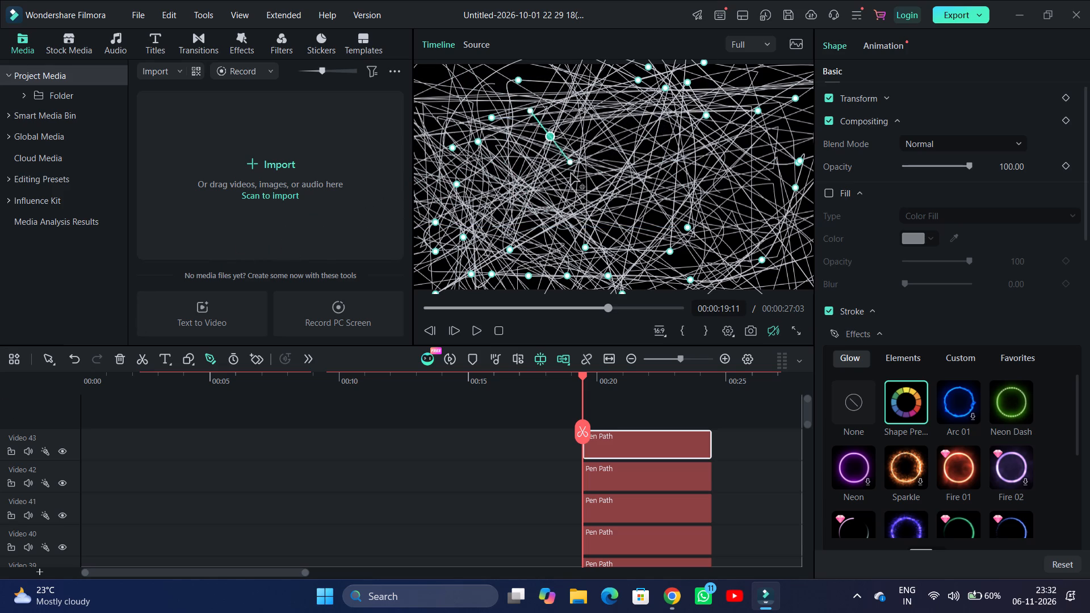
drag(571, 174, 696, 152)
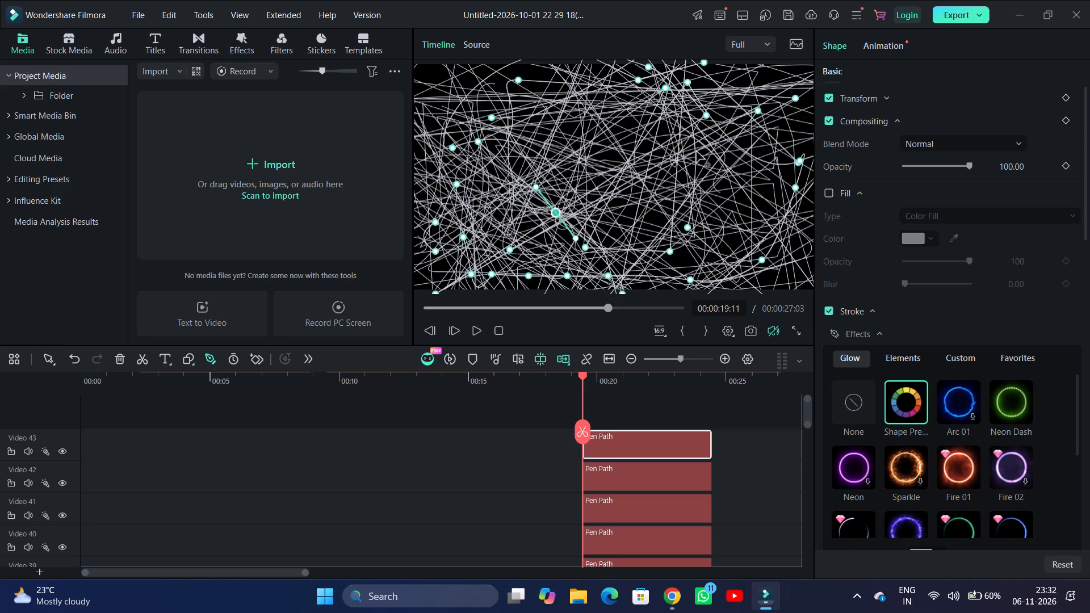
drag(696, 152, 841, 49)
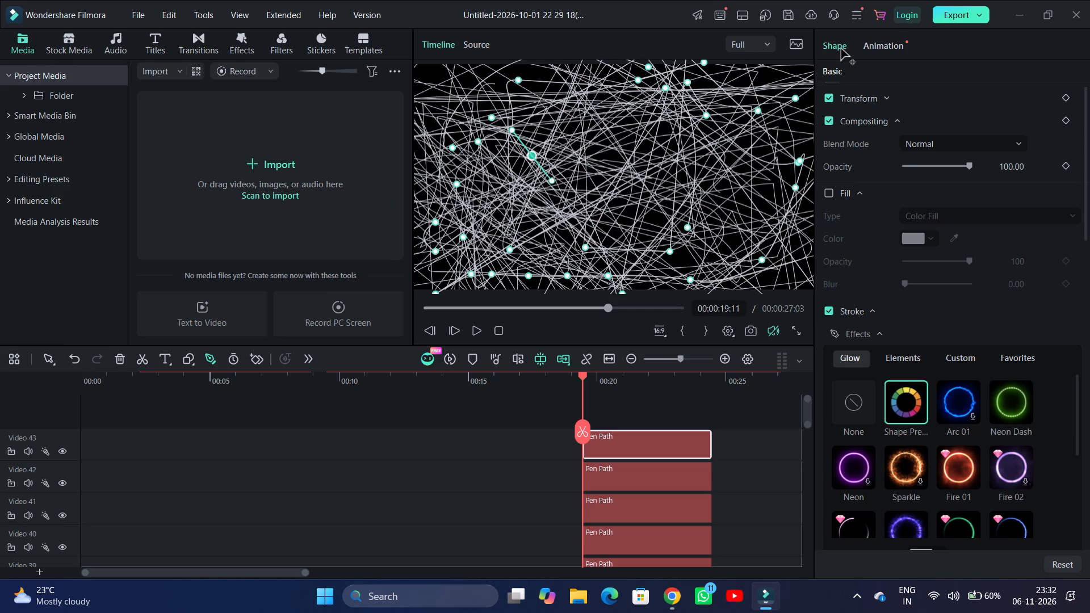
drag(841, 49, 619, 82)
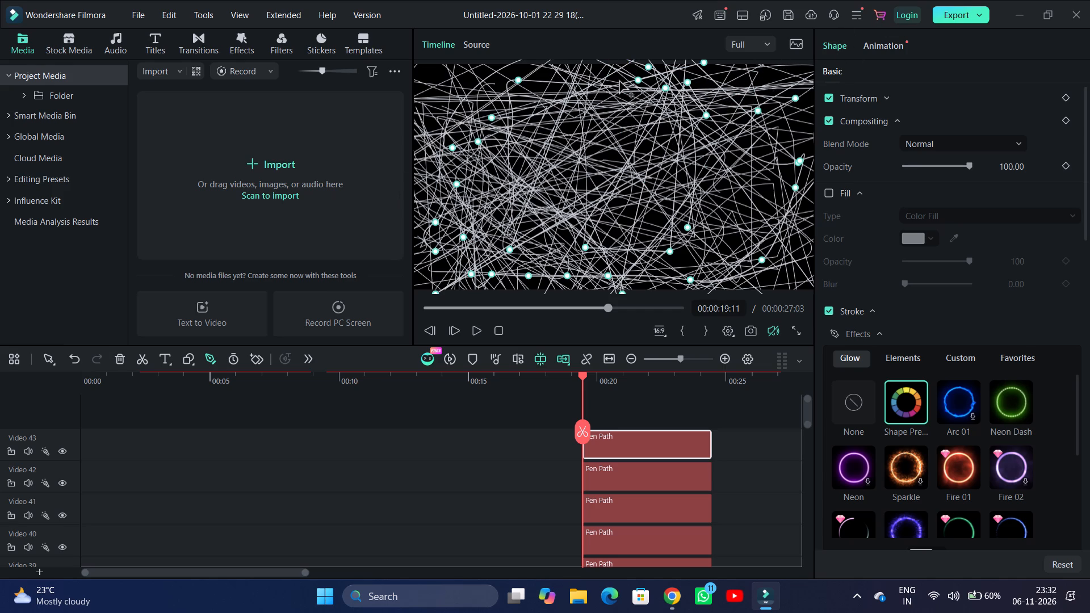
drag(619, 82, 443, 142)
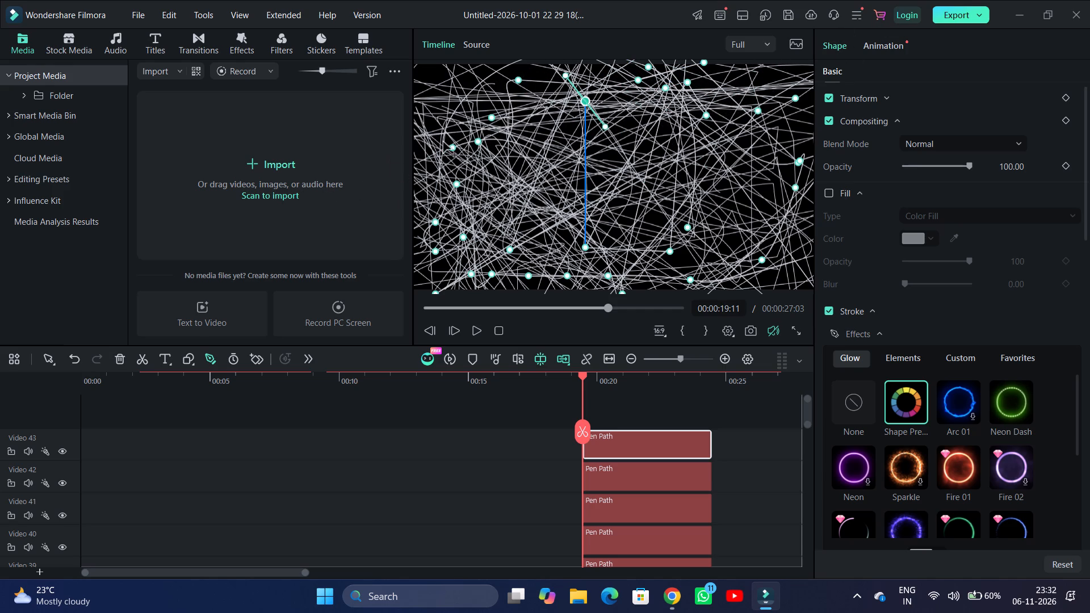
drag(443, 142, 683, 2)
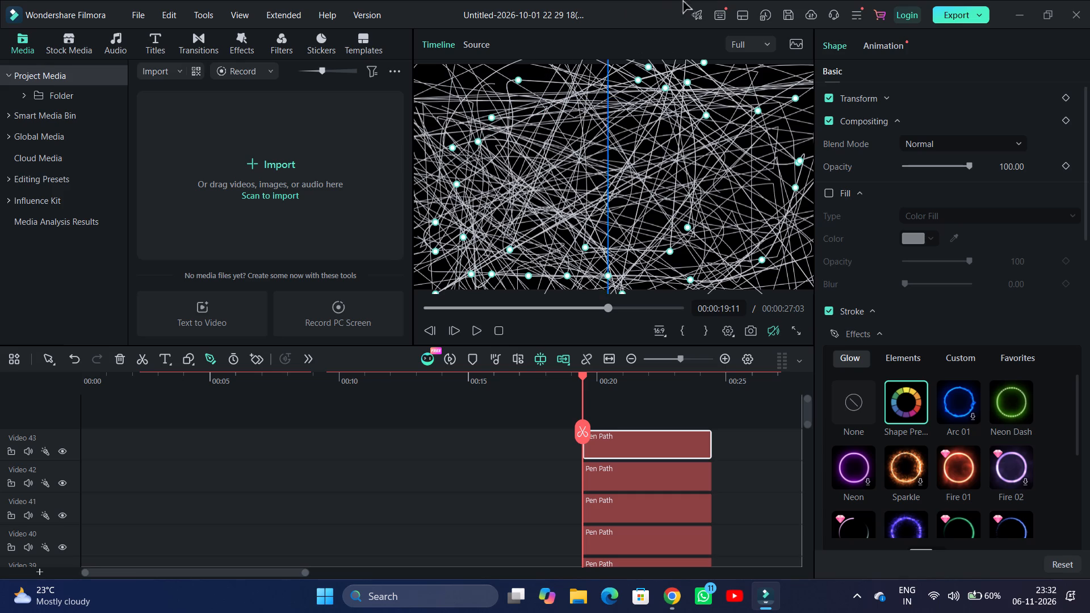
drag(683, 2, 408, 80)
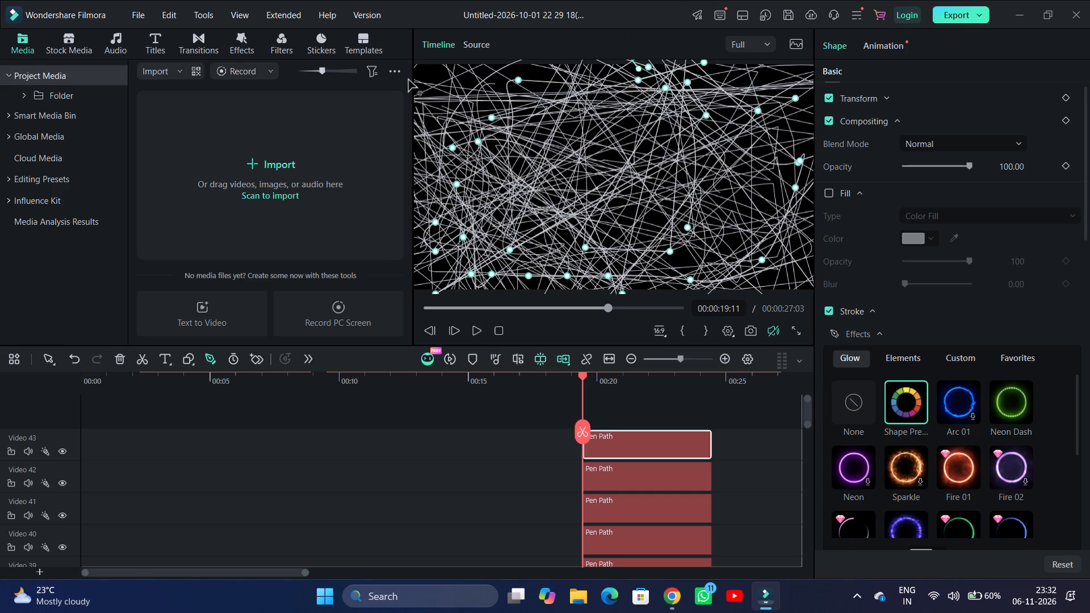
drag(408, 80, 315, 78)
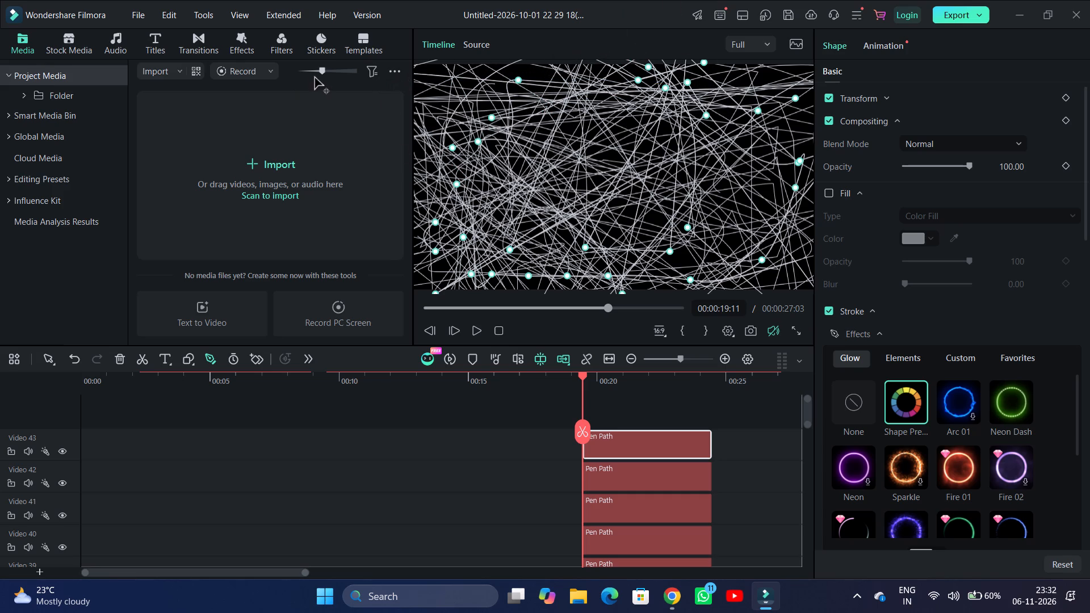
drag(315, 78, 0, 256)
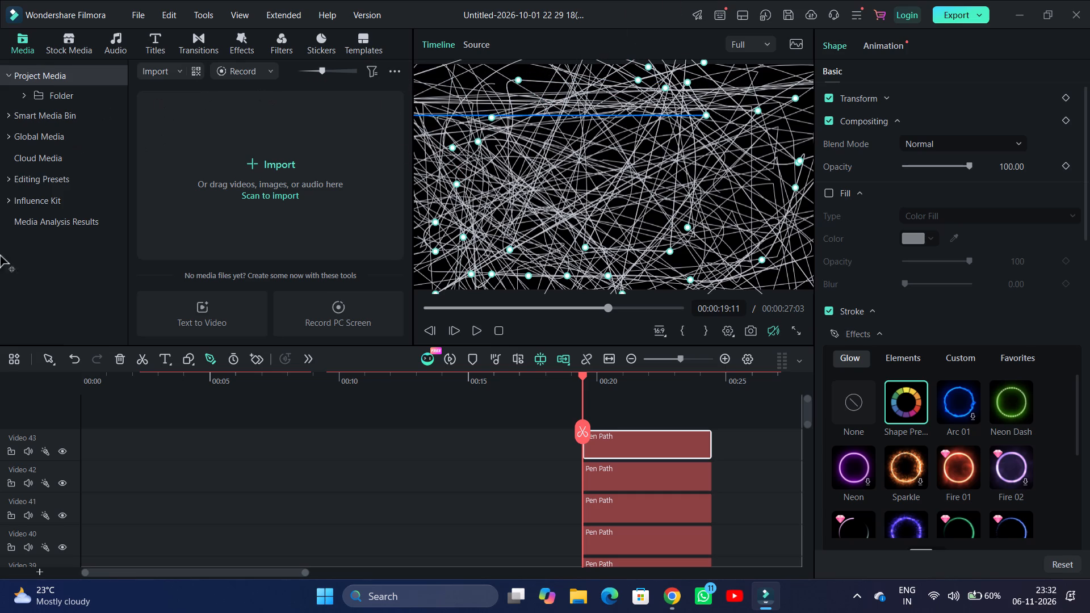
drag(0, 256, 568, 82)
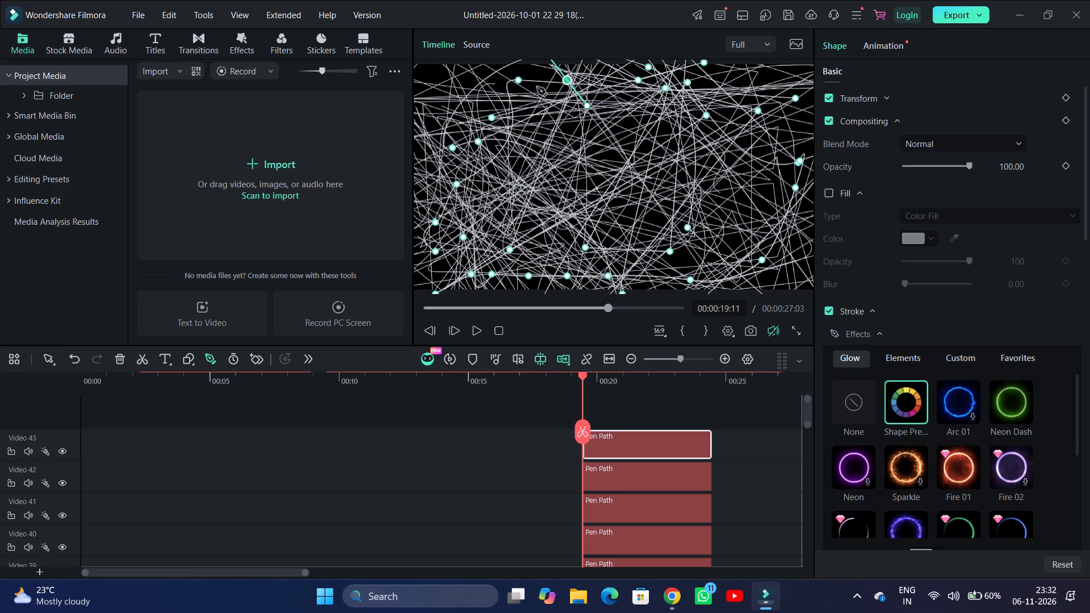
Grab the Pen Path anchor in the canvas's upper right, sweep it through the middle area and pull it beyond the top-right corner.
click(762, 111)
drag(759, 112, 550, 209)
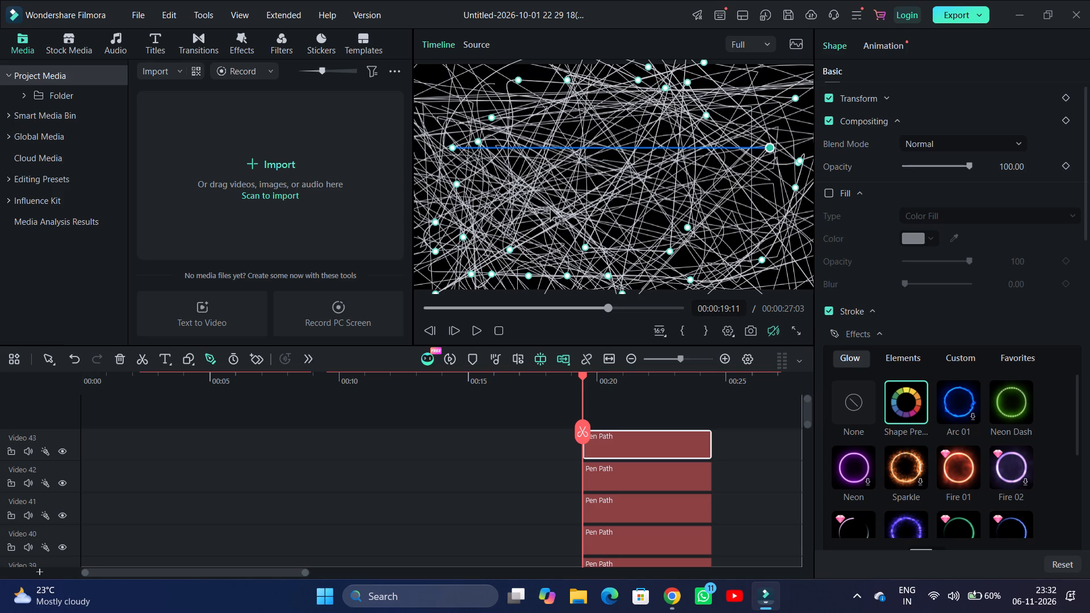
drag(550, 209, 678, 108)
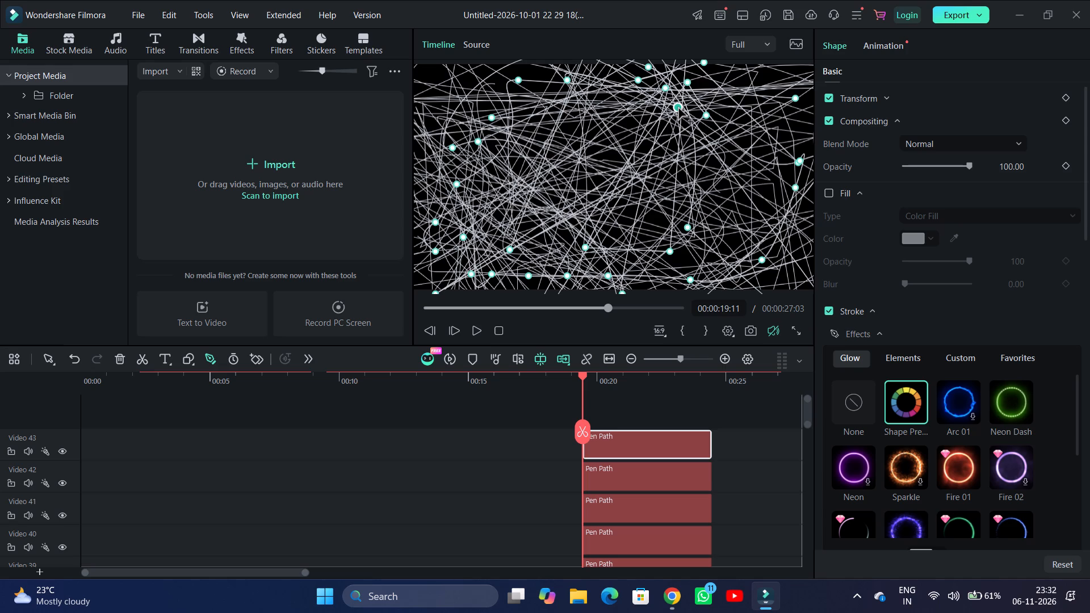
drag(678, 108, 690, 217)
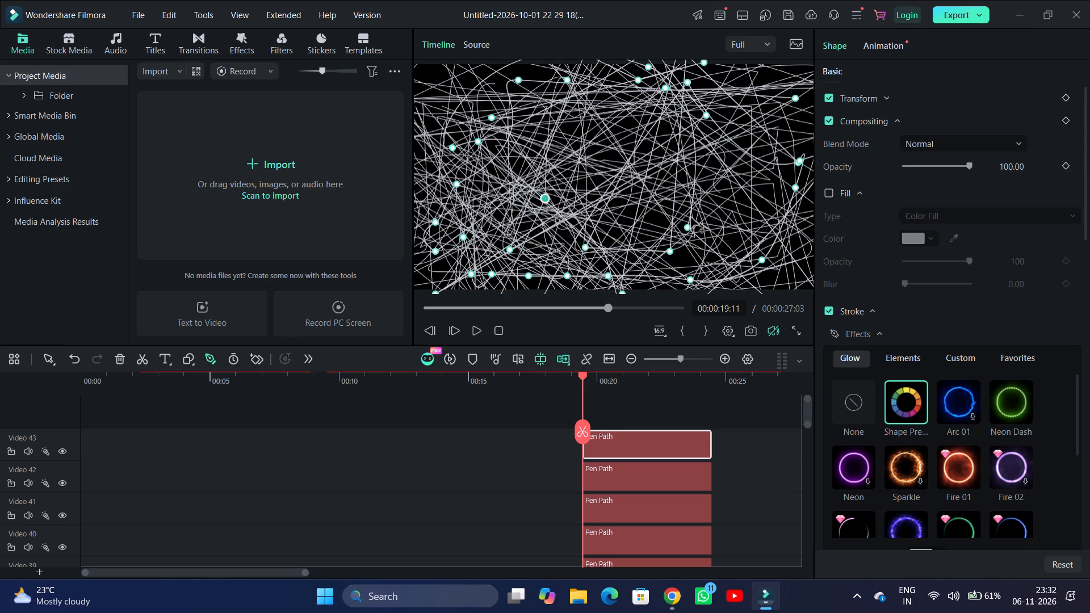
drag(690, 217, 1012, 35)
scroll(435, 247, left, 1)
scroll(640, 107, left, 1)
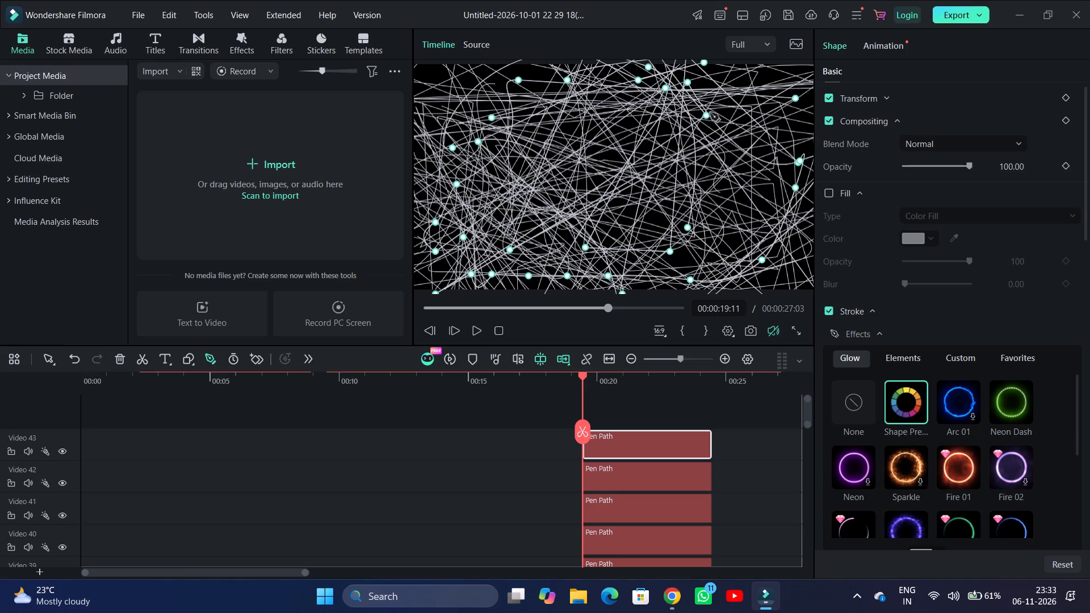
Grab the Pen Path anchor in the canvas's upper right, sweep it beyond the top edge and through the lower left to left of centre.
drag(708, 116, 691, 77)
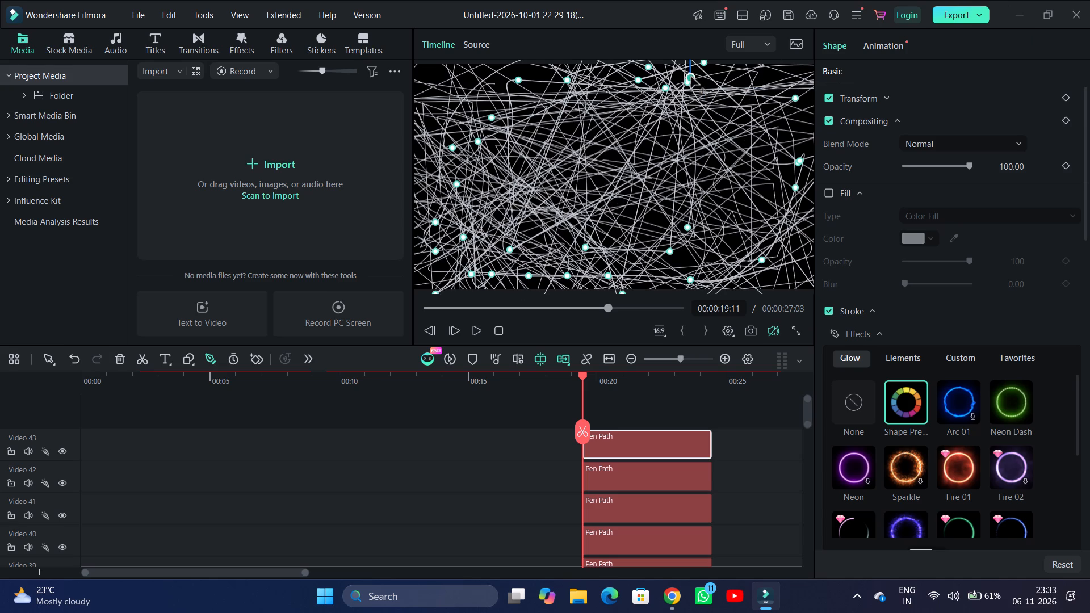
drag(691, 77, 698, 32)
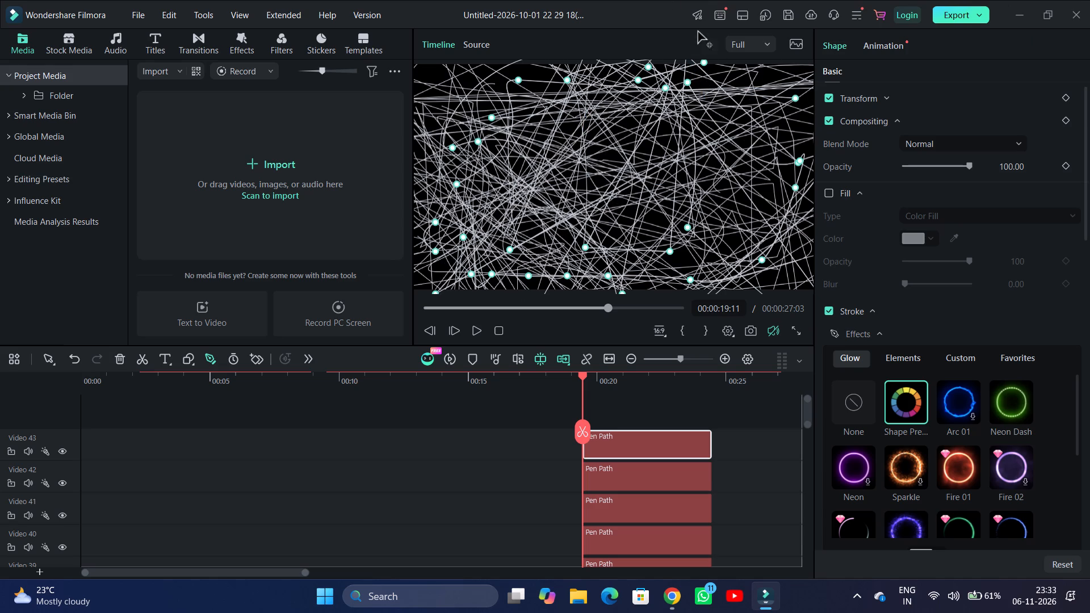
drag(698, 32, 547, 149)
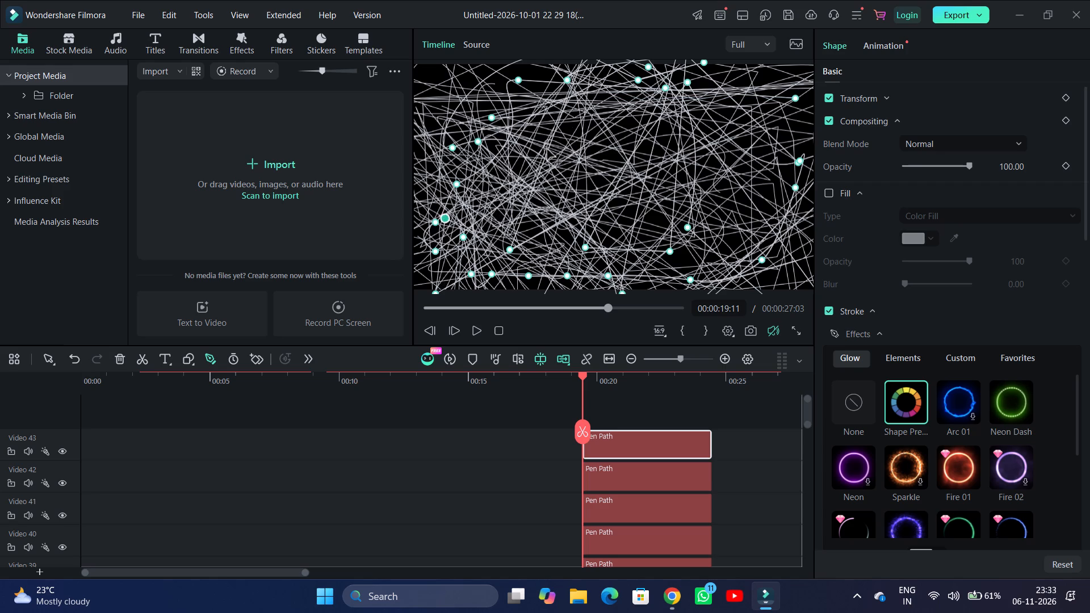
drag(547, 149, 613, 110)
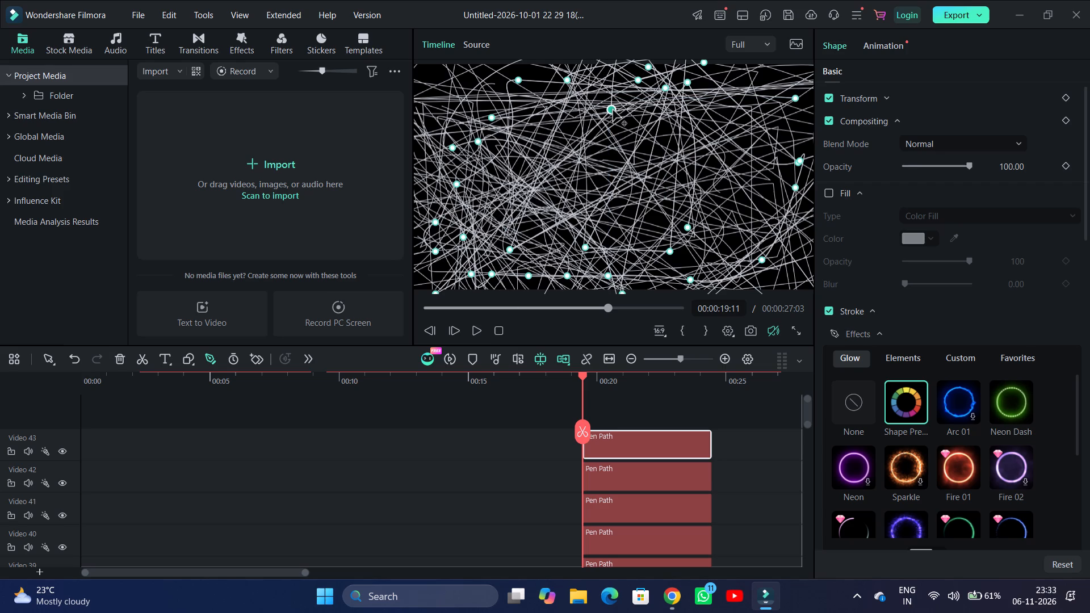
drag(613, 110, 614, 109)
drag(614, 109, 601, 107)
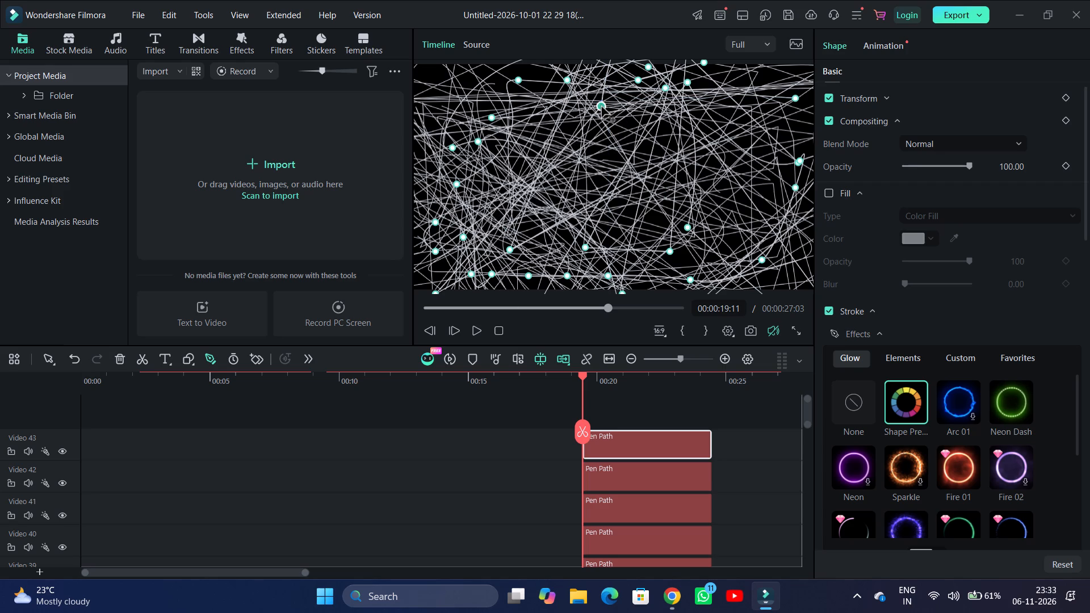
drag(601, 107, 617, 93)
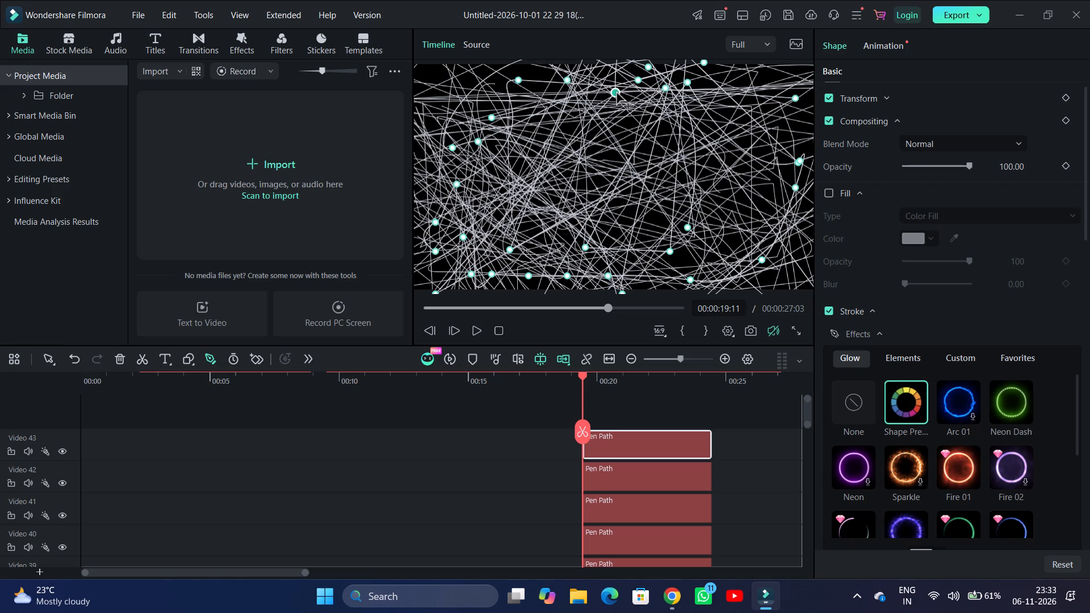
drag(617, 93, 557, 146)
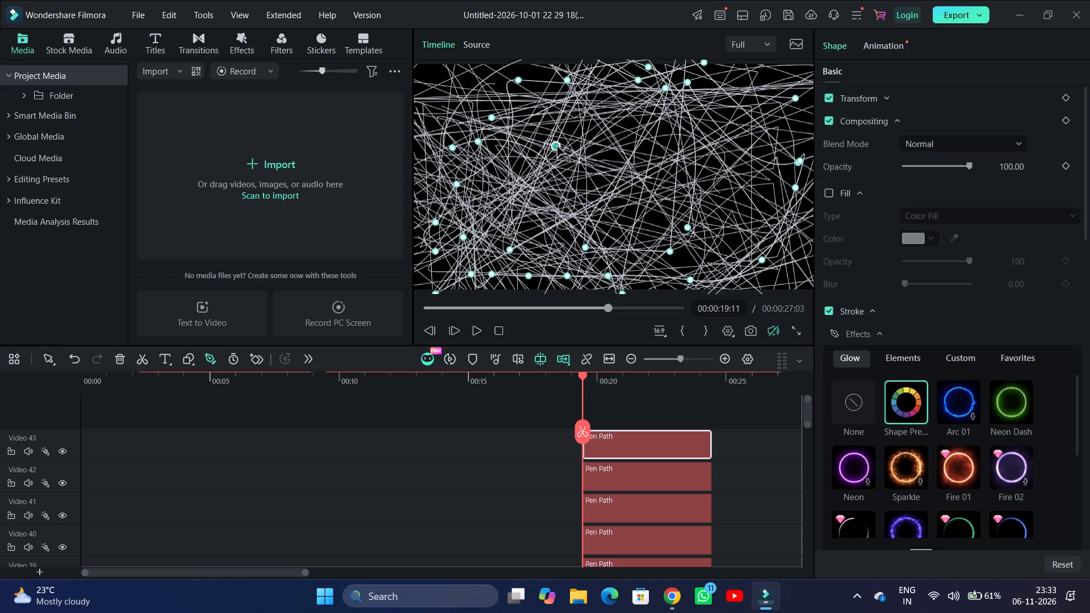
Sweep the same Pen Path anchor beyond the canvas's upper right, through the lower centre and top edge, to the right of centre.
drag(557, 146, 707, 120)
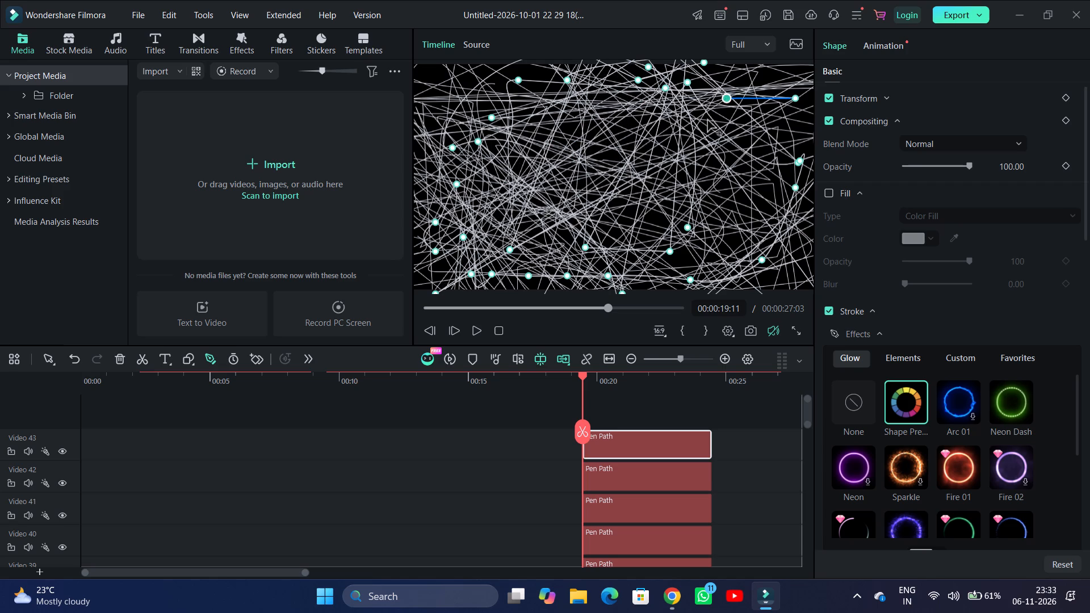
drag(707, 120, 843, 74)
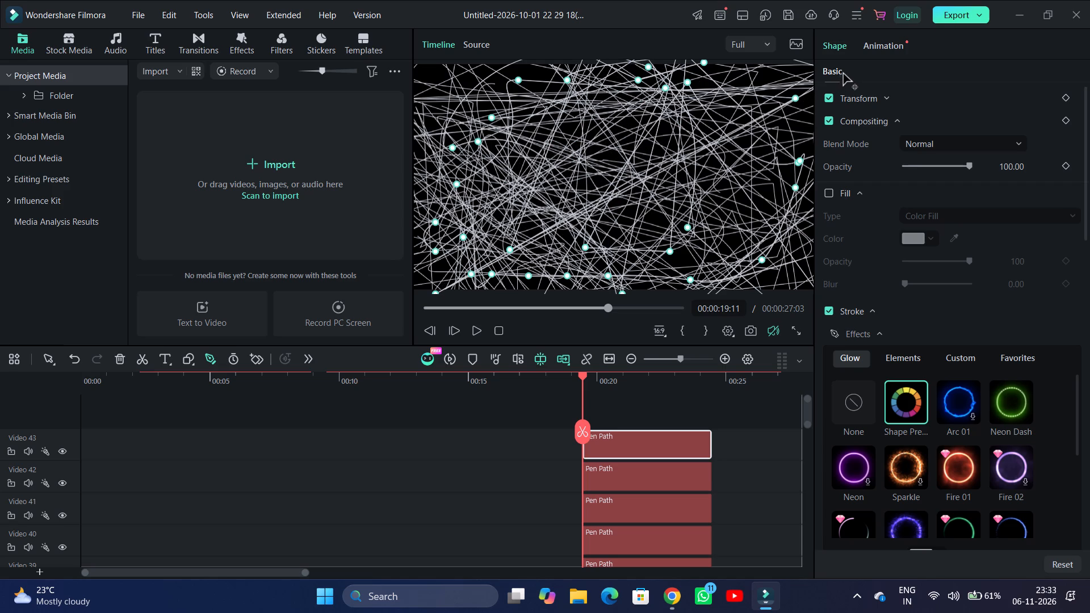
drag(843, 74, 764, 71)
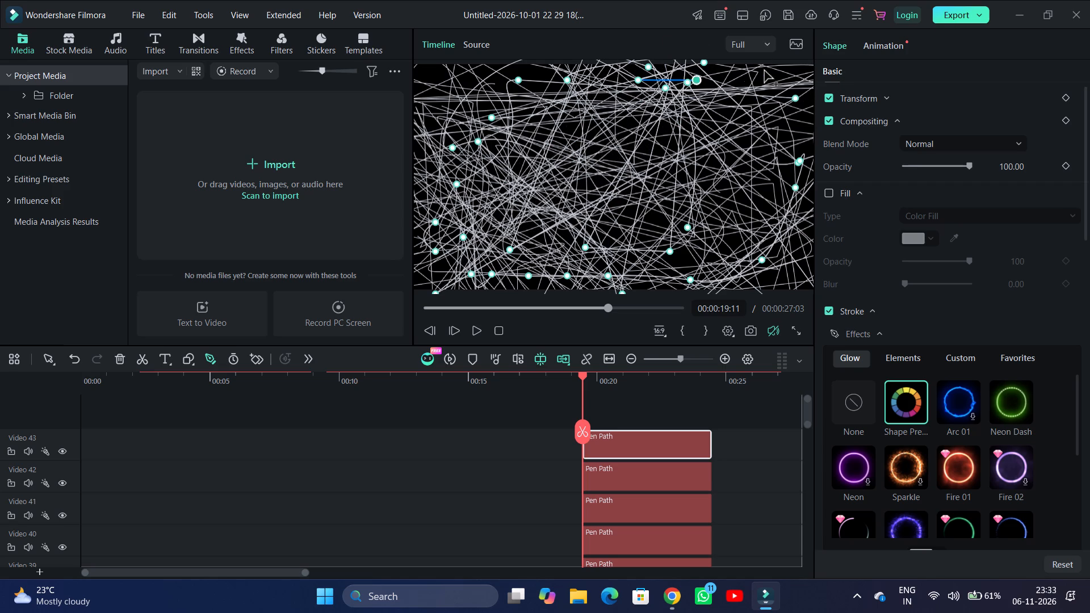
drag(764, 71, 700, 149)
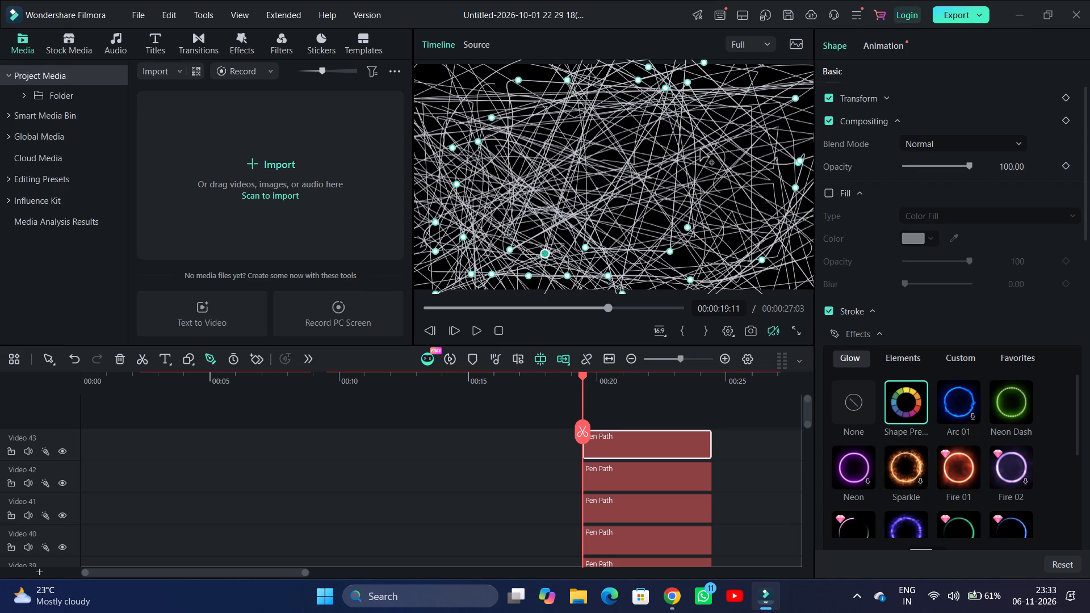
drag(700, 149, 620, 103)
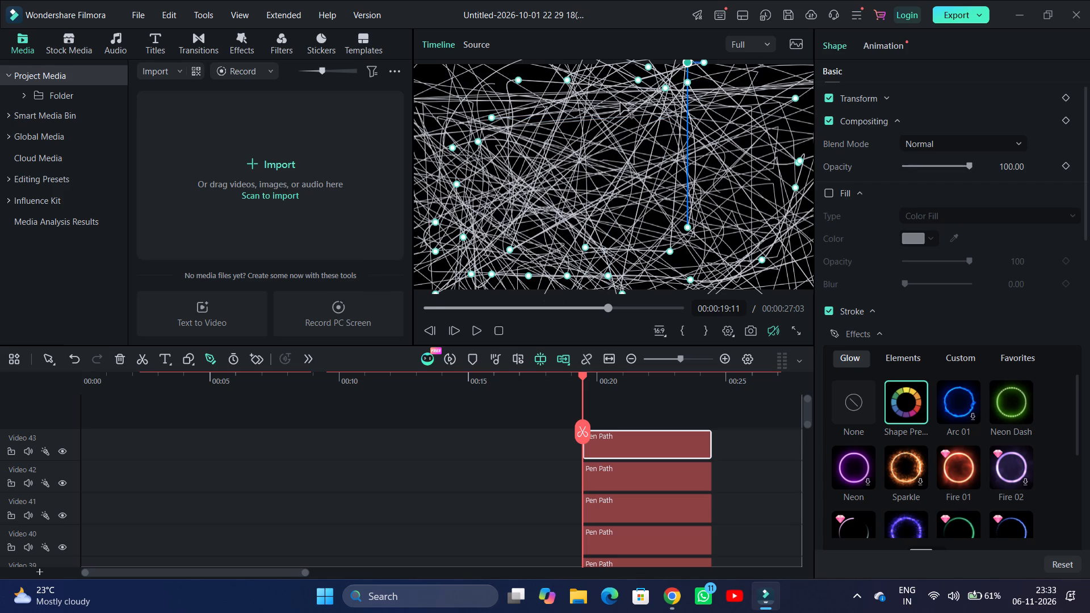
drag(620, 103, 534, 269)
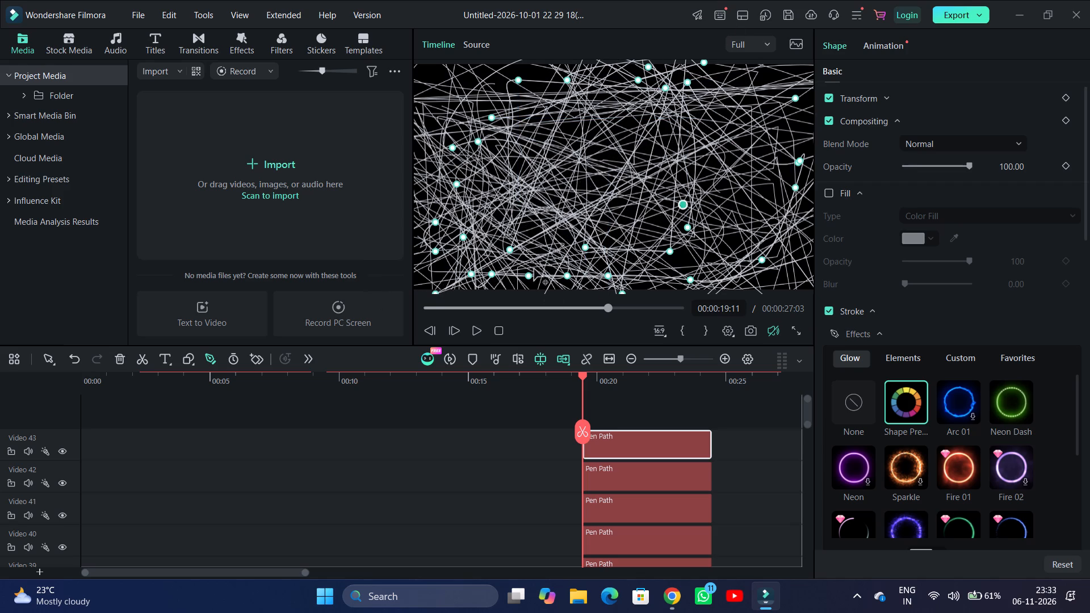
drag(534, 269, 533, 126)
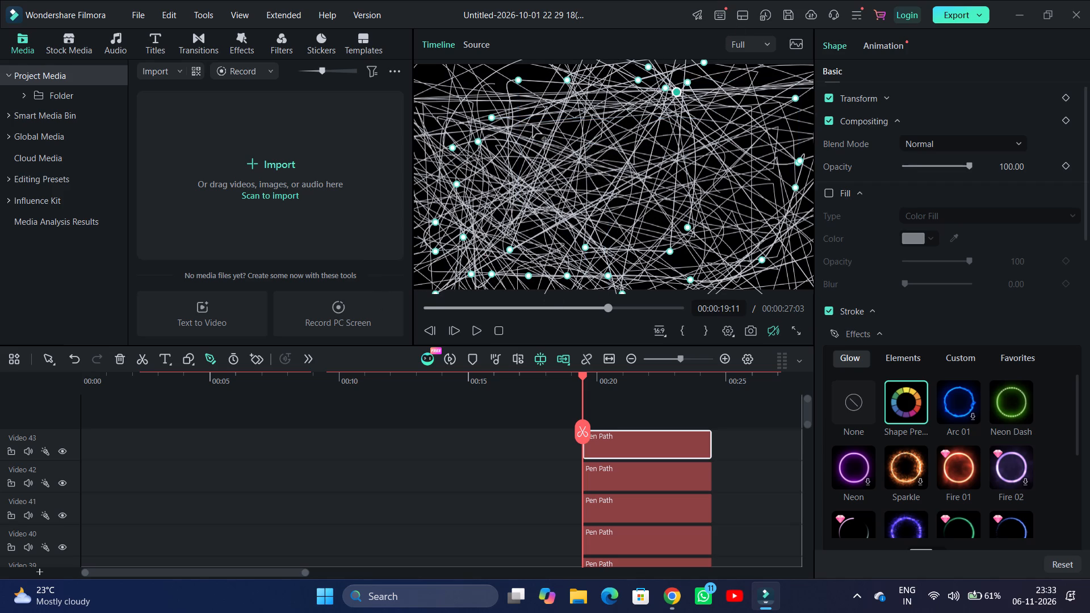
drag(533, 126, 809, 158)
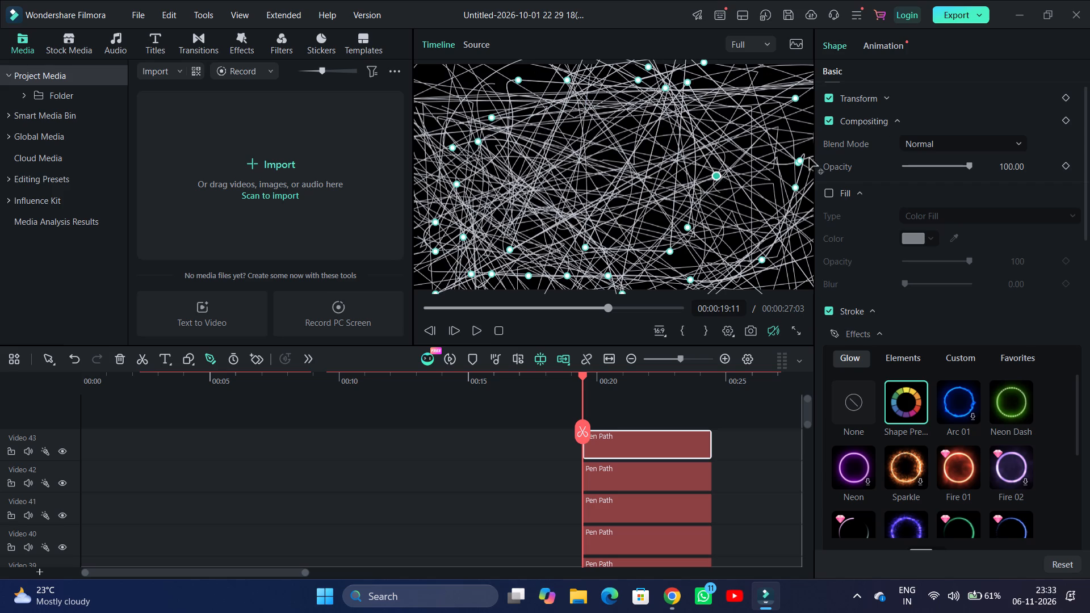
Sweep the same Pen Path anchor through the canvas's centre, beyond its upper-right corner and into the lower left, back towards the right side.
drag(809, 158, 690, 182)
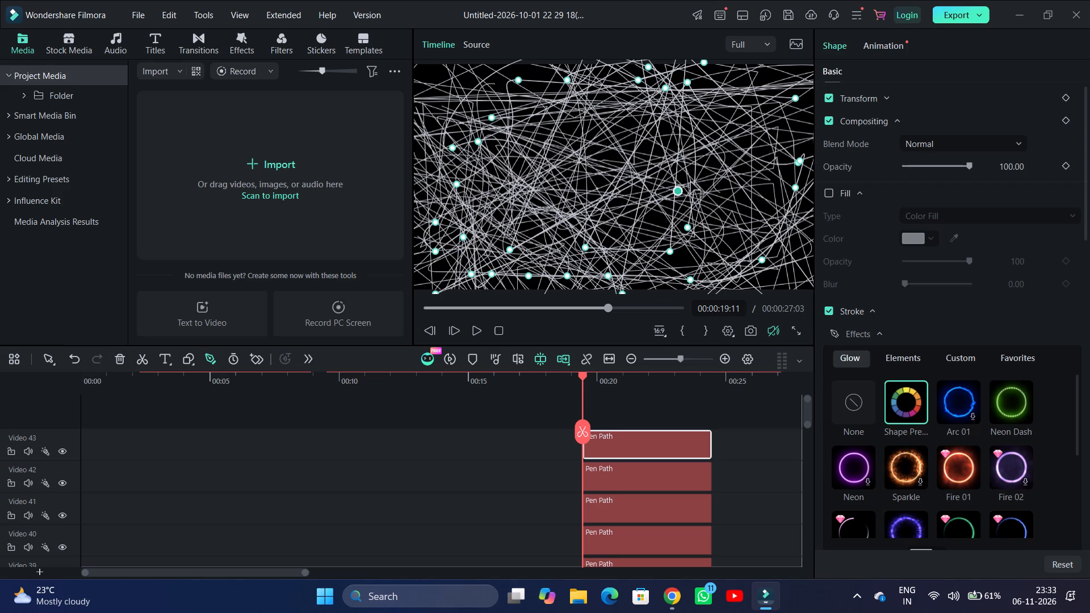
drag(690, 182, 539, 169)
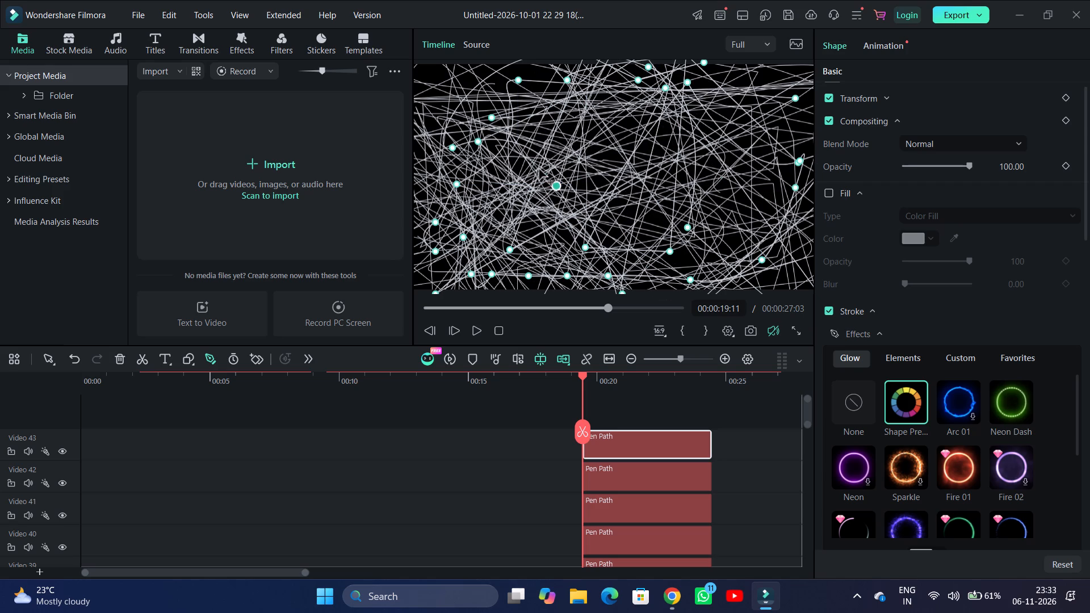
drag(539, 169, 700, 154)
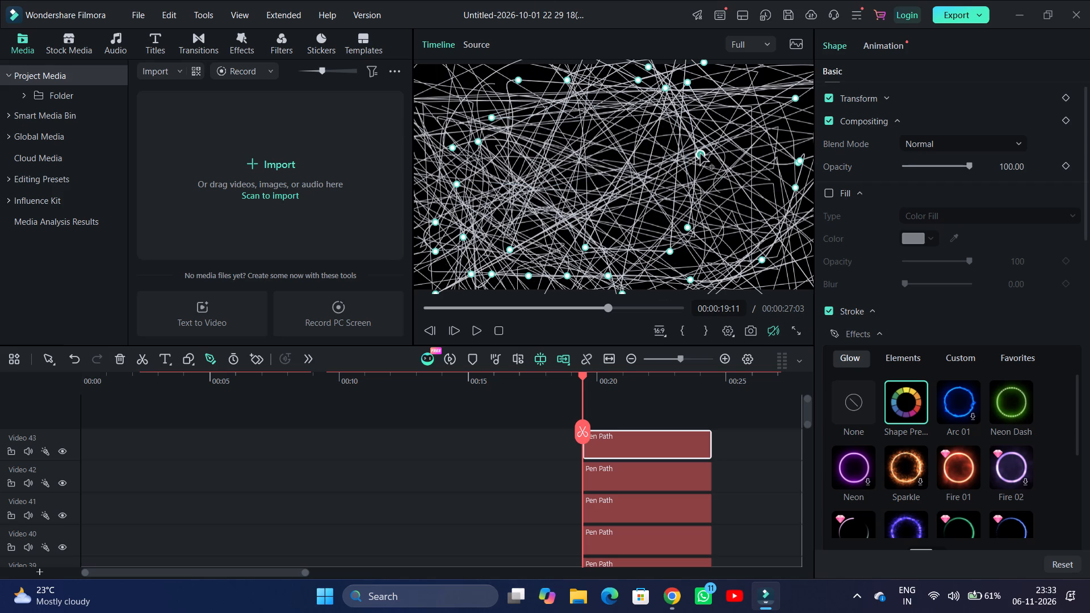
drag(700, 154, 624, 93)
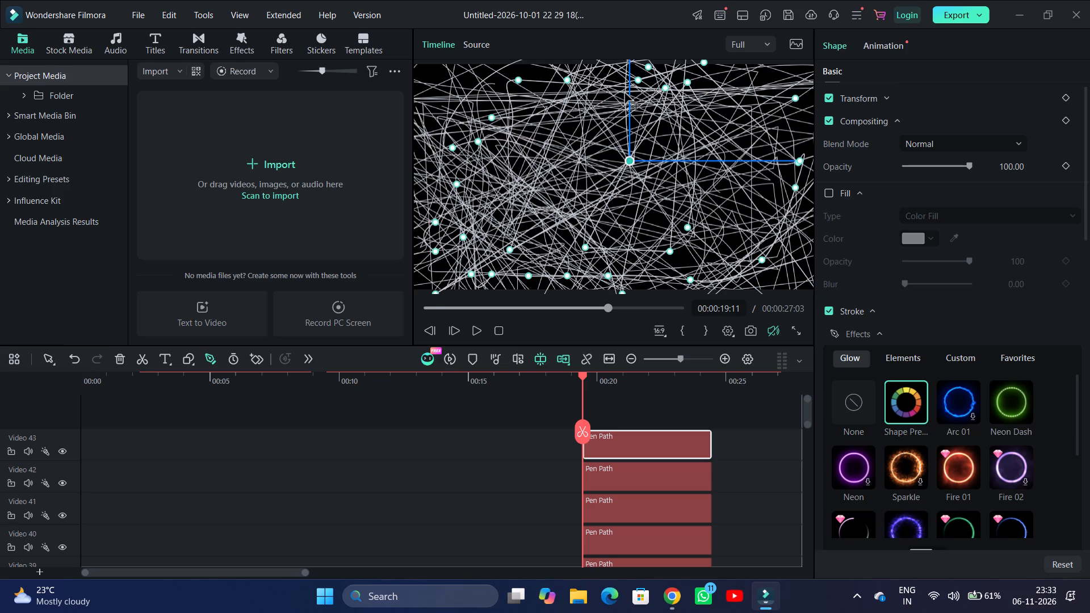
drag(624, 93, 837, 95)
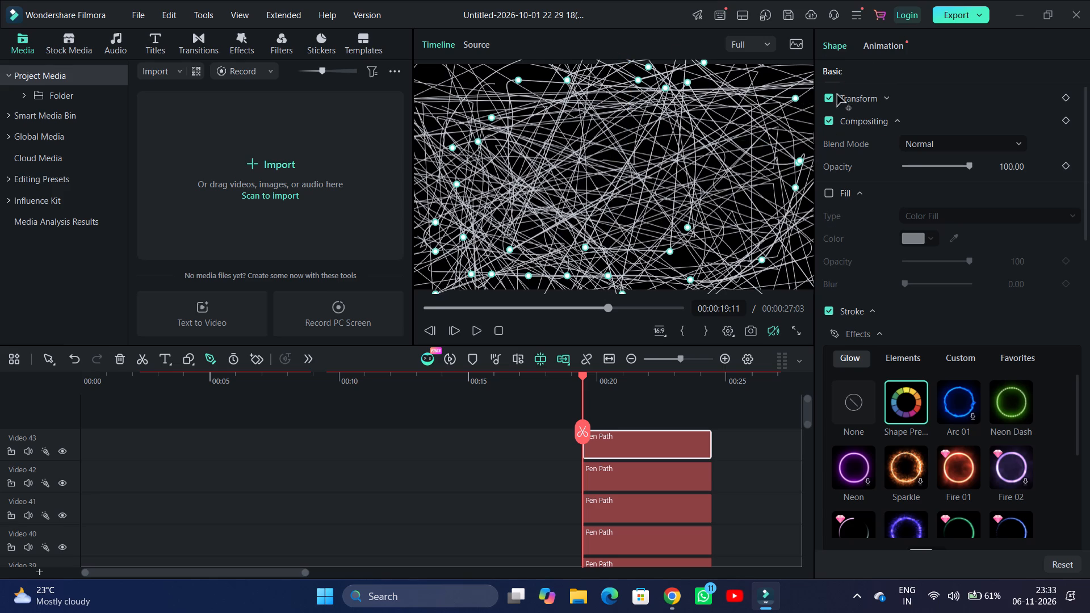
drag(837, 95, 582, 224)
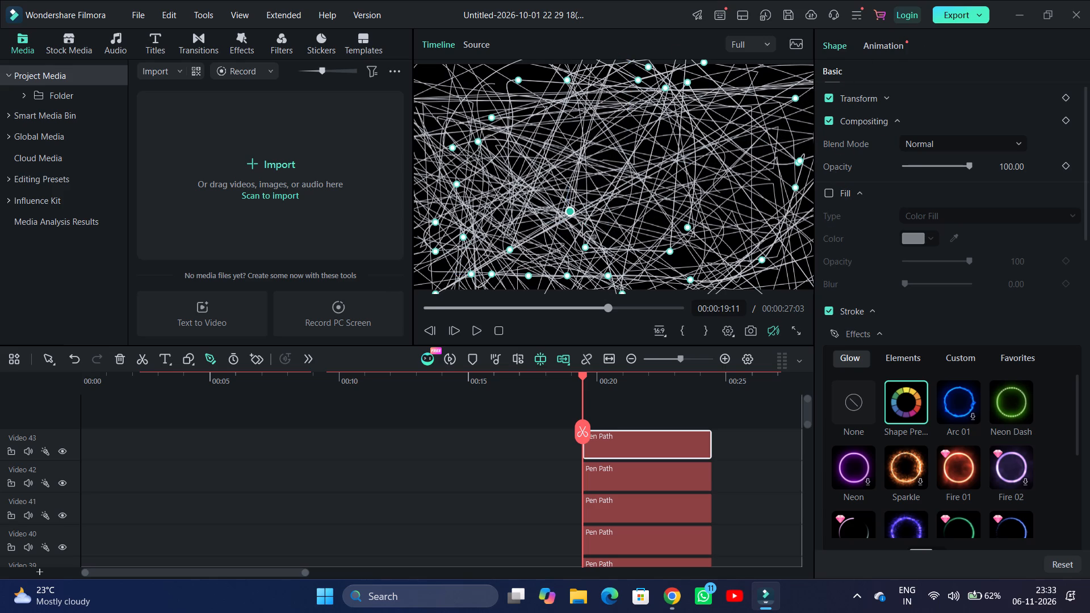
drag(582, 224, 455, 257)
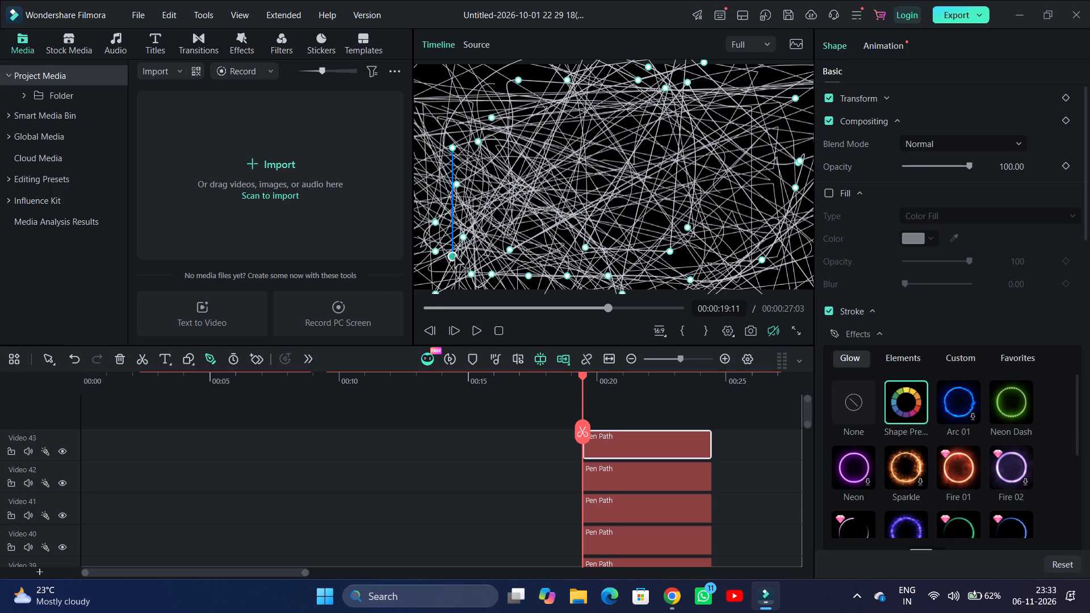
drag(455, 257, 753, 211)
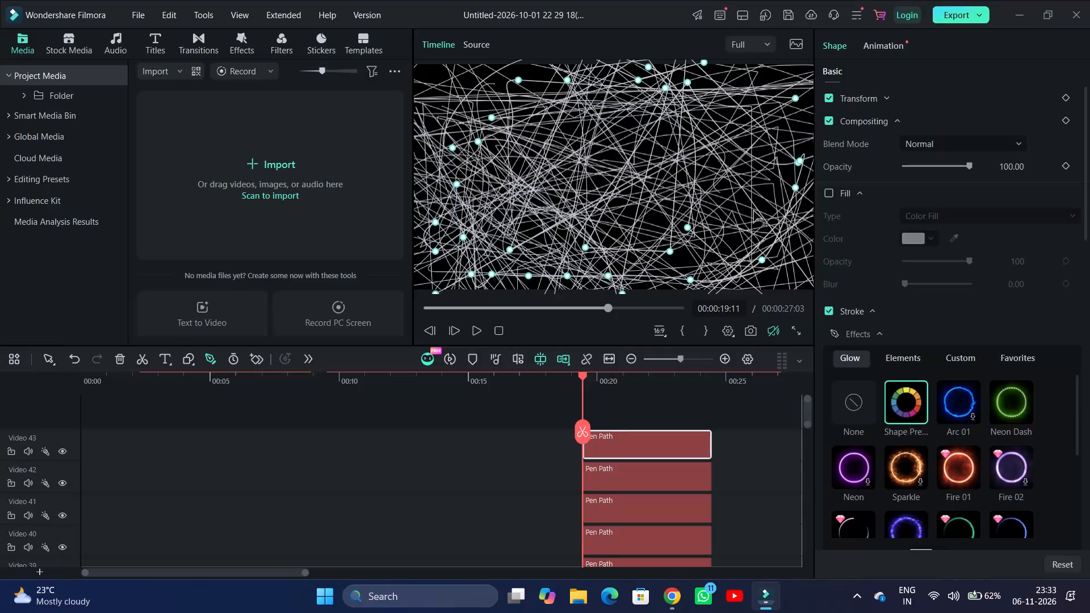
Pull the same Pen Path anchor from the canvas's right side down beyond the bottom edge and far past the lower-left corner.
drag(753, 211, 512, 355)
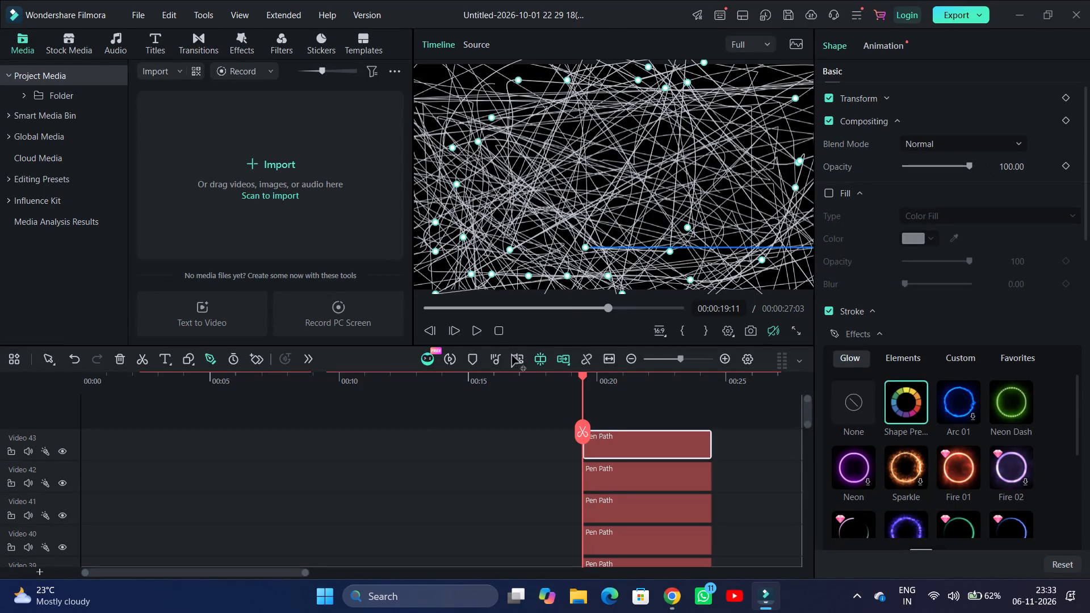
drag(512, 355, 506, 363)
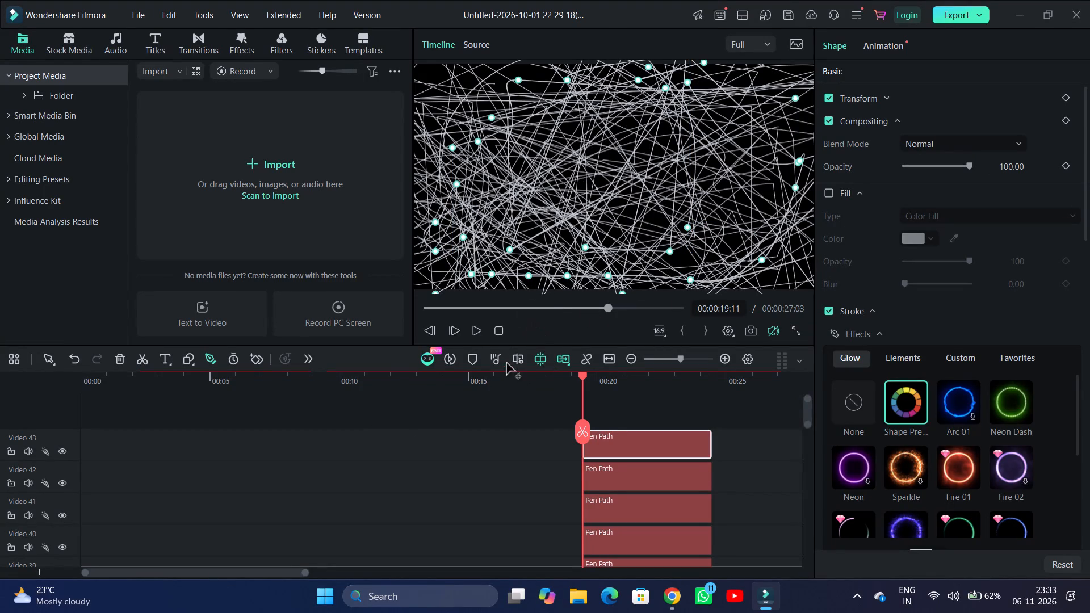
drag(506, 363, 551, 355)
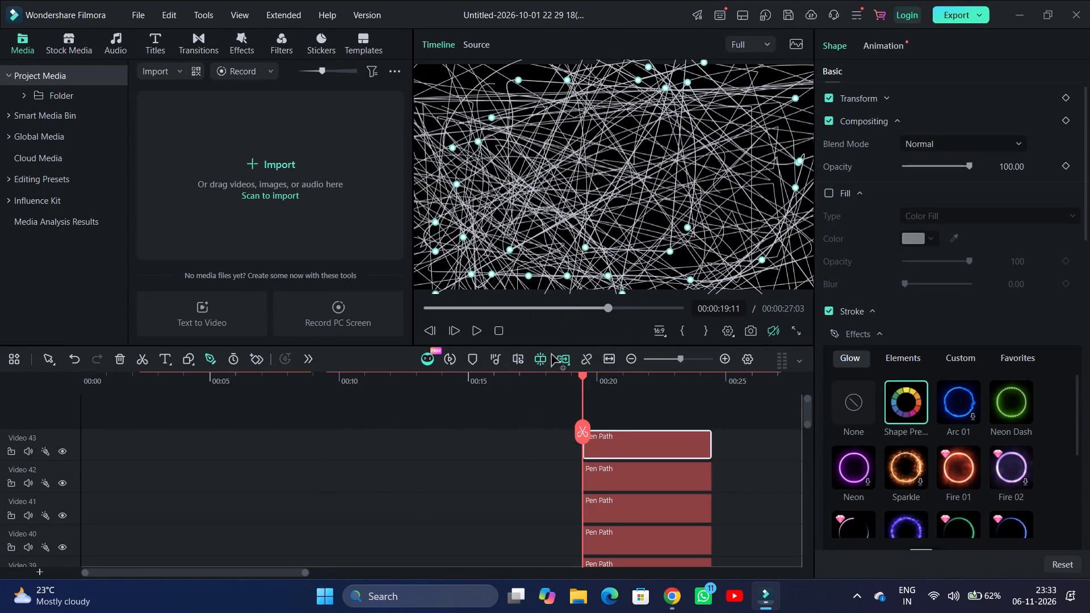
drag(551, 355, 391, 439)
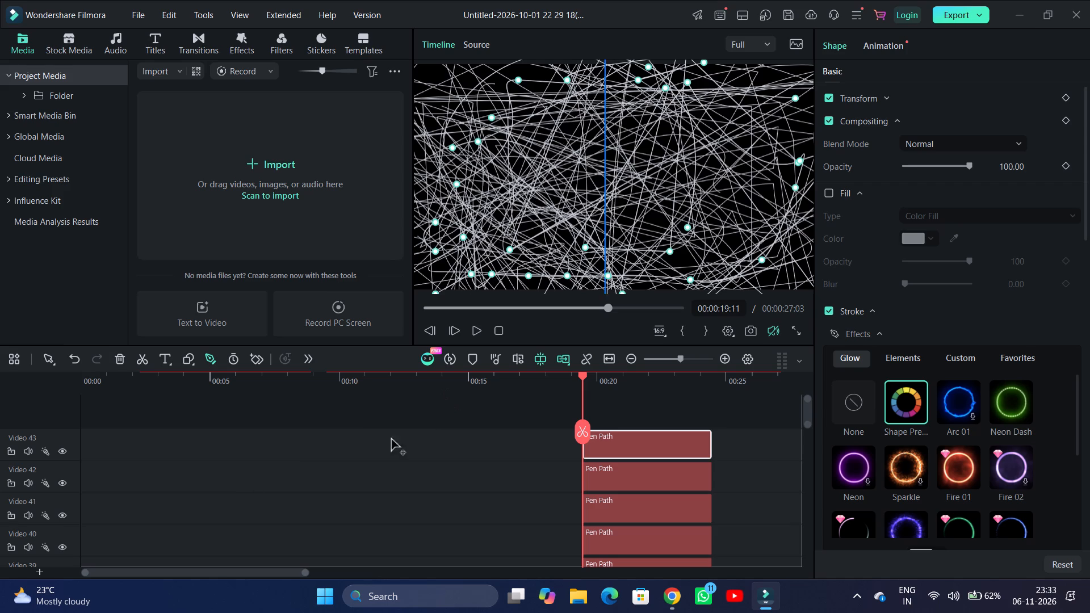
drag(391, 439, 246, 528)
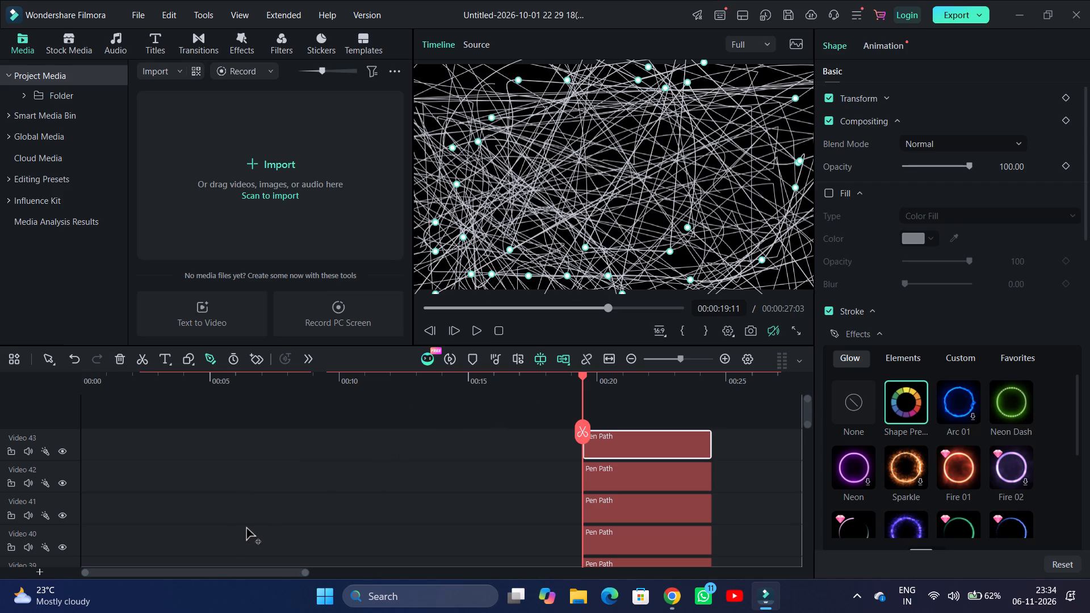
drag(246, 528, 235, 494)
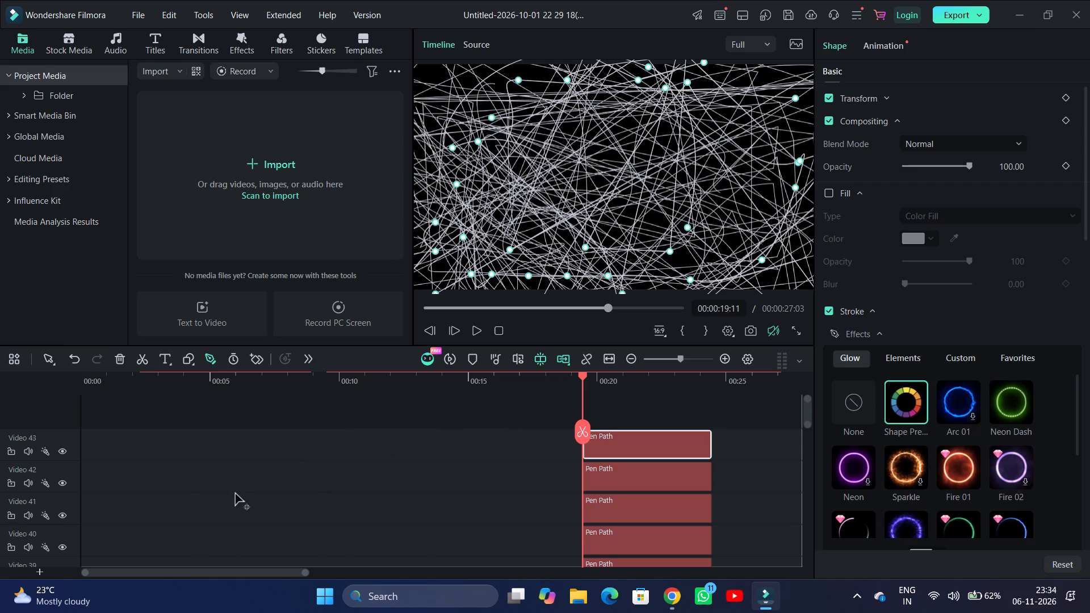
drag(235, 494, 222, 595)
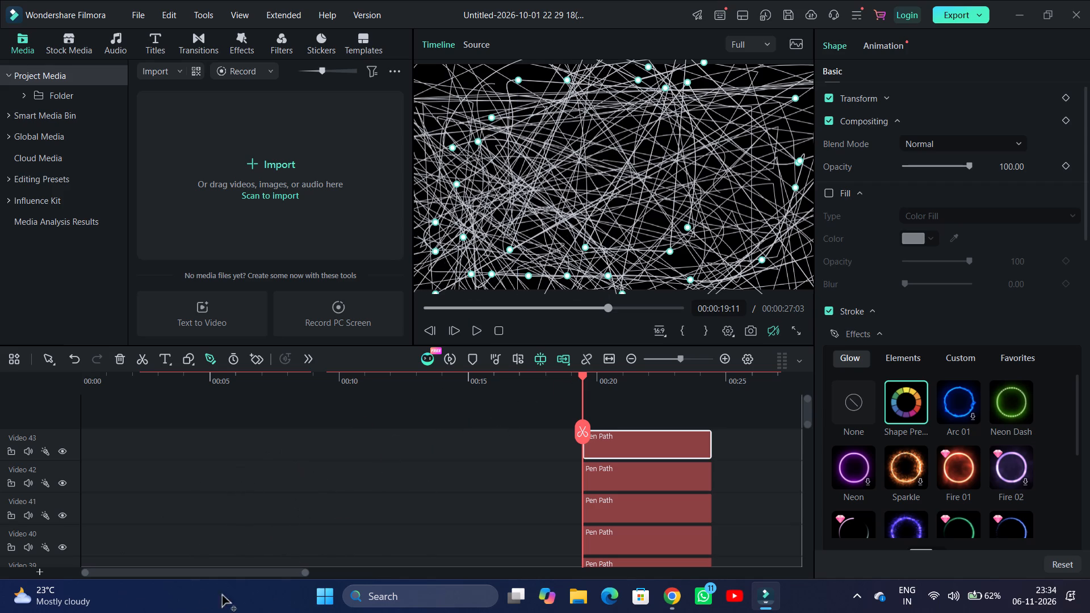
drag(222, 595, 420, 463)
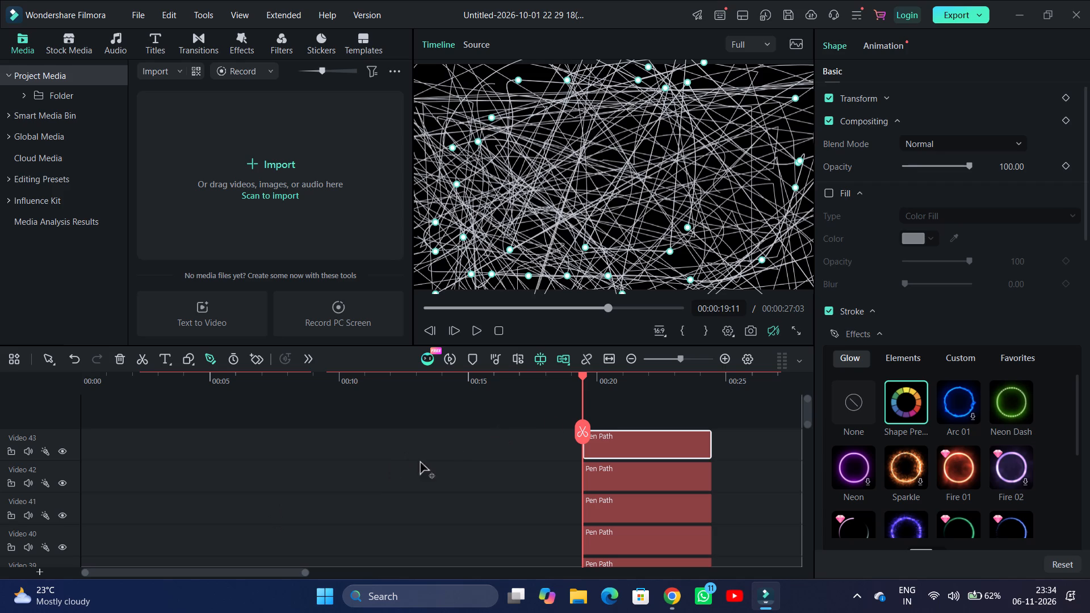
drag(420, 463, 43, 573)
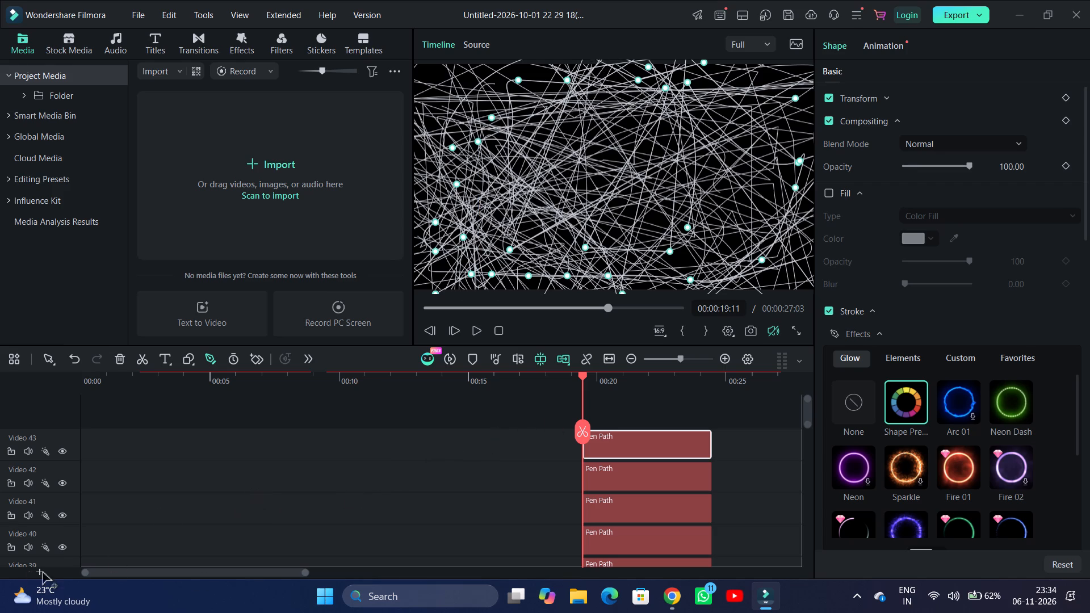
drag(43, 573, 196, 553)
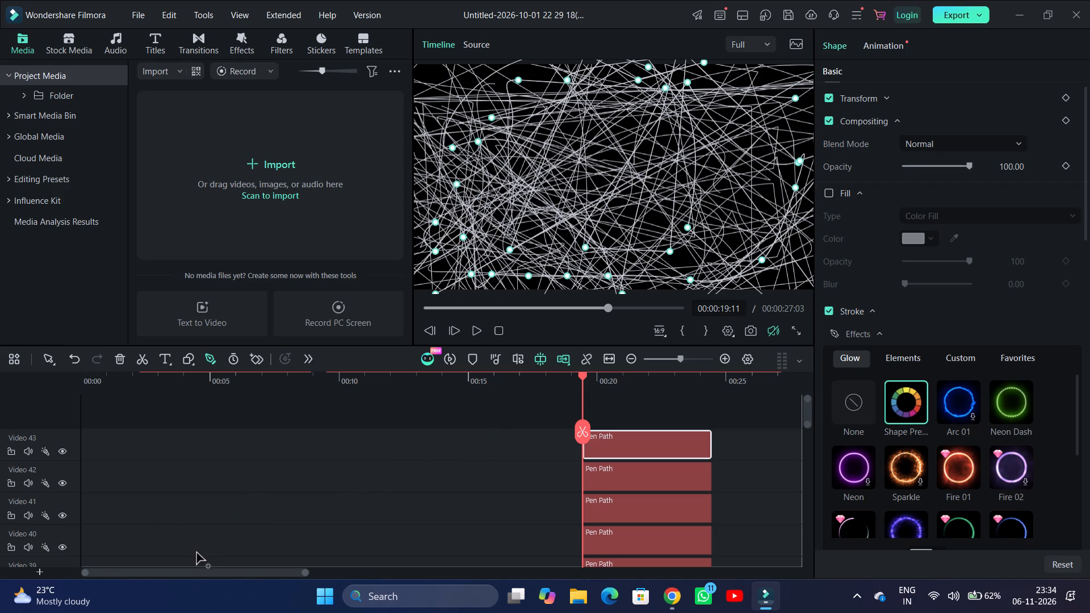
Bring the same Pen Path anchor back through the canvas's centre, up to the top edge, beyond the left edge and to upper right of centre.
drag(196, 553, 702, 201)
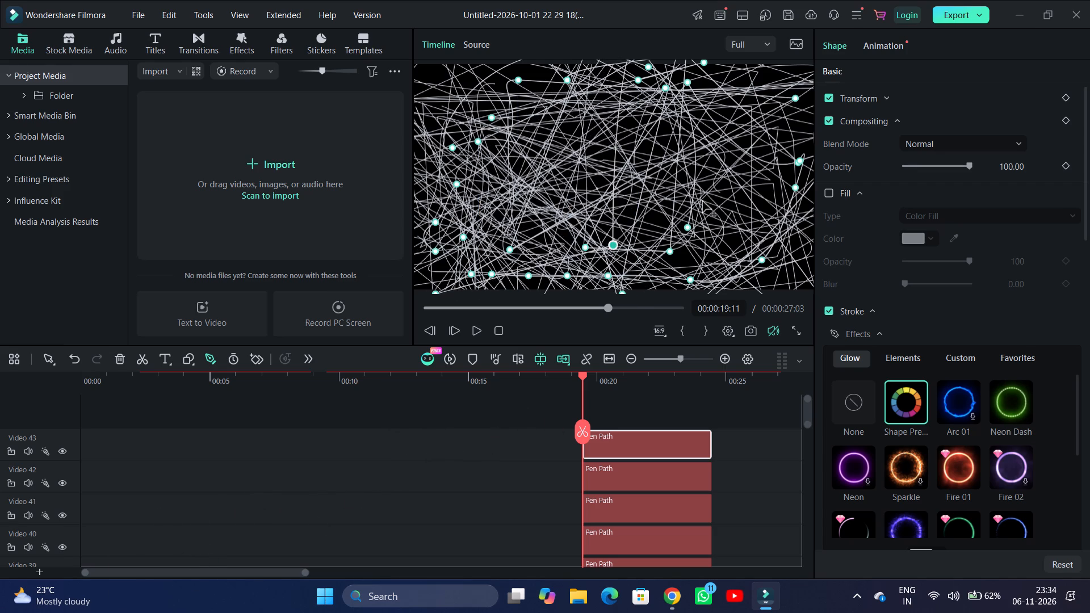
drag(702, 201, 578, 176)
scroll(698, 217, left, 2)
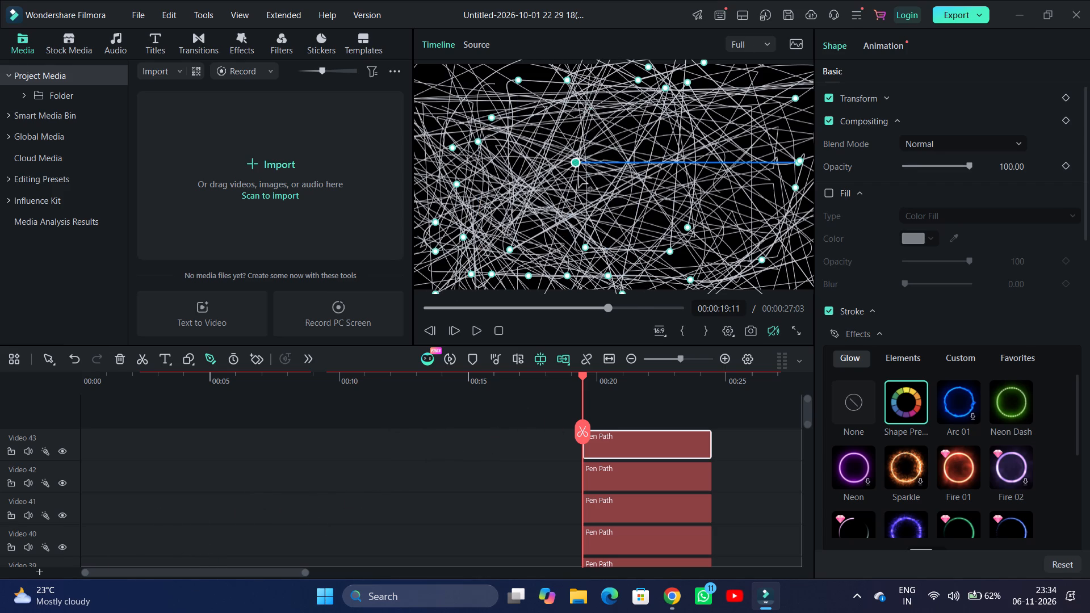
drag(578, 176, 579, 181)
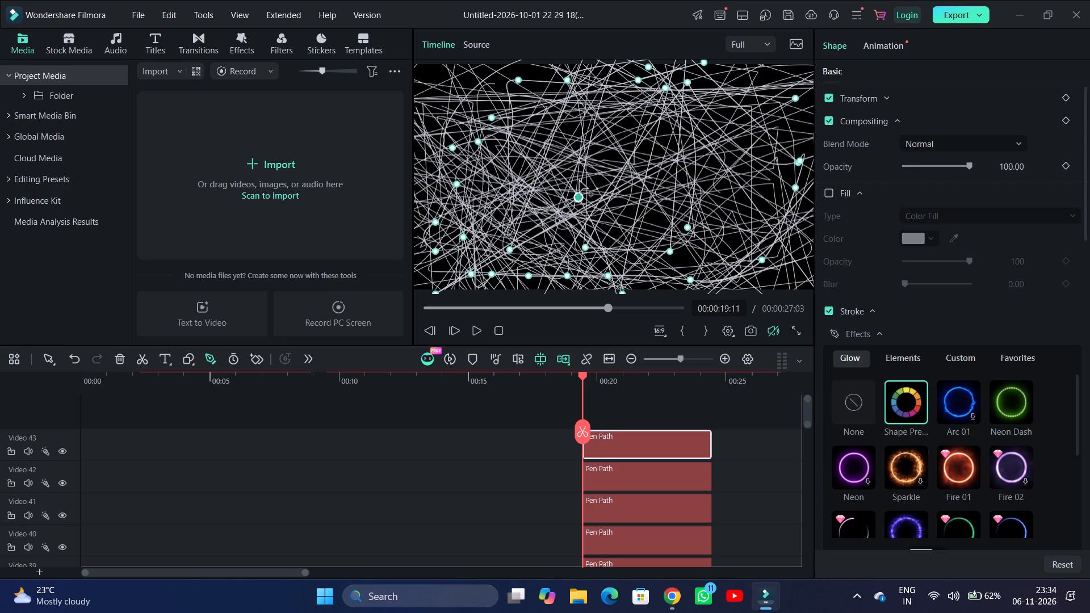
drag(579, 181, 630, 96)
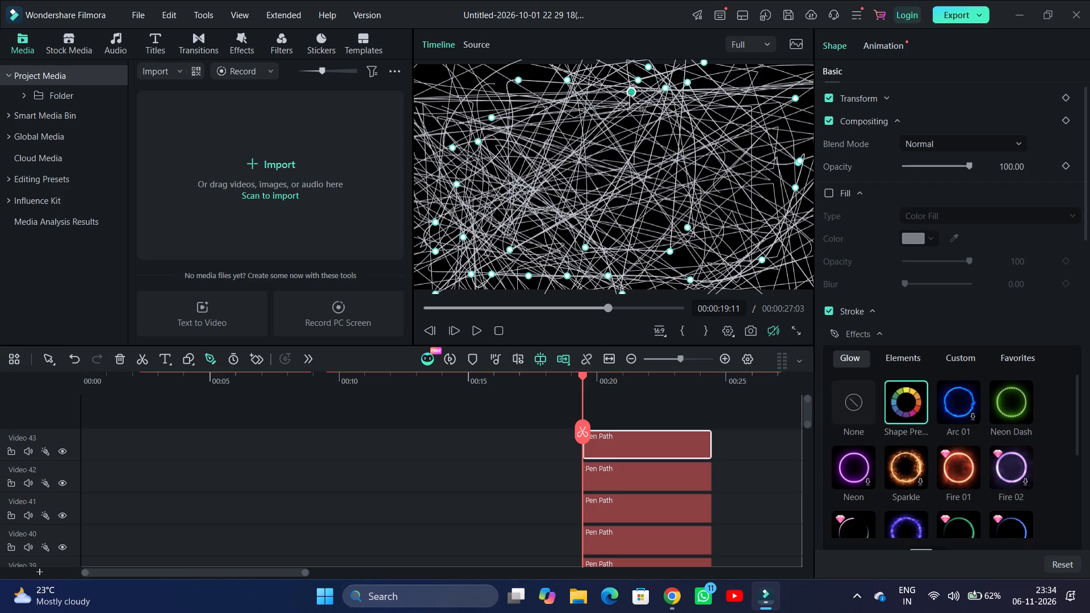
drag(630, 96, 603, 60)
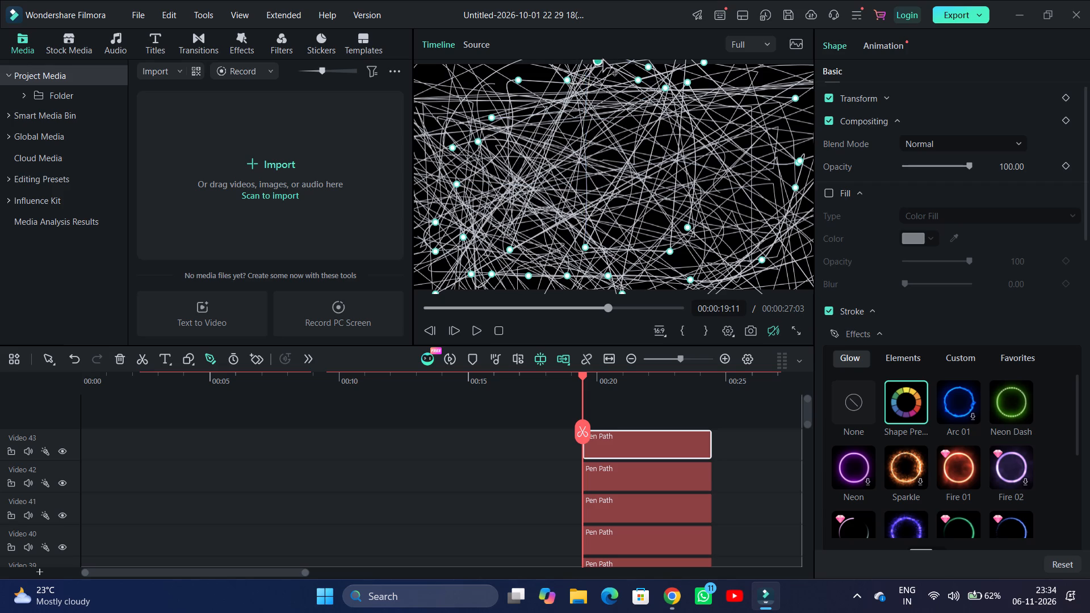
drag(603, 60, 401, 132)
scroll(547, 53, left, 1)
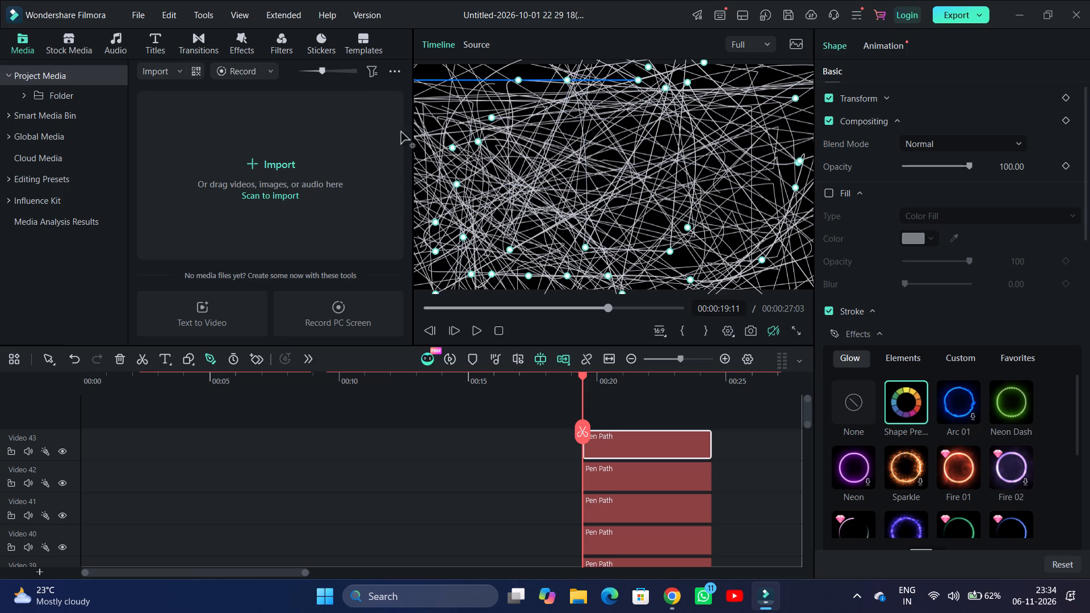
drag(401, 132, 609, 153)
scroll(525, 175, right, 1)
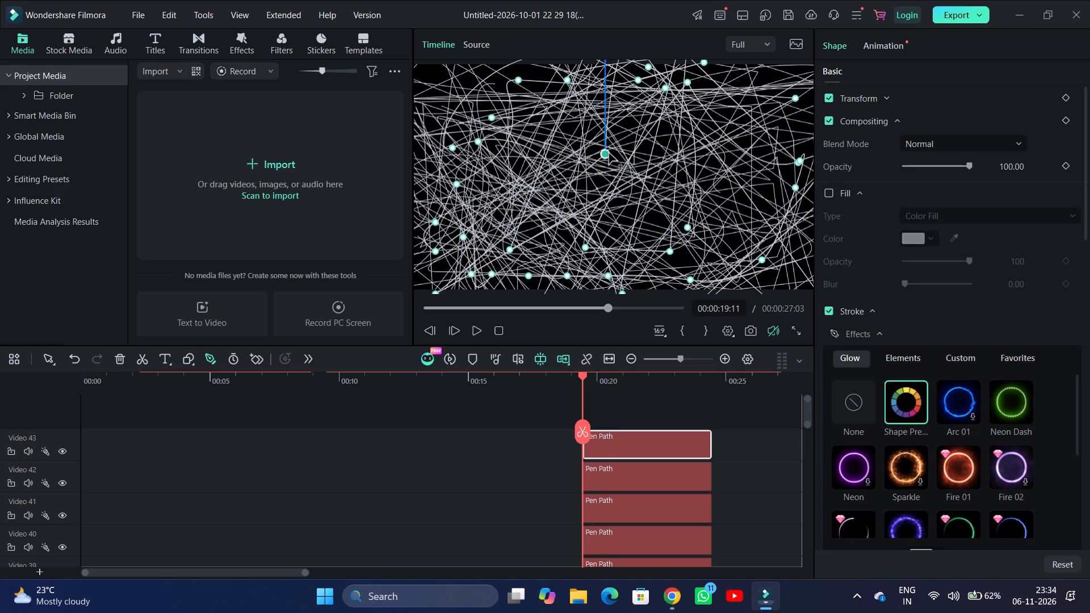
drag(609, 153, 670, 134)
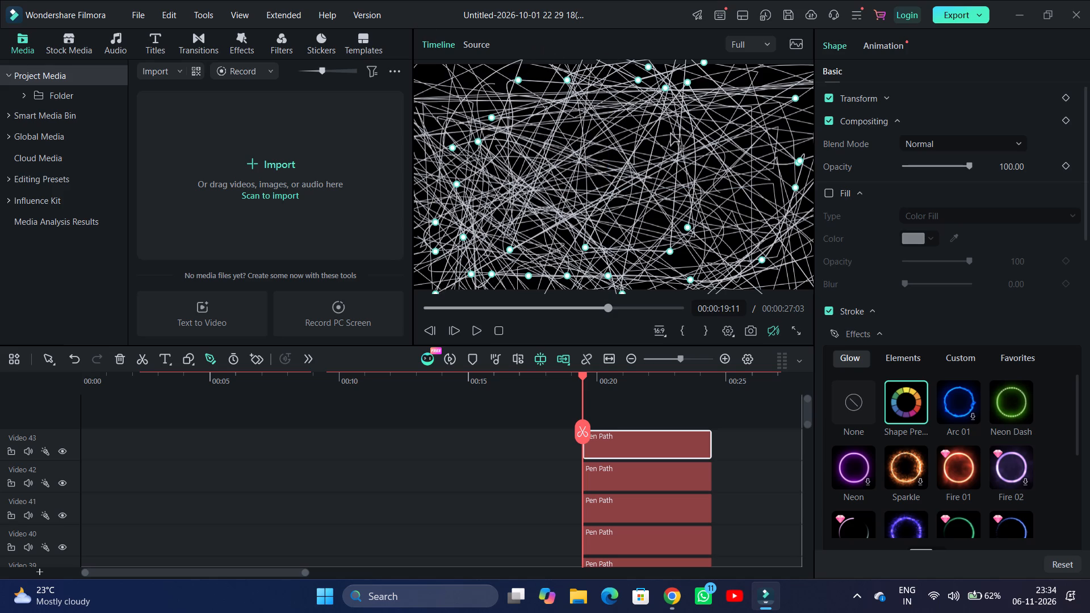
Sweep the same Pen Path anchor beyond the canvas's bottom, top, left and right edges in turn, ending near the top, left of centre.
drag(670, 134, 652, 312)
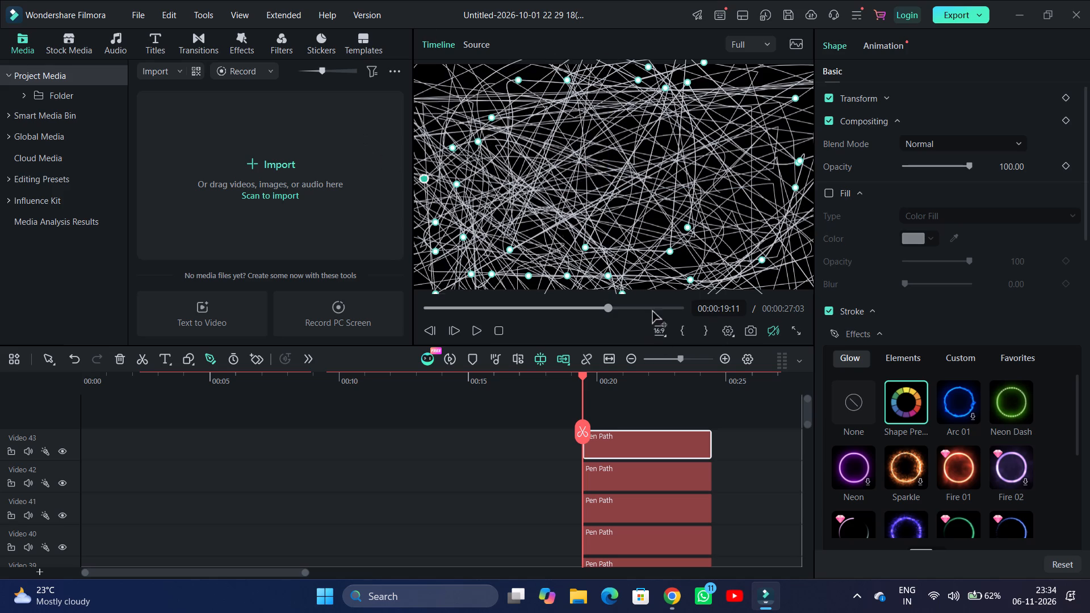
drag(652, 312, 546, 0)
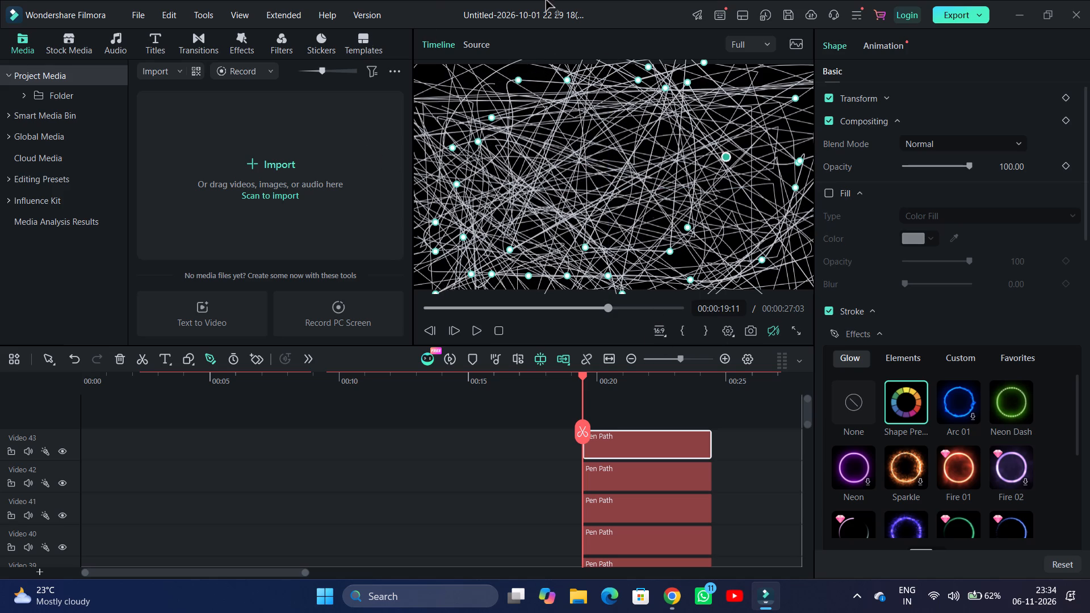
drag(546, 0, 378, 208)
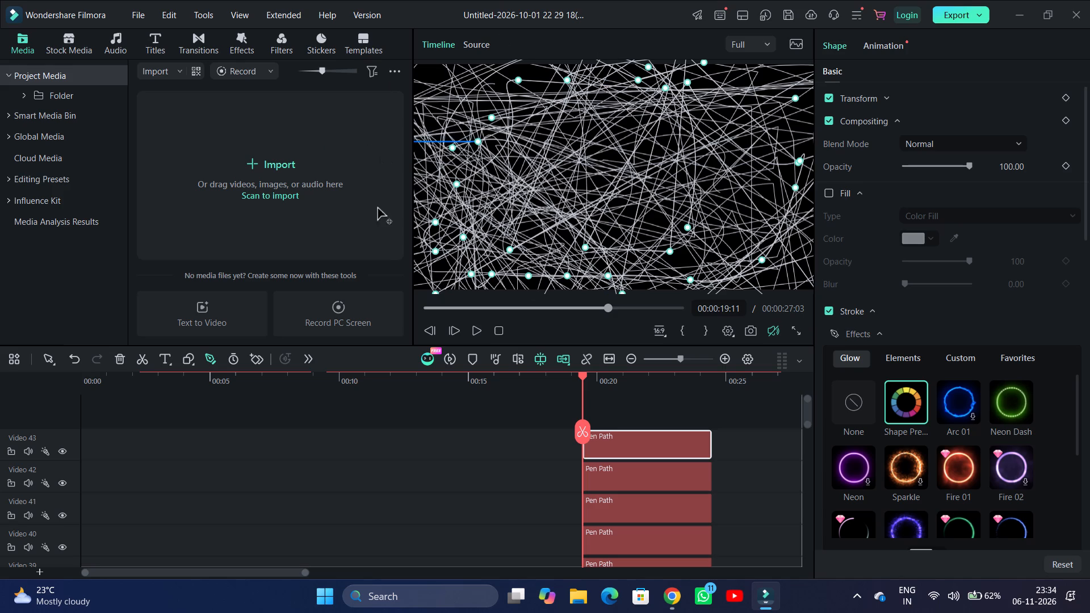
drag(378, 208, 609, 74)
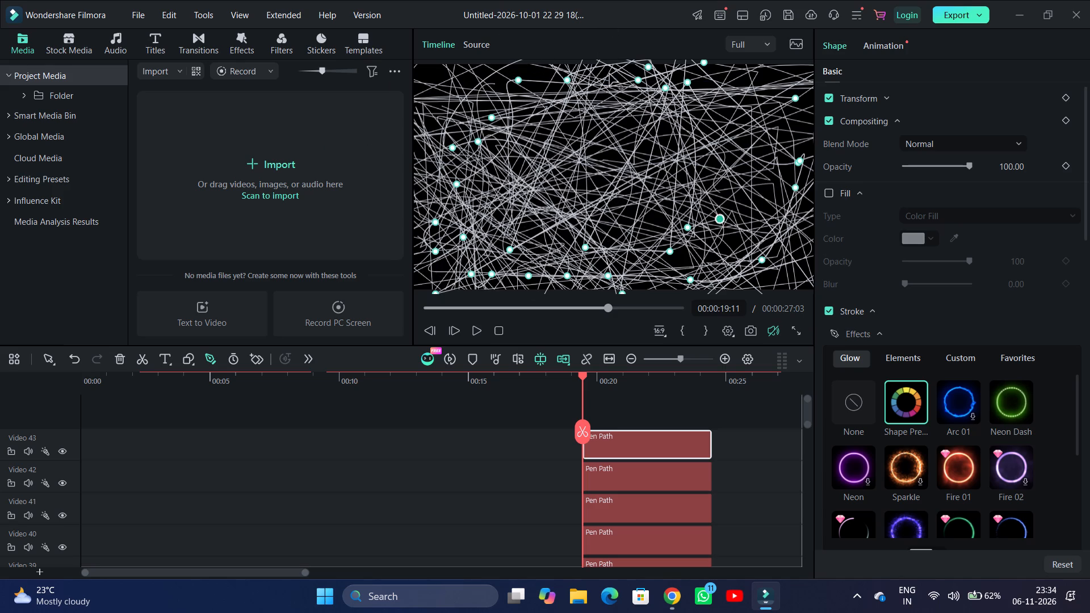
drag(609, 74, 427, 253)
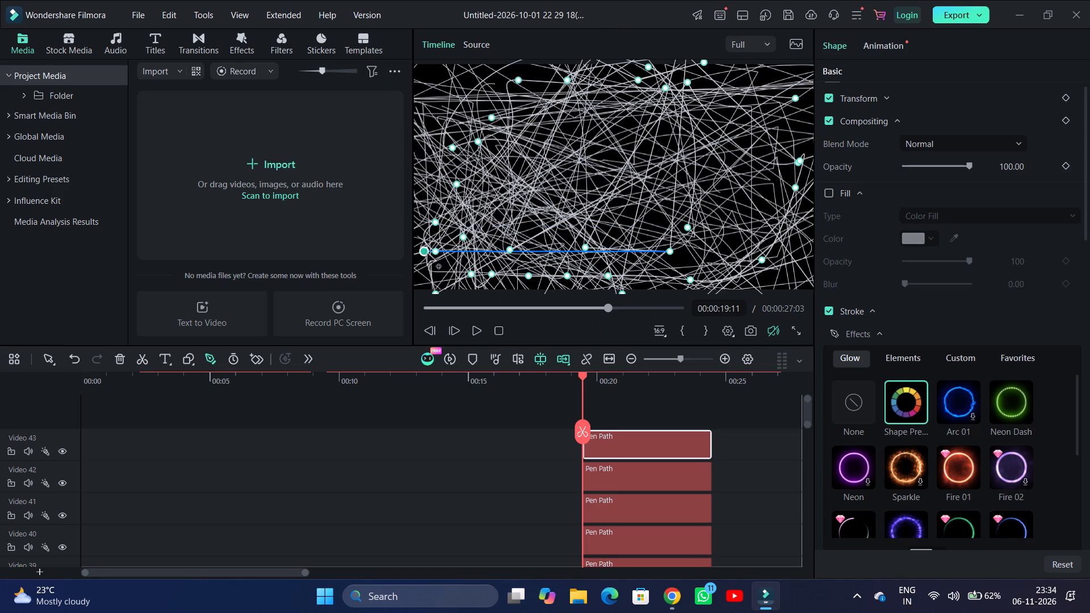
drag(427, 253, 544, 179)
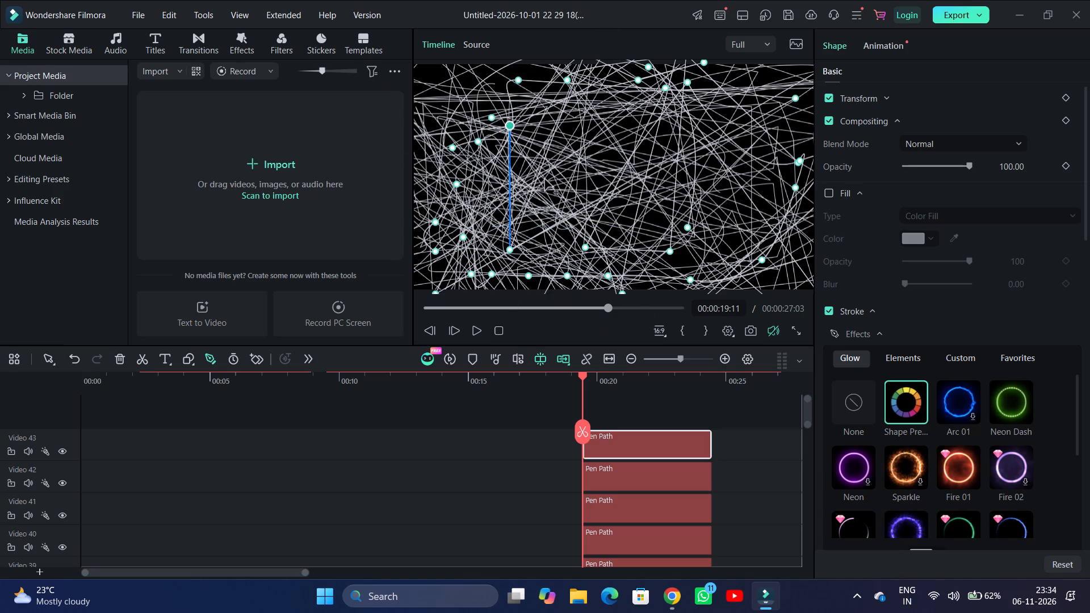
drag(544, 179, 882, 282)
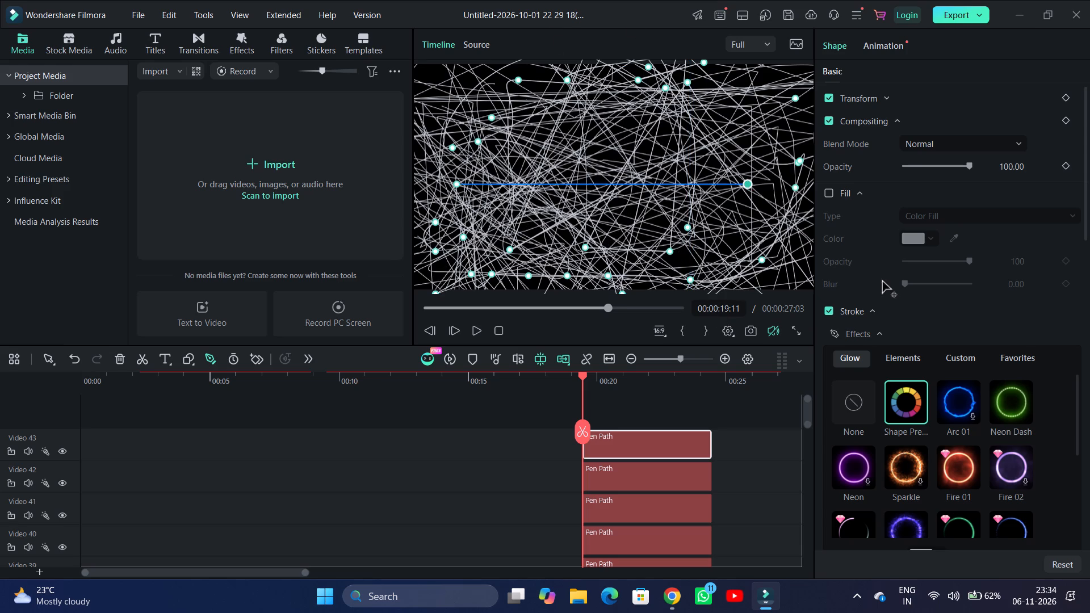
drag(882, 282, 828, 87)
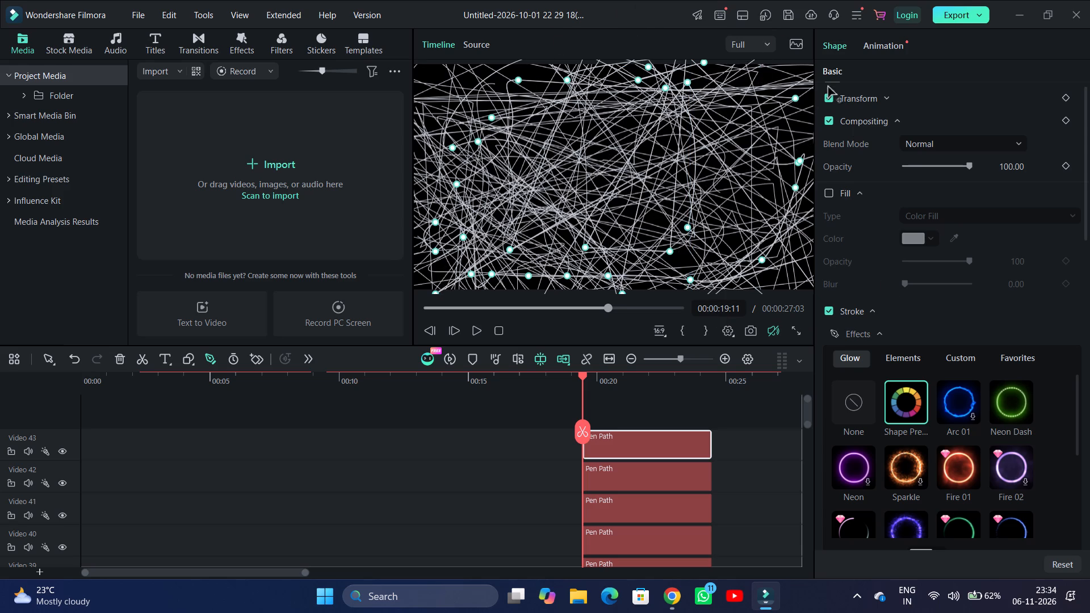
drag(828, 87, 545, 93)
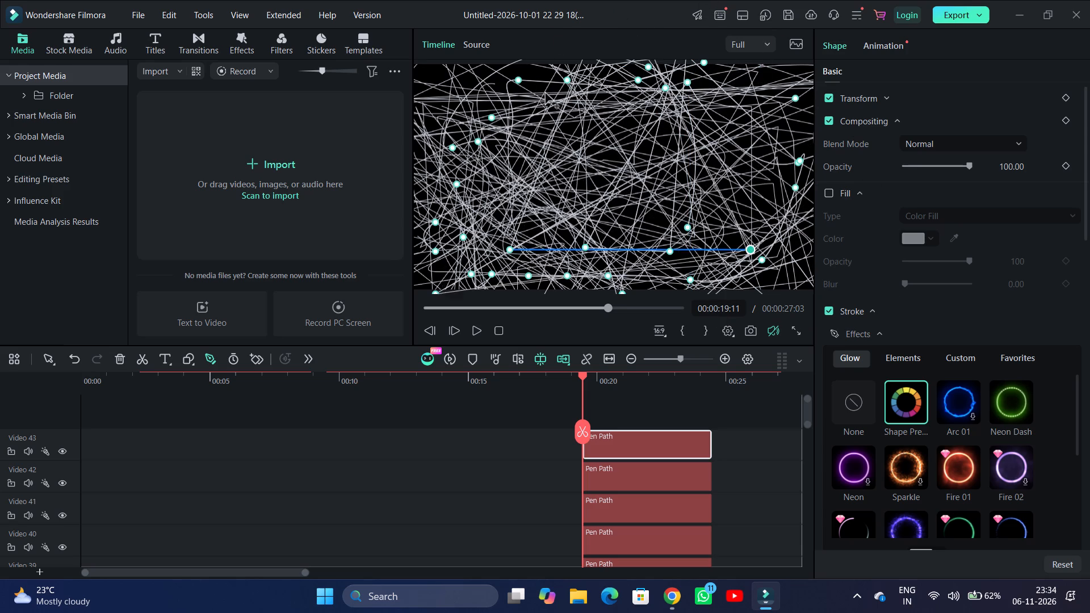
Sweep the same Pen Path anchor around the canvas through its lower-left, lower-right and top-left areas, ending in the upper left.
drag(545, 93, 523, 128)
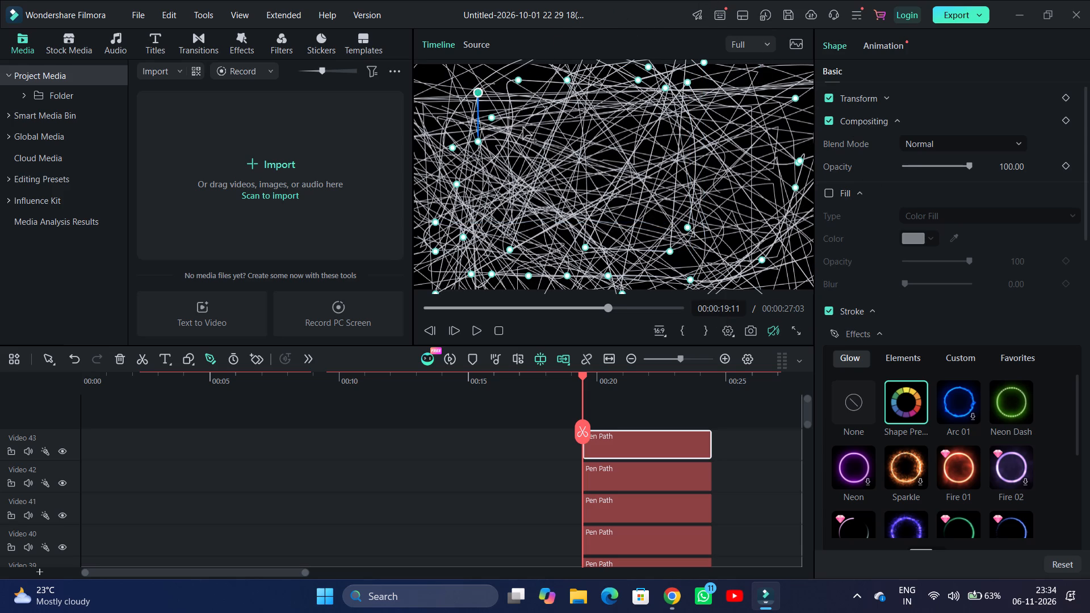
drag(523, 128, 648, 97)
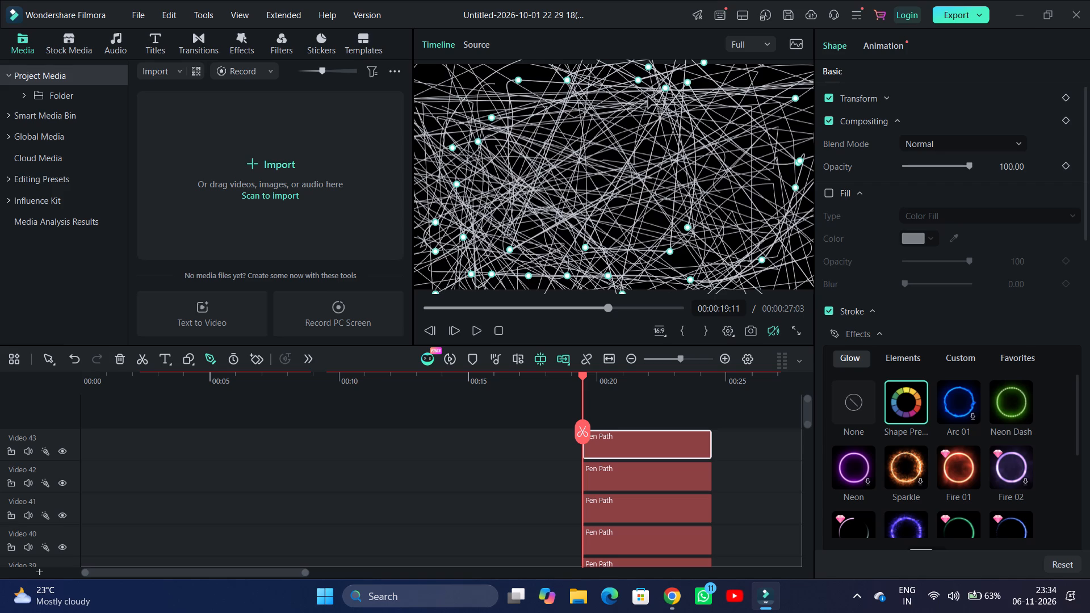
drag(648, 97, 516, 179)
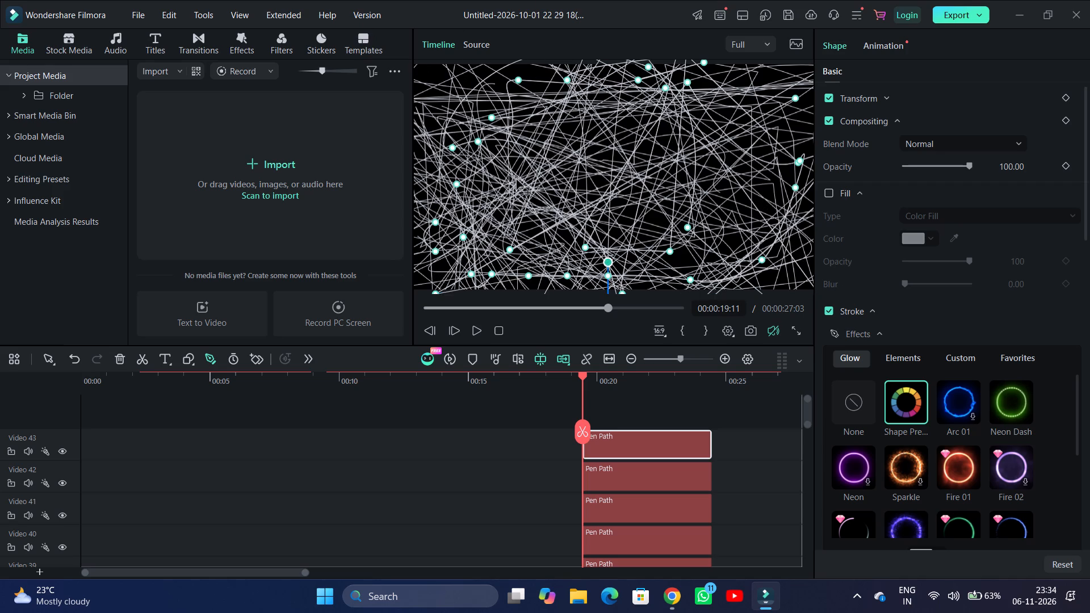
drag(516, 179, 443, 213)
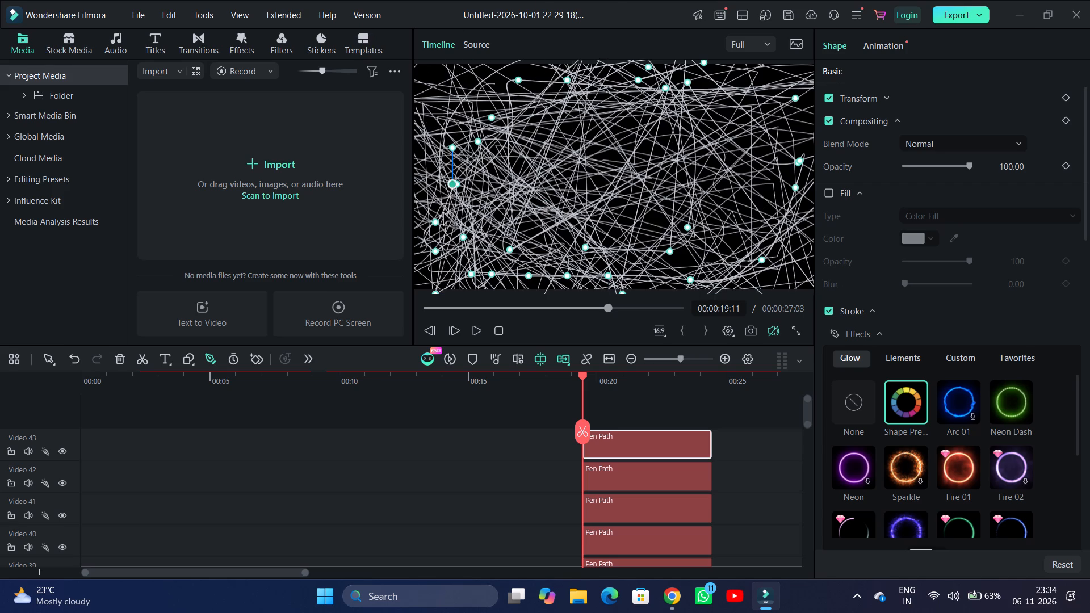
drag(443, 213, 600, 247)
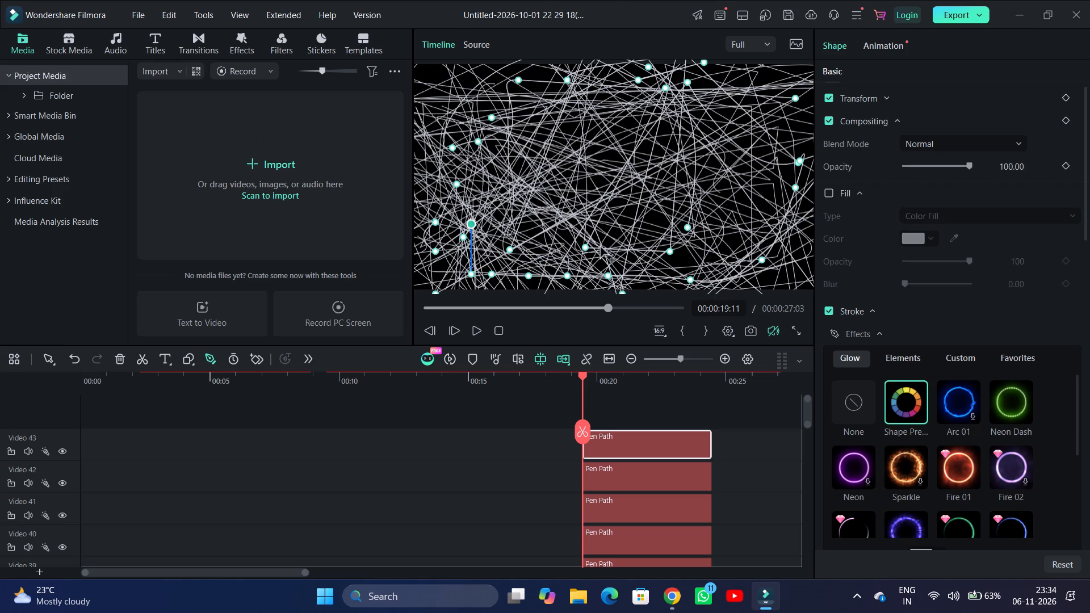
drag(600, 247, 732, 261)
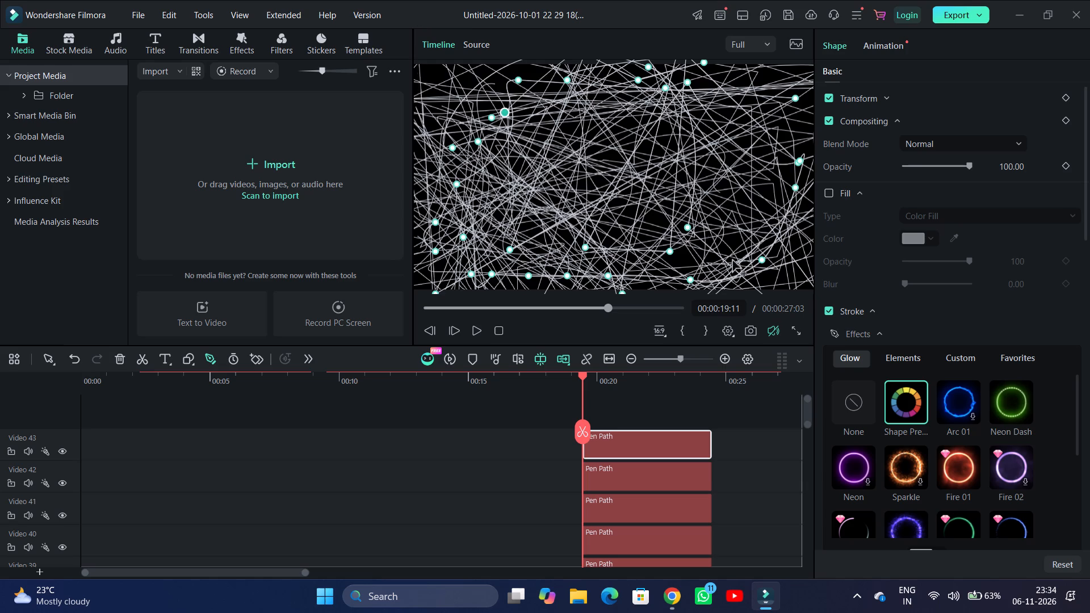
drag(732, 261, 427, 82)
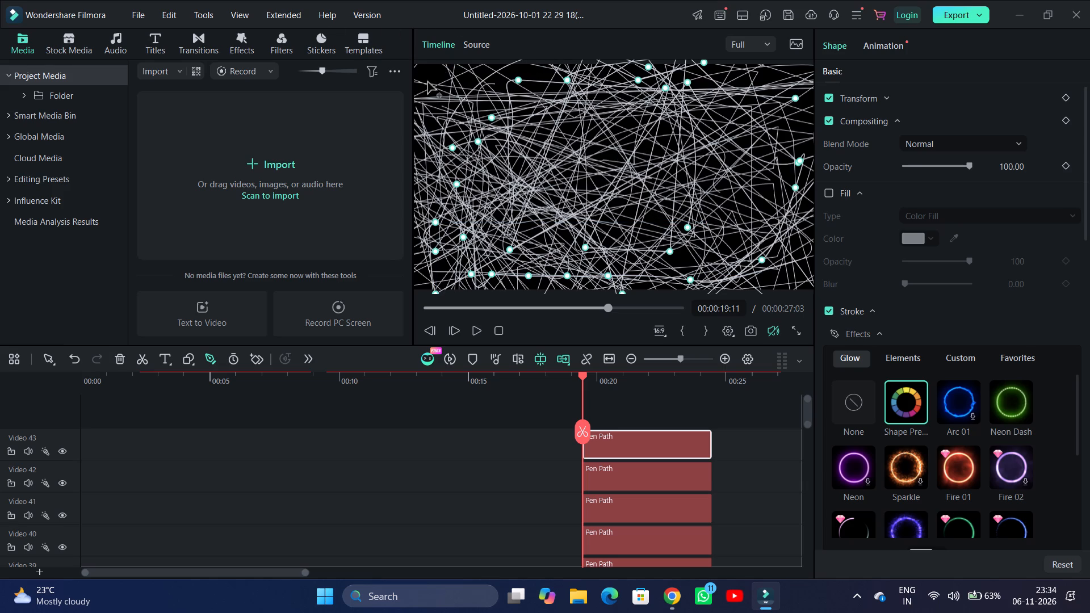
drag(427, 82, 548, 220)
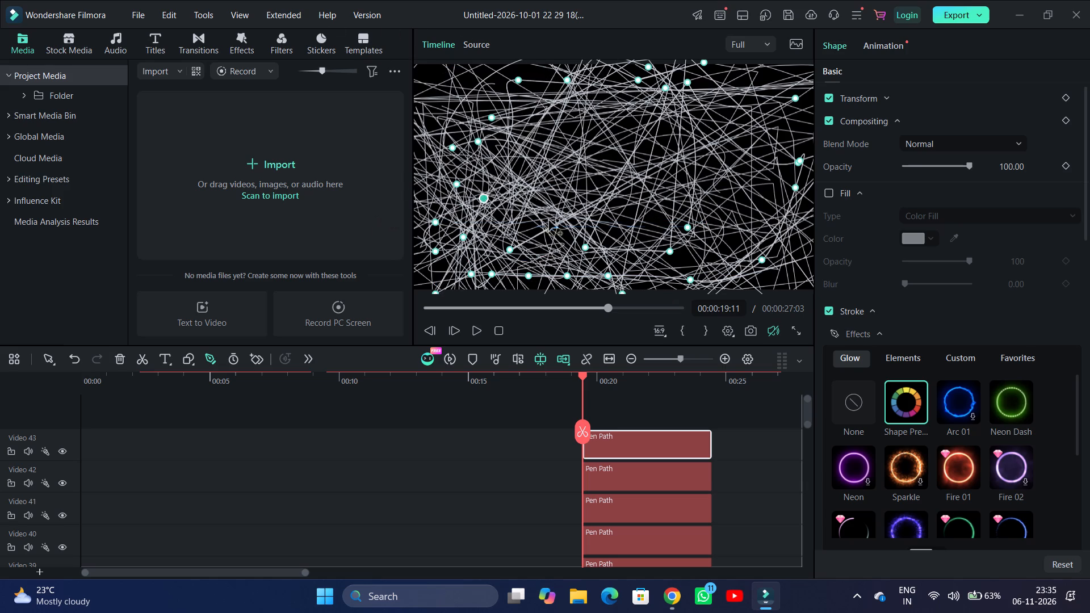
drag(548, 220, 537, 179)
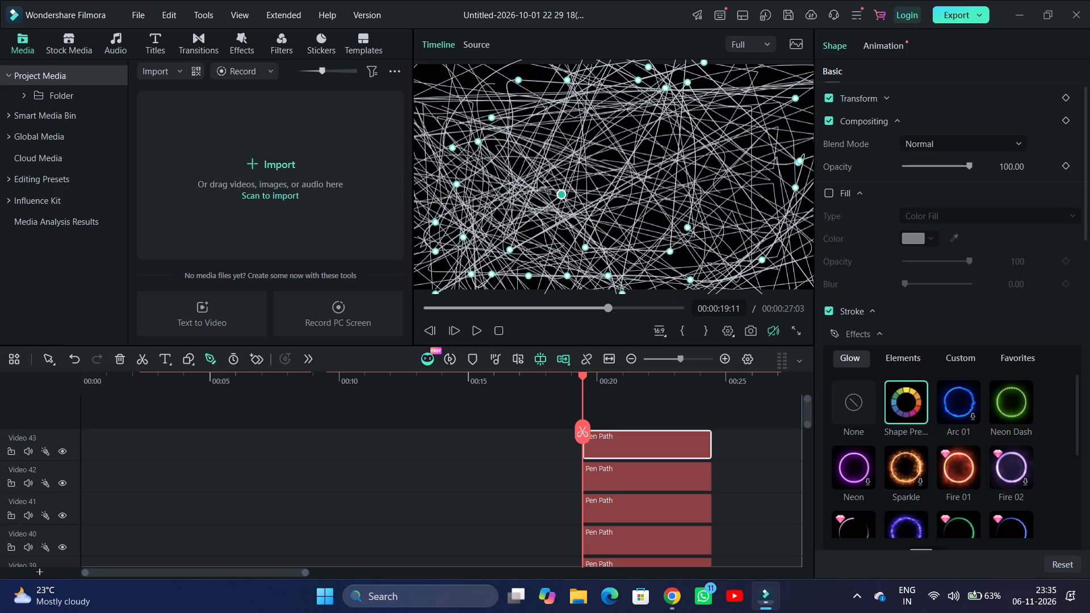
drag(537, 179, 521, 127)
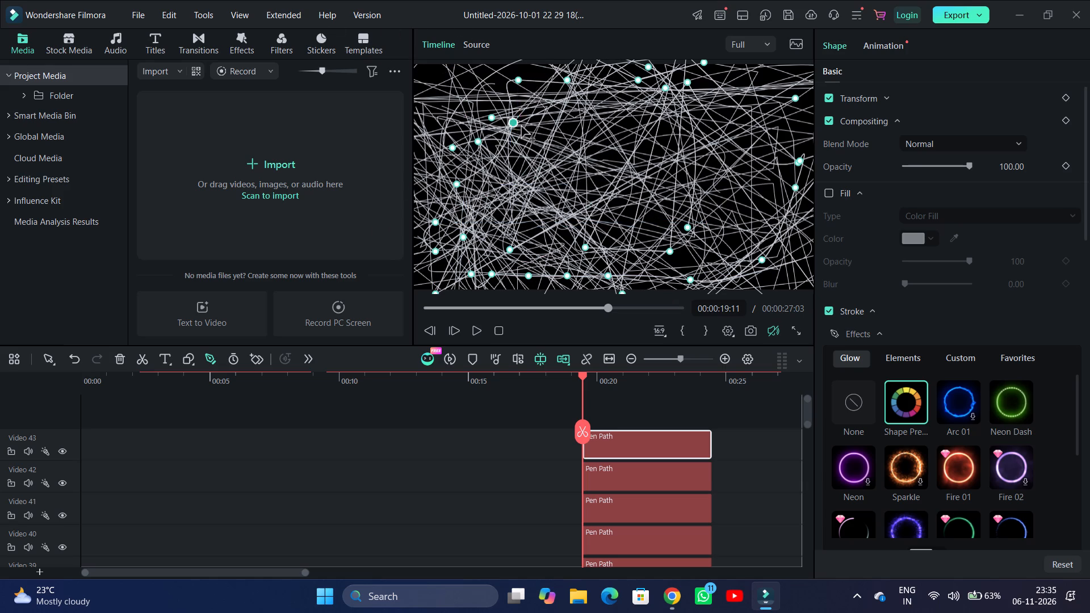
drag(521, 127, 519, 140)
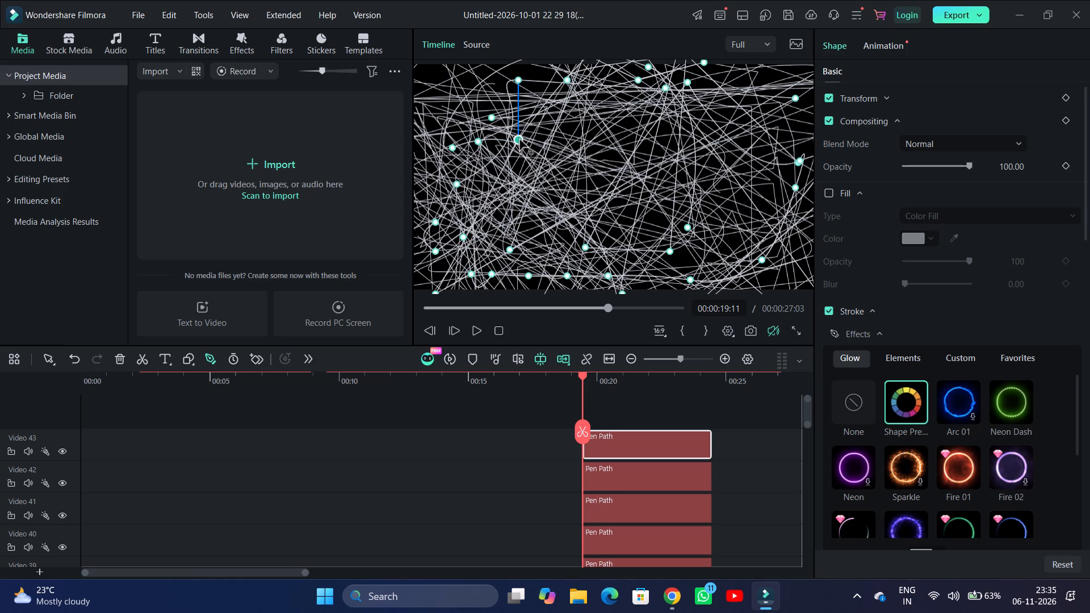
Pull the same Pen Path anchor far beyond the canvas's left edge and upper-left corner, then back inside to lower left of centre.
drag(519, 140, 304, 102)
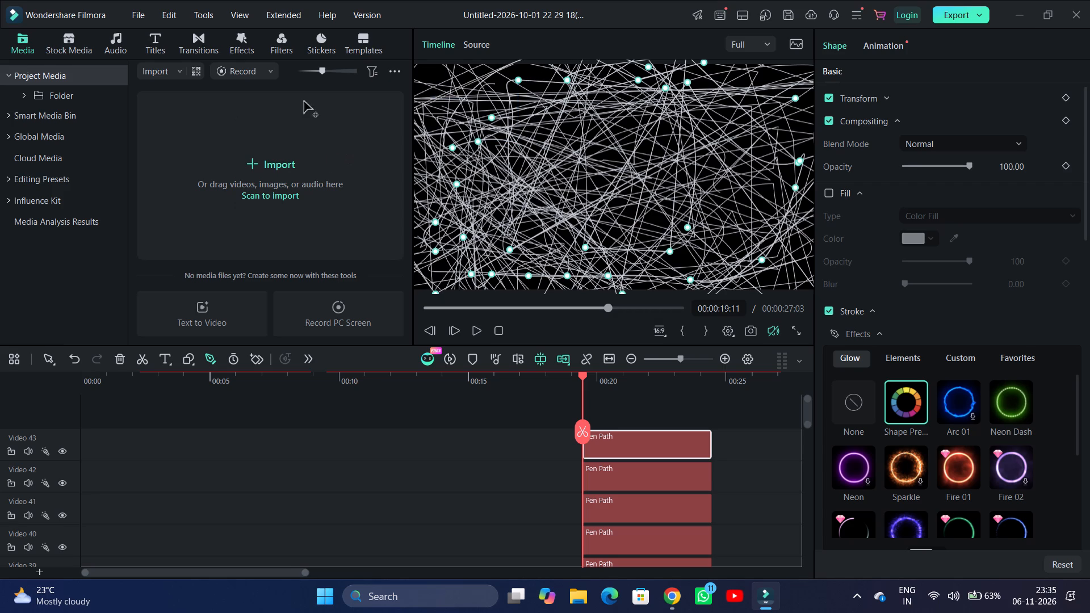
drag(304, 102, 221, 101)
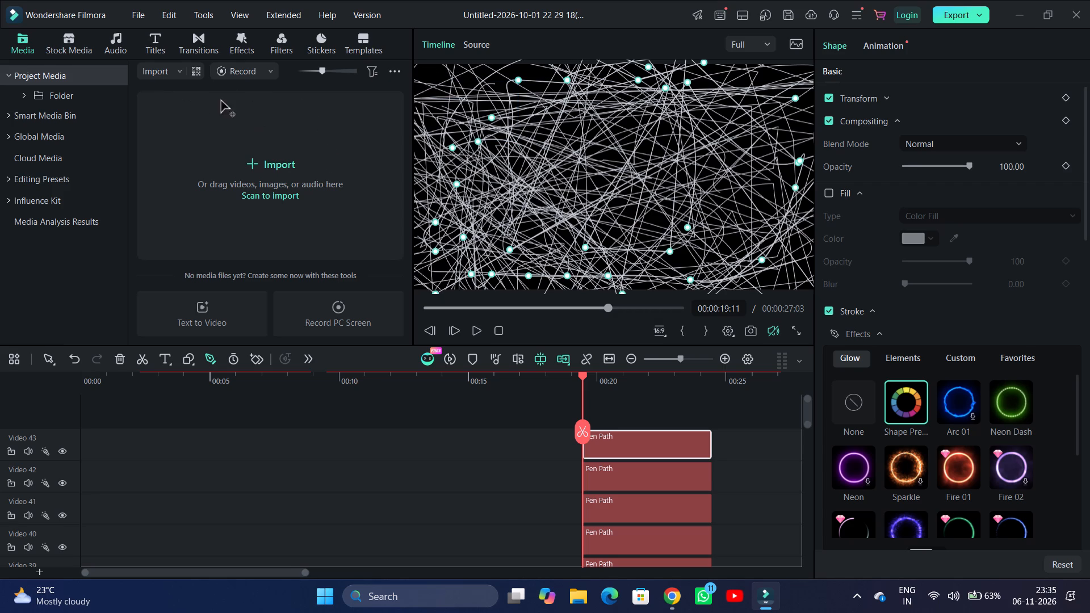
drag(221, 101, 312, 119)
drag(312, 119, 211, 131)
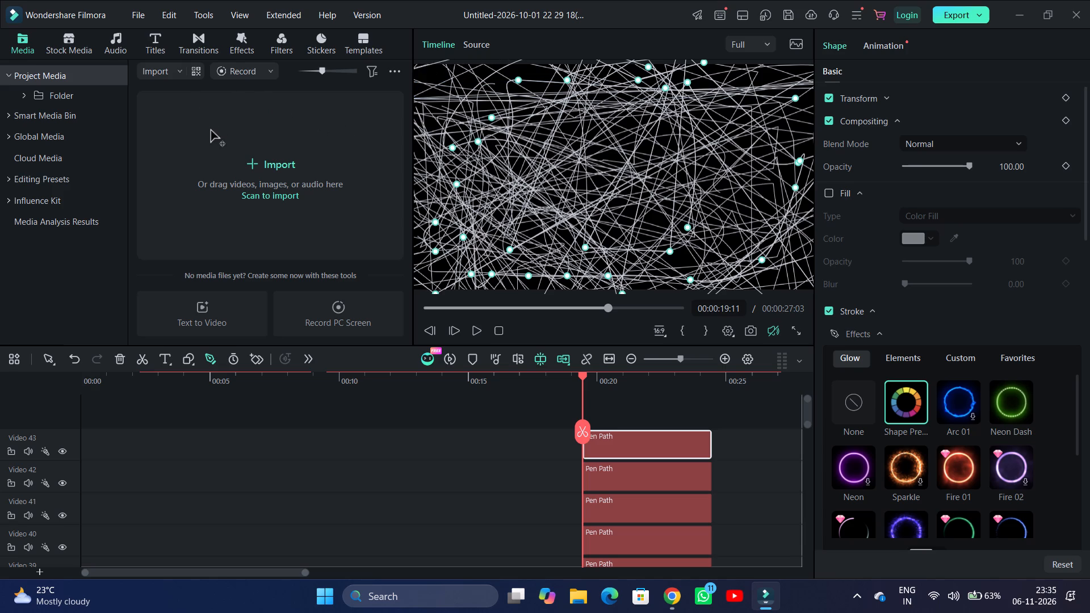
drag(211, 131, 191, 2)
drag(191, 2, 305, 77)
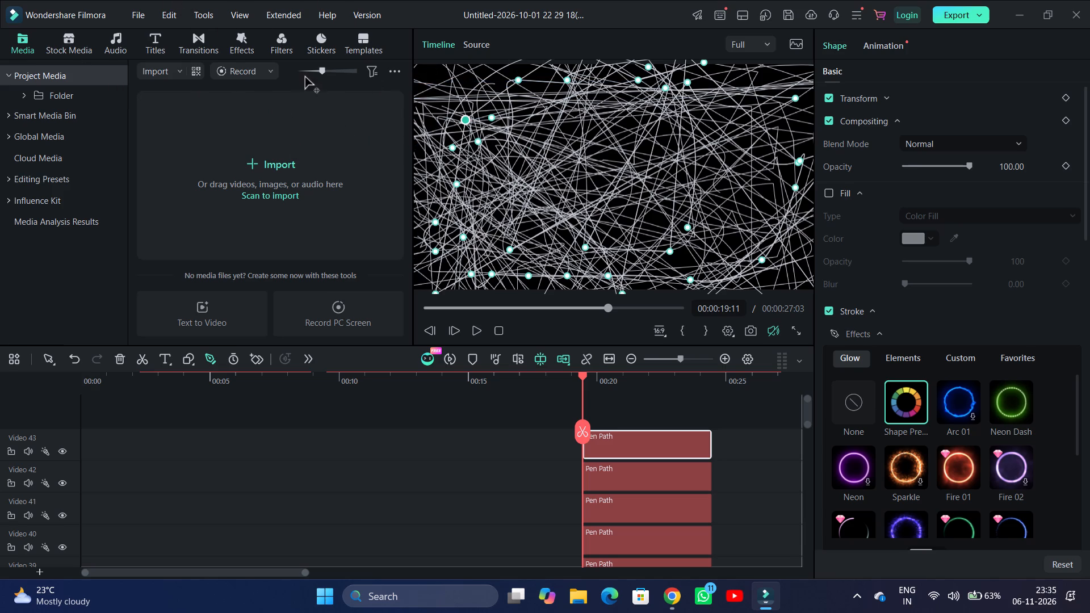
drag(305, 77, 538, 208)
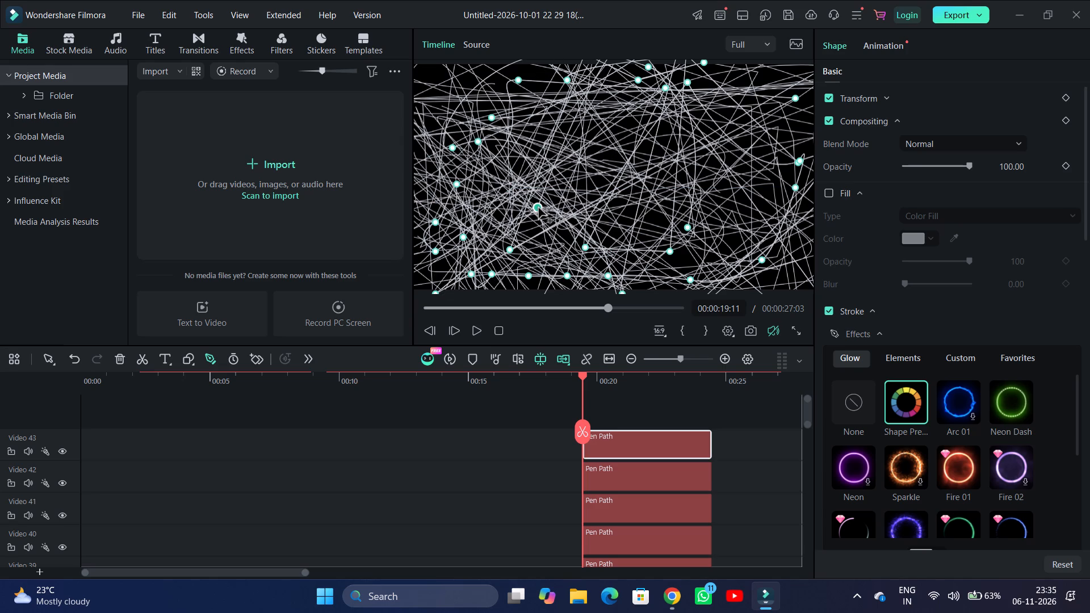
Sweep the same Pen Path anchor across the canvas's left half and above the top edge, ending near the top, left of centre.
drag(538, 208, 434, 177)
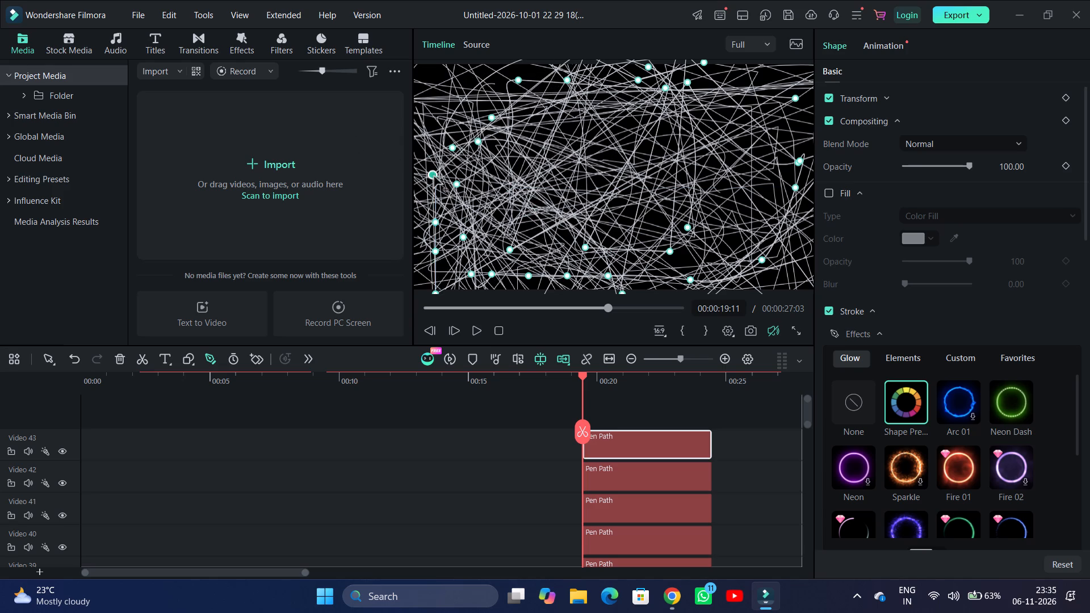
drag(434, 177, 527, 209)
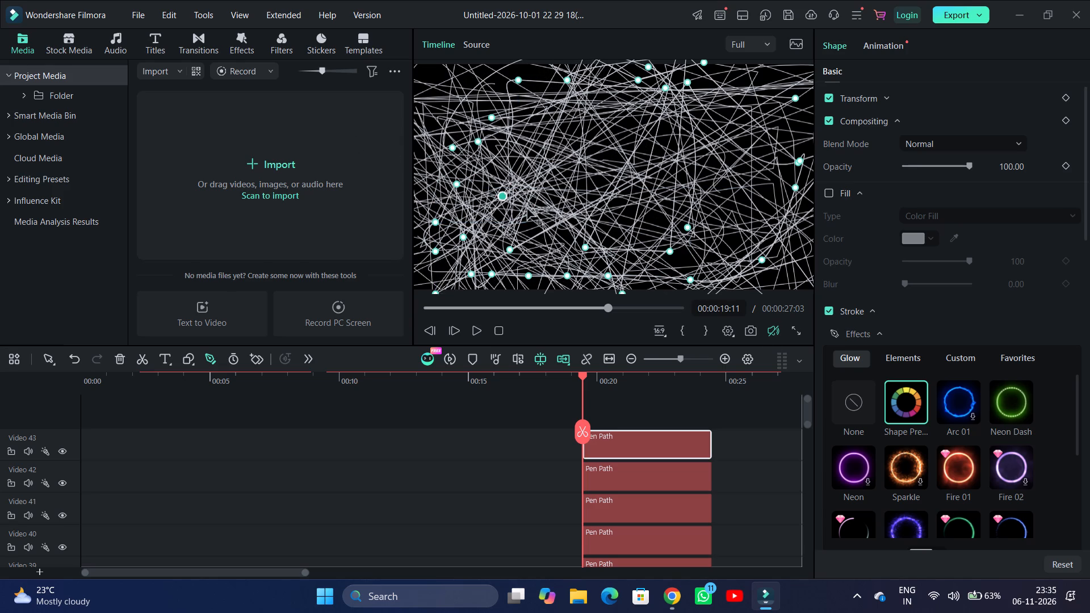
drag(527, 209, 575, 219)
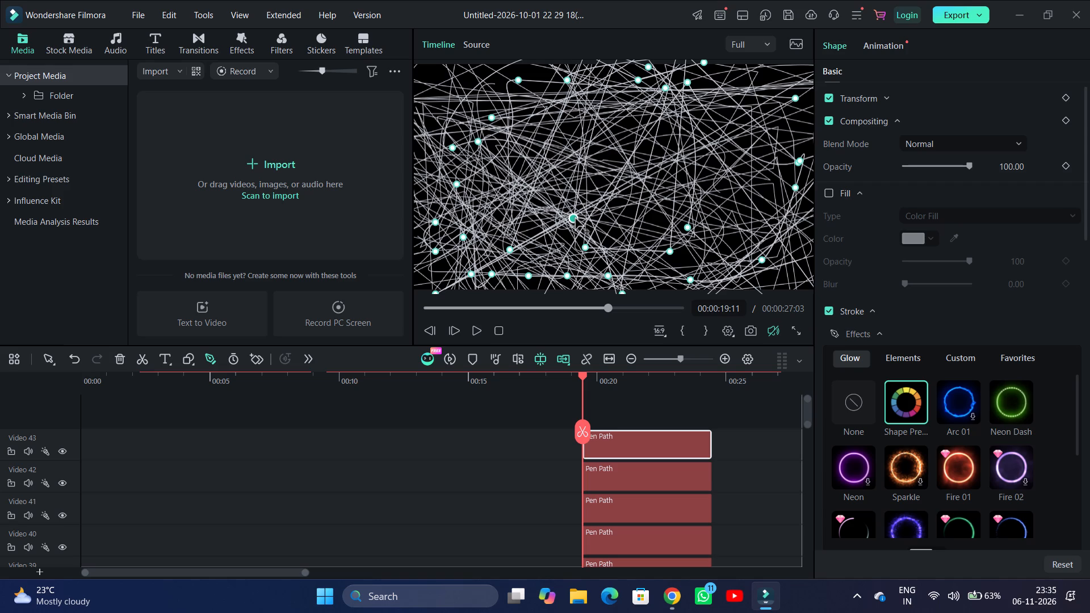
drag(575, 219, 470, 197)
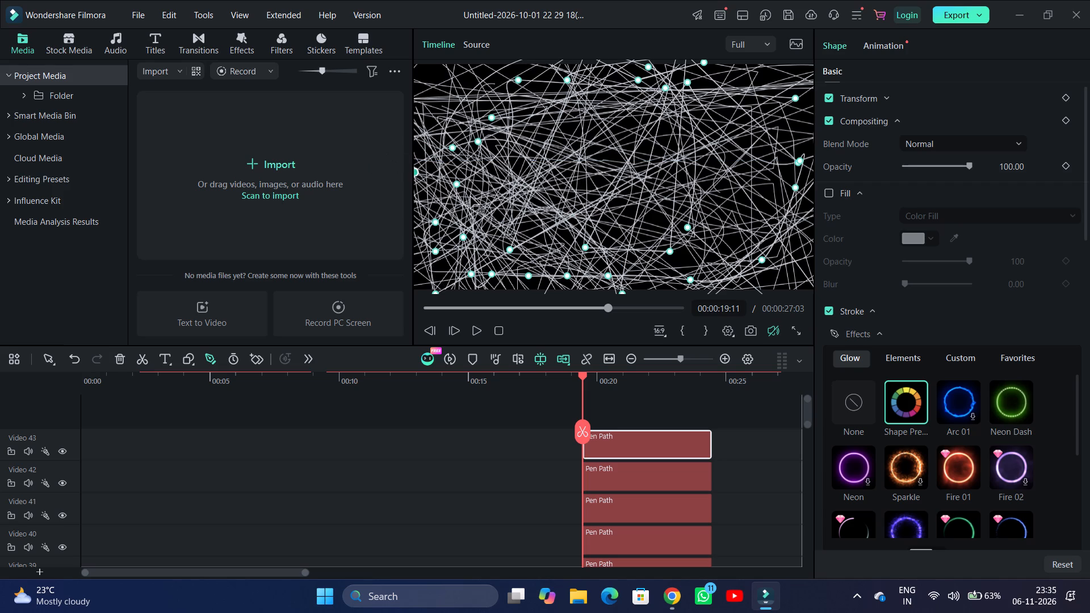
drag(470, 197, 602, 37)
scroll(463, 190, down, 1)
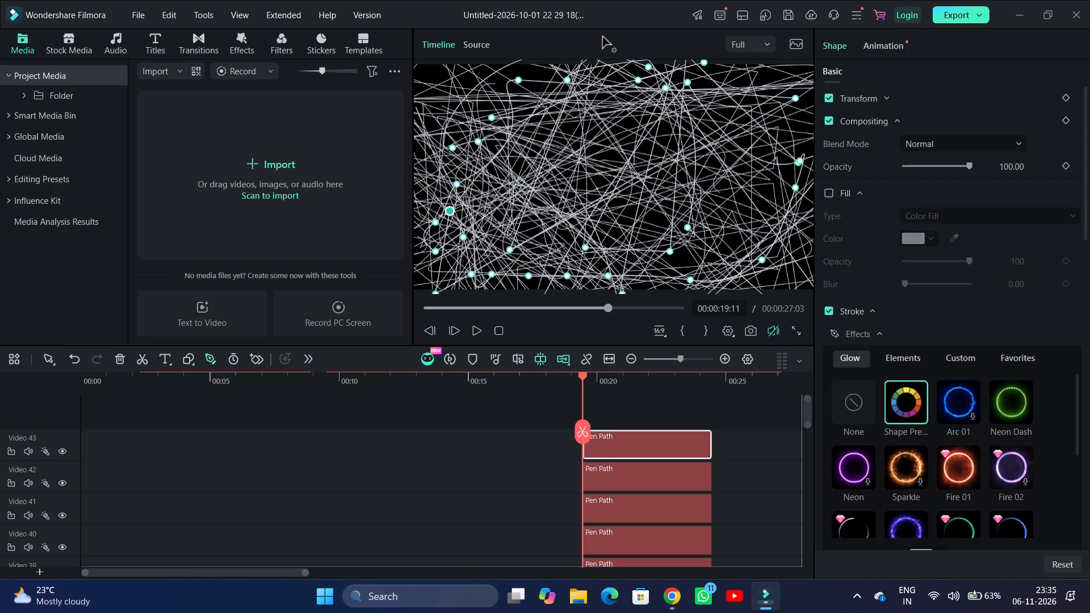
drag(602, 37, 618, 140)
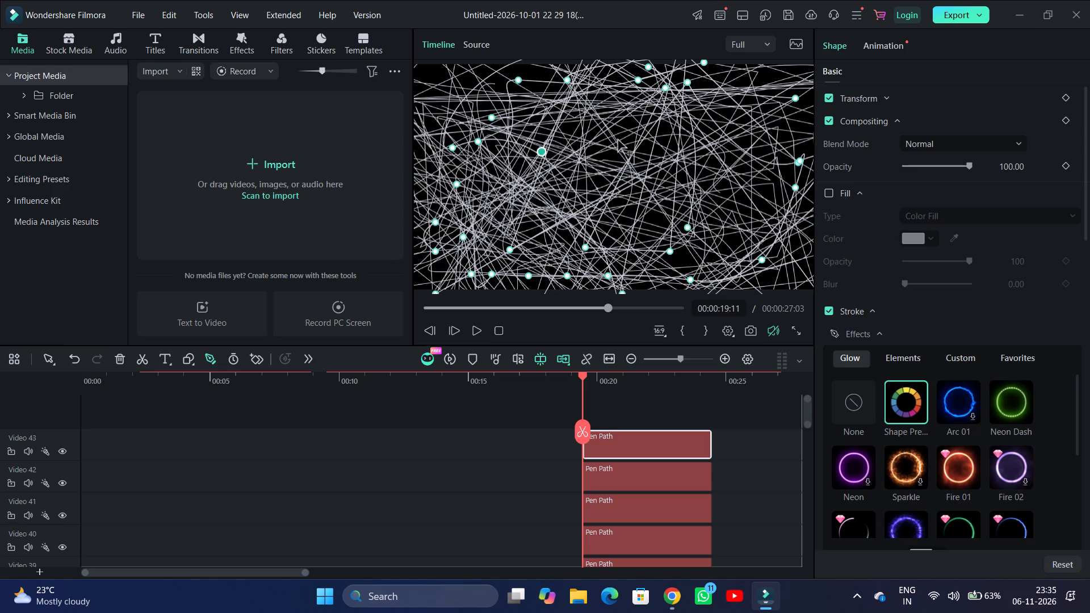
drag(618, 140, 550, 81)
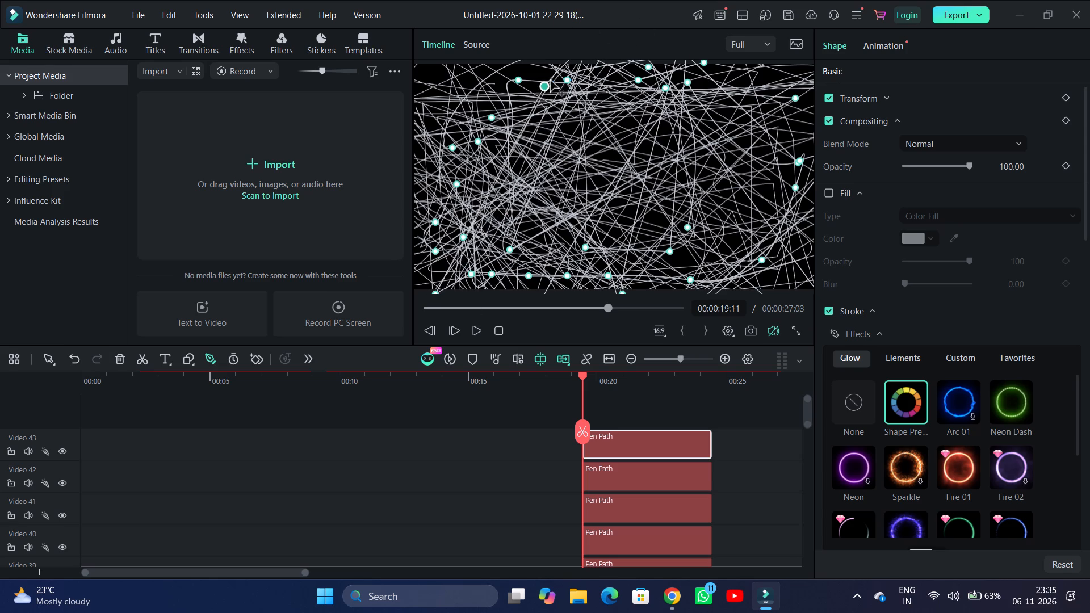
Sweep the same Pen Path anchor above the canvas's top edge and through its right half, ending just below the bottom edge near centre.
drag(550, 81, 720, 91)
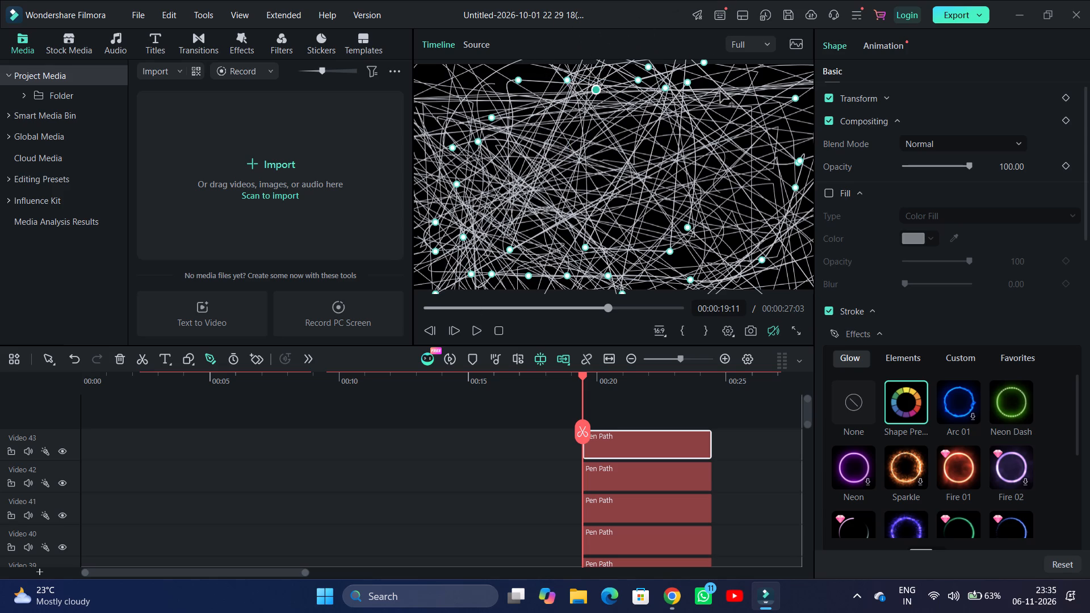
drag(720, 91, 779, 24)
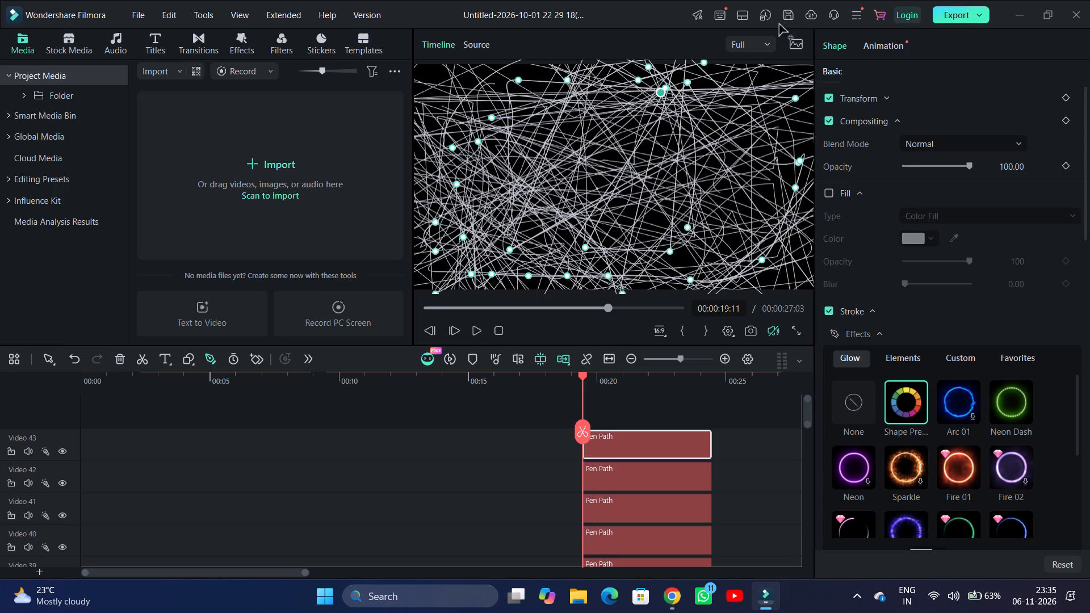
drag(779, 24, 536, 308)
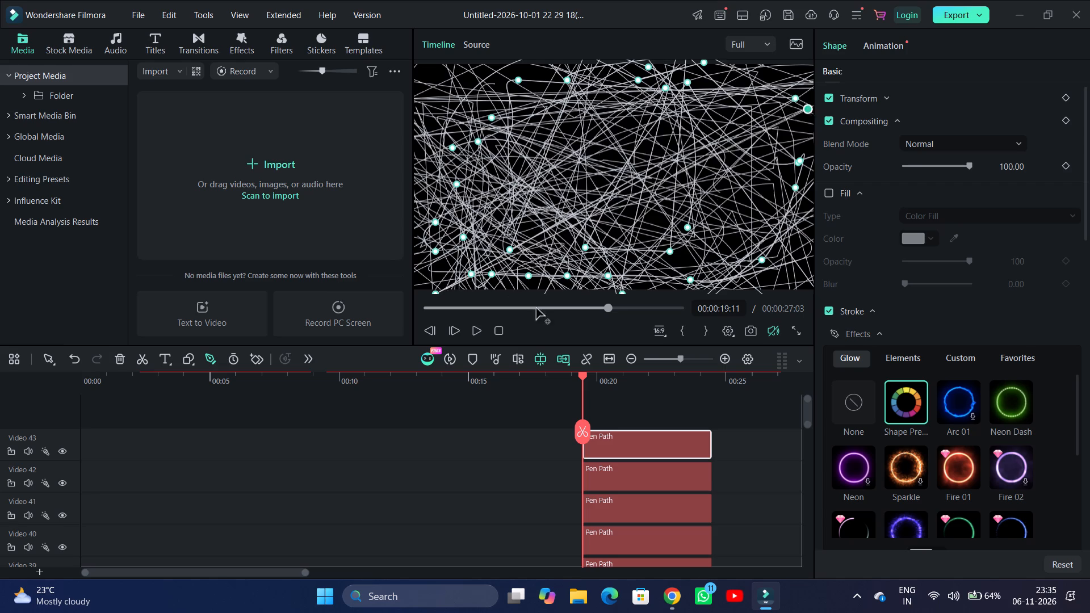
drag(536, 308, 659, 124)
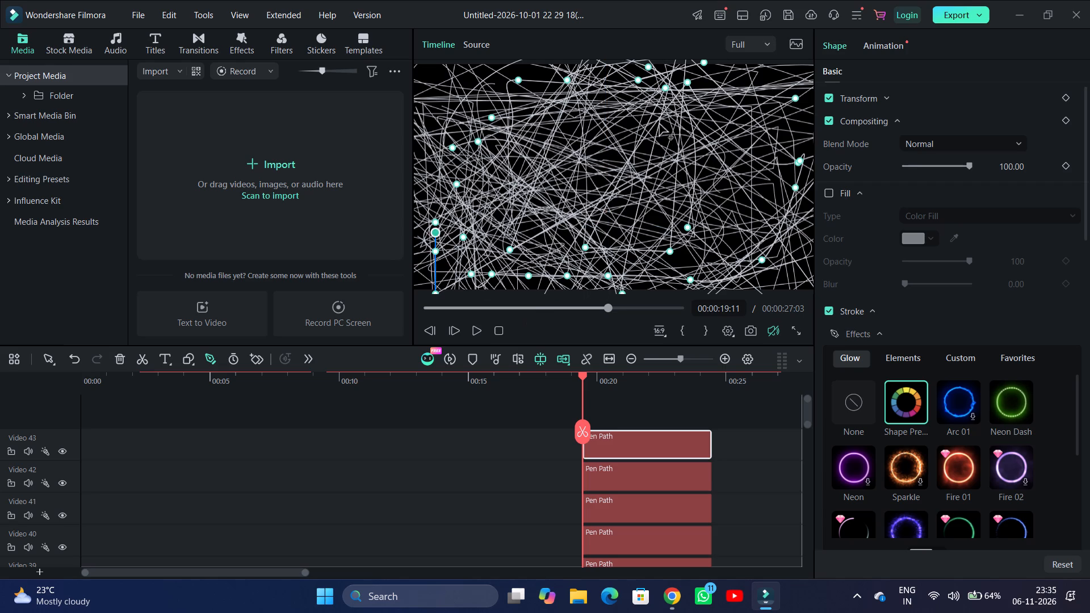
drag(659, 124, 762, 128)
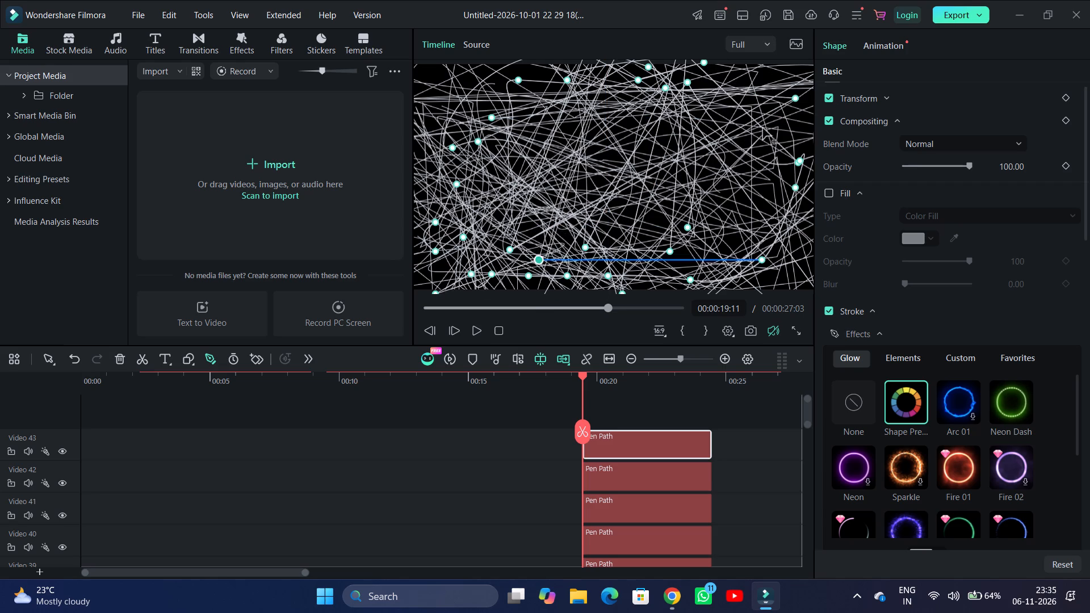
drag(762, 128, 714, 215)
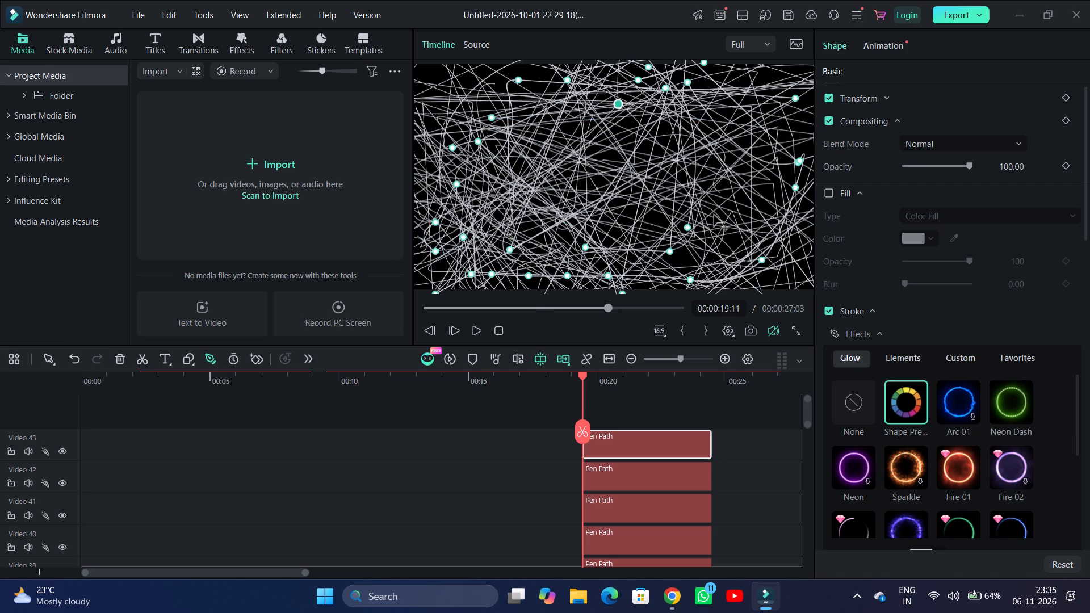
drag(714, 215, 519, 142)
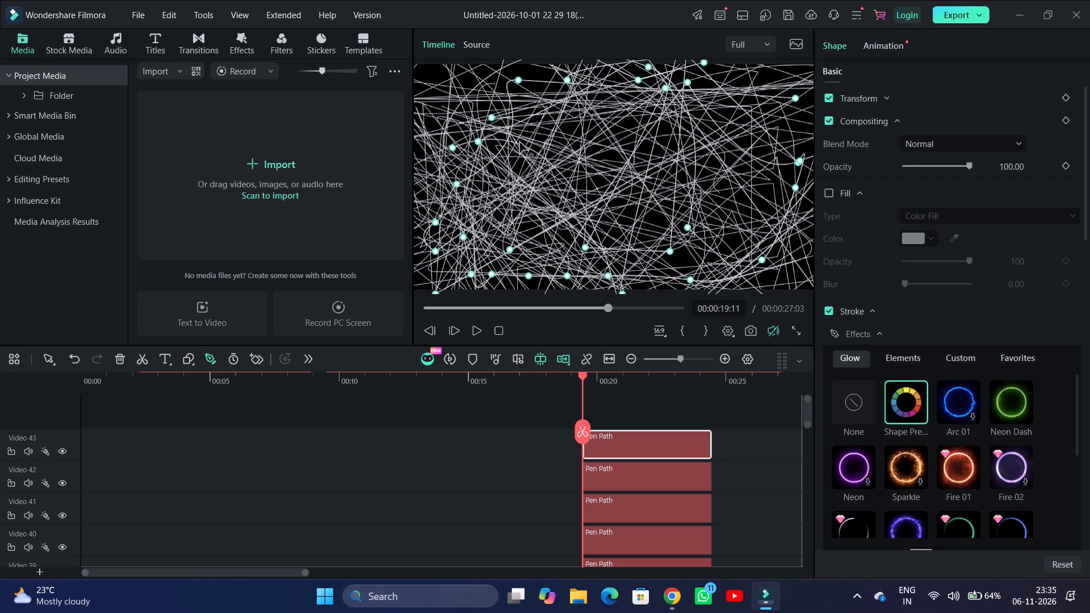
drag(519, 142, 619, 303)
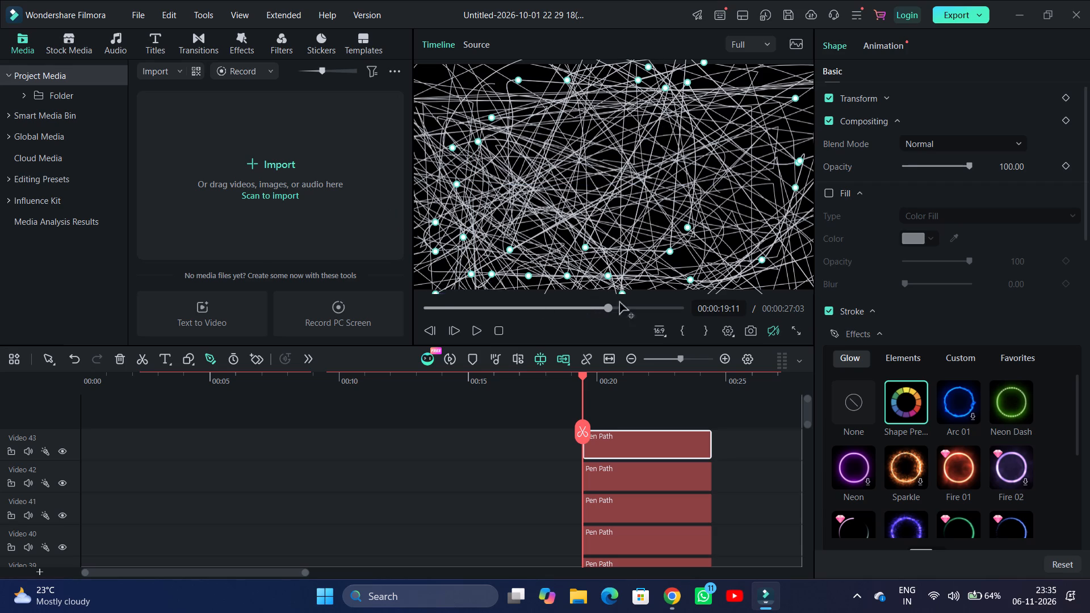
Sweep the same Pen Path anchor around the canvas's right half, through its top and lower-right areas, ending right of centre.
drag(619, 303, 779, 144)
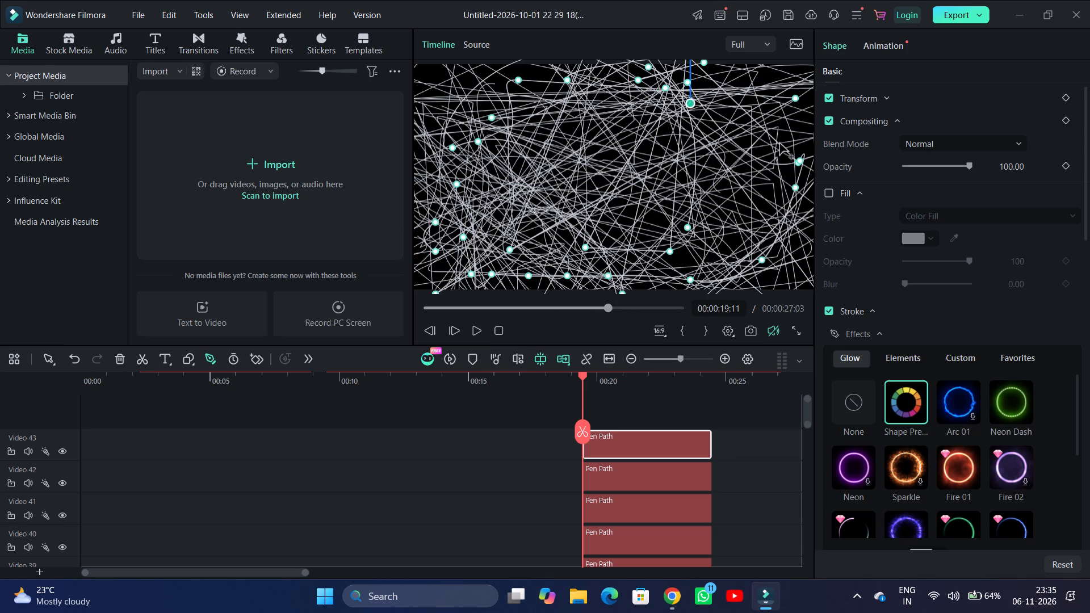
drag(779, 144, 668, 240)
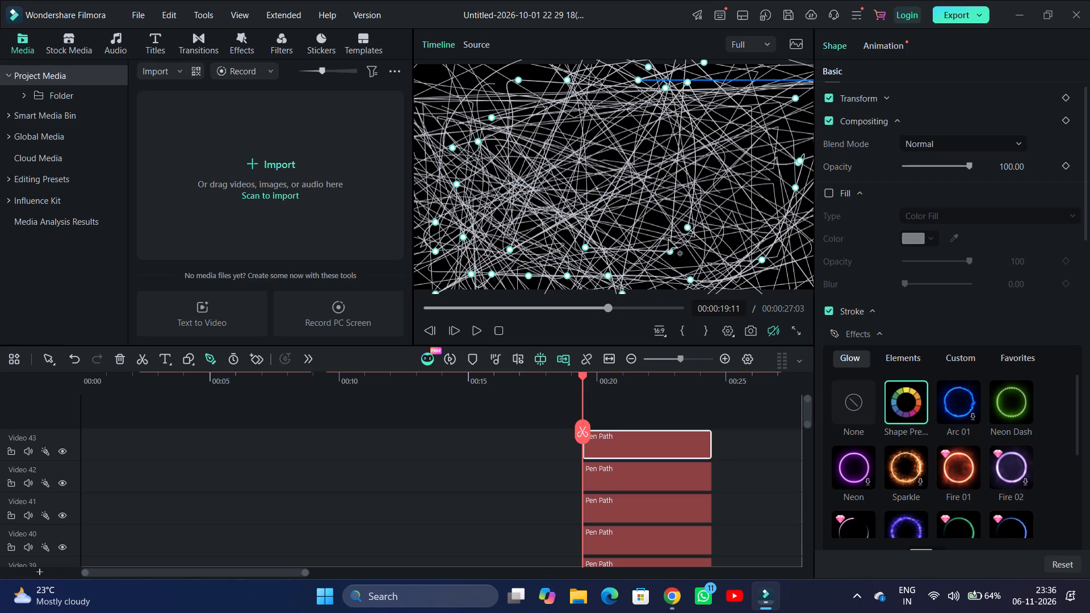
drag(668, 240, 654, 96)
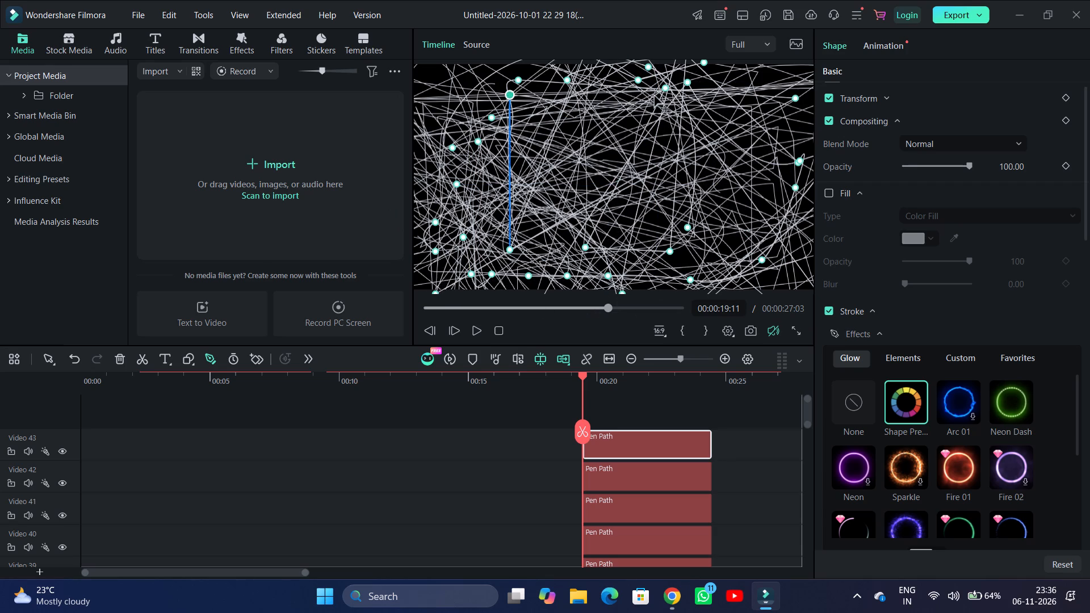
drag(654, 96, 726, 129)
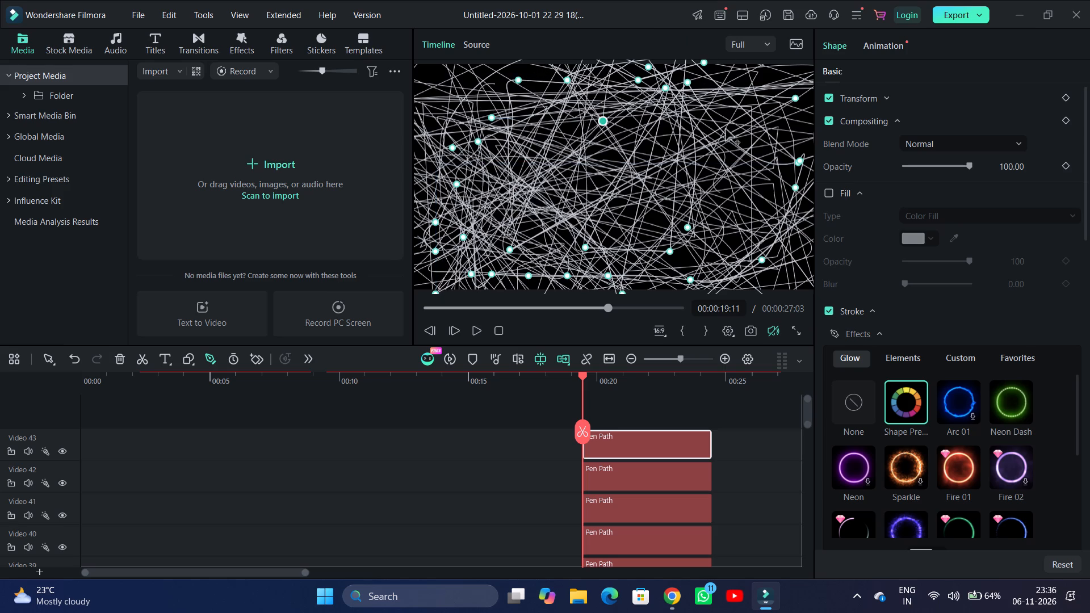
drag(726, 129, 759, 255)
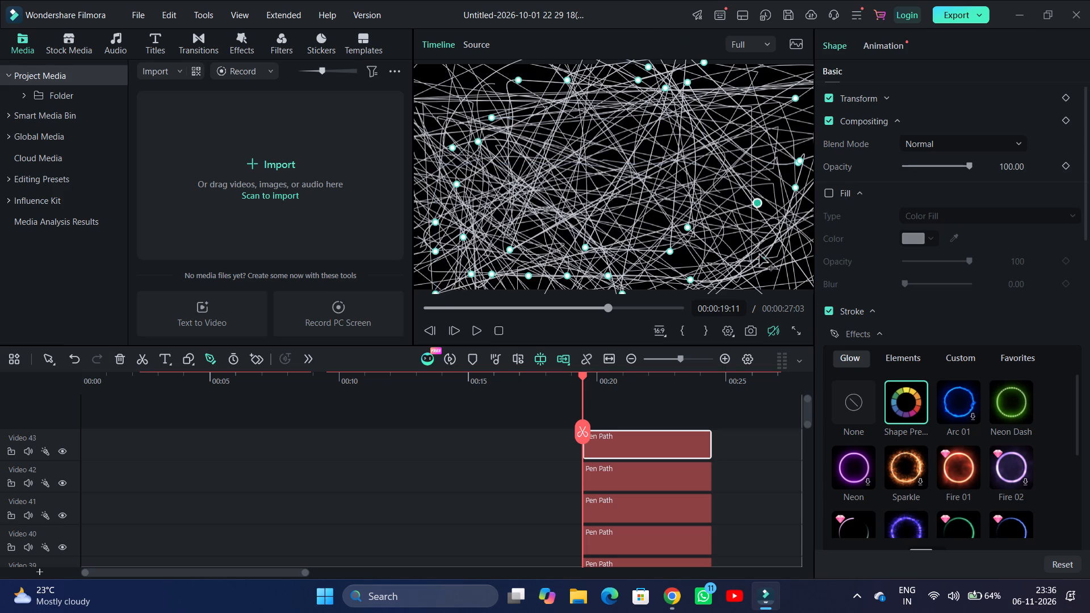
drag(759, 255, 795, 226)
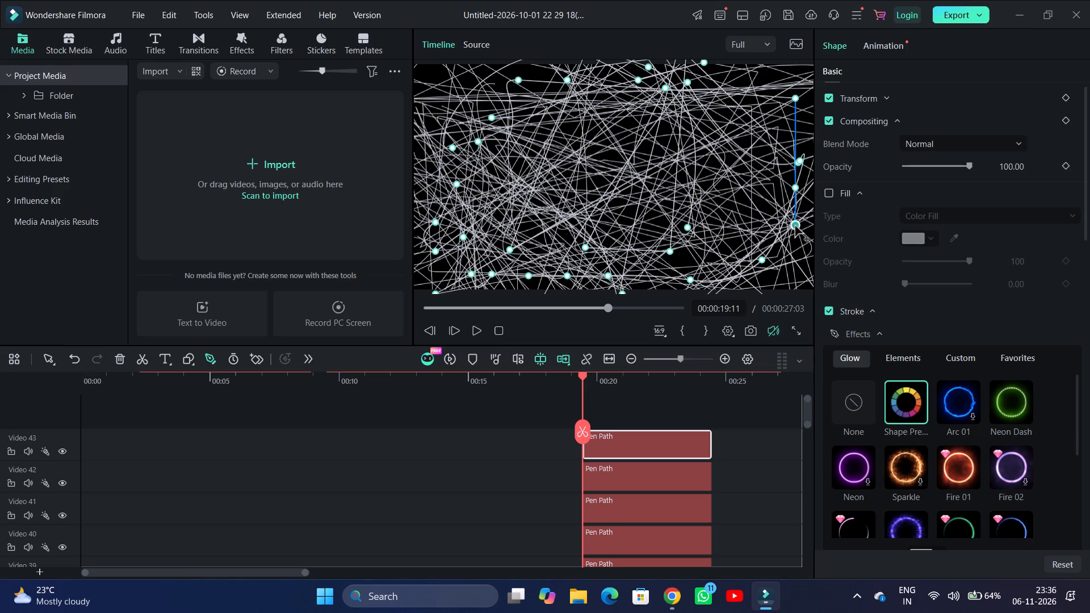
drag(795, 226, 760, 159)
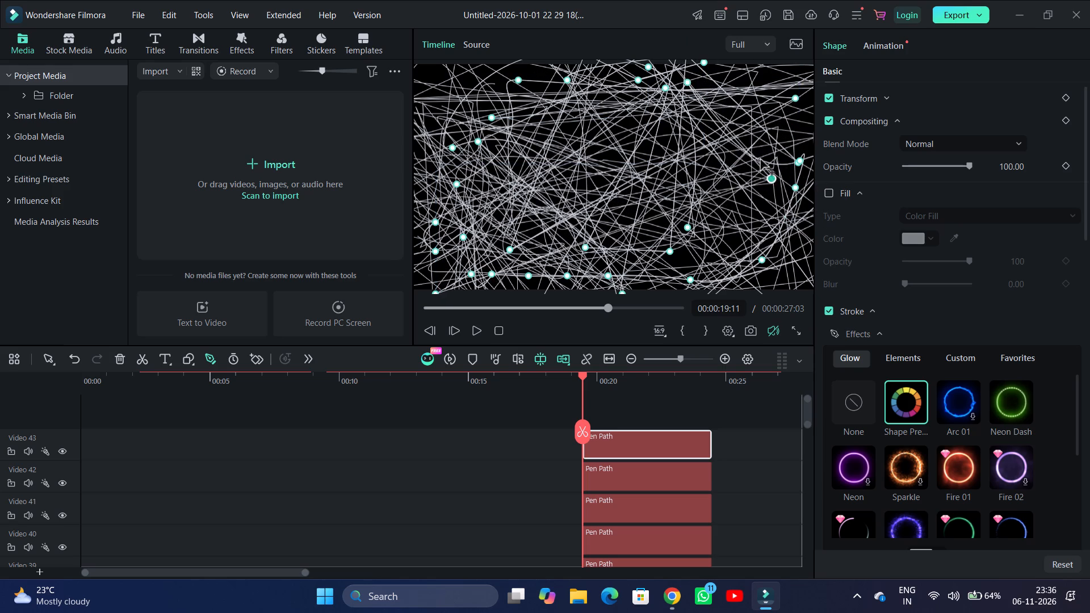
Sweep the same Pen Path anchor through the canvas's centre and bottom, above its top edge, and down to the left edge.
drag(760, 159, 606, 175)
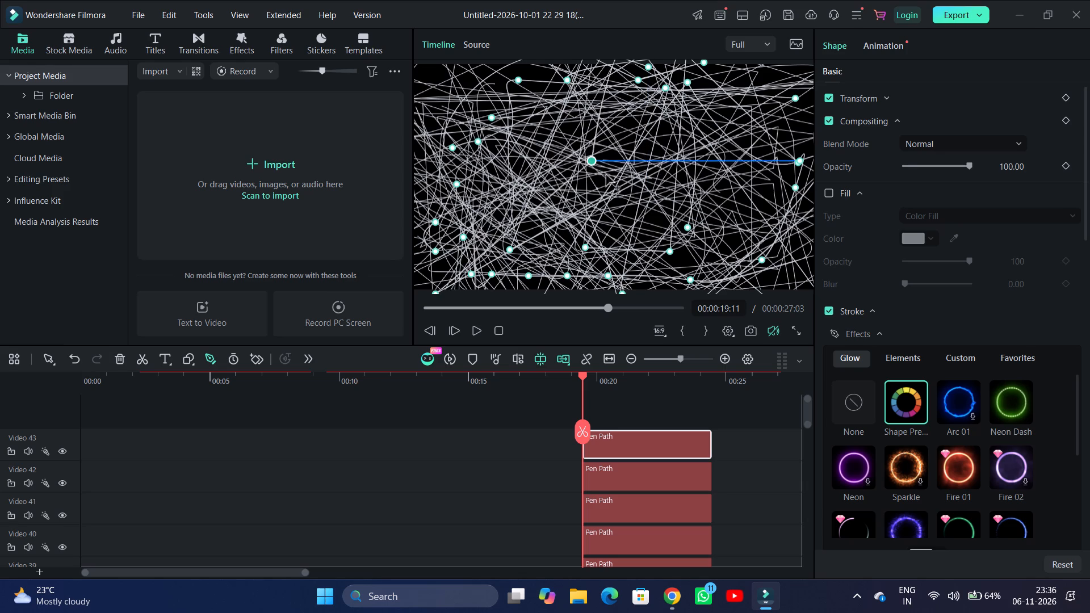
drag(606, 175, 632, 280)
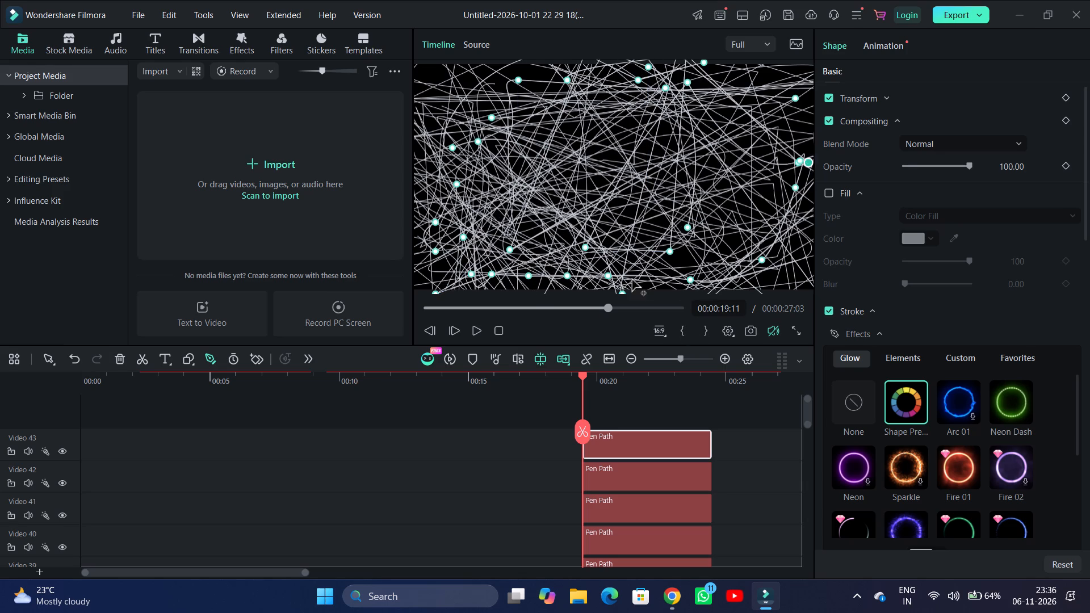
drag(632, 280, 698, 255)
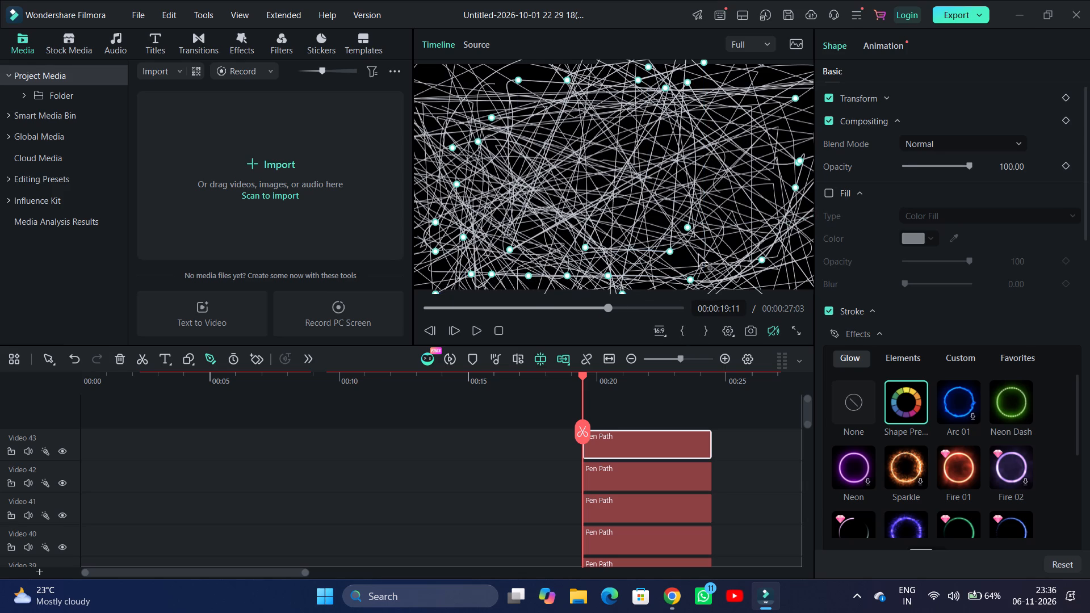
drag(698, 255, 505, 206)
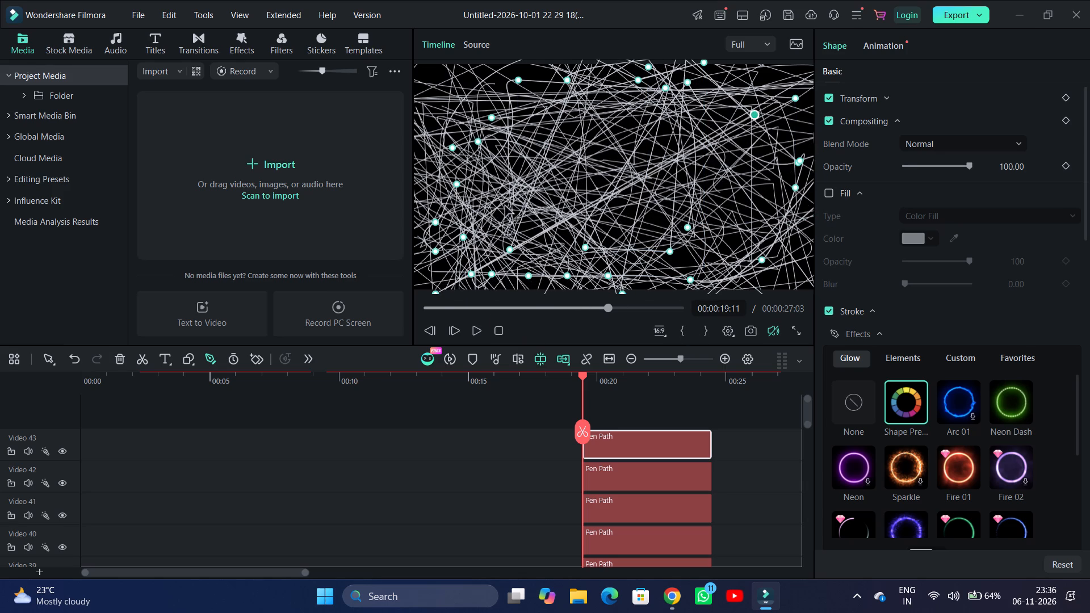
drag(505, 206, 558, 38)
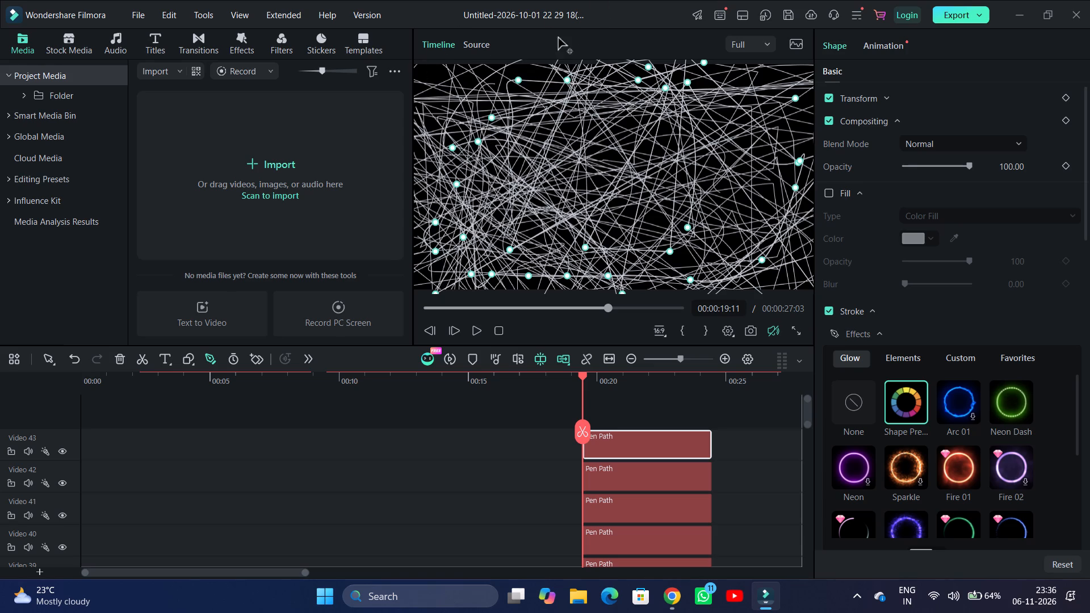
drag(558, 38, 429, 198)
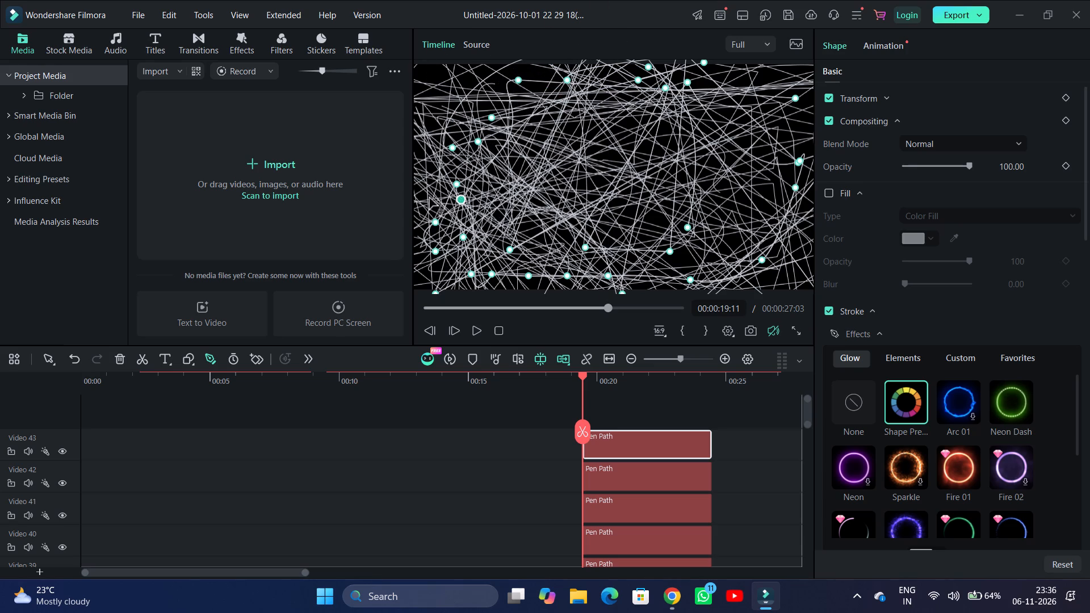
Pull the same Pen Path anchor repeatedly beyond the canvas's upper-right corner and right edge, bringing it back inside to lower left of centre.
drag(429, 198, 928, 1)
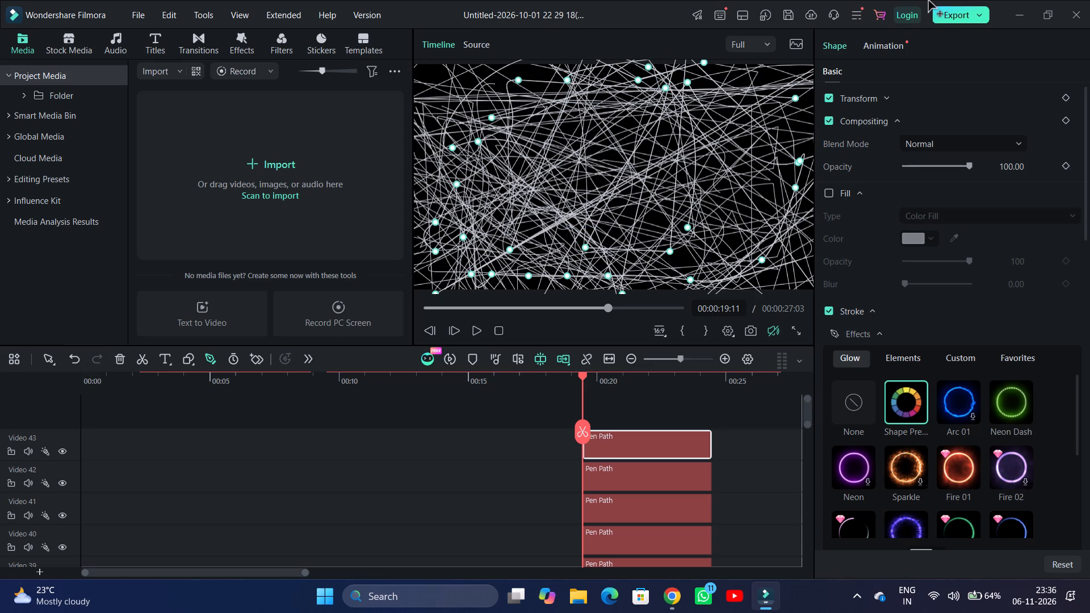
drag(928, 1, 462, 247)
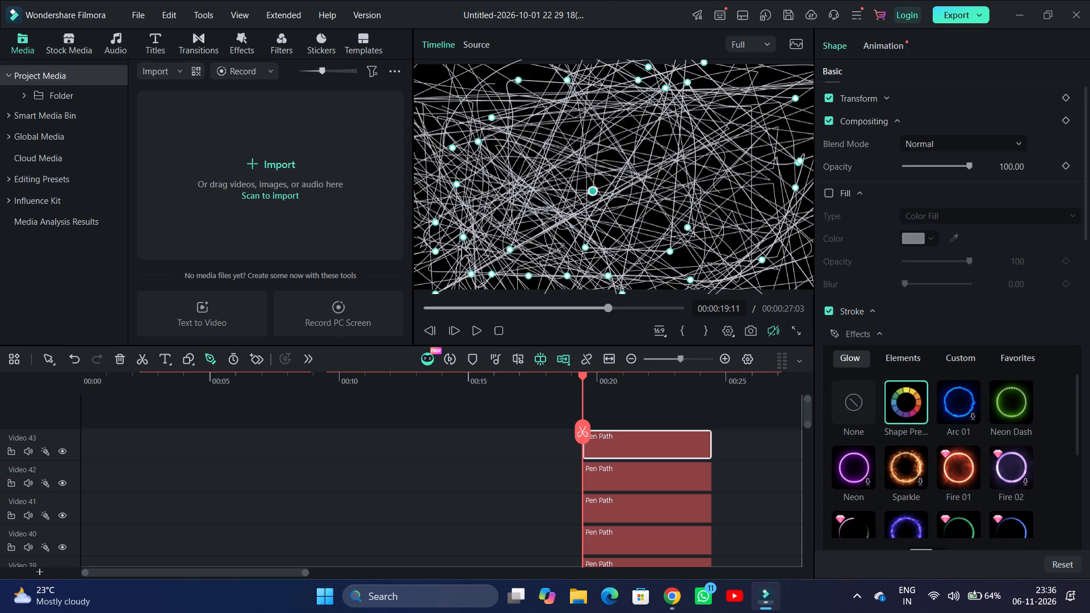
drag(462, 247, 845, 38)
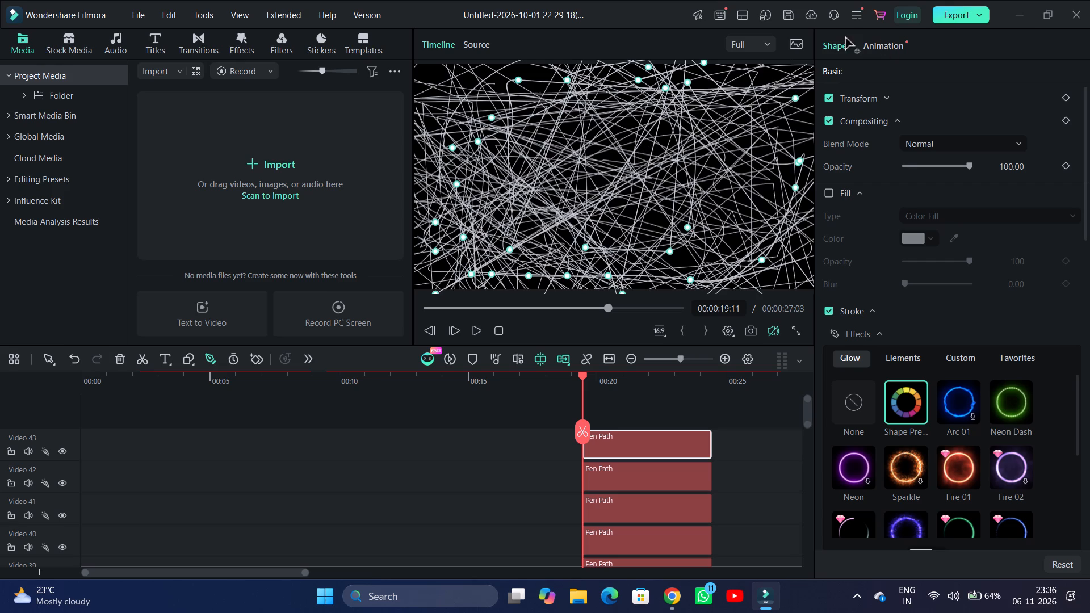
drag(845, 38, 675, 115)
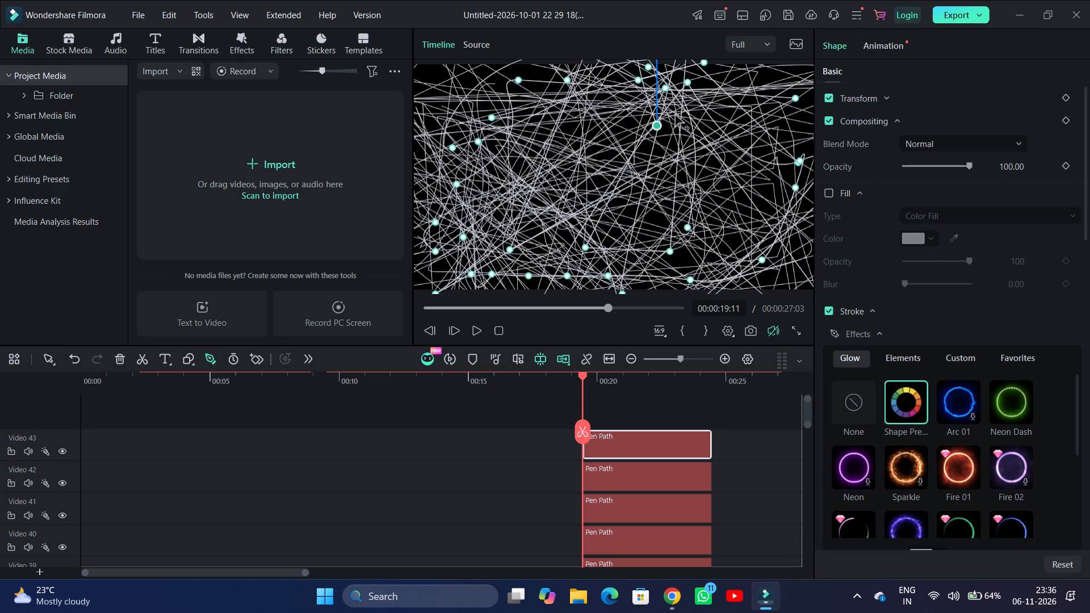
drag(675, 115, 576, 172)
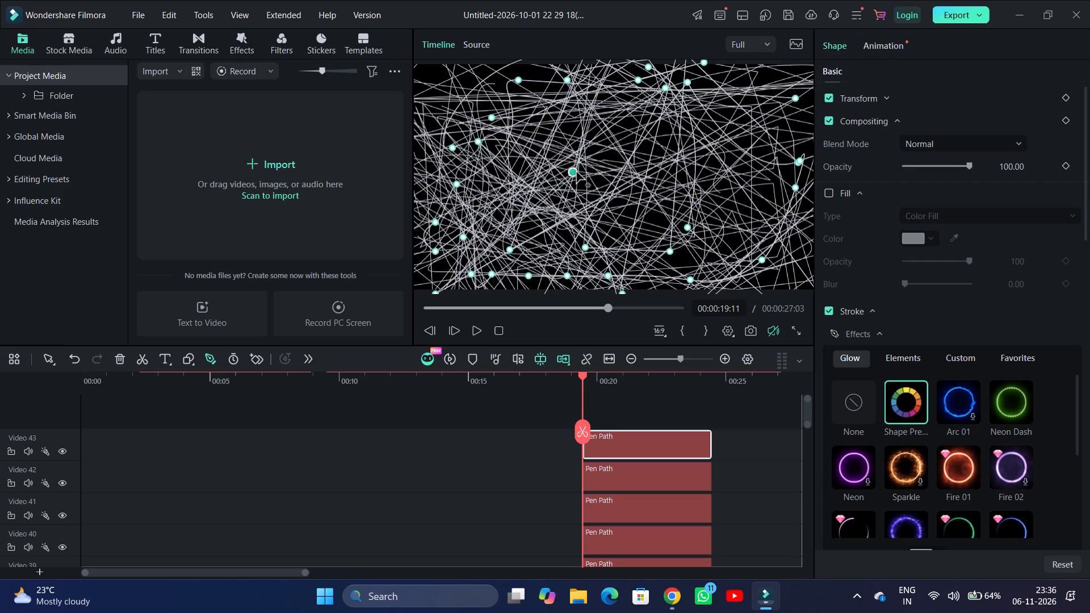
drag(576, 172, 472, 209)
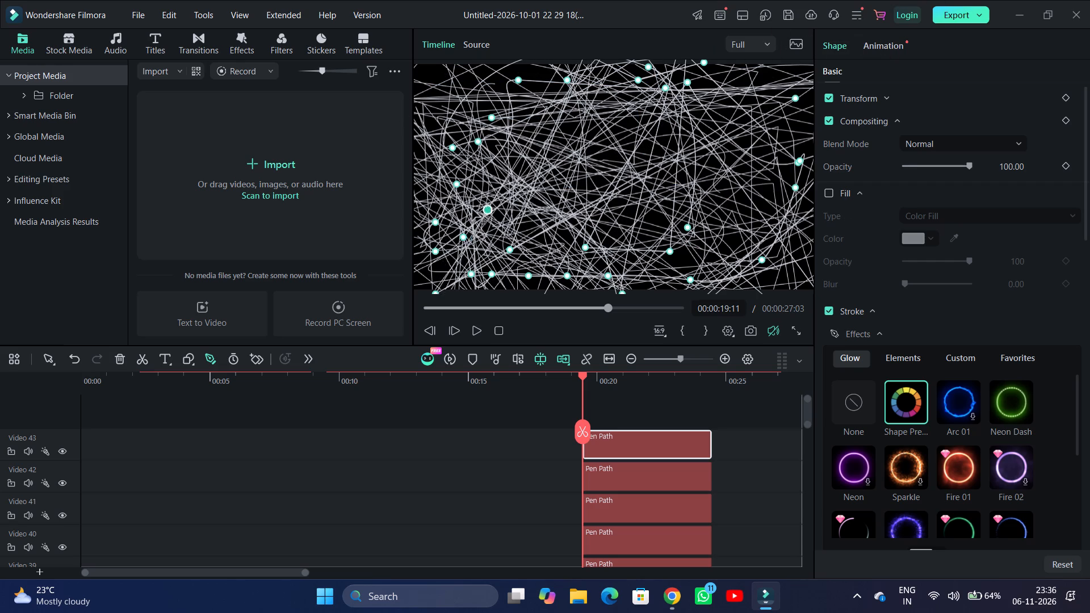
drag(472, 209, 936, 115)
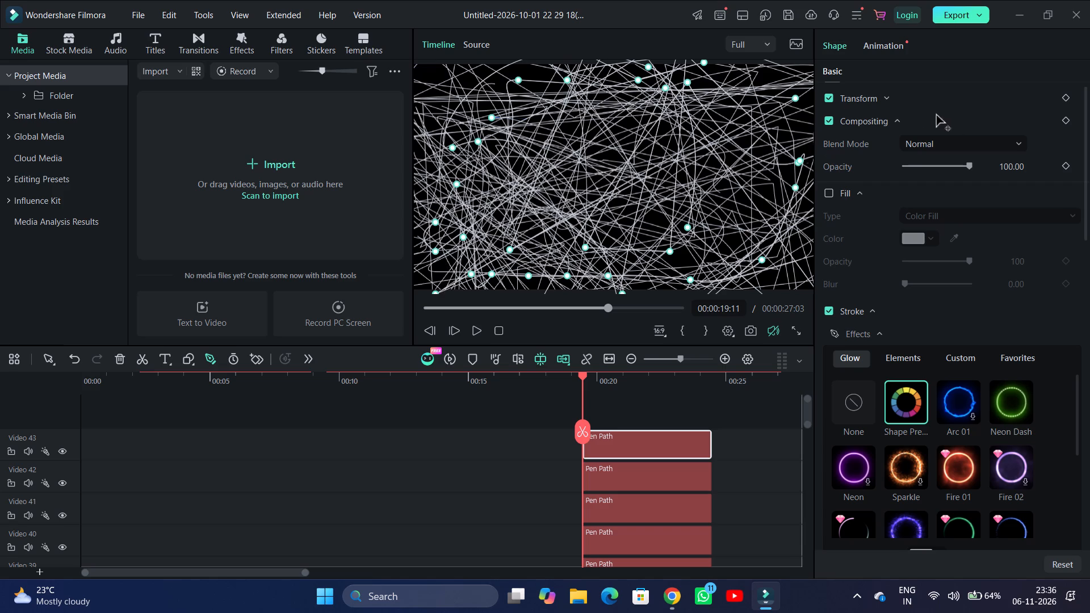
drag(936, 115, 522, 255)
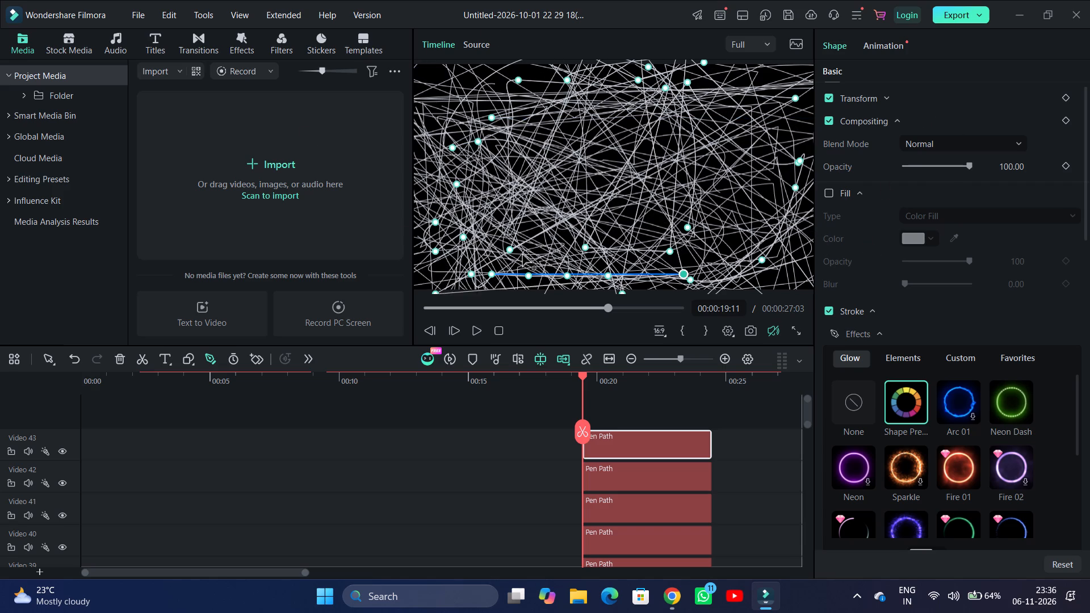
Sweep the same Pen Path anchor through the canvas's upper half and beyond its top and left edges, ending near the right edge.
drag(522, 255, 485, 115)
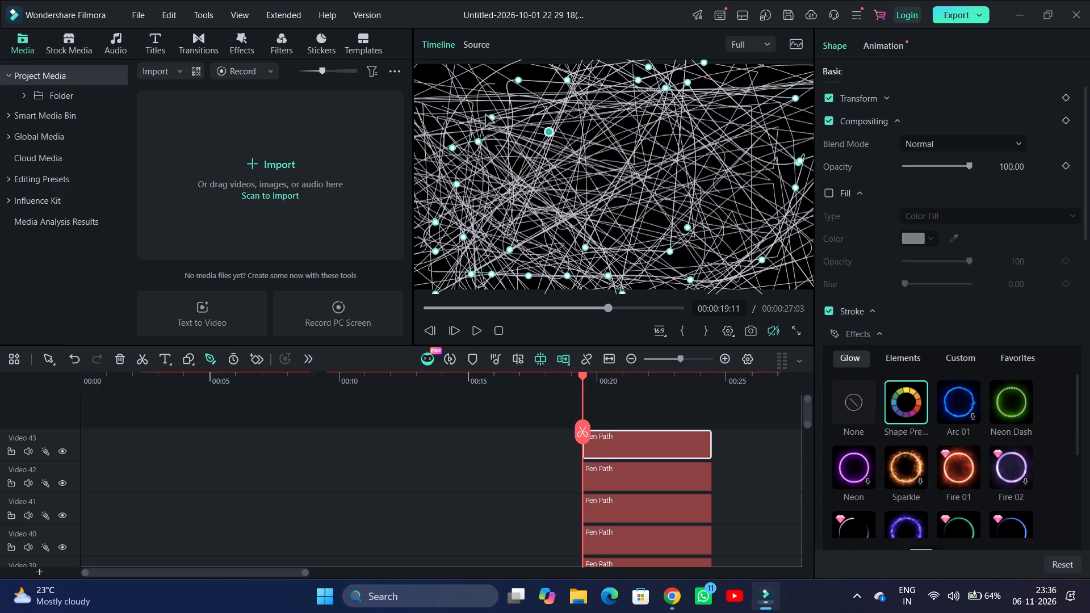
drag(485, 115, 741, 37)
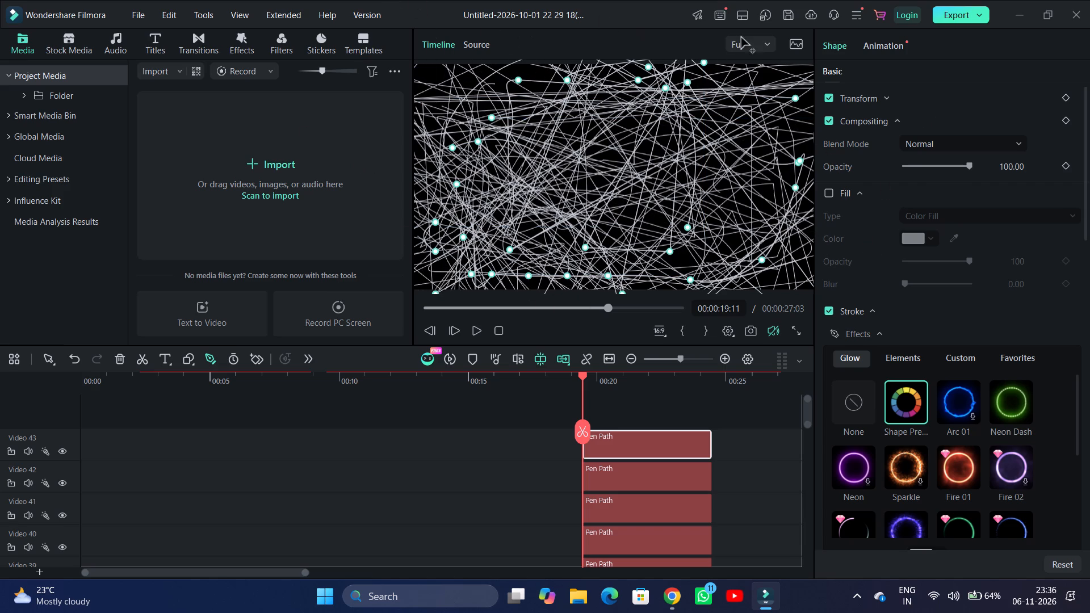
drag(741, 37, 527, 132)
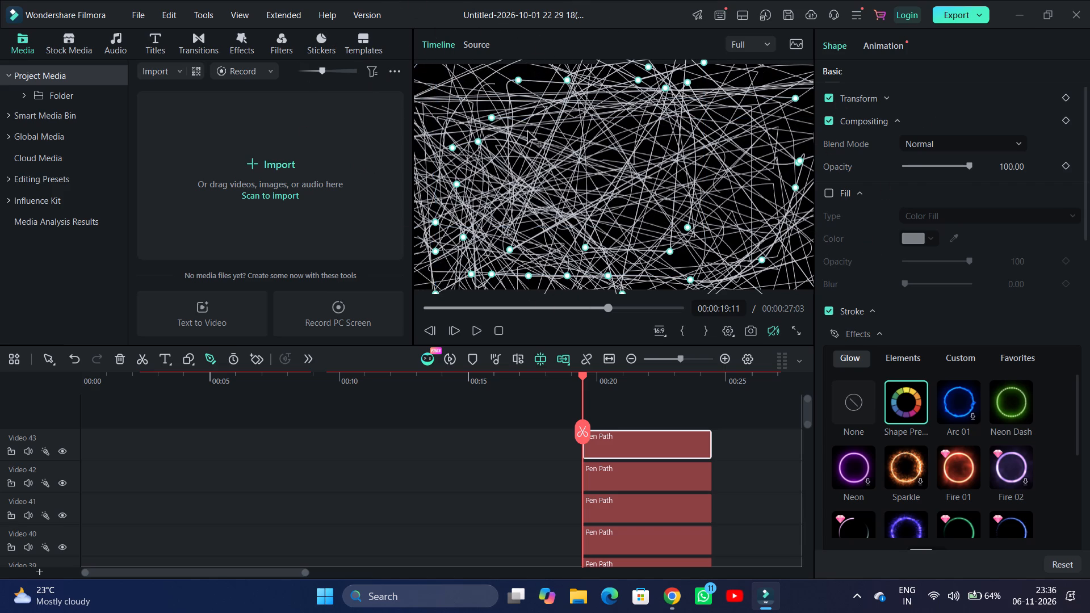
drag(527, 132, 350, 83)
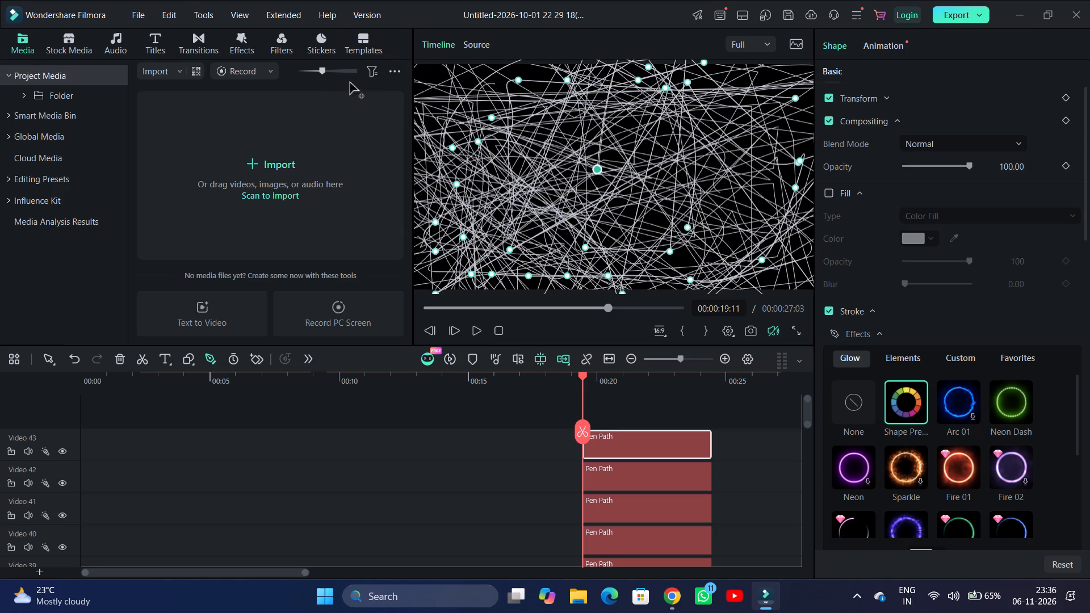
drag(350, 83, 626, 154)
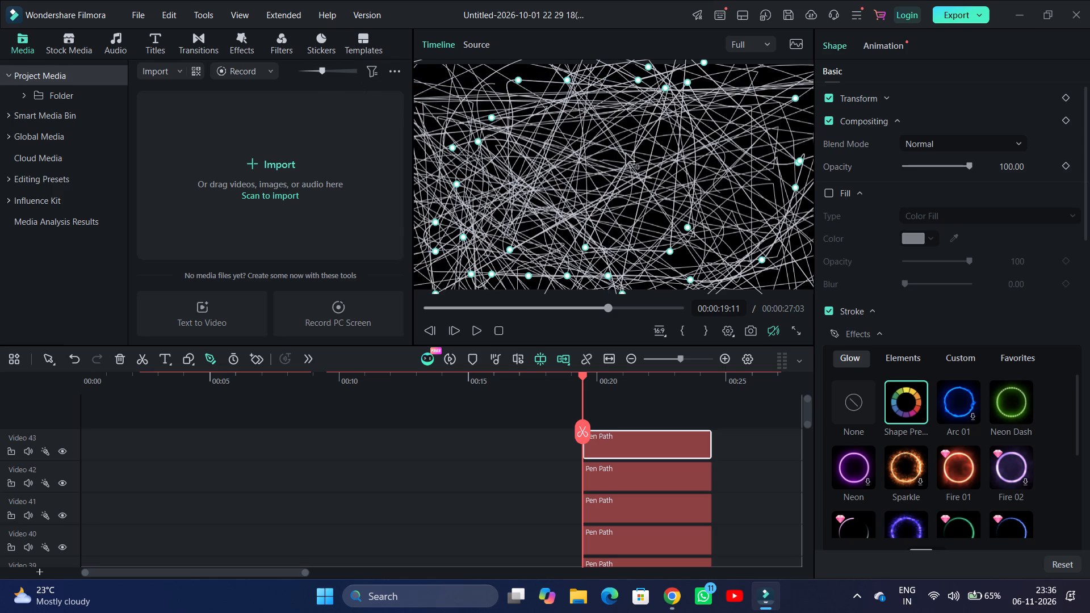
drag(626, 154, 442, 111)
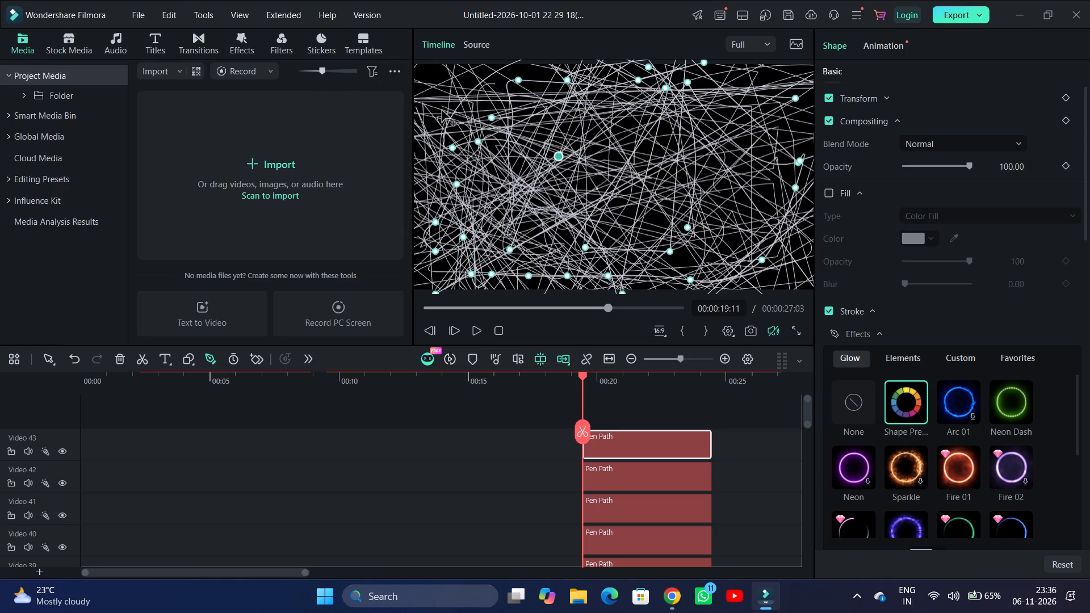
drag(442, 111, 752, 140)
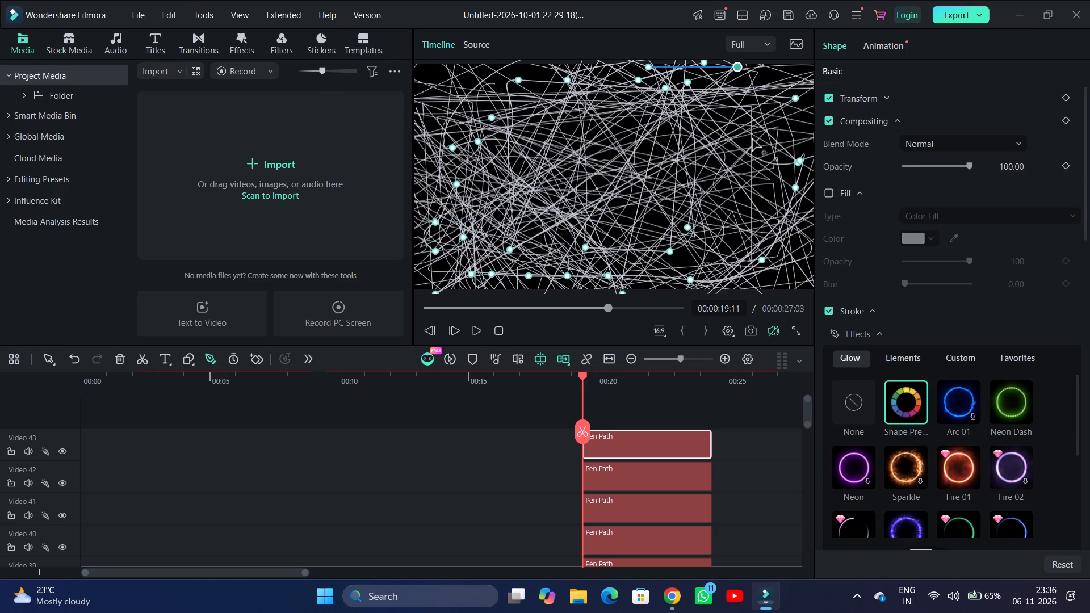
drag(752, 140, 769, 149)
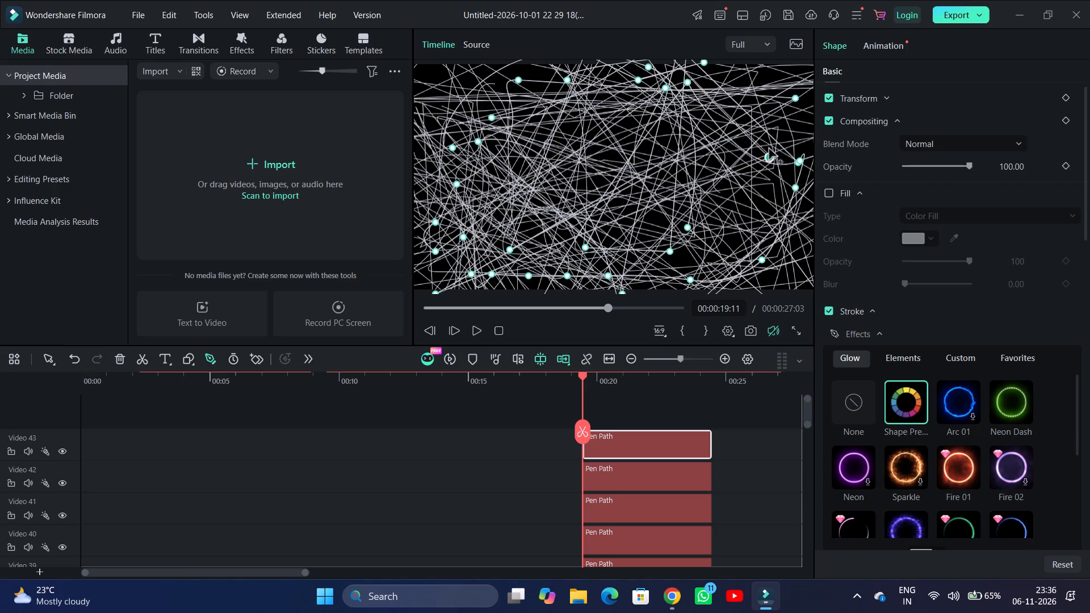
Sweep the same Pen Path anchor through the canvas's lower-left area, centre and top, ending in the upper-left area.
drag(769, 149, 452, 226)
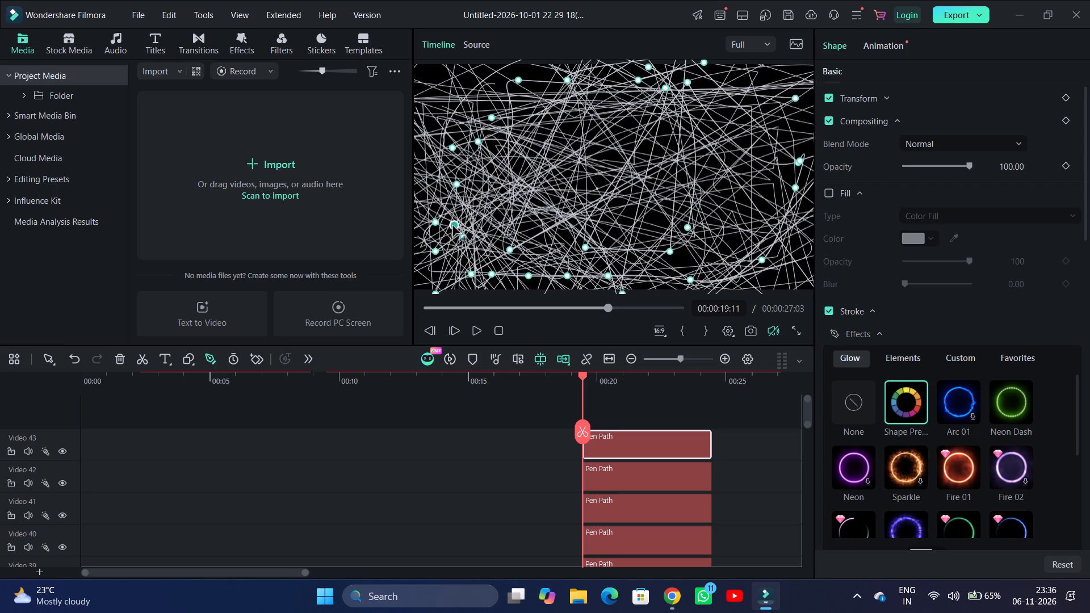
drag(452, 226, 655, 216)
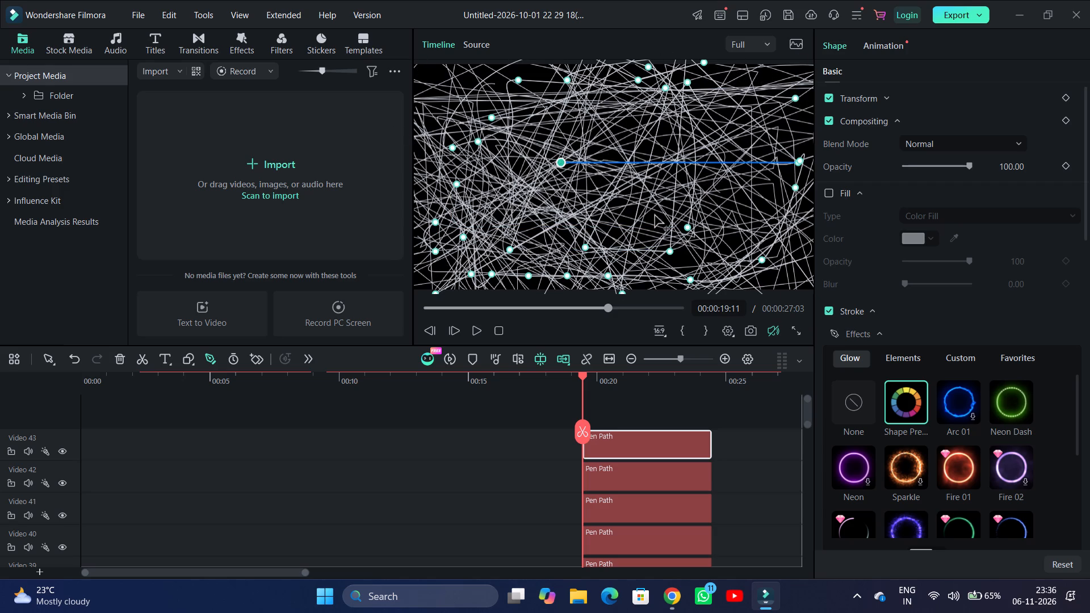
drag(655, 216, 590, 95)
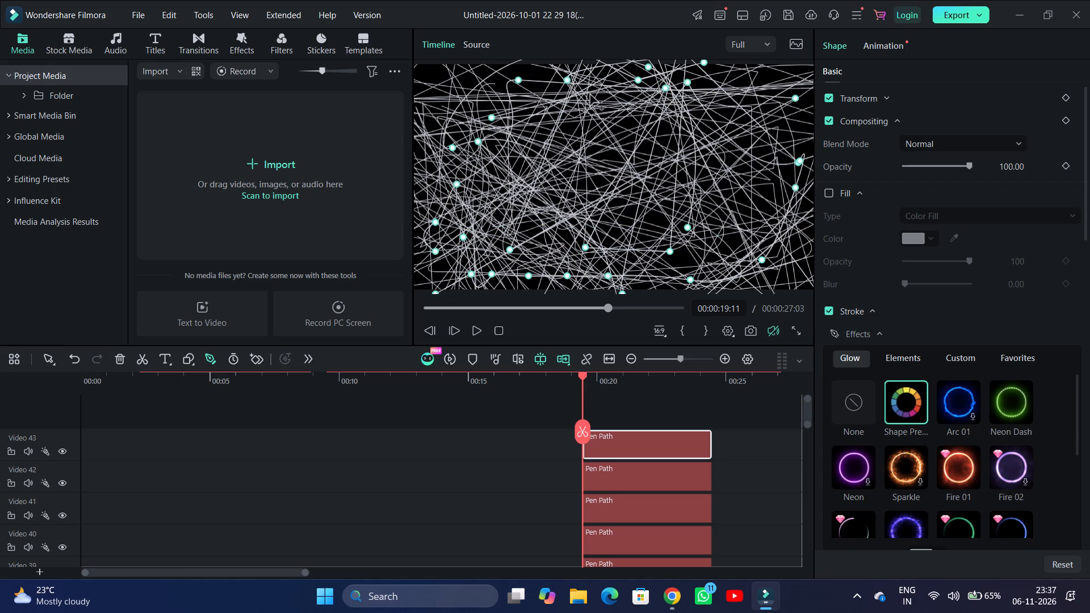
drag(590, 95, 647, 236)
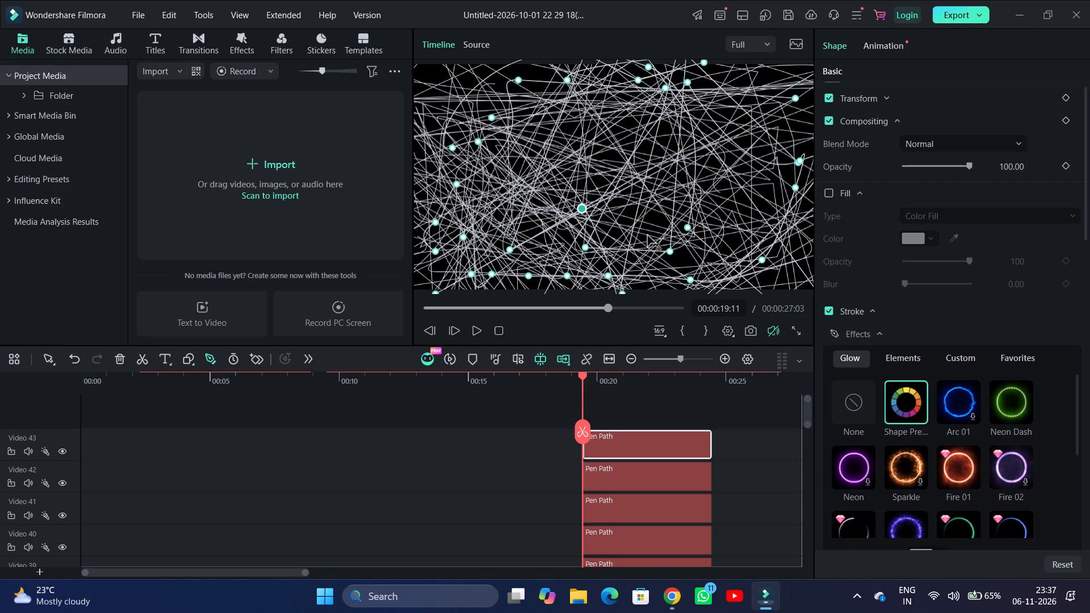
drag(647, 236, 593, 179)
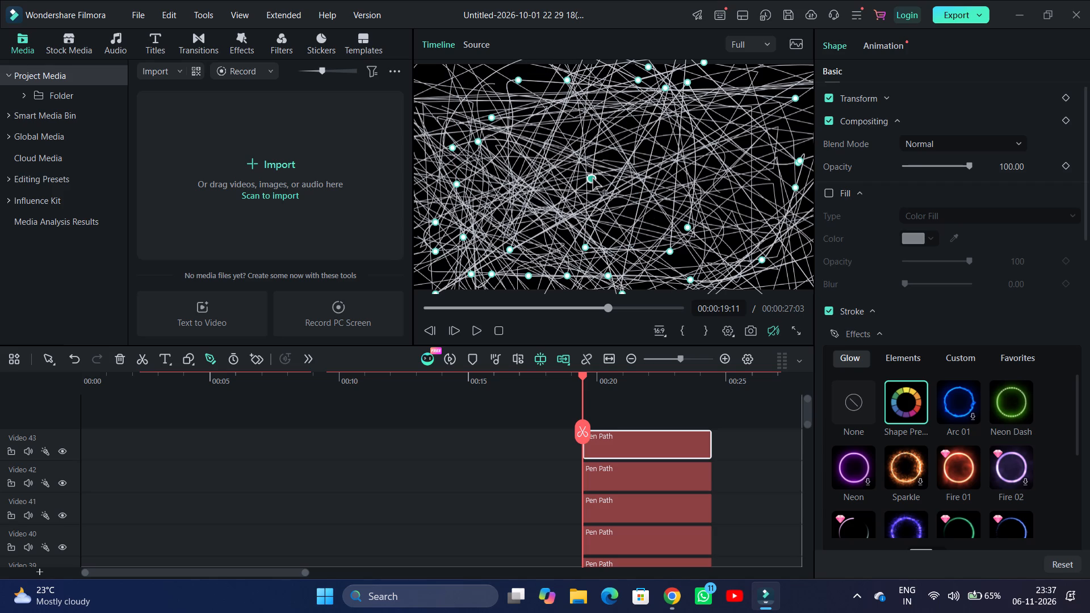
drag(593, 179, 516, 120)
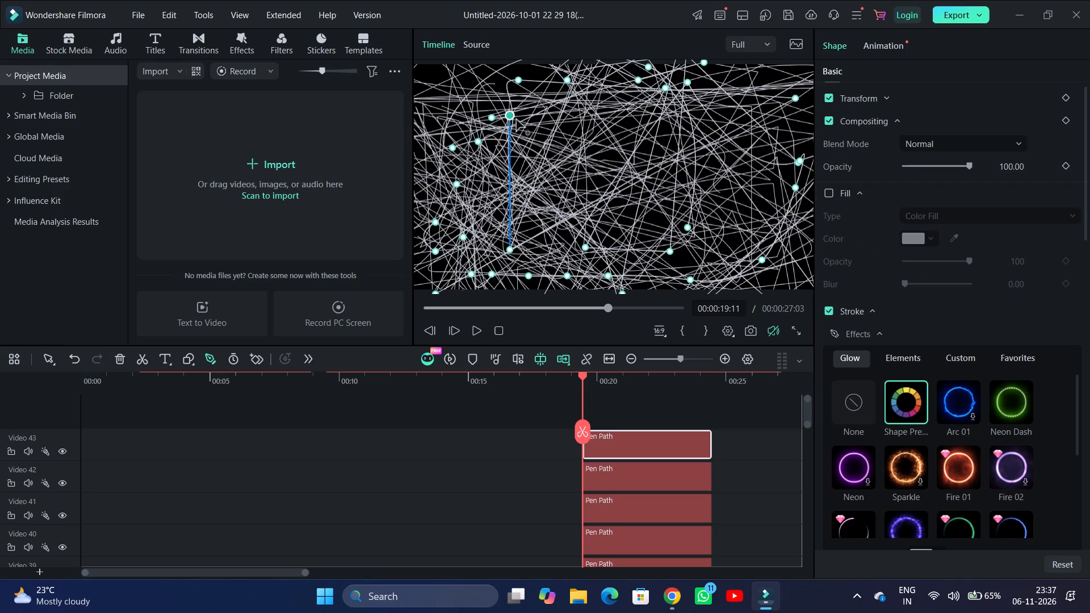
Pull the same Pen Path anchor beyond the canvas's lower-right corner and back through its centre, ending in the right half.
drag(516, 120, 816, 310)
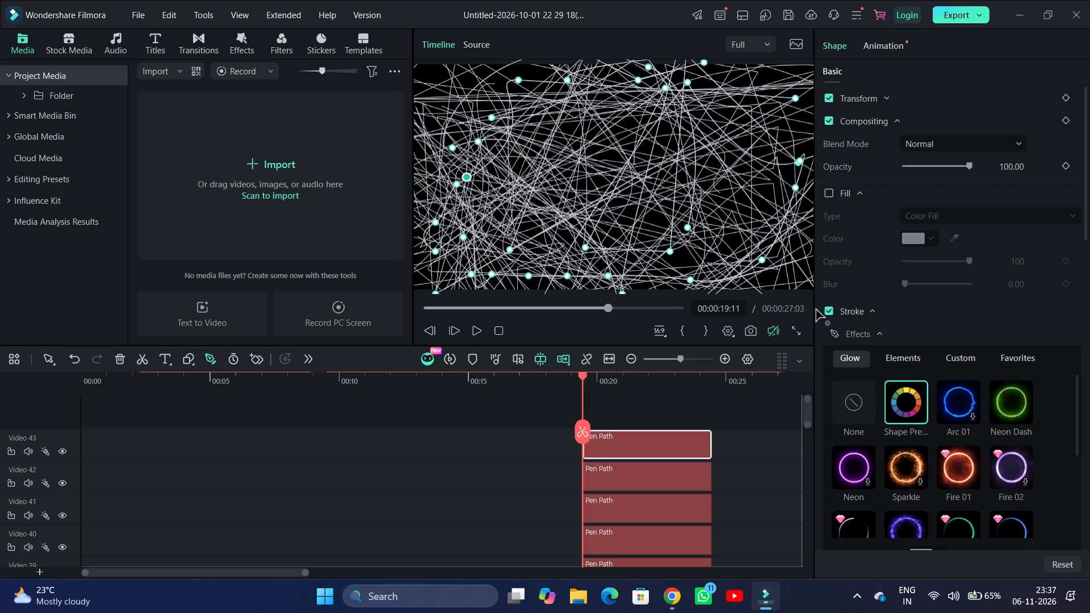
drag(816, 310, 770, 144)
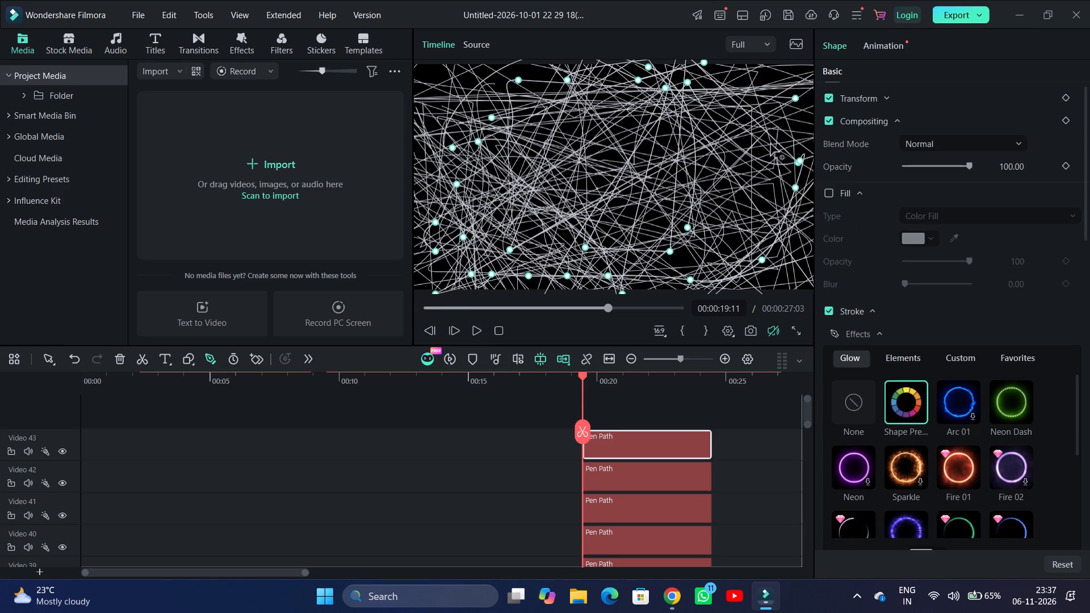
drag(770, 144, 637, 195)
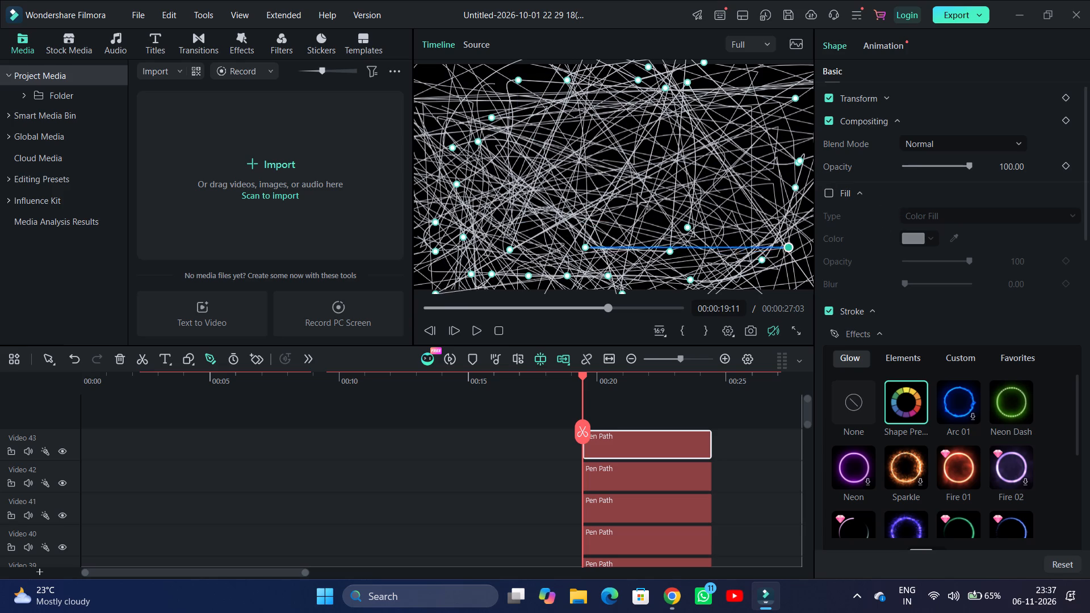
drag(637, 195, 663, 181)
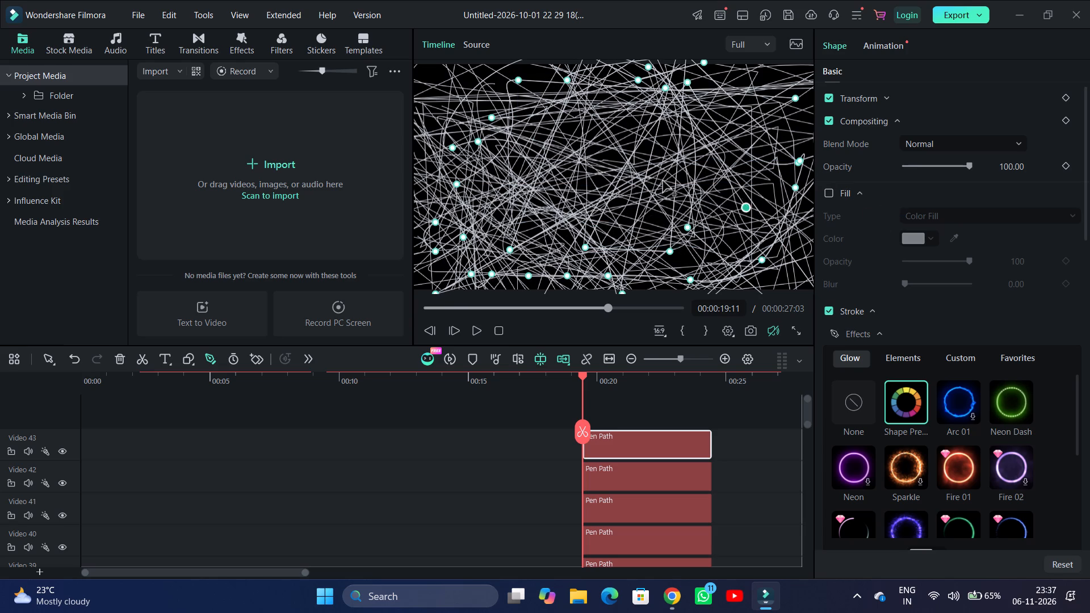
drag(663, 181, 745, 211)
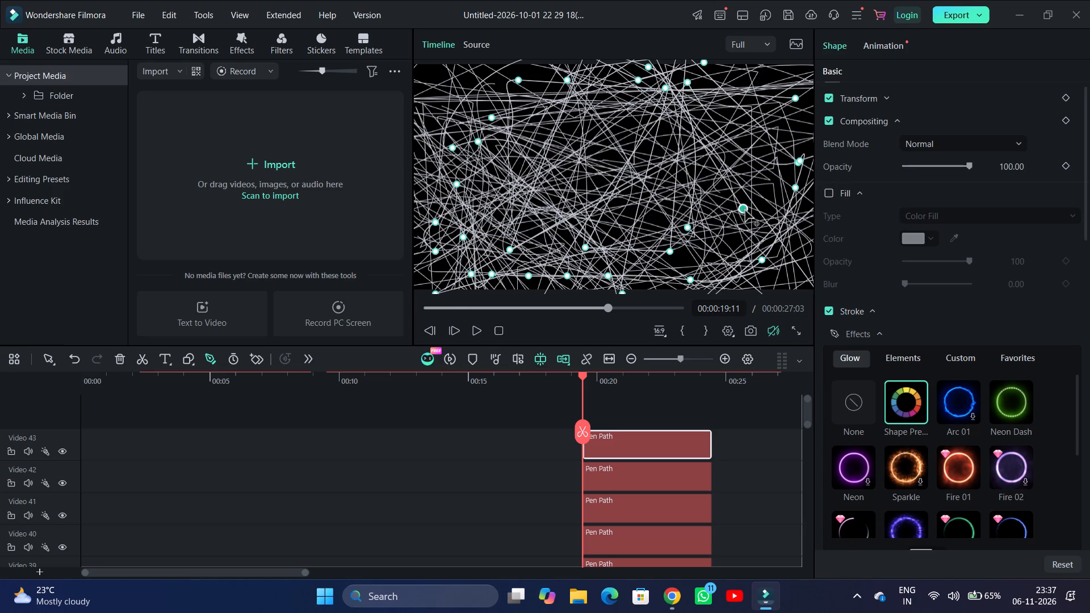
Move the same Pen Path anchor around outside the canvas's right edge, ending far beyond its lower-right corner.
drag(745, 211, 896, 289)
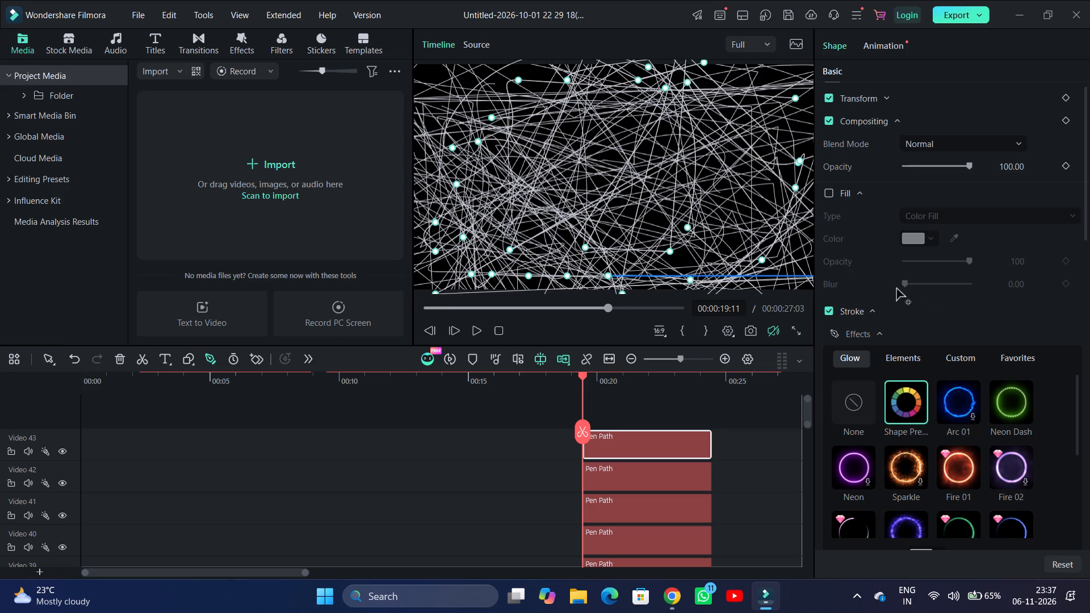
drag(896, 289, 942, 290)
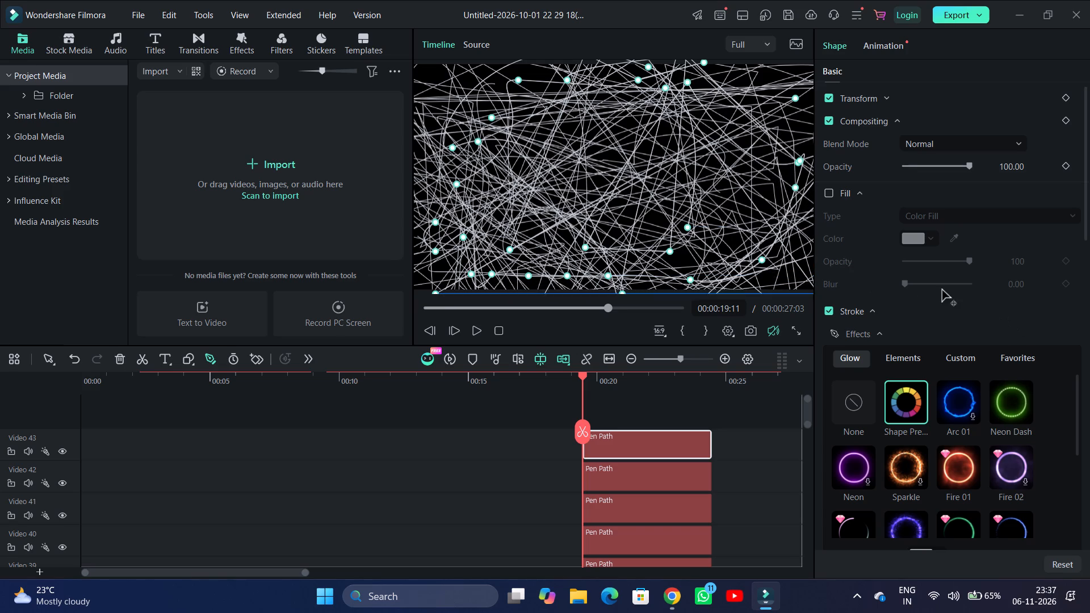
drag(942, 290, 922, 302)
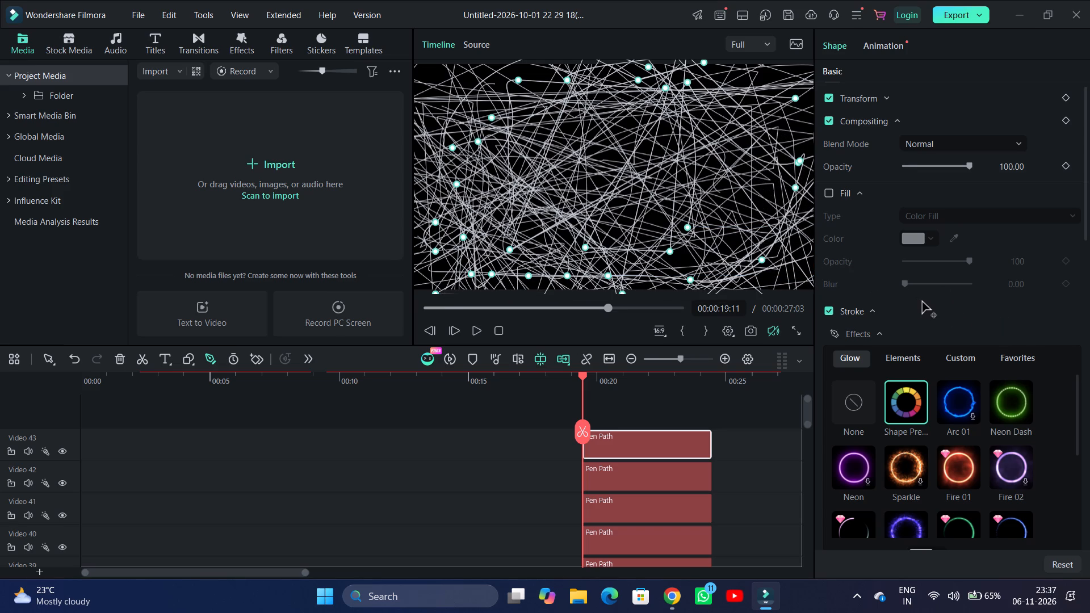
drag(922, 302, 920, 300)
drag(920, 300, 877, 286)
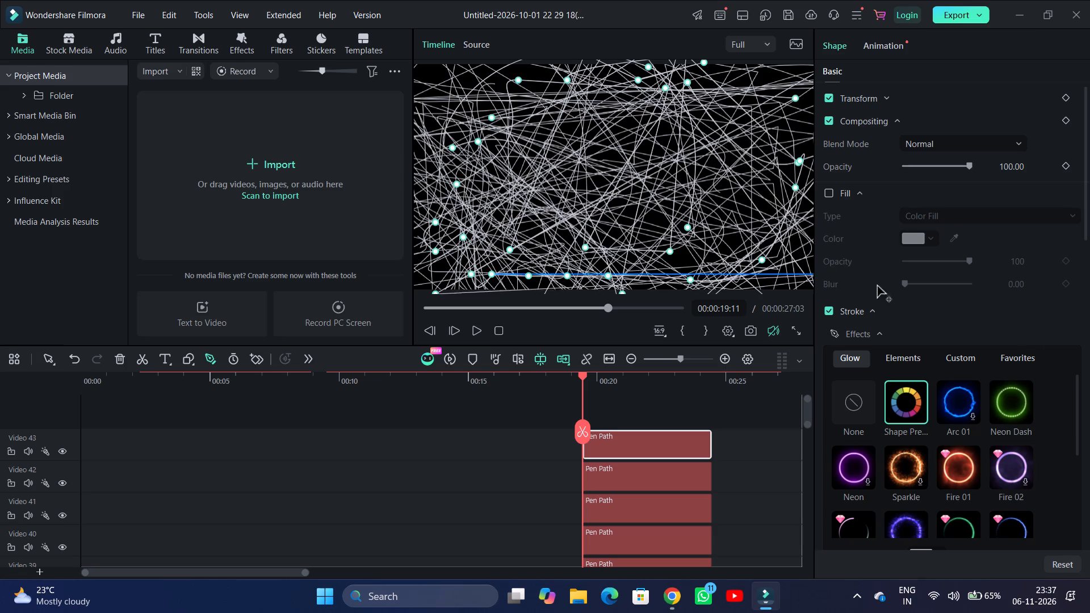
drag(877, 286, 919, 343)
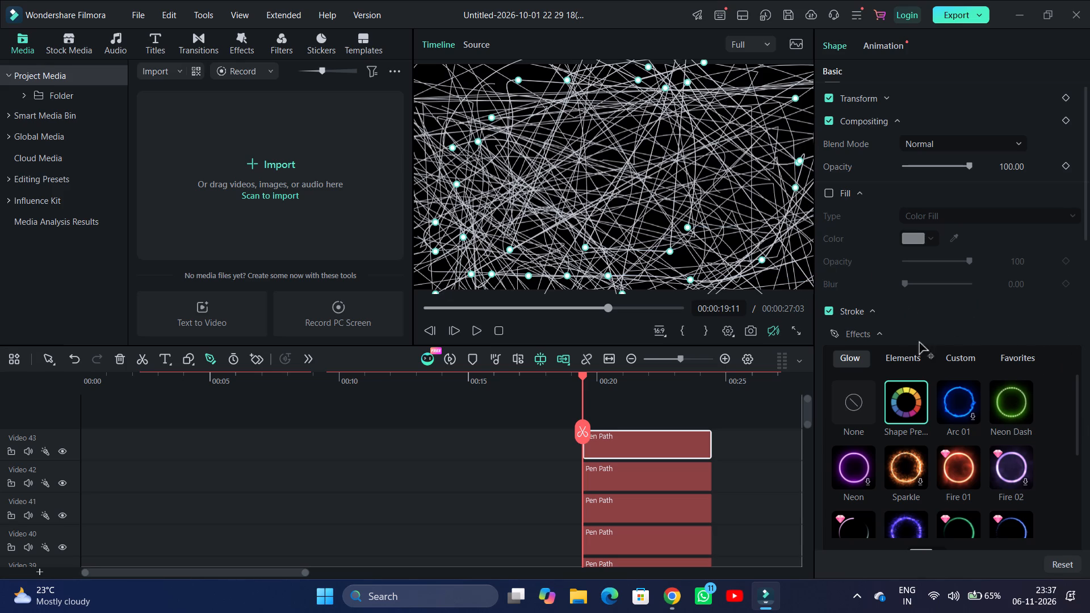
drag(919, 343, 950, 402)
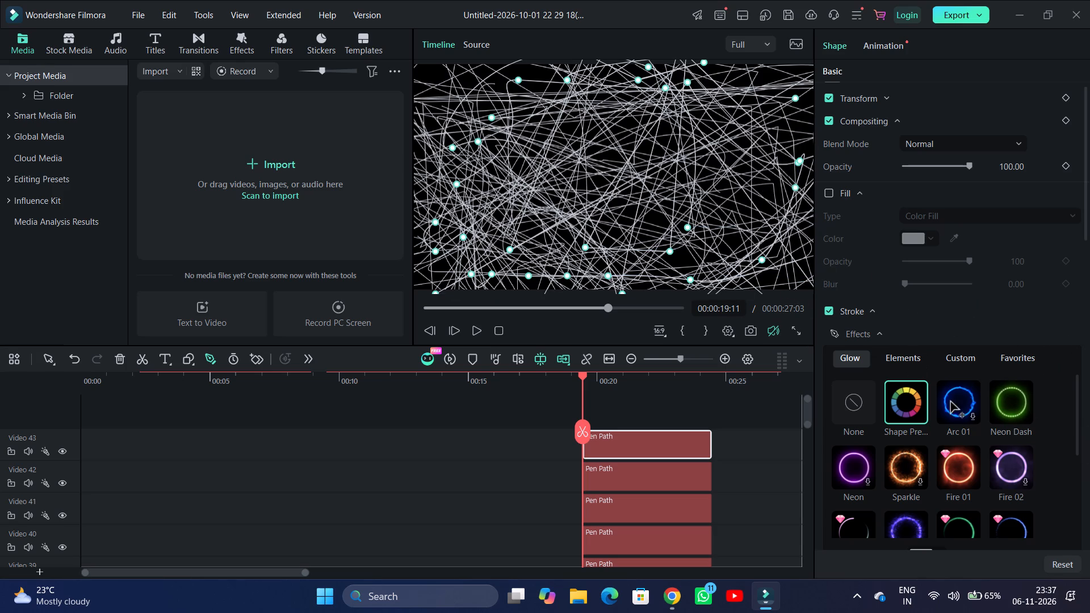
drag(950, 402, 881, 390)
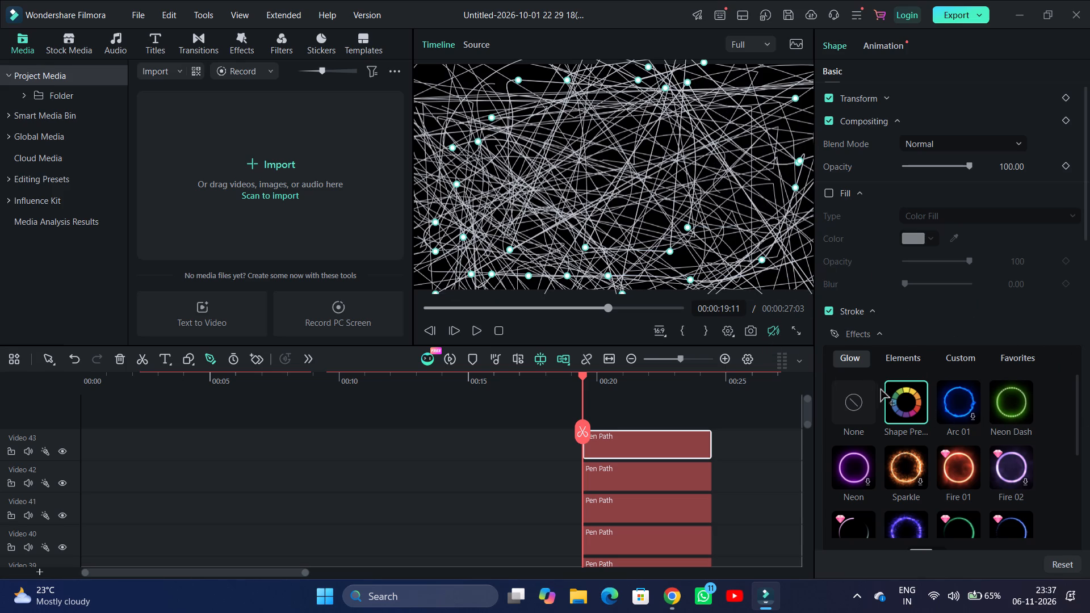
drag(881, 390, 888, 384)
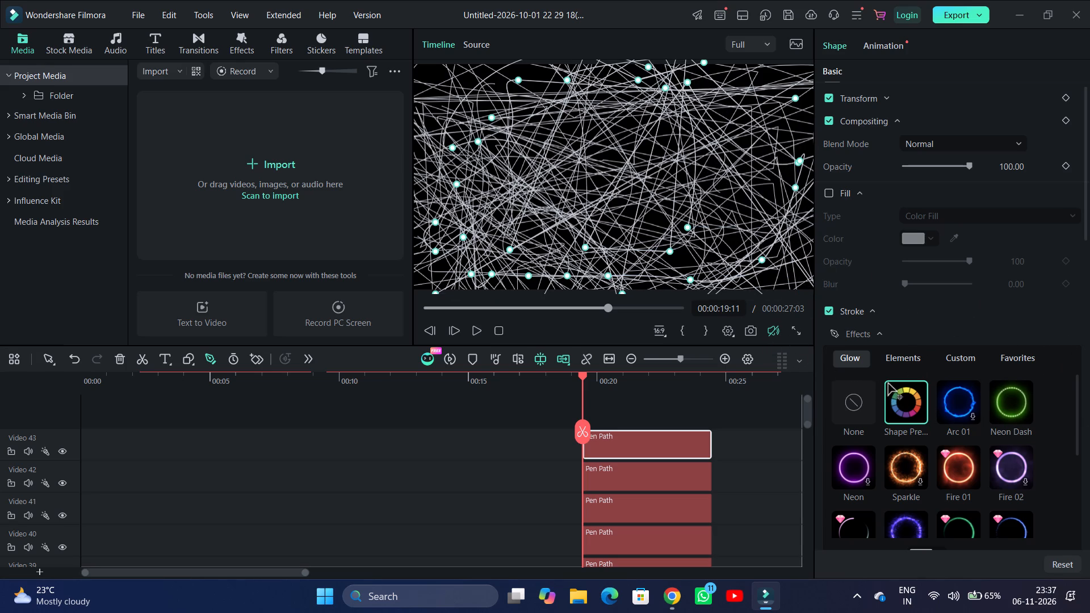
drag(888, 384, 883, 382)
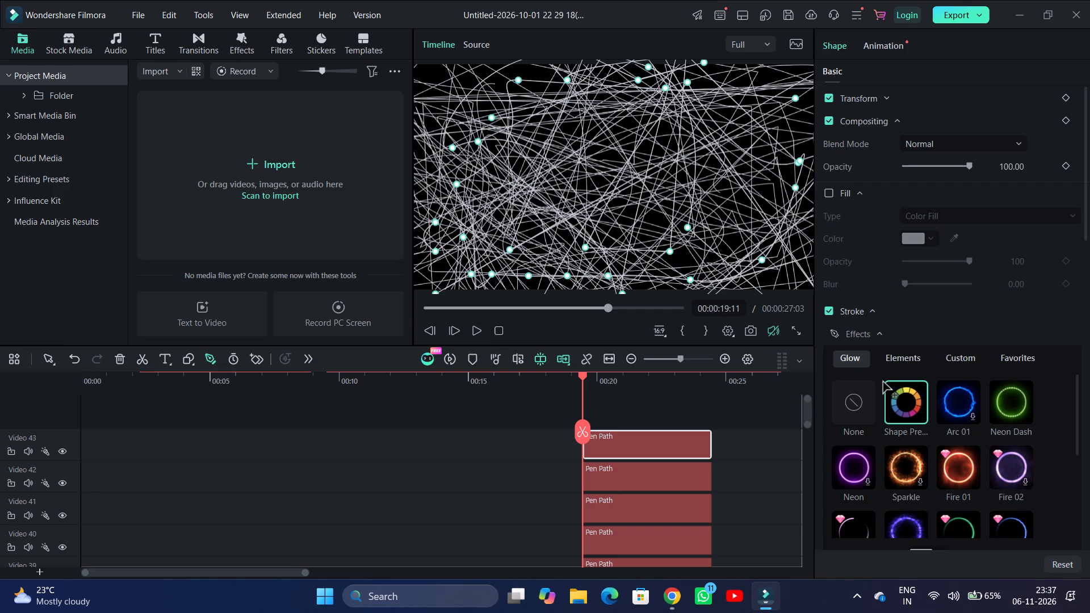
drag(883, 382, 1009, 421)
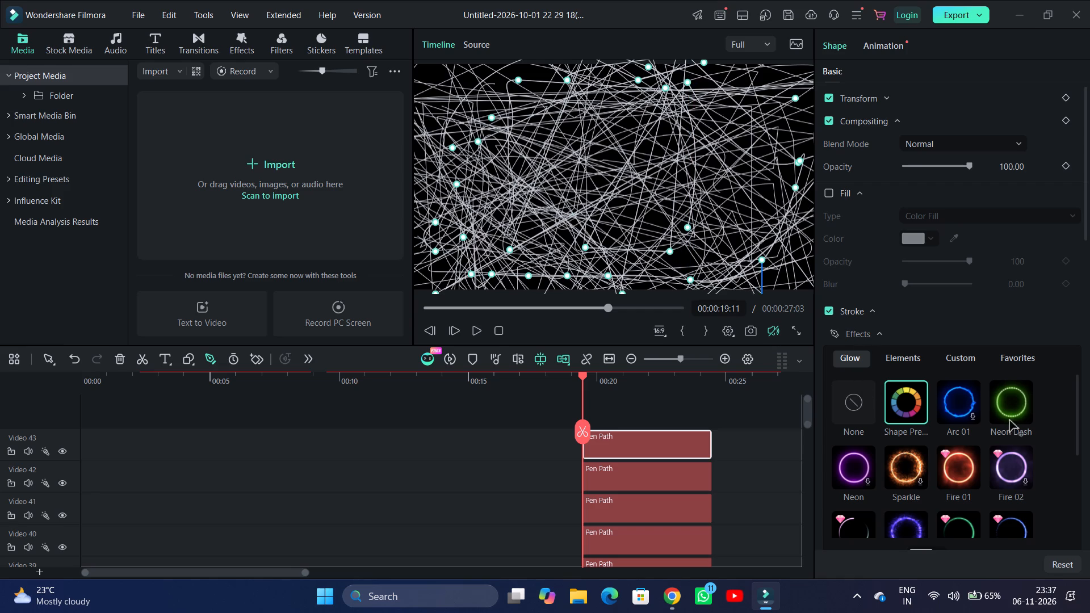
Sweep the same Pen Path anchor back across the canvas and beyond its top and left edges, ending beyond its upper-right corner.
drag(1009, 421, 643, 255)
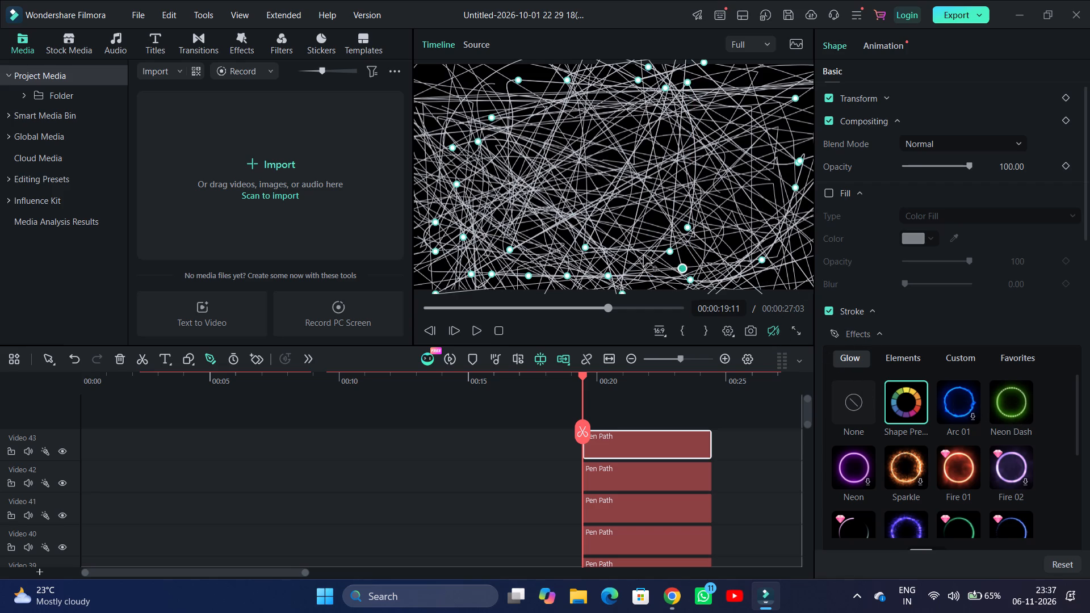
drag(643, 255, 622, 1)
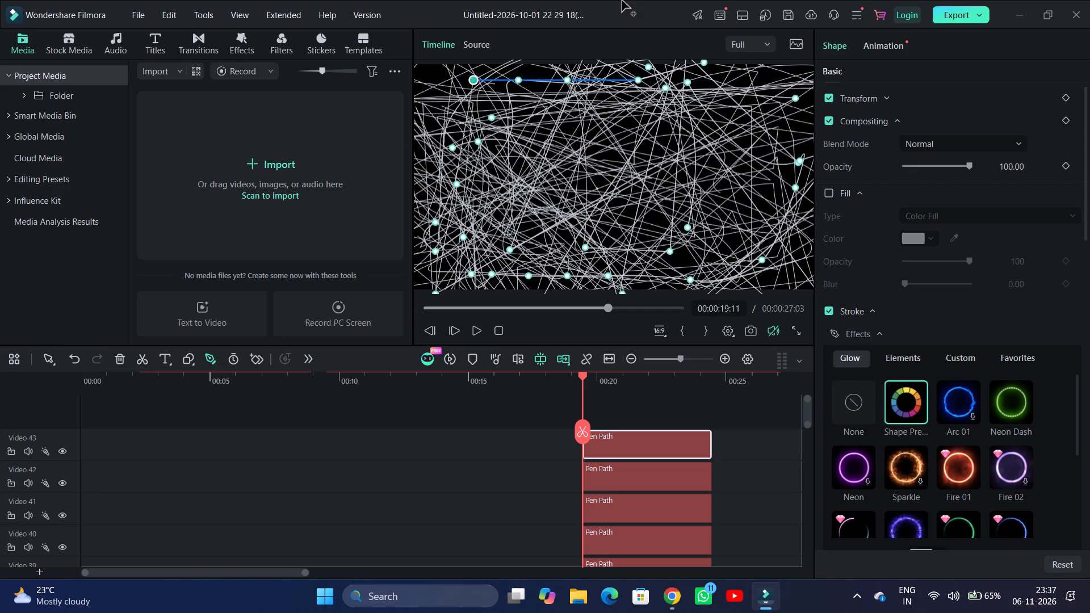
drag(622, 1, 614, 214)
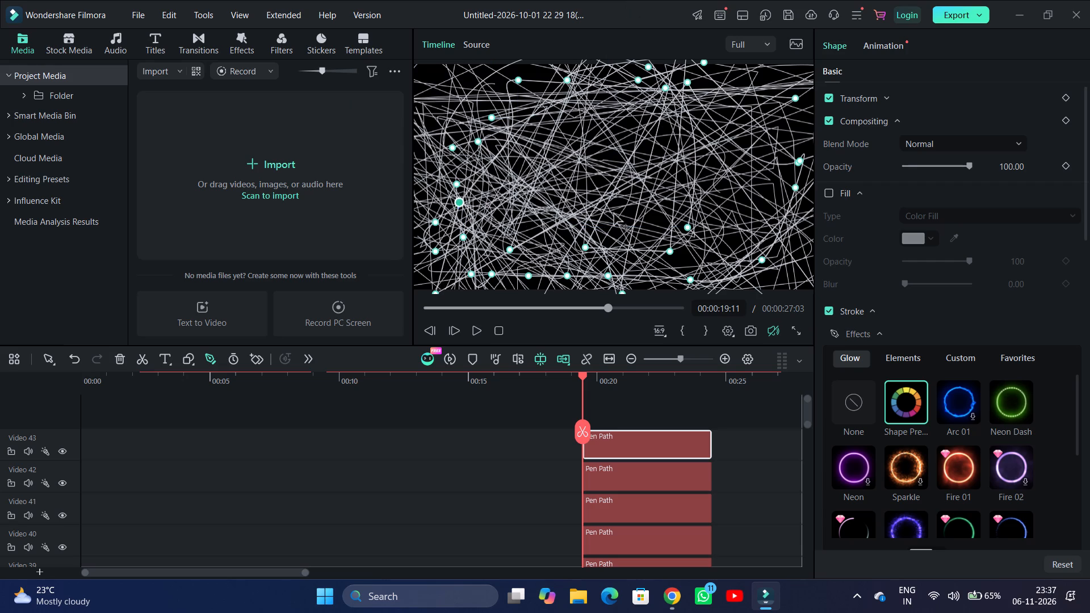
drag(614, 214, 590, 197)
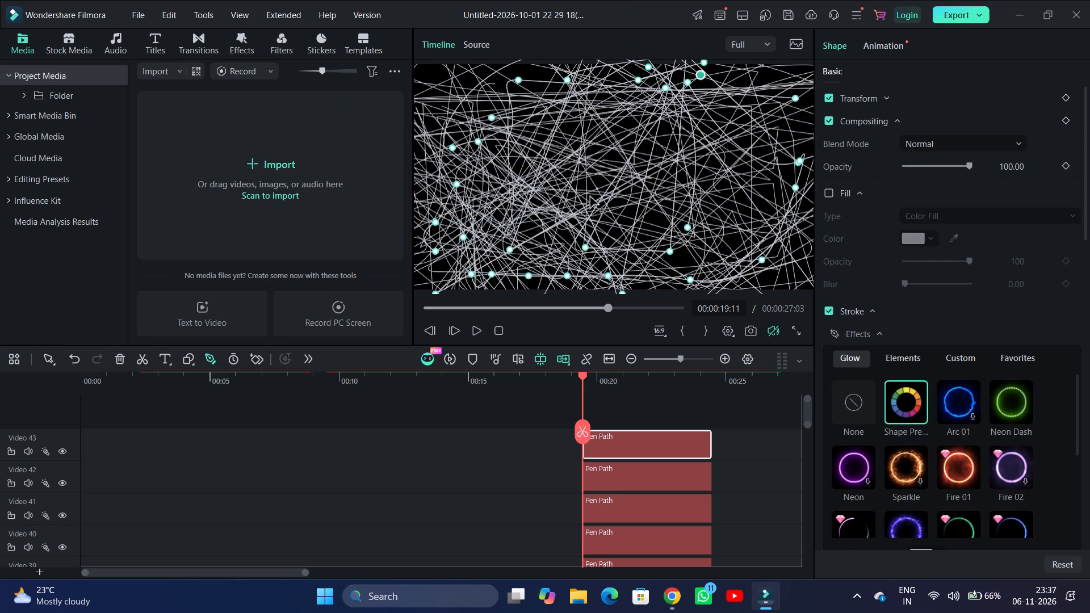
drag(590, 197, 773, 35)
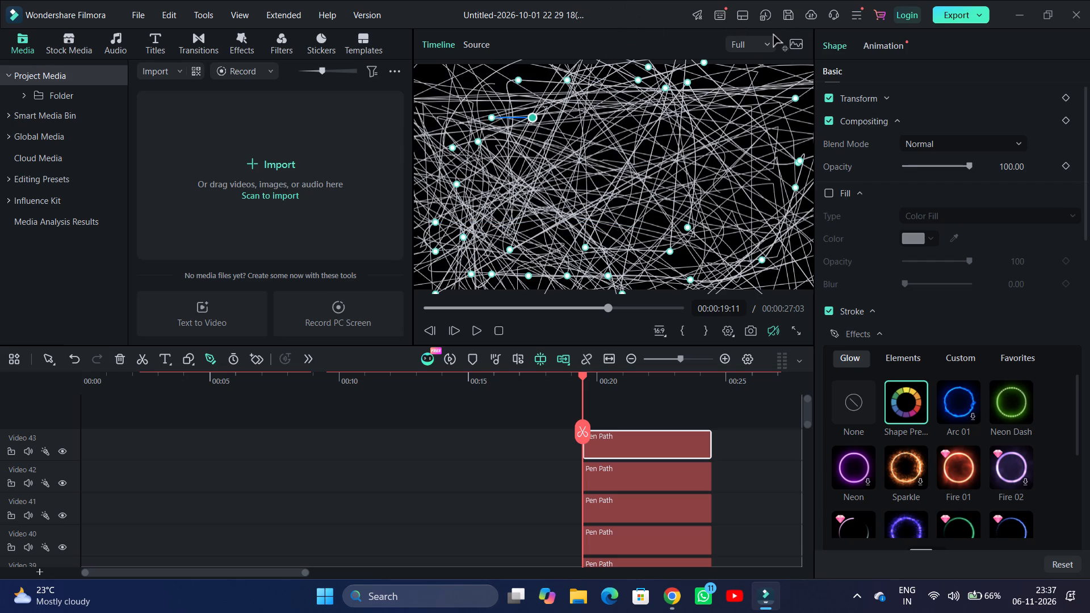
drag(773, 35, 592, 154)
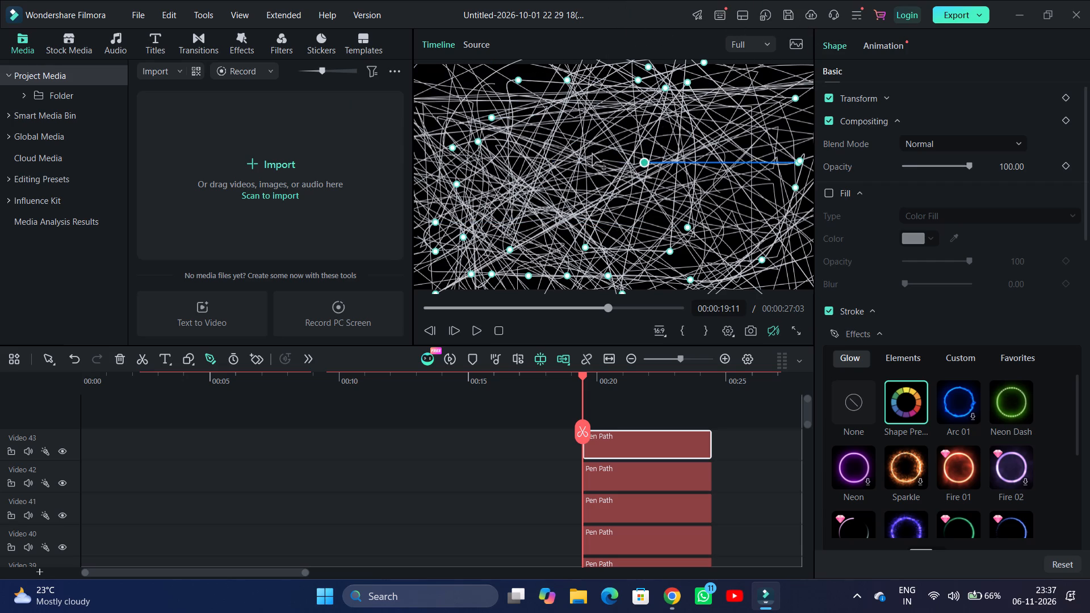
drag(592, 154, 773, 7)
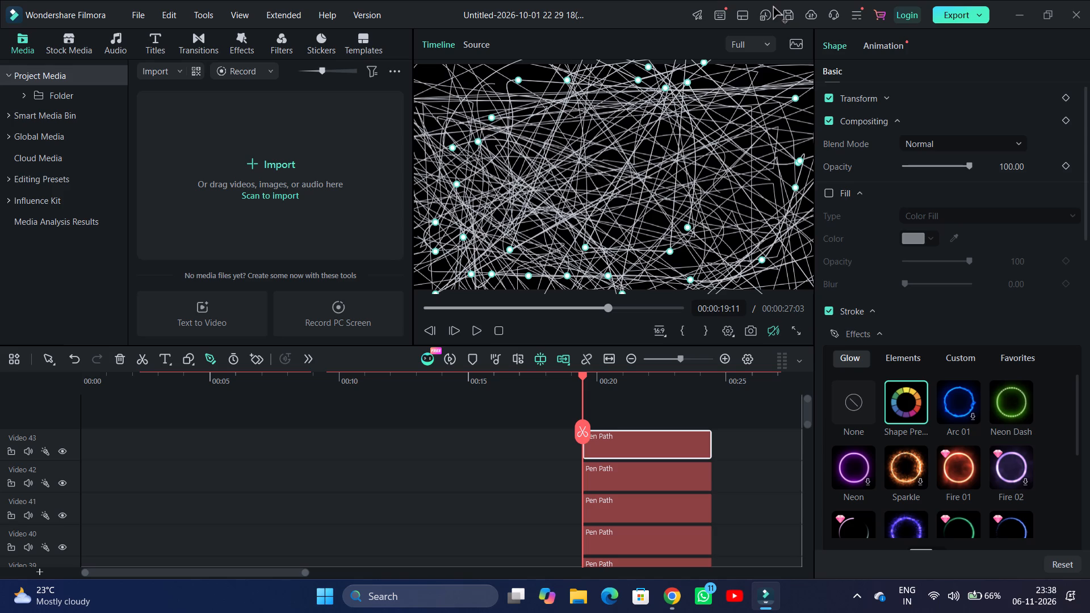
drag(773, 7, 599, 3)
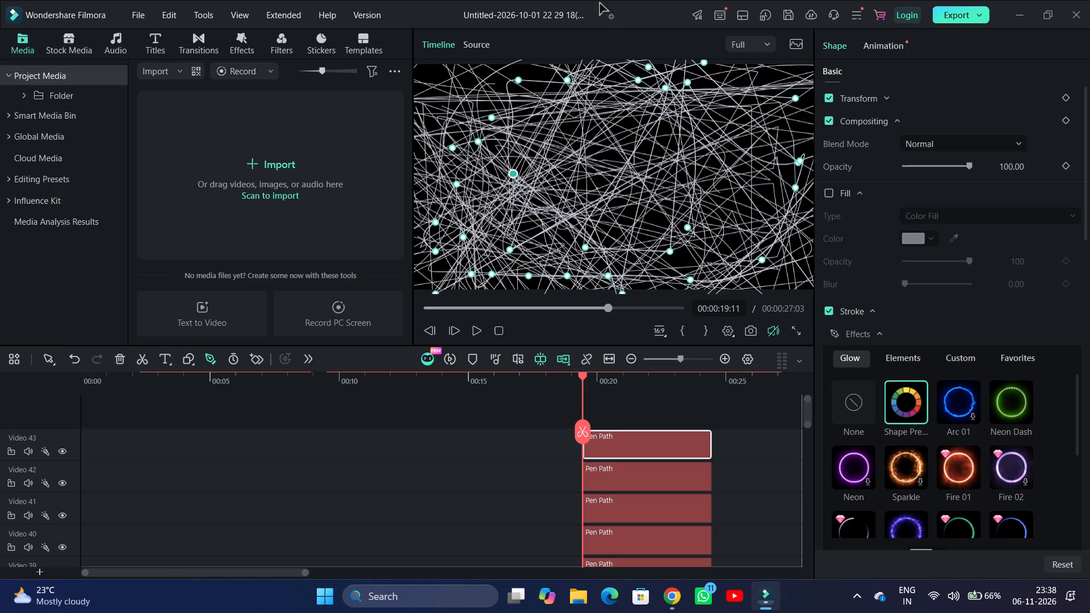
drag(599, 3, 583, 210)
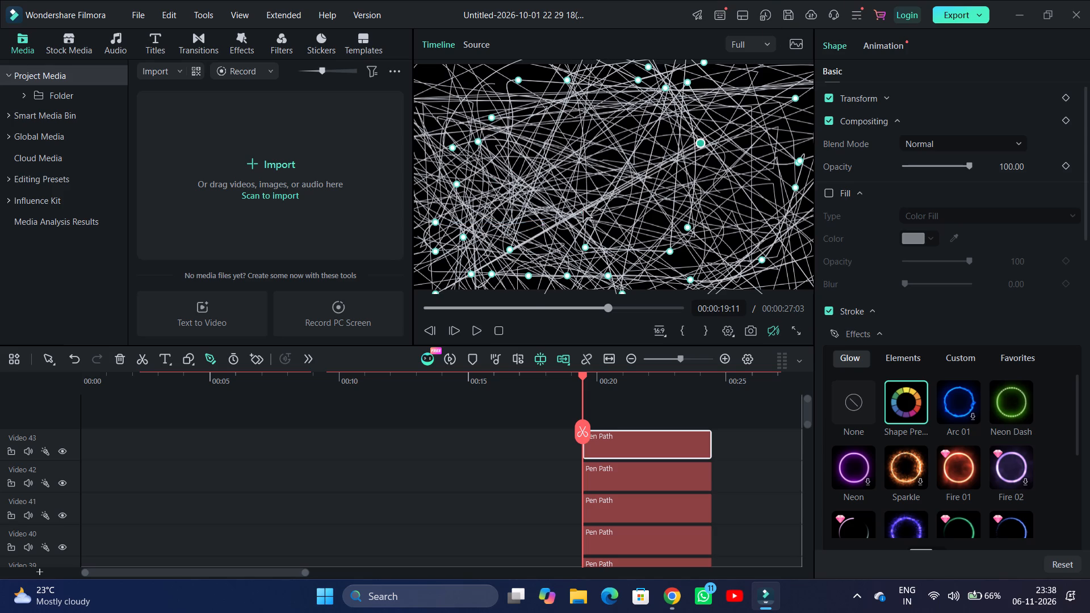
drag(583, 210, 506, 0)
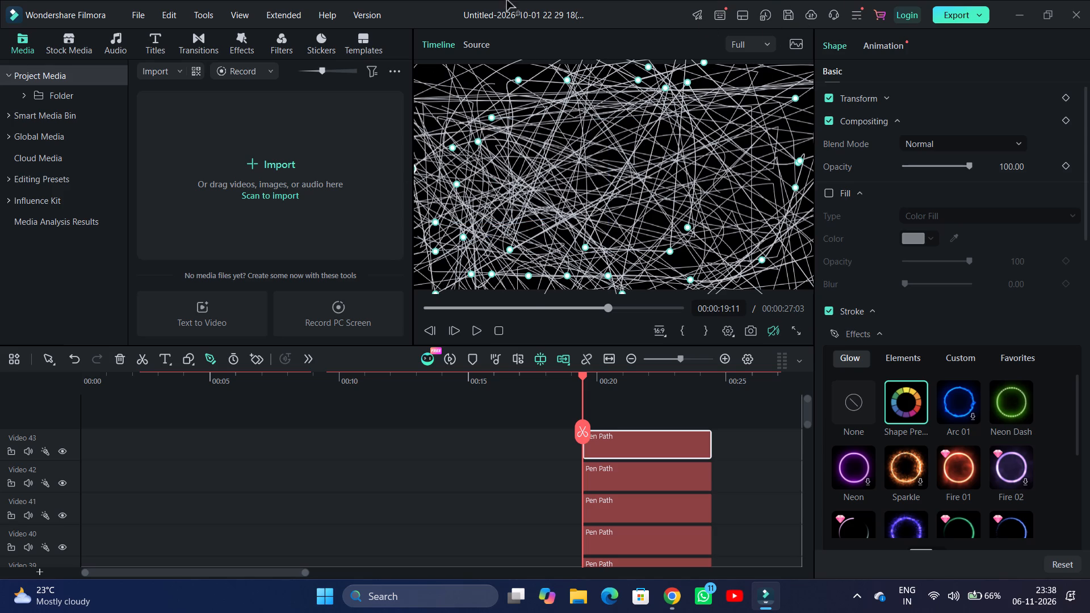
drag(506, 0, 645, 113)
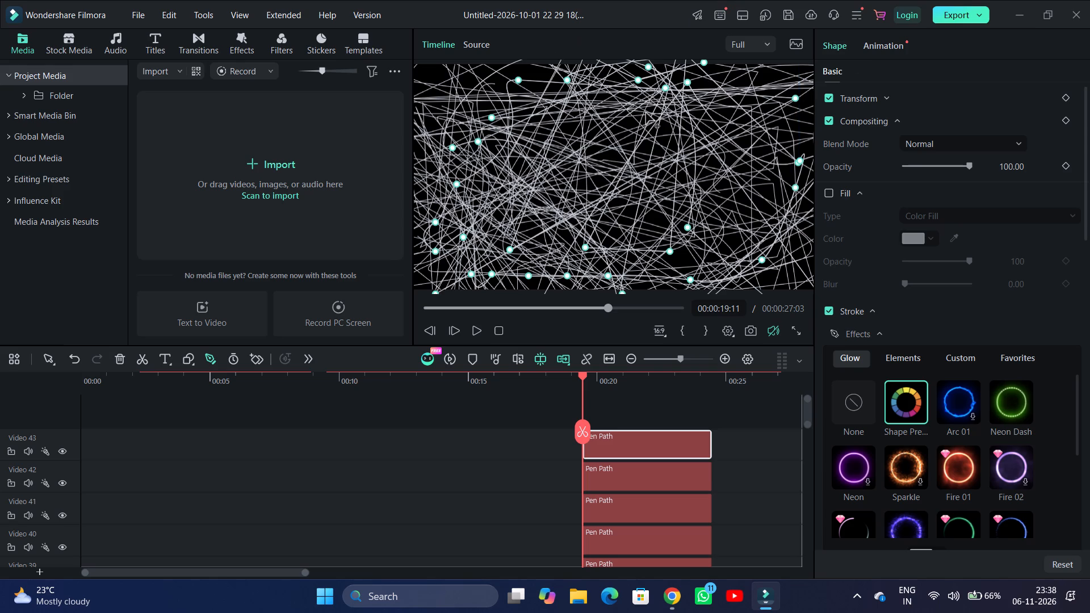
drag(645, 113, 482, 141)
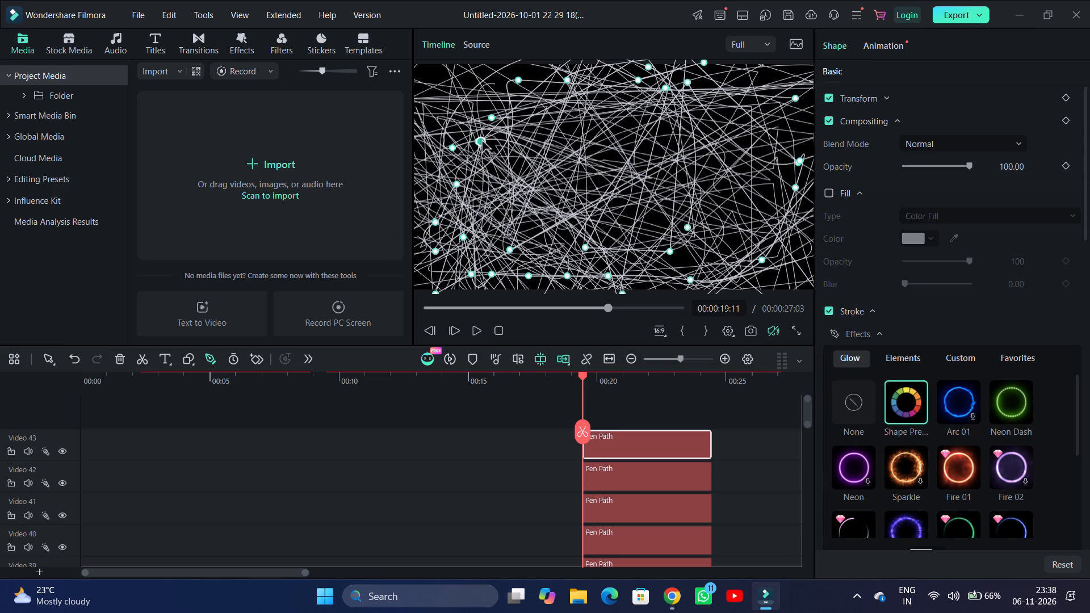
drag(482, 141, 358, 406)
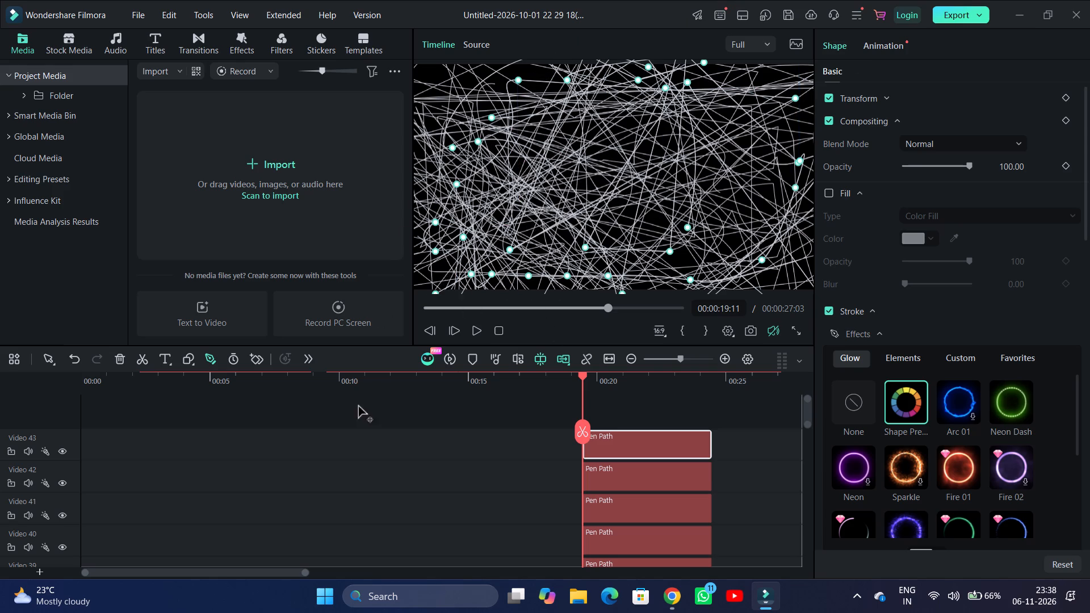
drag(358, 406, 435, 341)
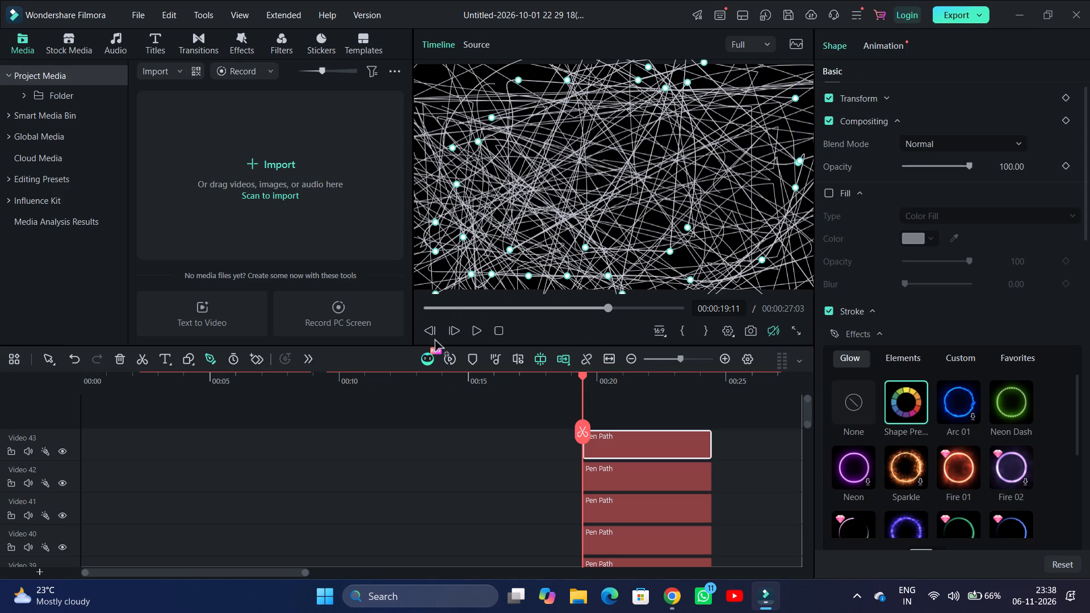
drag(435, 341, 255, 272)
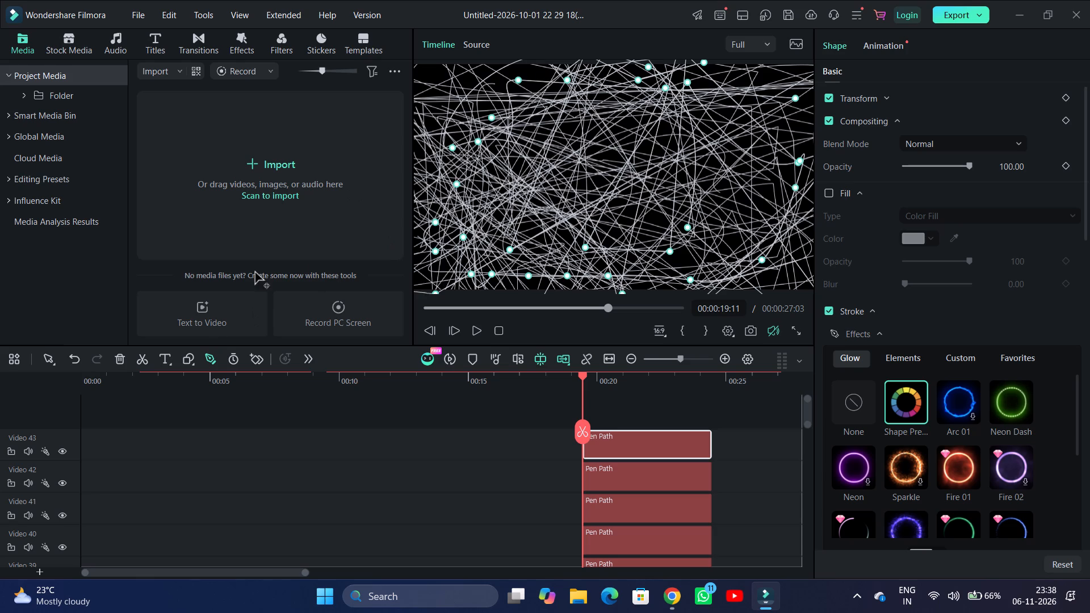
drag(255, 272, 542, 125)
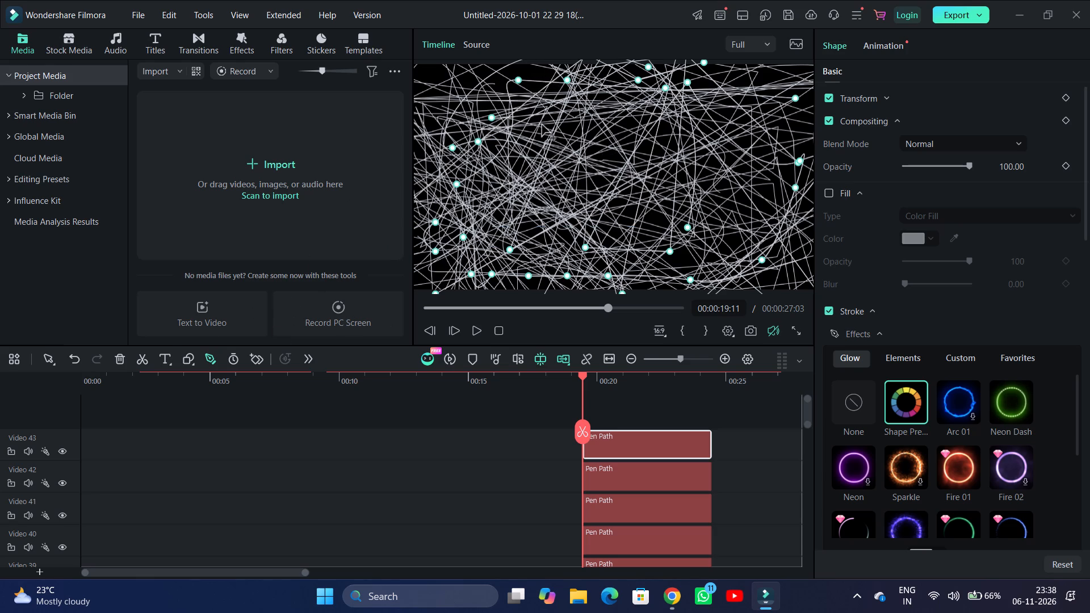
drag(542, 125, 721, 14)
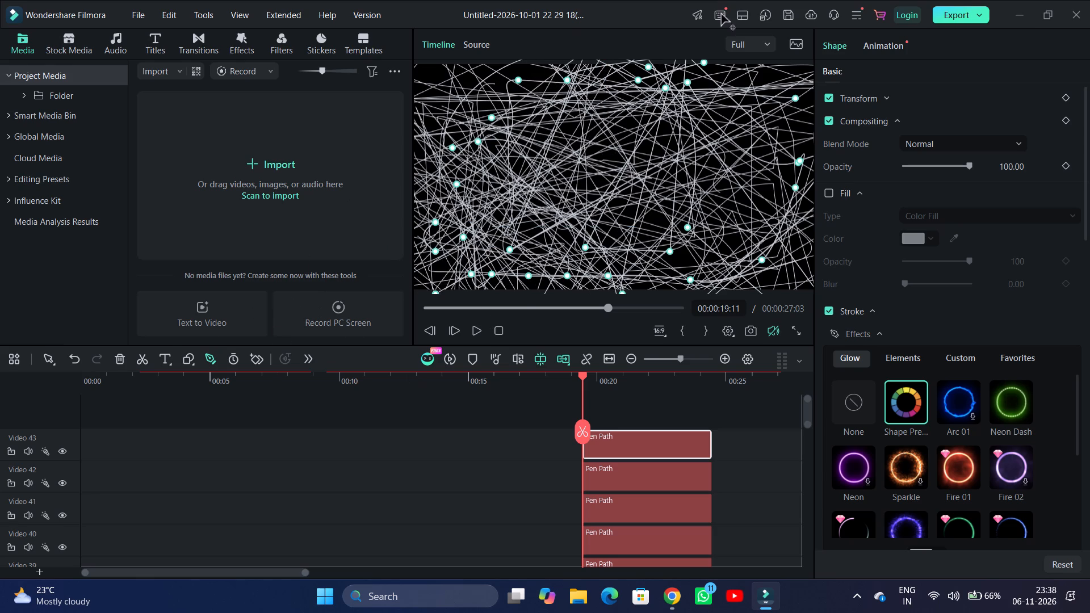
drag(721, 14, 654, 4)
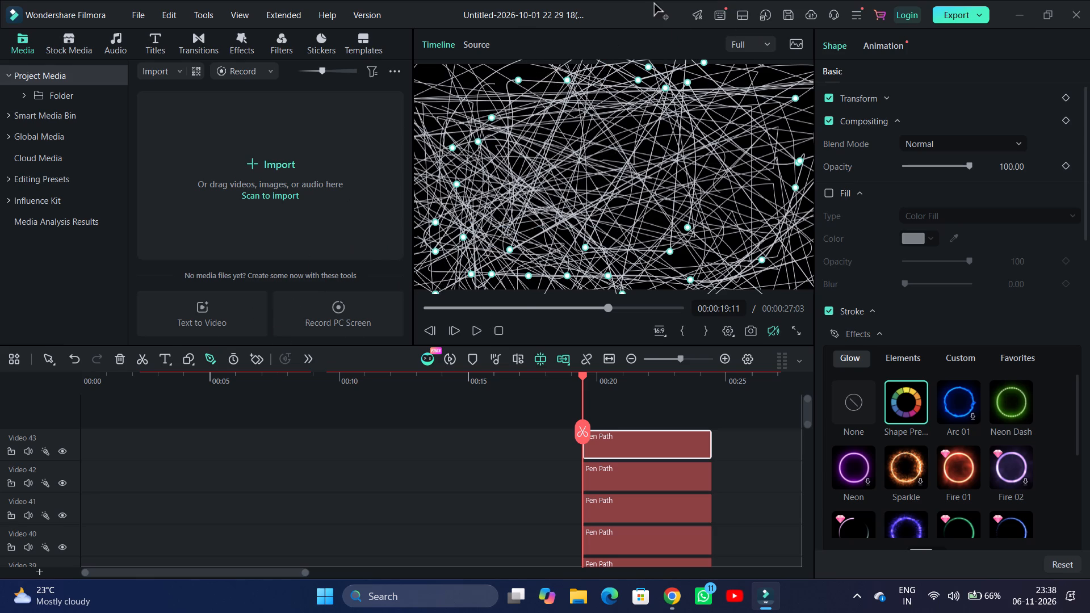
drag(654, 4, 784, 243)
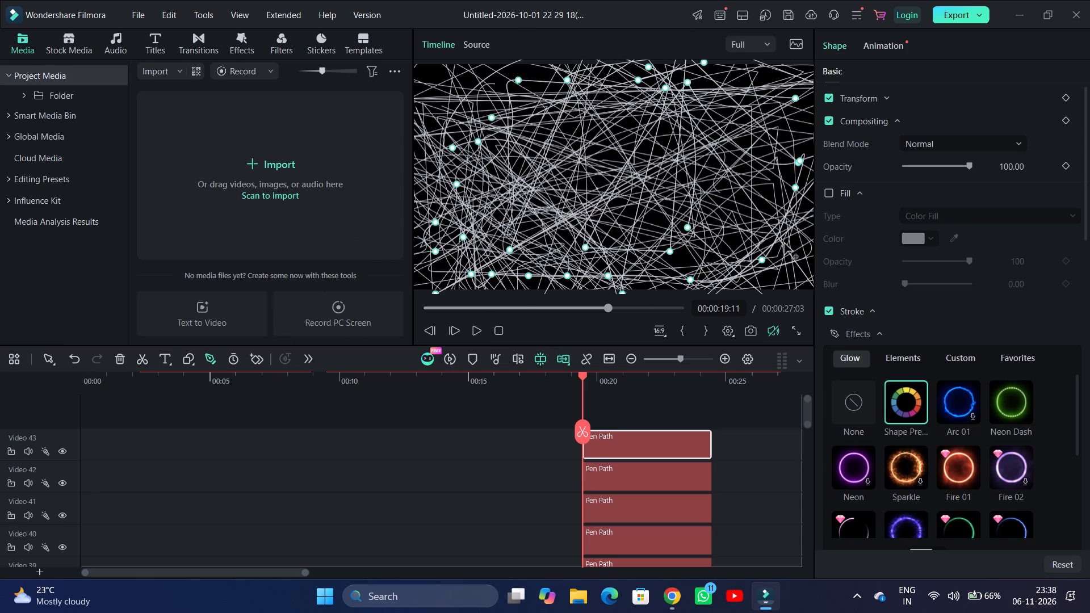
drag(784, 243, 756, 207)
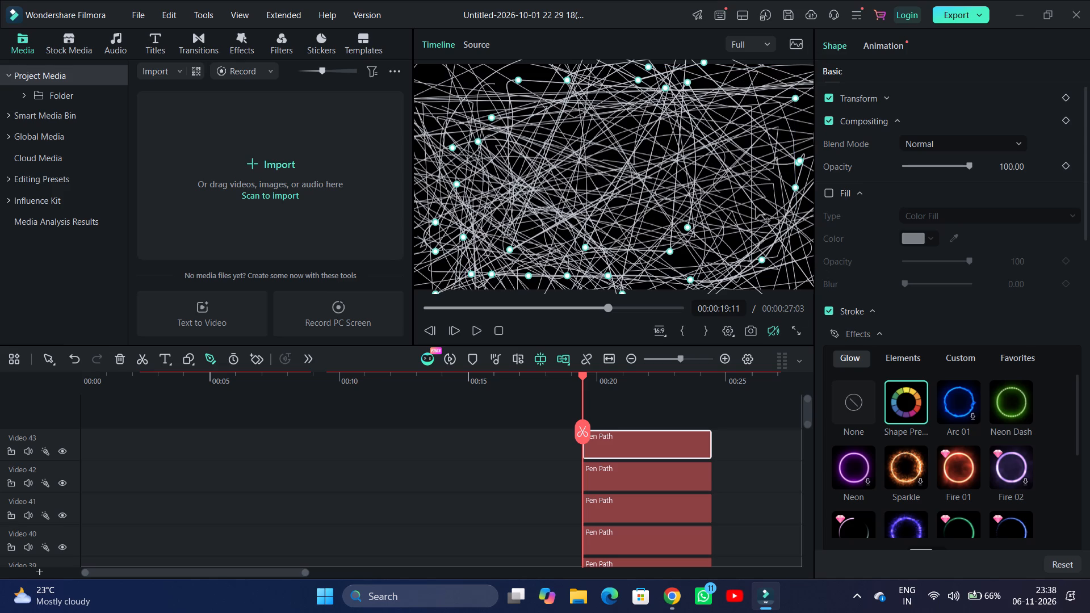
drag(756, 207, 772, 68)
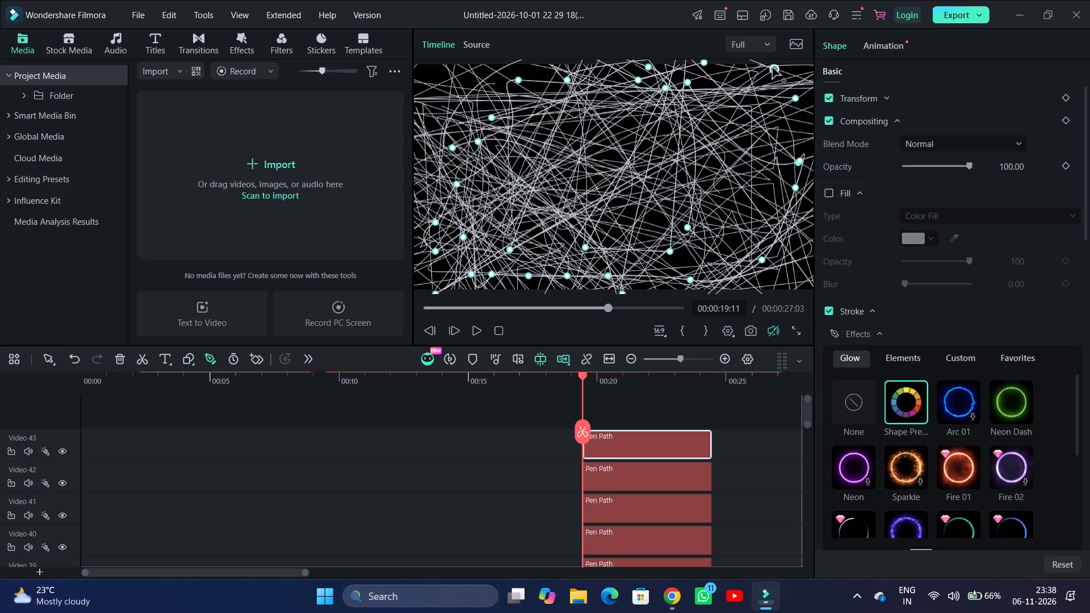
drag(772, 68, 842, 0)
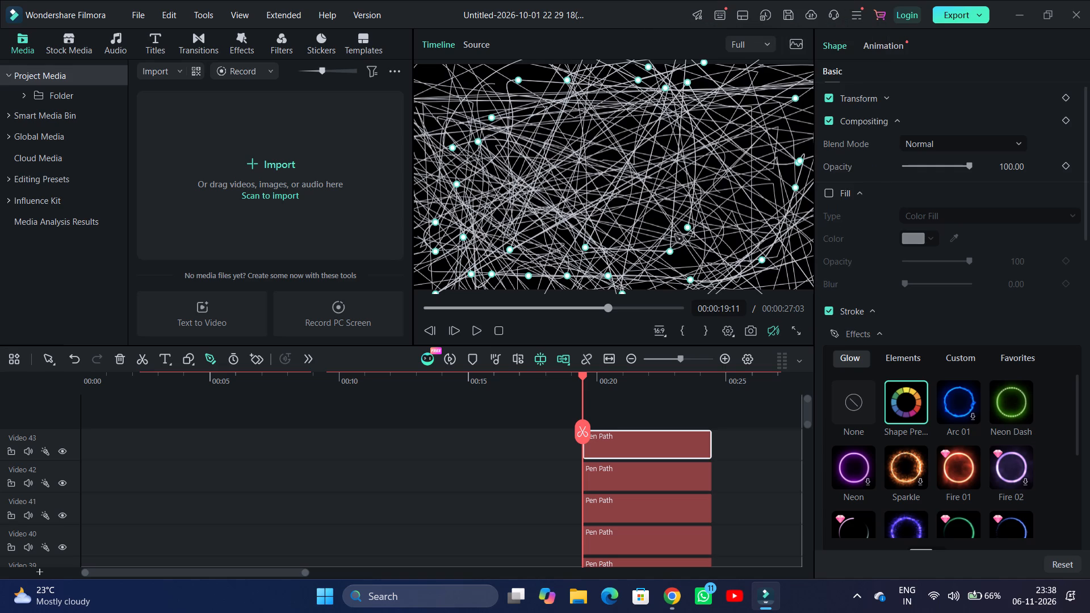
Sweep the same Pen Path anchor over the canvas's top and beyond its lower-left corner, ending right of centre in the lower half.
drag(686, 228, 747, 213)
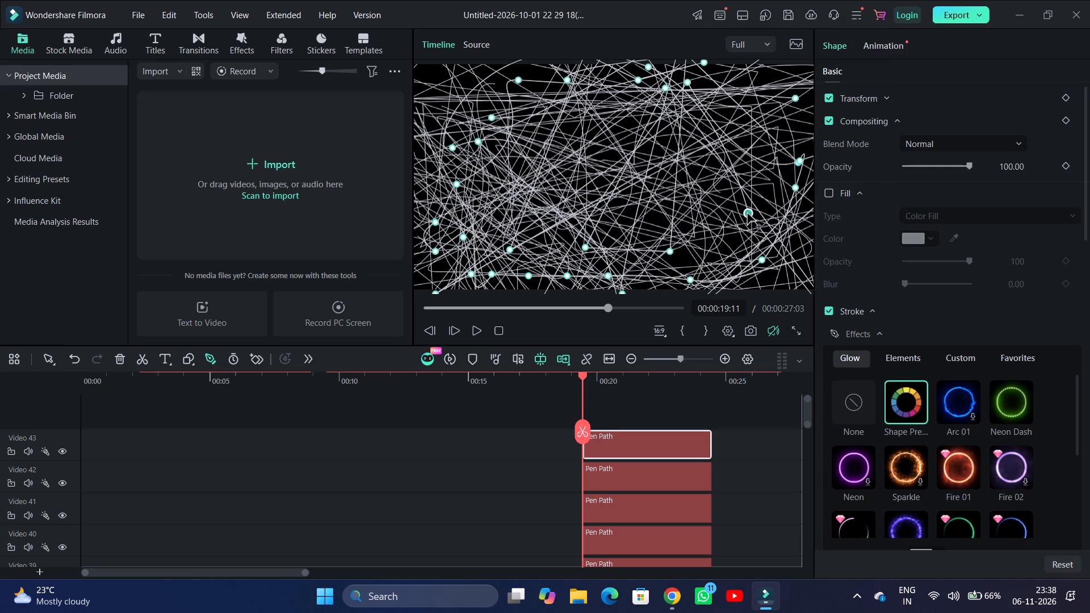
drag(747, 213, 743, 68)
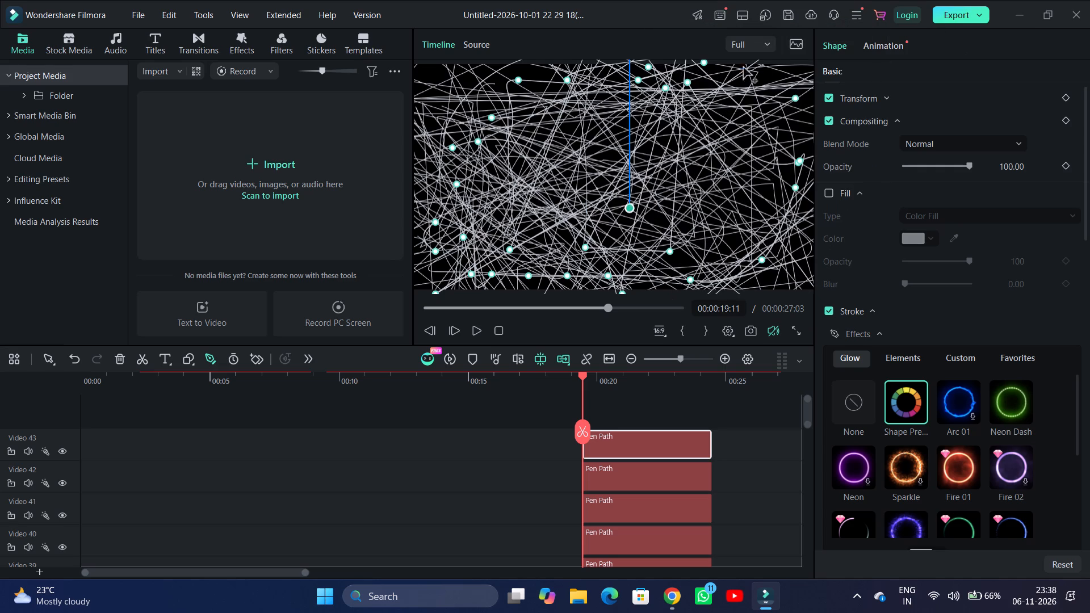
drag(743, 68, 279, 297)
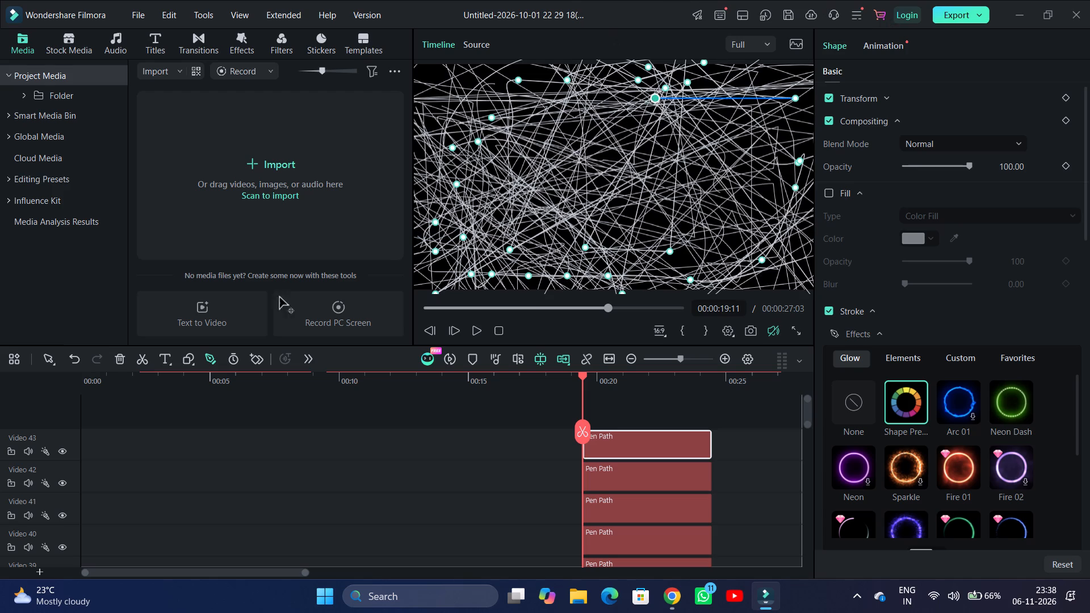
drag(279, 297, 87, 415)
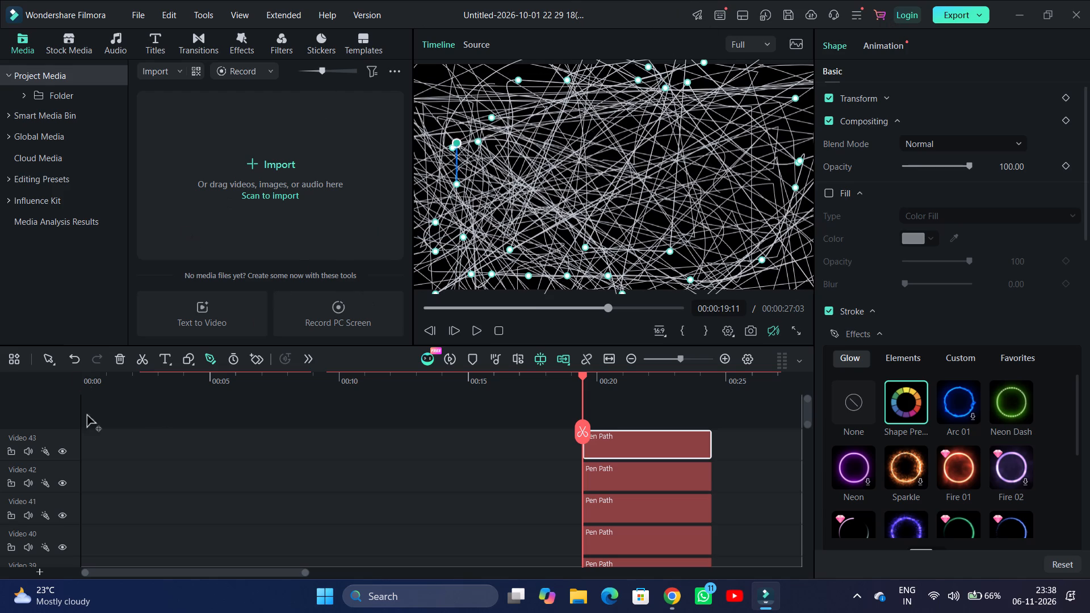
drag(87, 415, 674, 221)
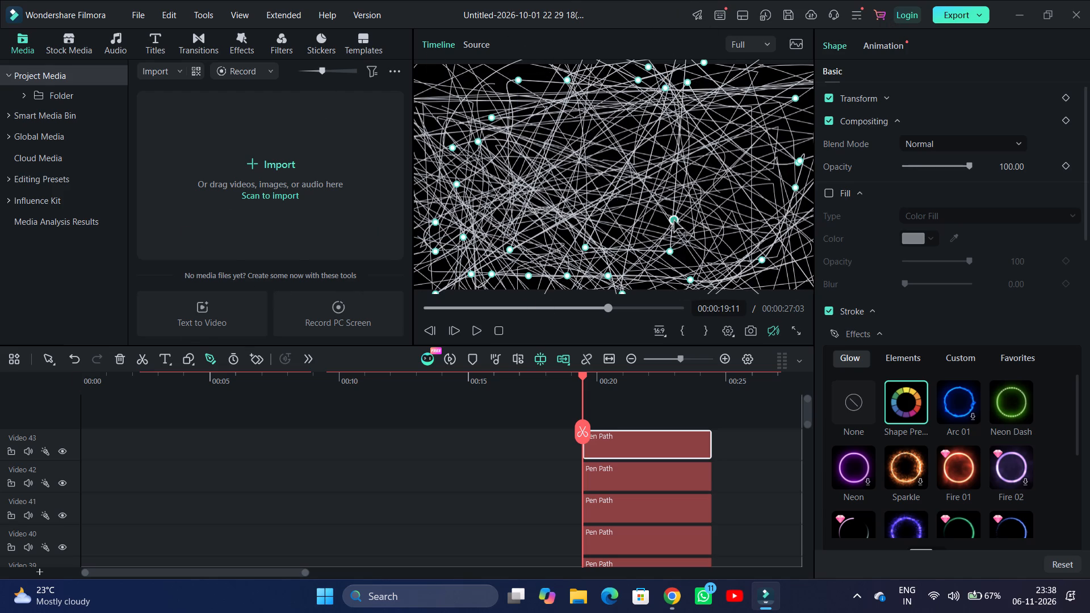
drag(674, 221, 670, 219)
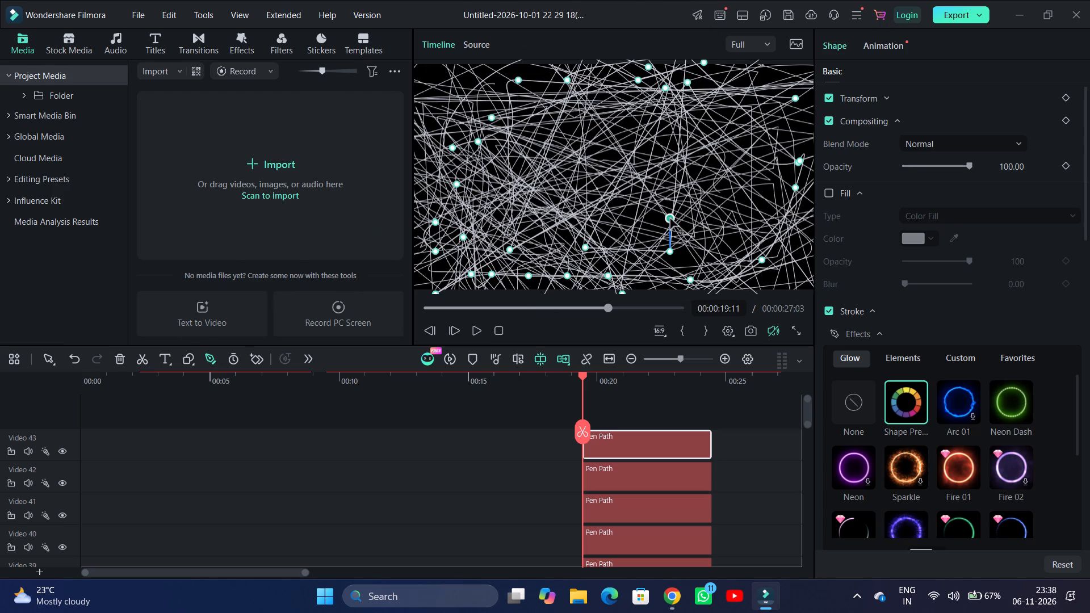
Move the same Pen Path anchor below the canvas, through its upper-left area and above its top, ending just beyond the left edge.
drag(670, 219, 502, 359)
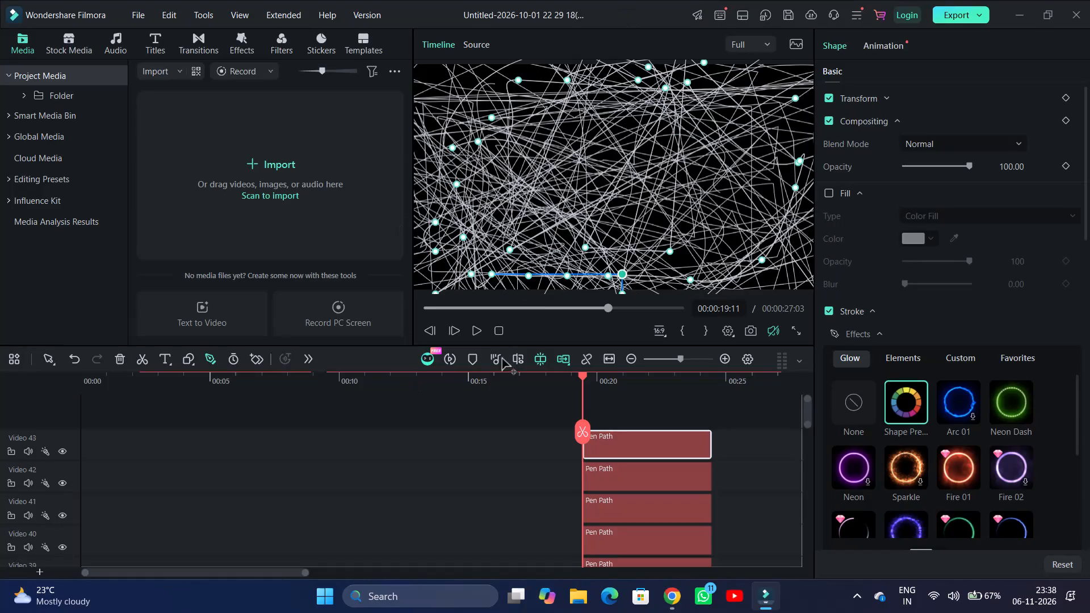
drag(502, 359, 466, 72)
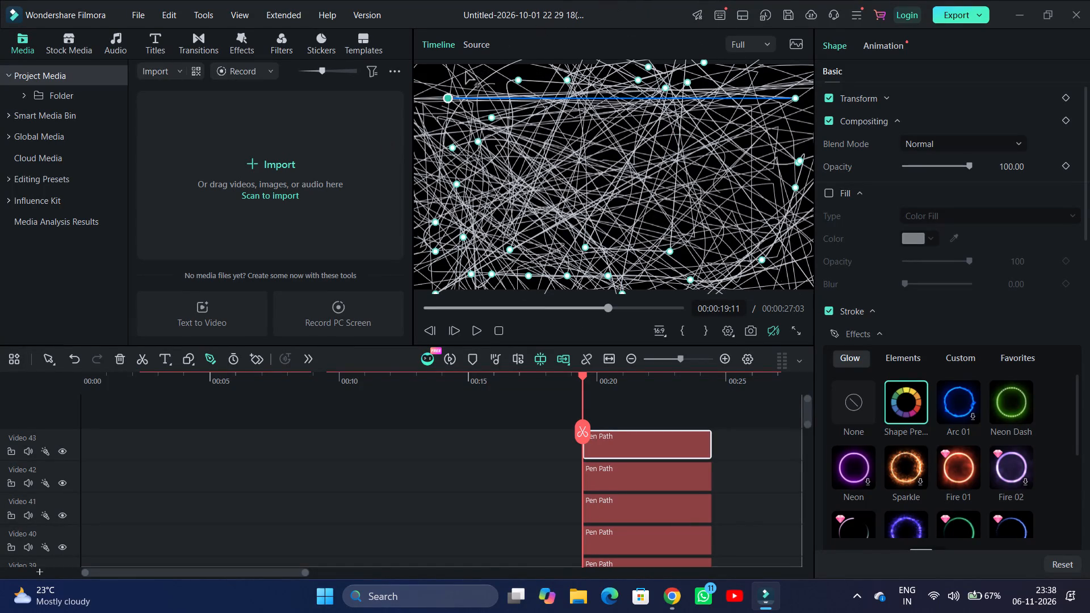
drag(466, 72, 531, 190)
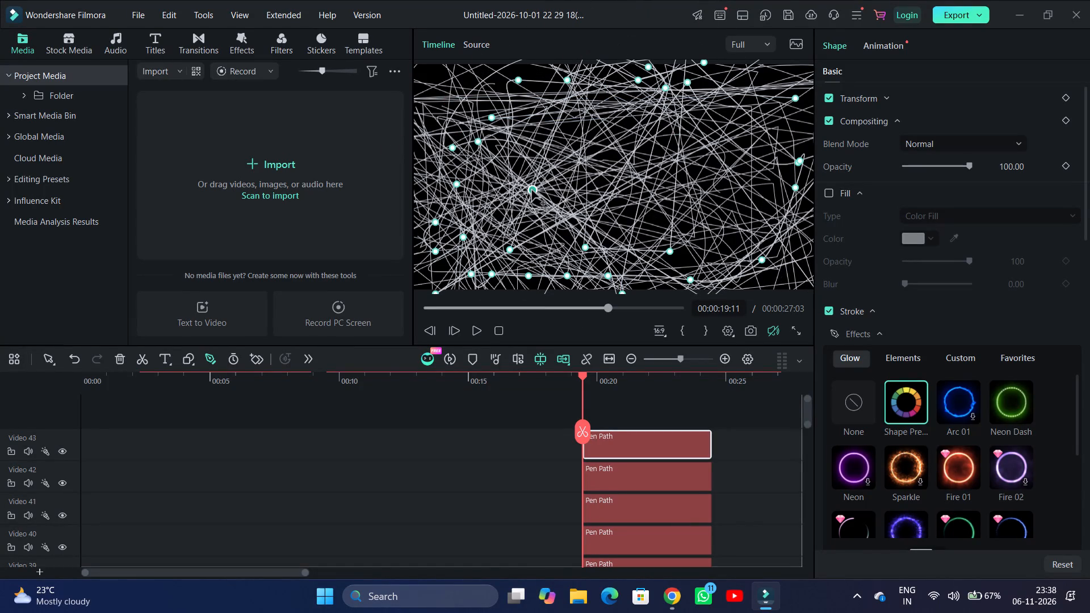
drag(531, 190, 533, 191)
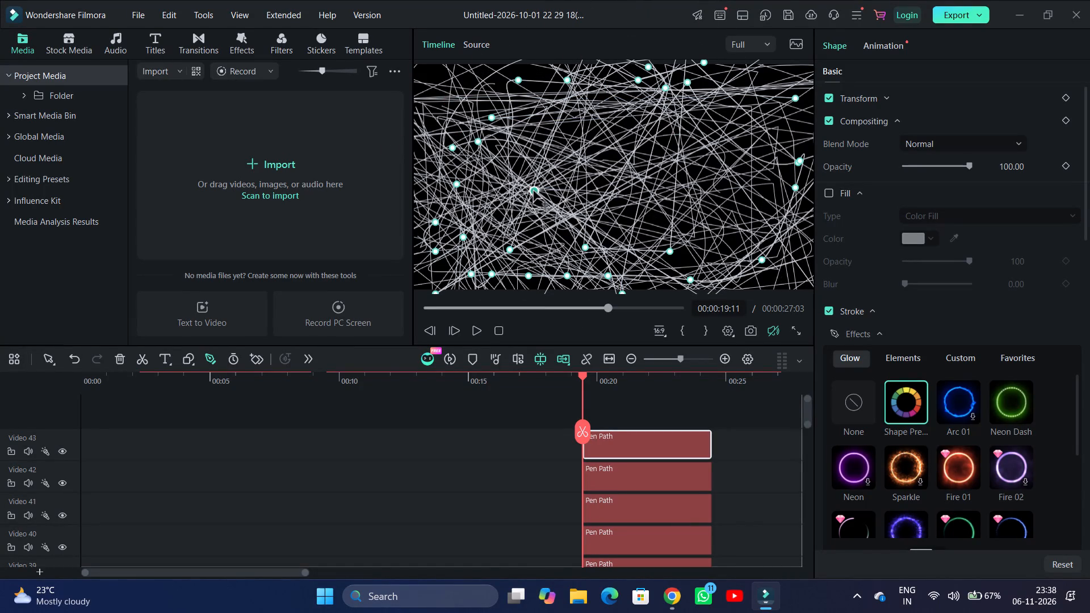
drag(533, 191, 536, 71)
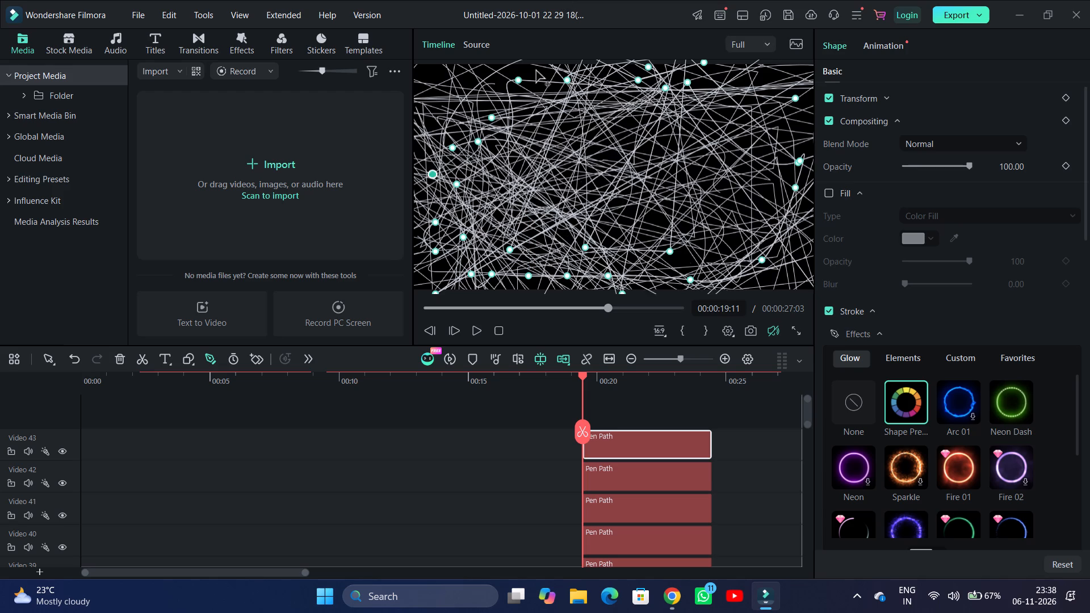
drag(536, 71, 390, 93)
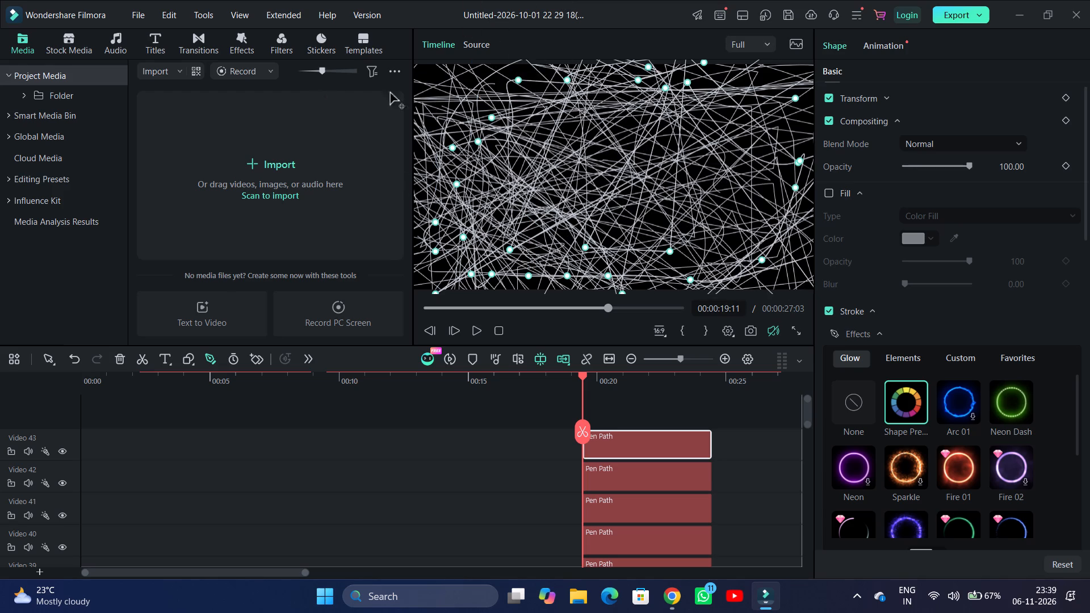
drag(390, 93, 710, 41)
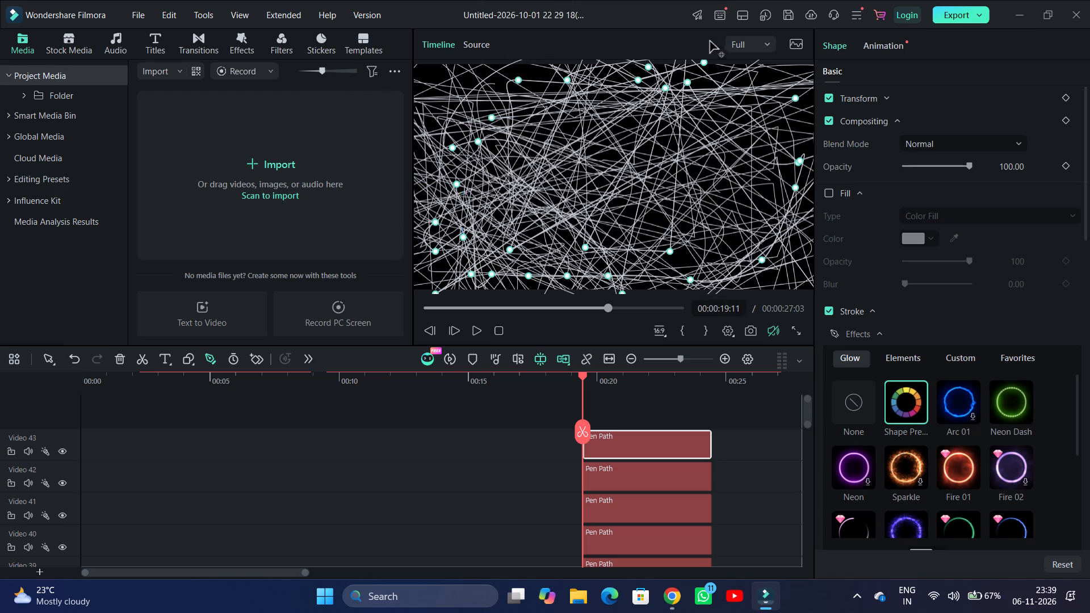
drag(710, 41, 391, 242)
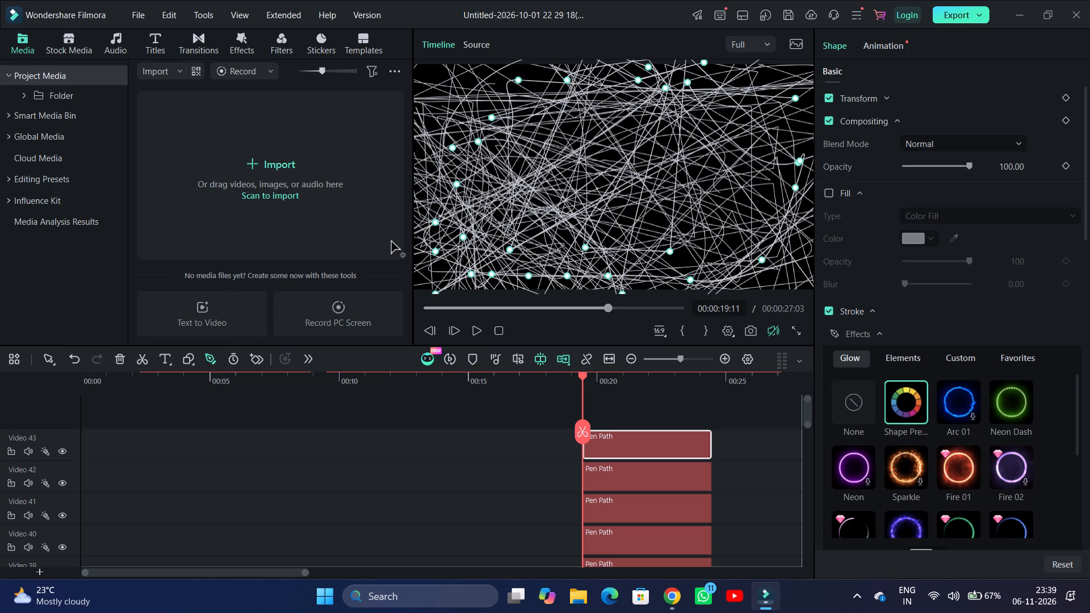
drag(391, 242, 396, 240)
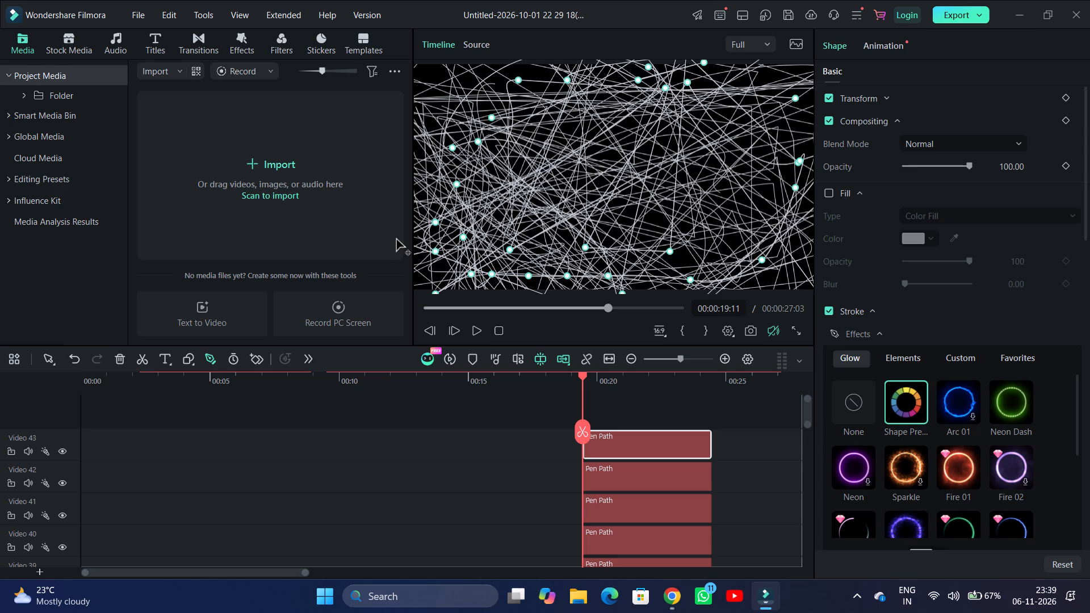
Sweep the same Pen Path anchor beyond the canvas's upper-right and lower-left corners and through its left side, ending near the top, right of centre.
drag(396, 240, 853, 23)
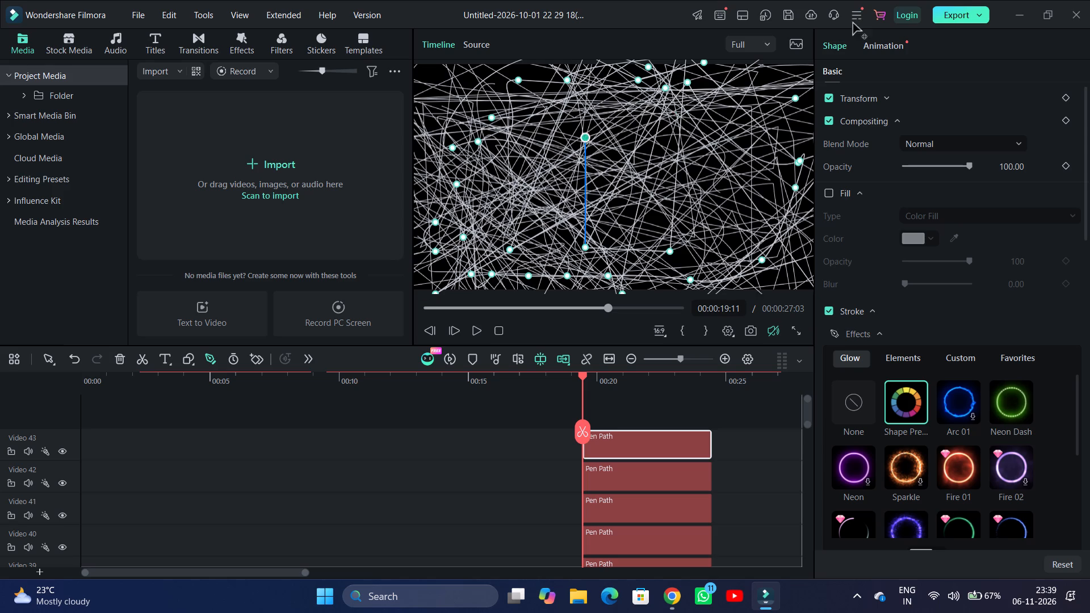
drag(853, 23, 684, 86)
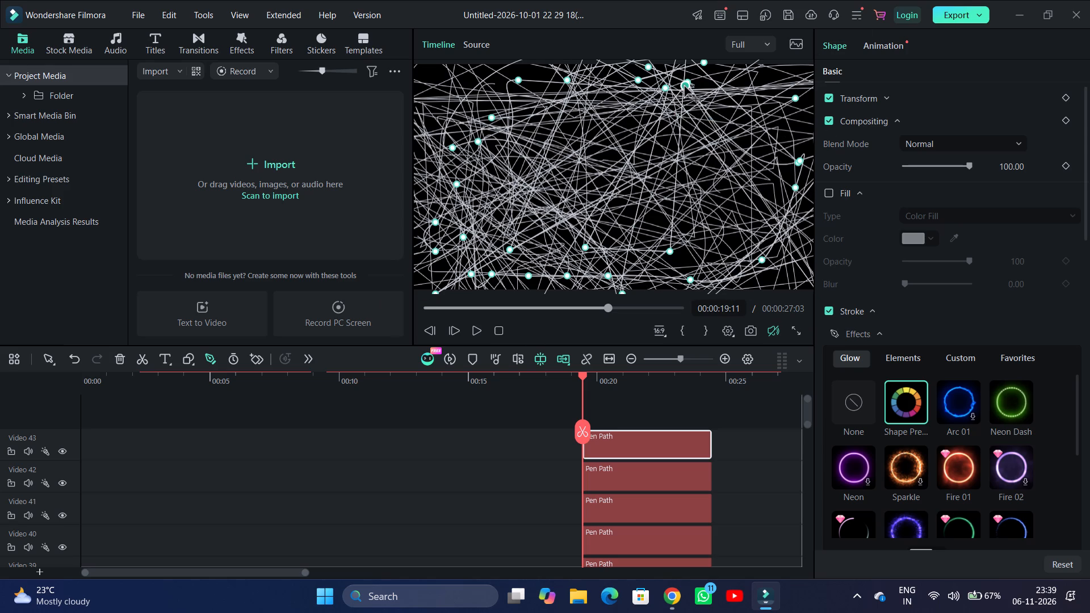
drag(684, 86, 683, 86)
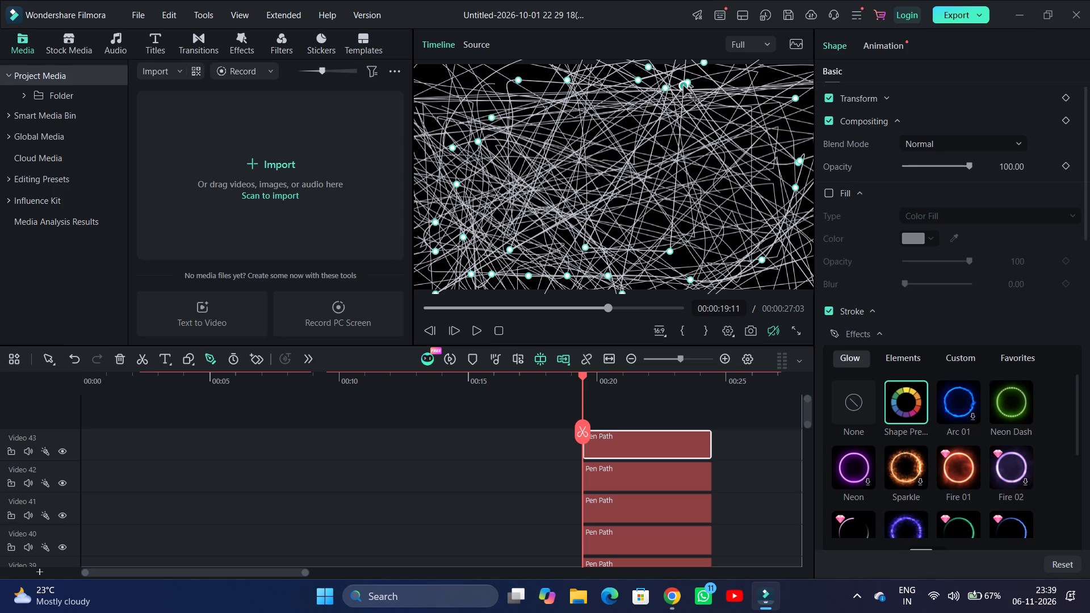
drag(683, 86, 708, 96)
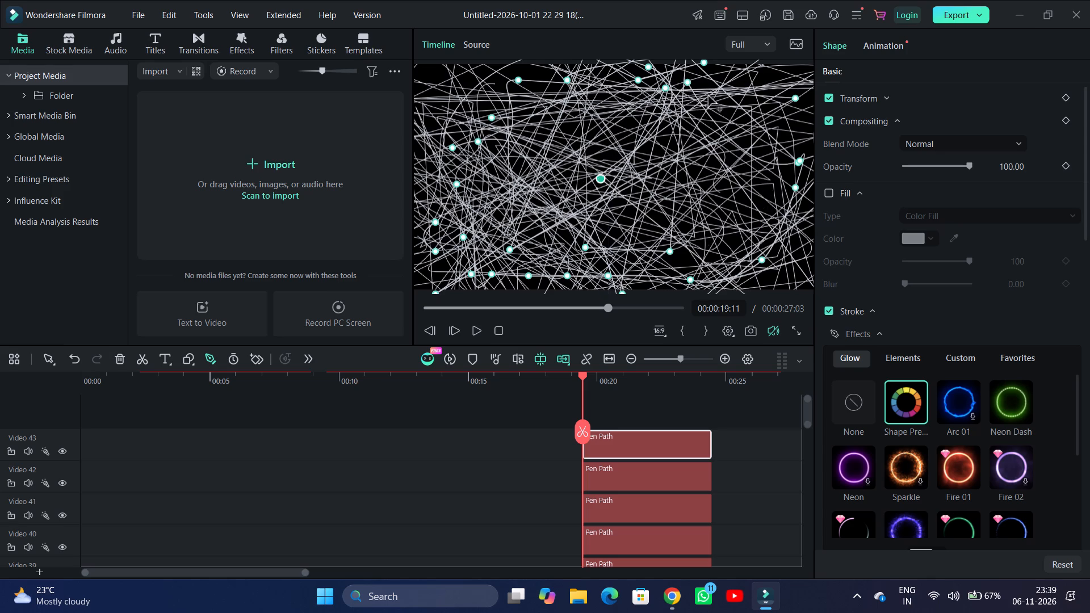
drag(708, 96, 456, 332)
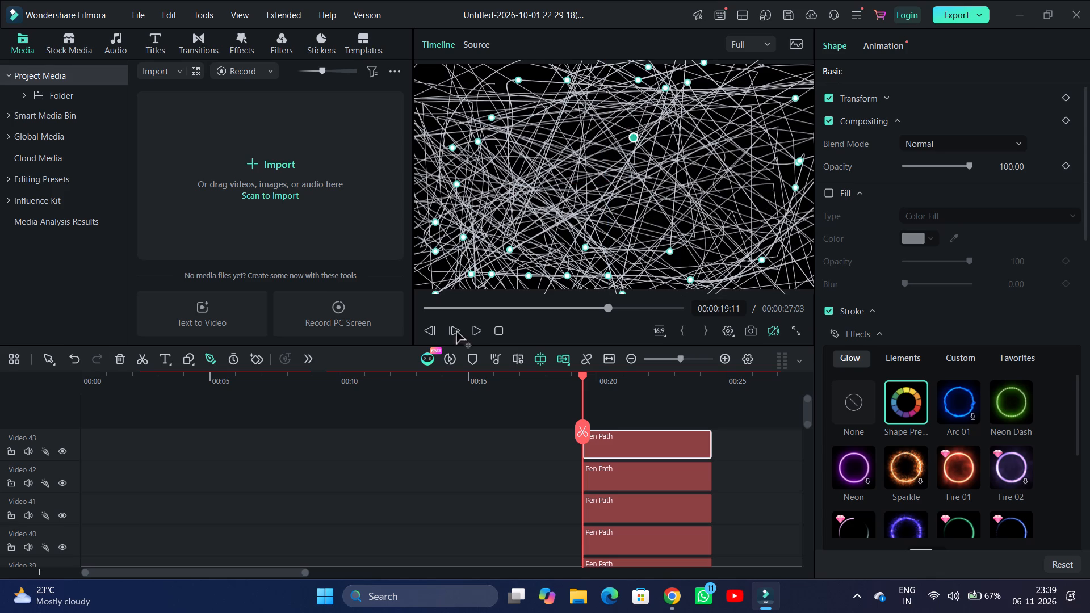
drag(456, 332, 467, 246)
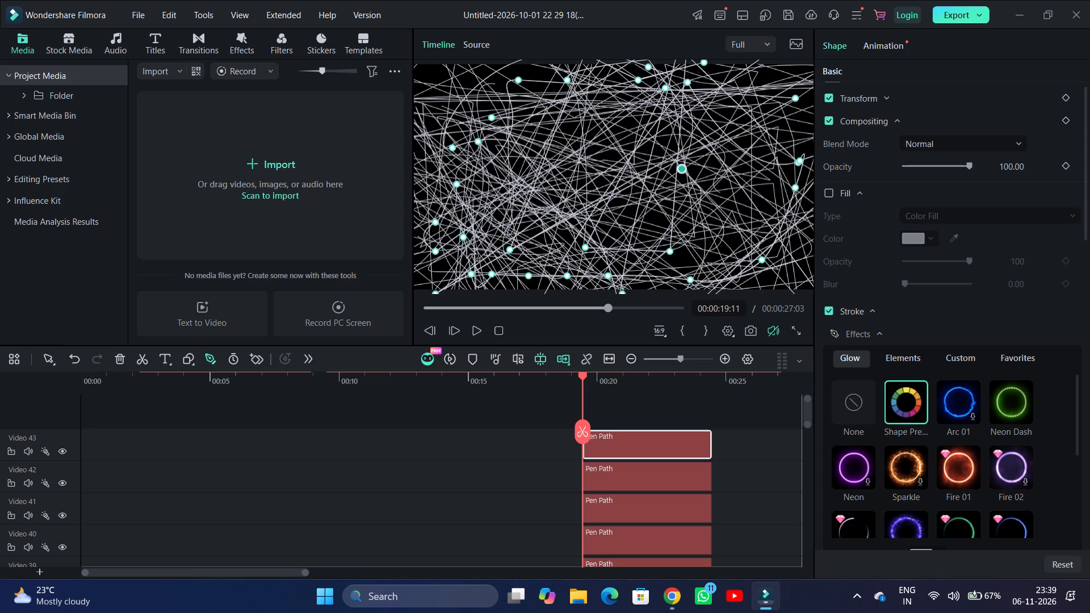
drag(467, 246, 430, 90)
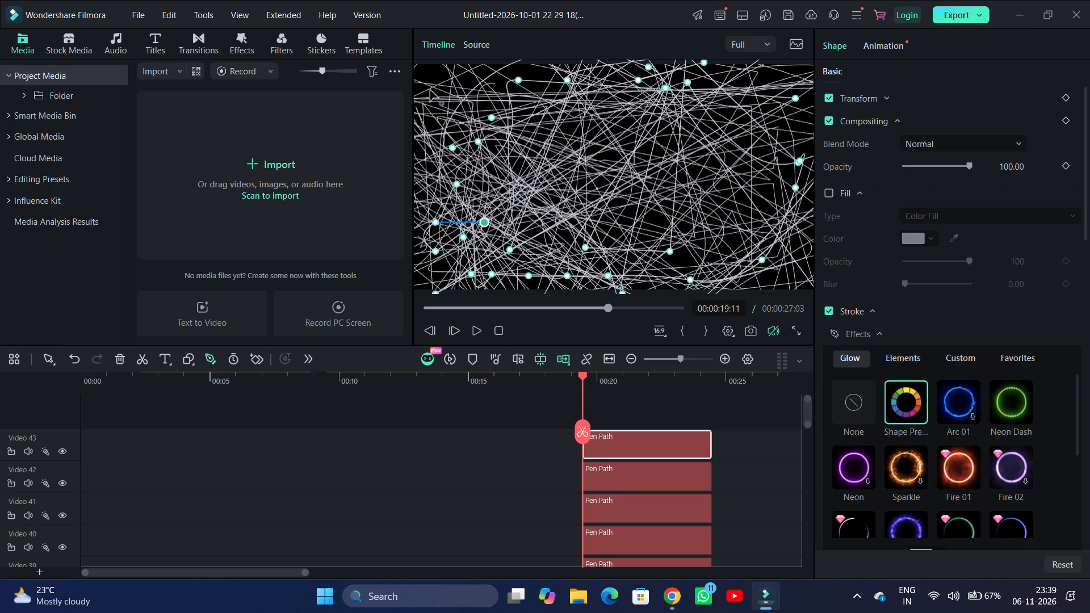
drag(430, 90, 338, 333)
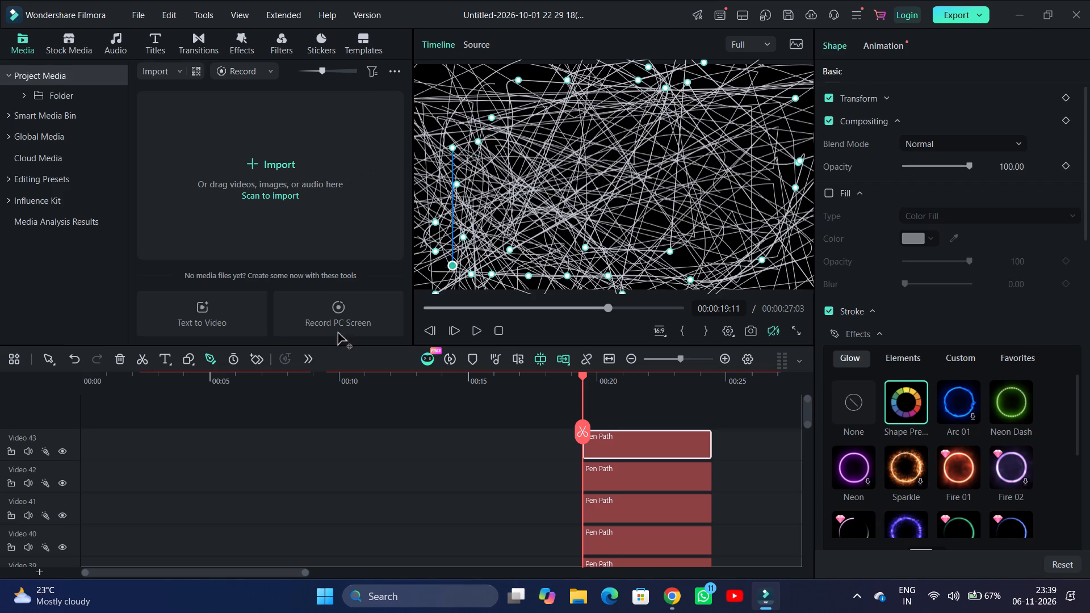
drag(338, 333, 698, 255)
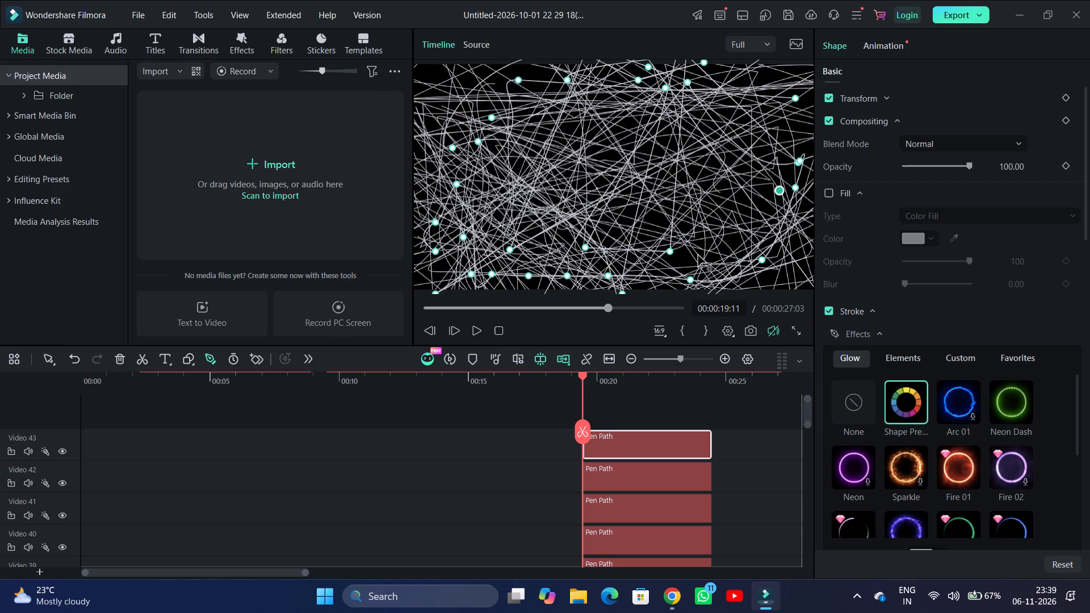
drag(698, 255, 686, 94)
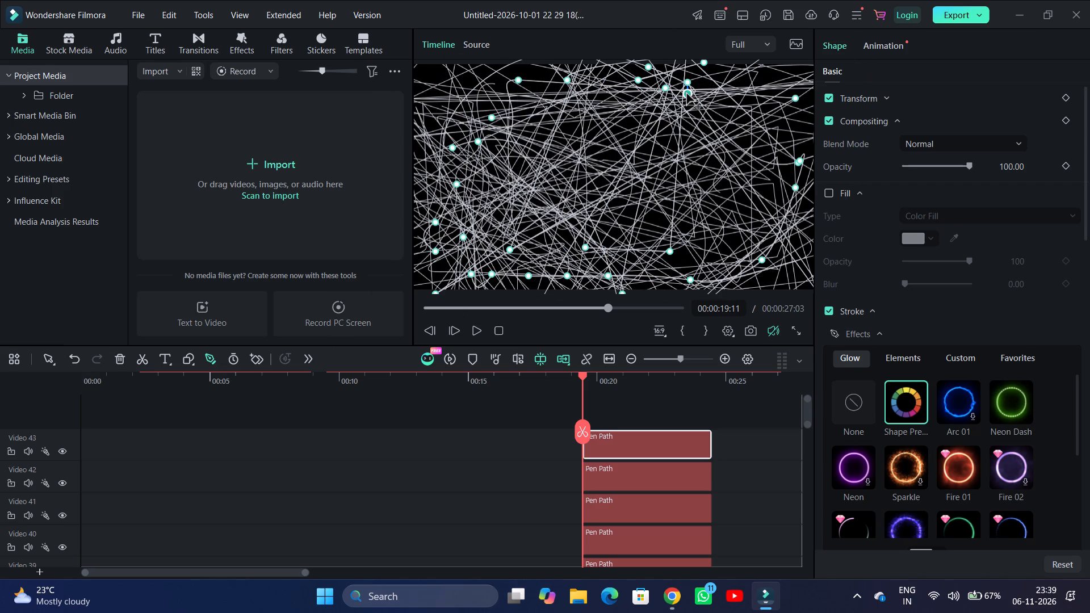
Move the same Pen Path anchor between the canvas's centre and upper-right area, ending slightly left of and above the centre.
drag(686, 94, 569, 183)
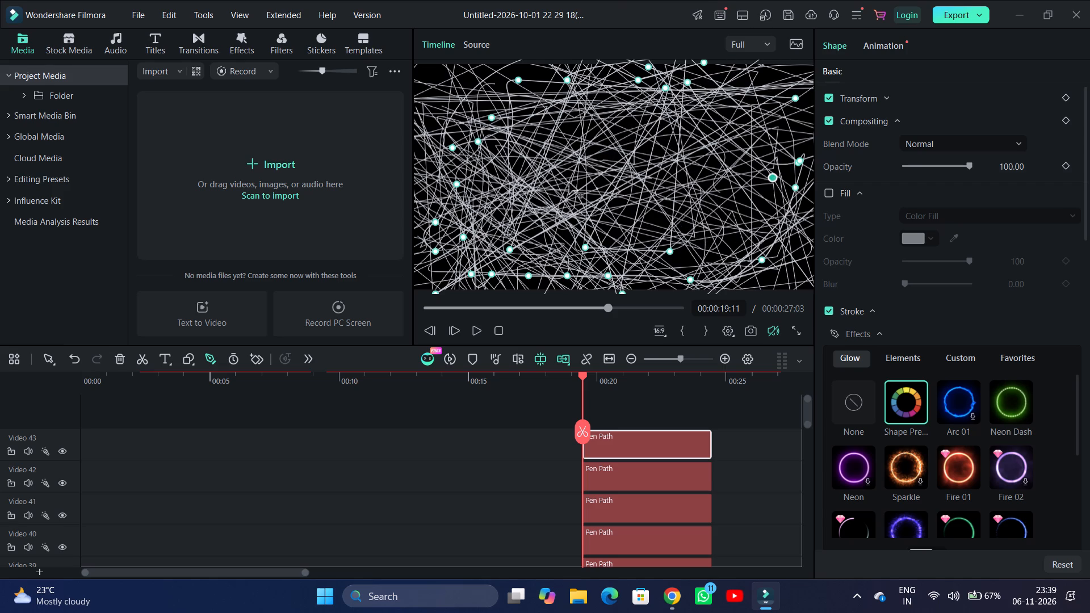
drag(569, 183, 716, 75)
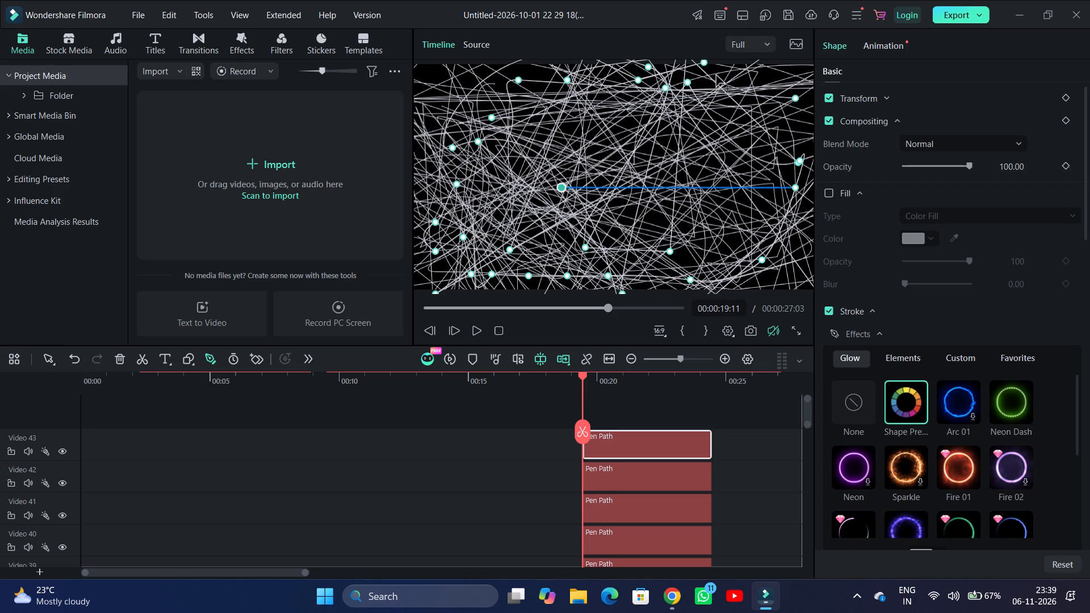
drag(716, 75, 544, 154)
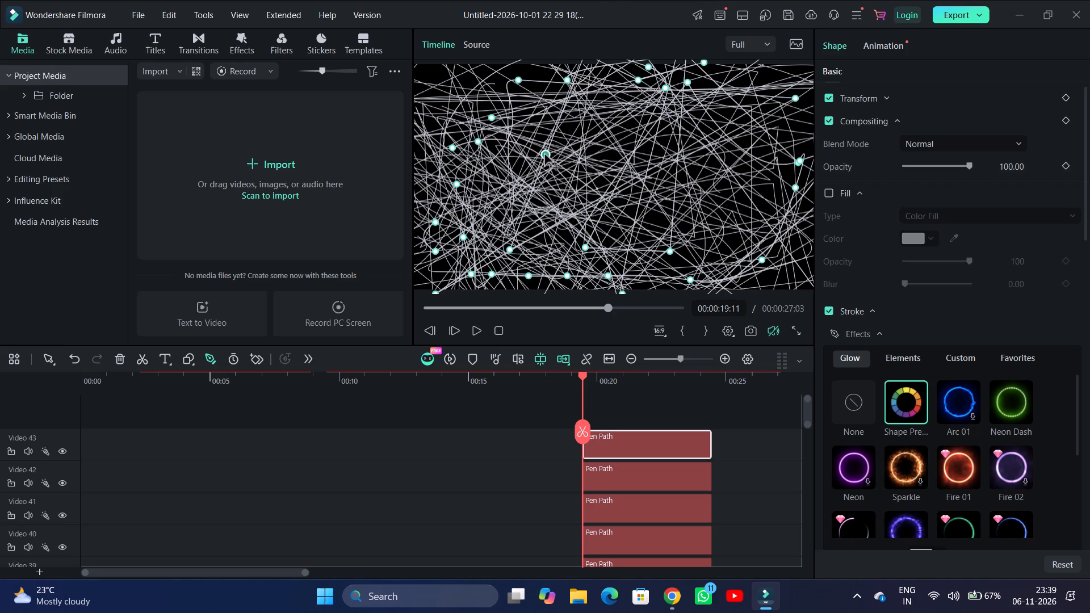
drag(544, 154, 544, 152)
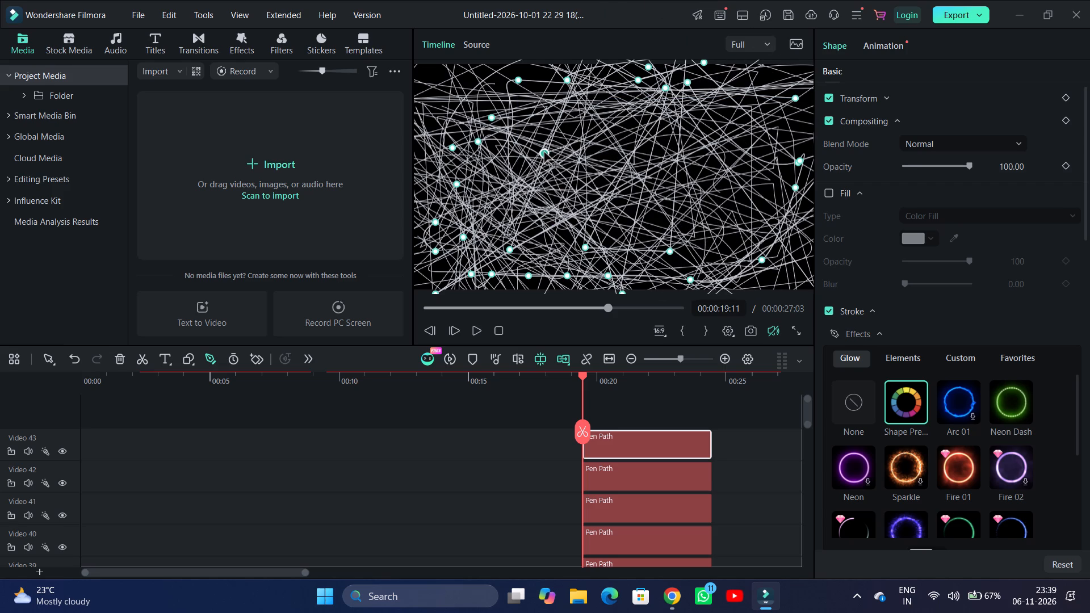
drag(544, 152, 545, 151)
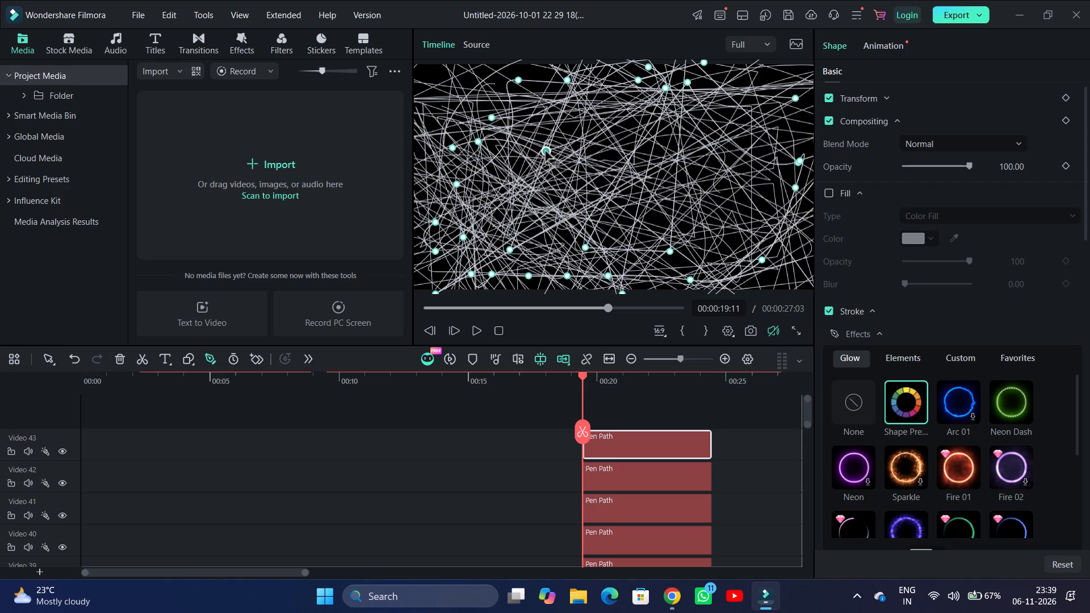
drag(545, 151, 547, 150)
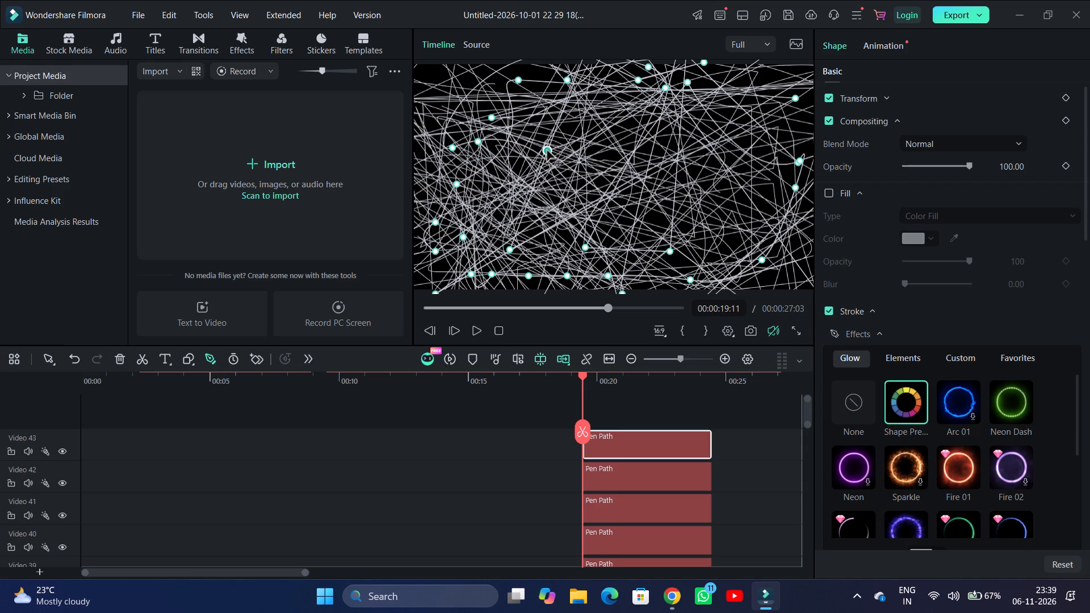
Sweep the same Pen Path anchor through the canvas's right side, above its top and far beyond its lower-left corner, ending just beyond its upper-left edge.
drag(547, 150, 729, 208)
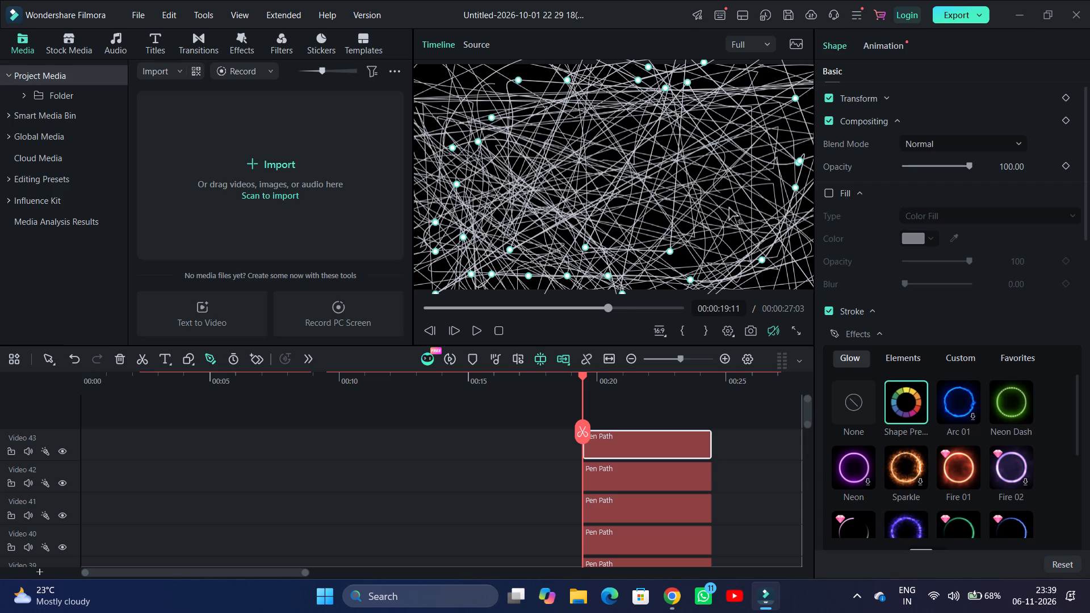
drag(729, 208, 534, 61)
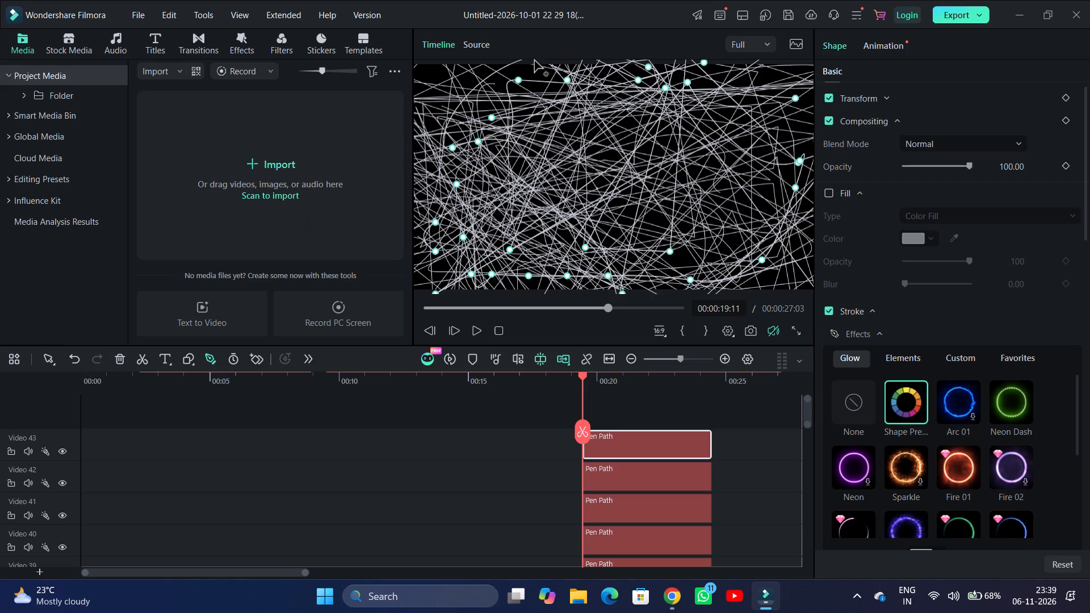
drag(534, 61, 453, 54)
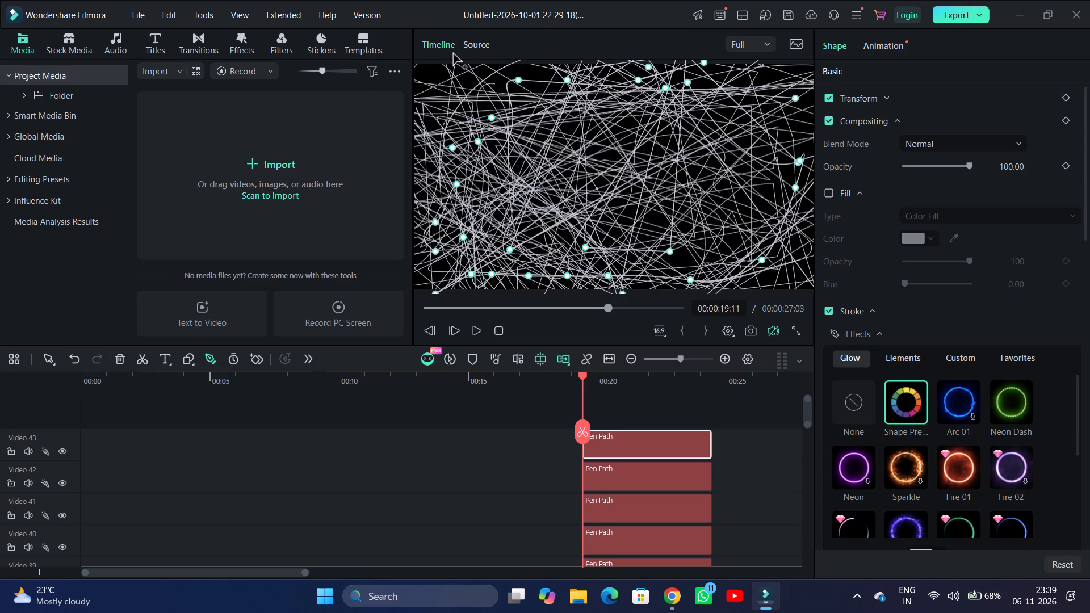
drag(453, 54, 68, 351)
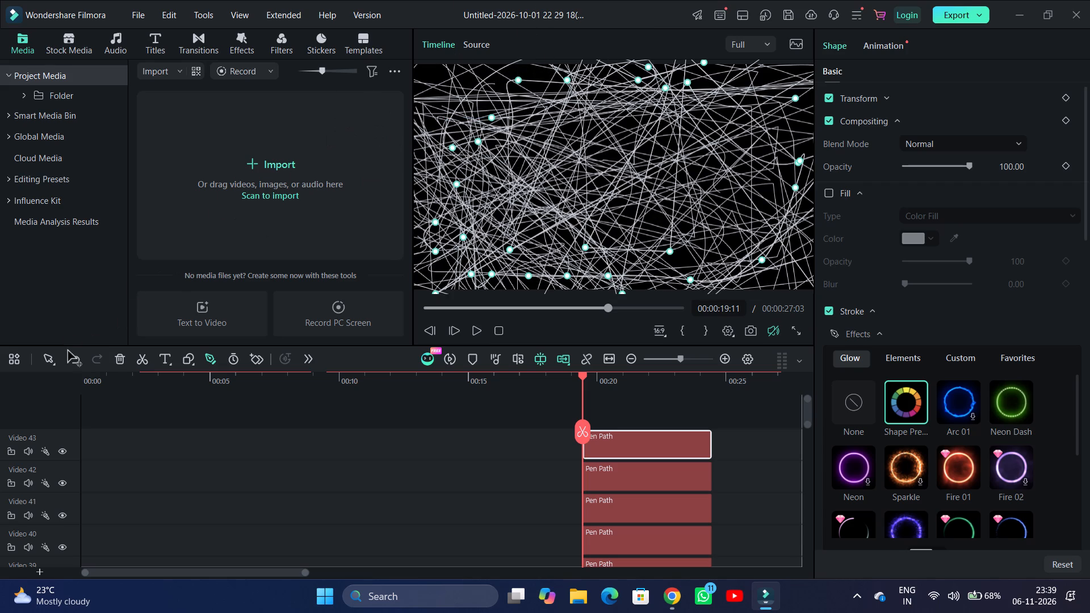
drag(68, 351, 81, 334)
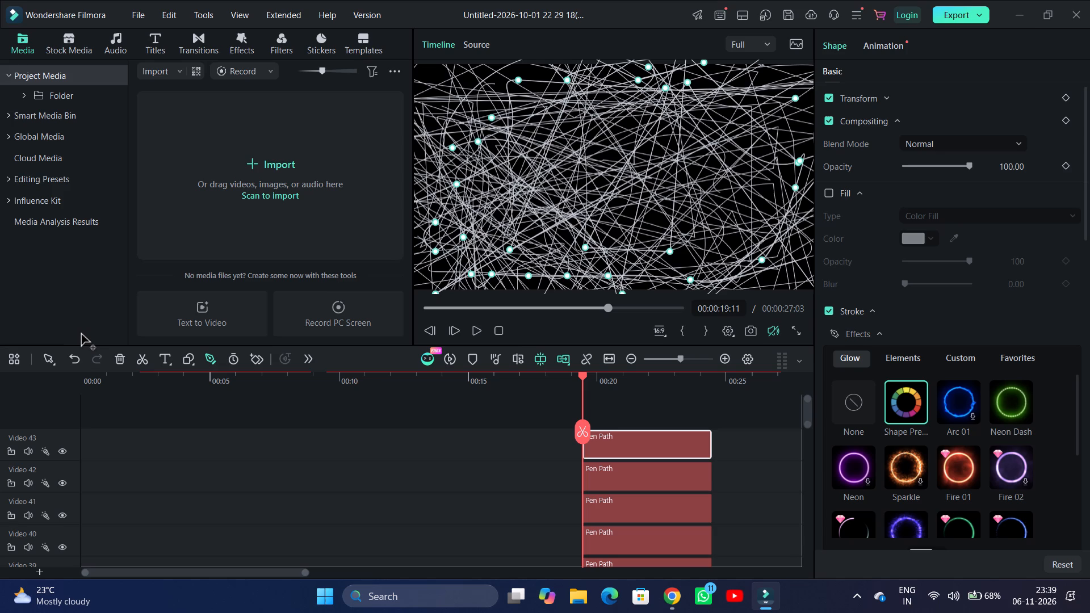
drag(81, 334, 389, 122)
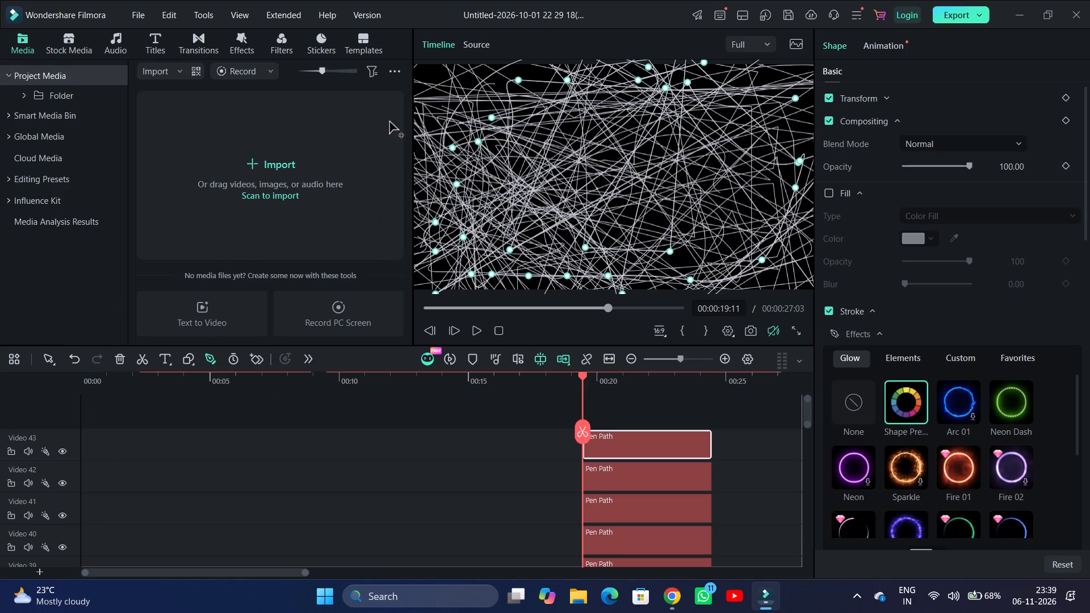
drag(389, 122, 386, 90)
scroll(652, 170, left, 1)
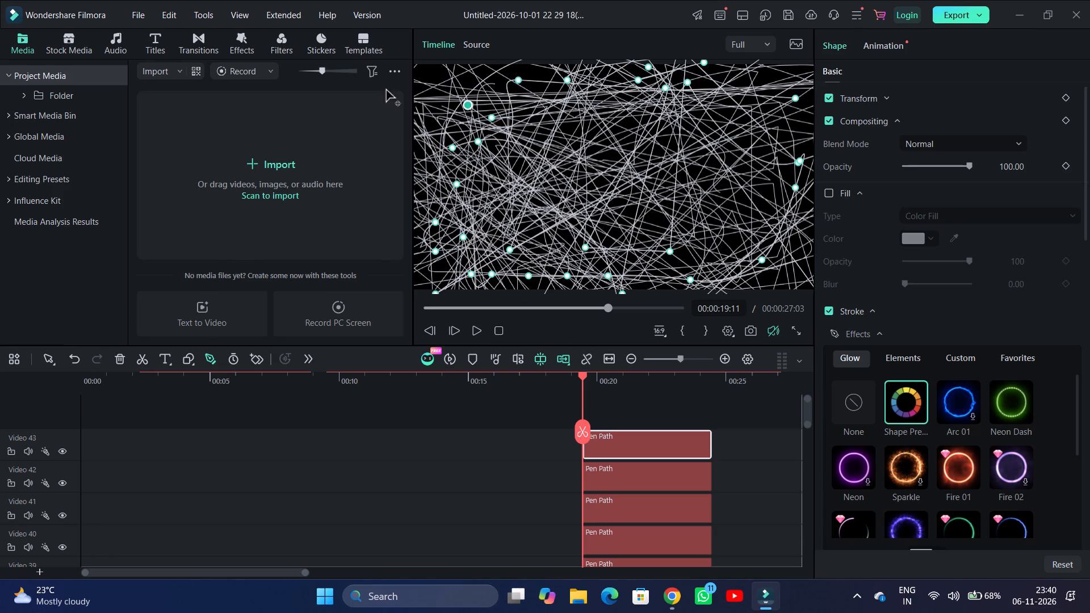
Move the same Pen Path anchor below the canvas, through its centre, past its right edge and to its upper-left area, ending below its lower-right corner.
drag(386, 90, 546, 349)
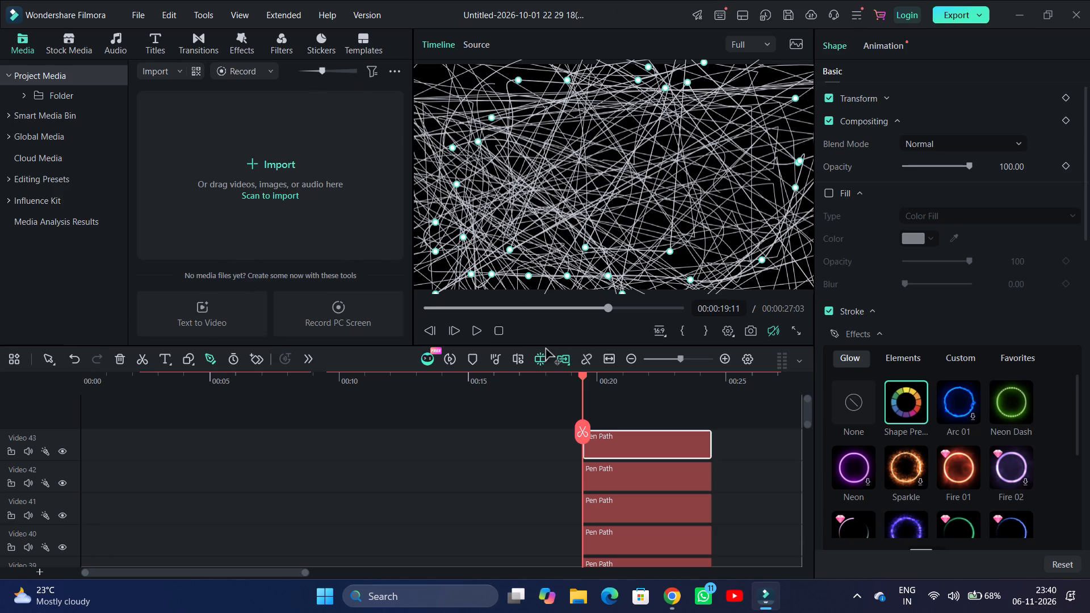
drag(546, 349, 603, 213)
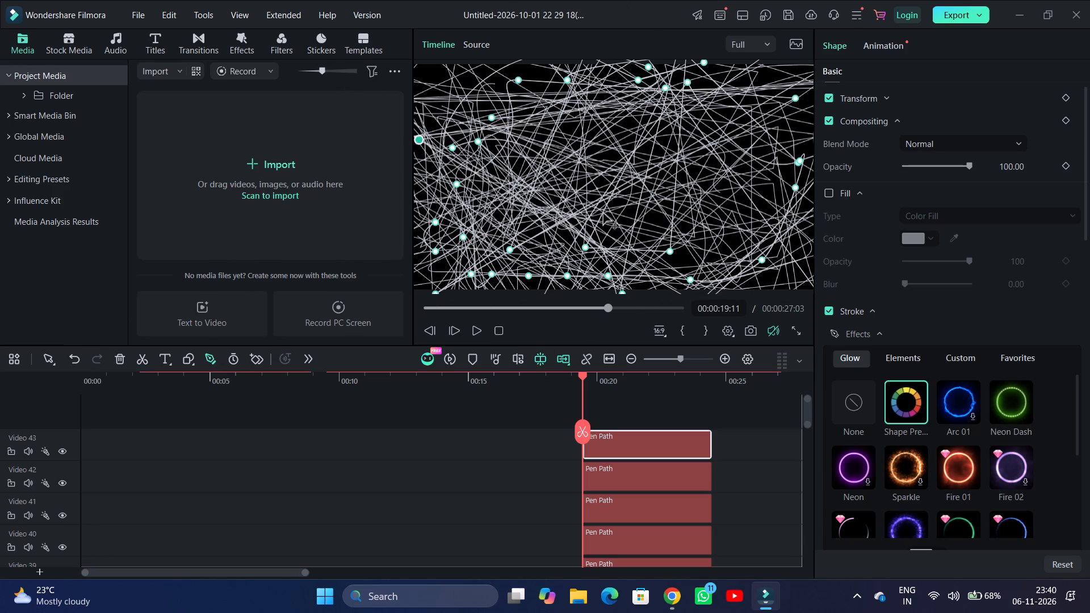
drag(603, 213, 818, 117)
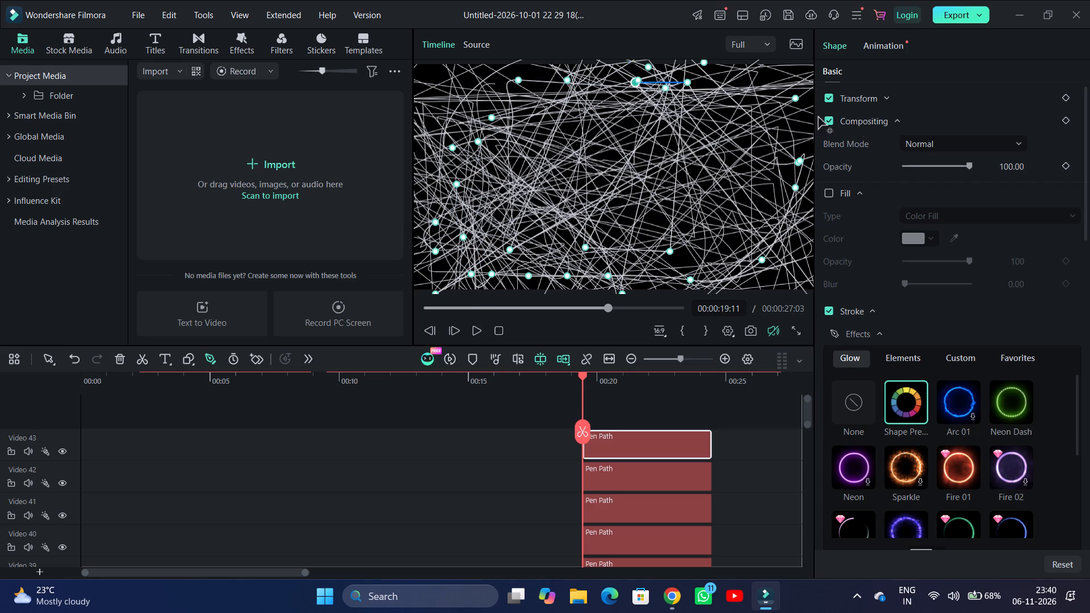
drag(818, 117, 455, 61)
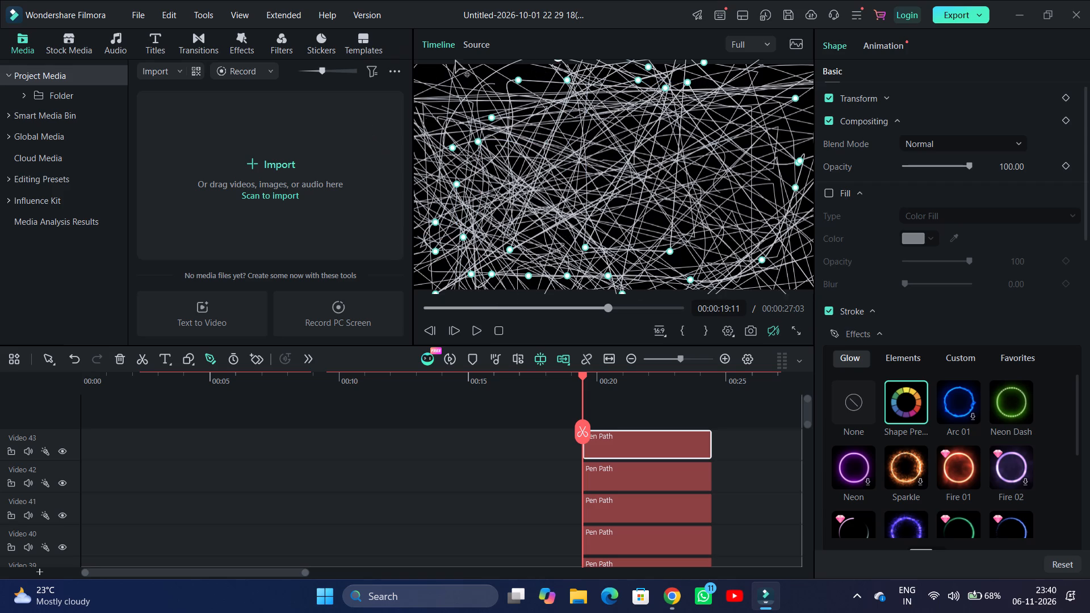
drag(455, 61, 810, 480)
Show the hidden system tray icons in the Windows taskbar.
drag(840, 598, 854, 597)
click(854, 597)
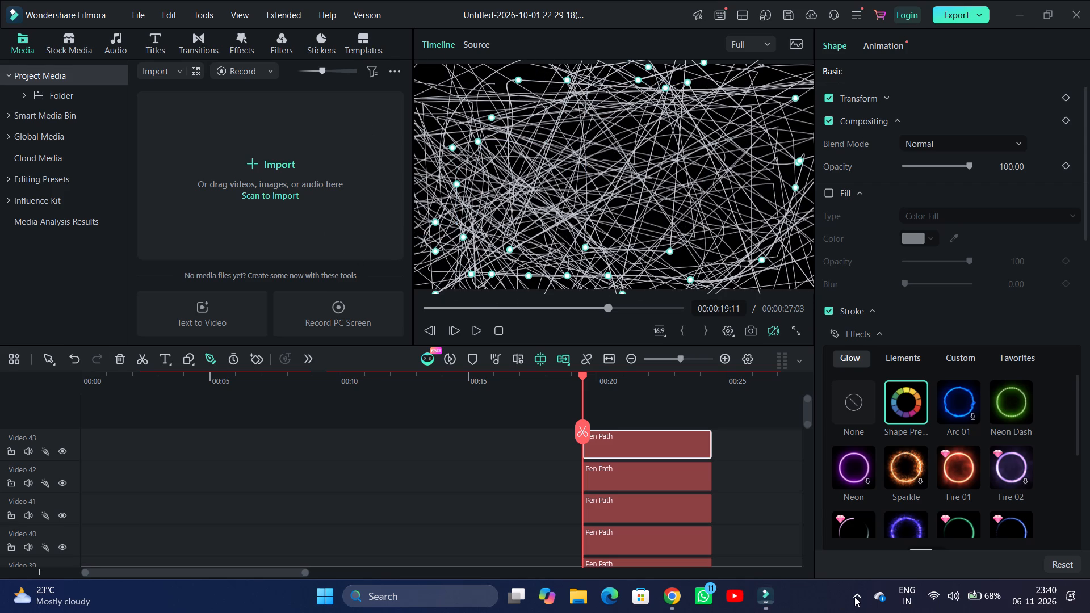
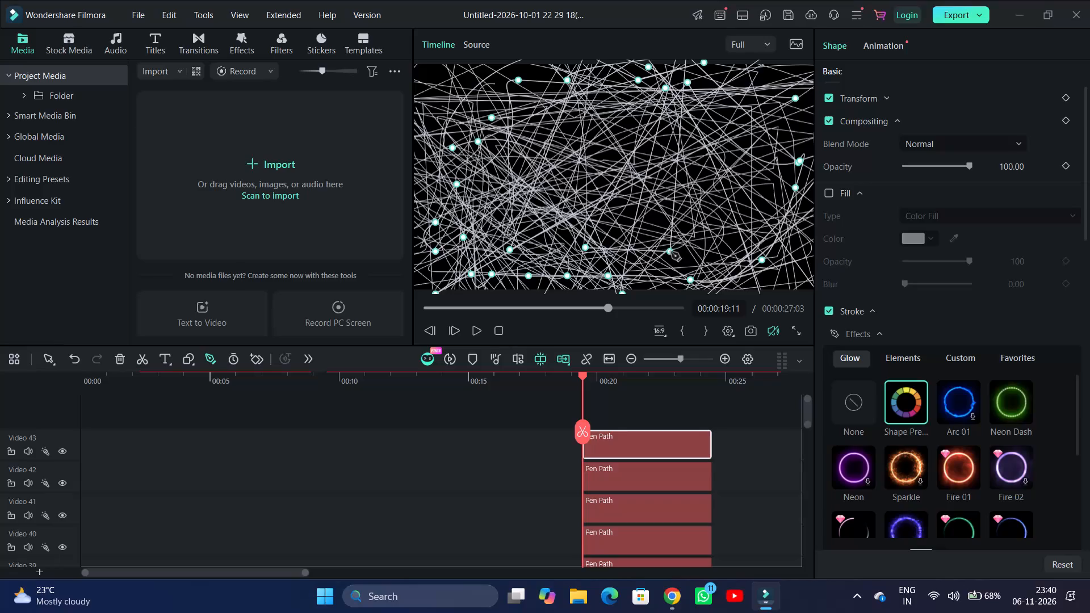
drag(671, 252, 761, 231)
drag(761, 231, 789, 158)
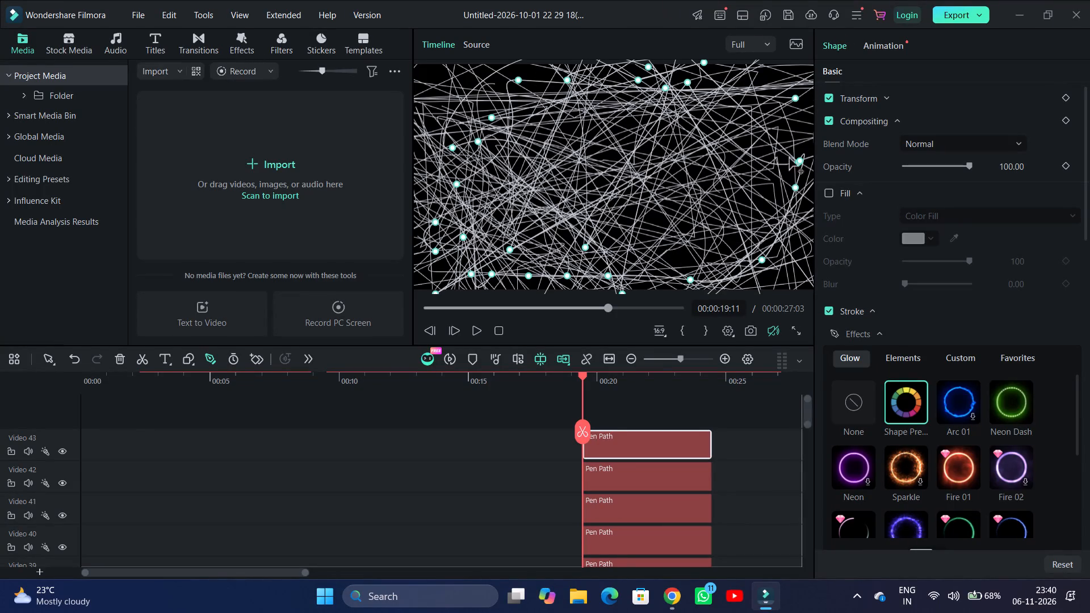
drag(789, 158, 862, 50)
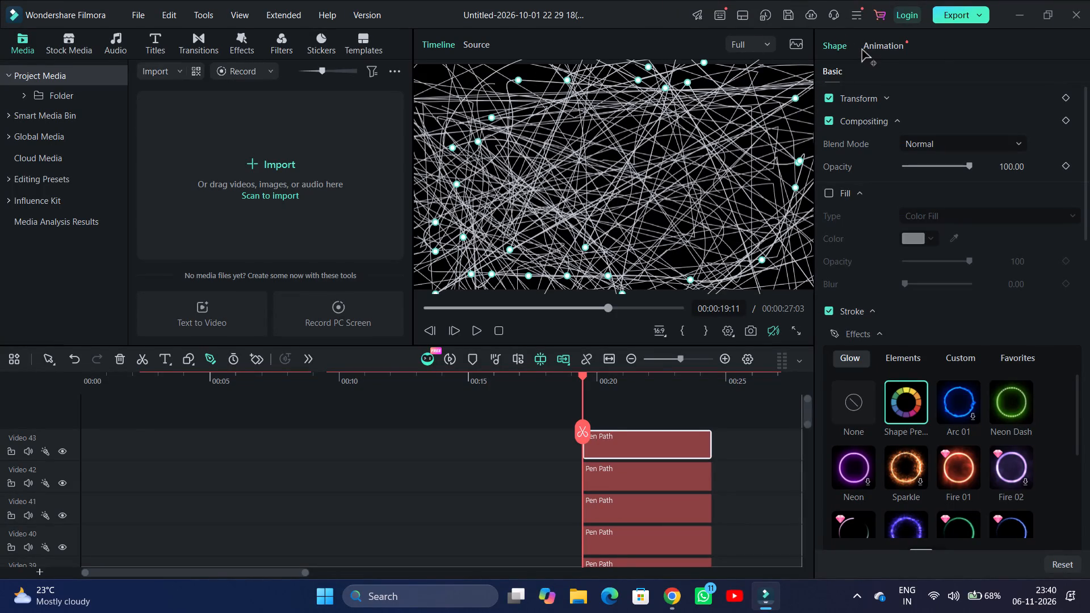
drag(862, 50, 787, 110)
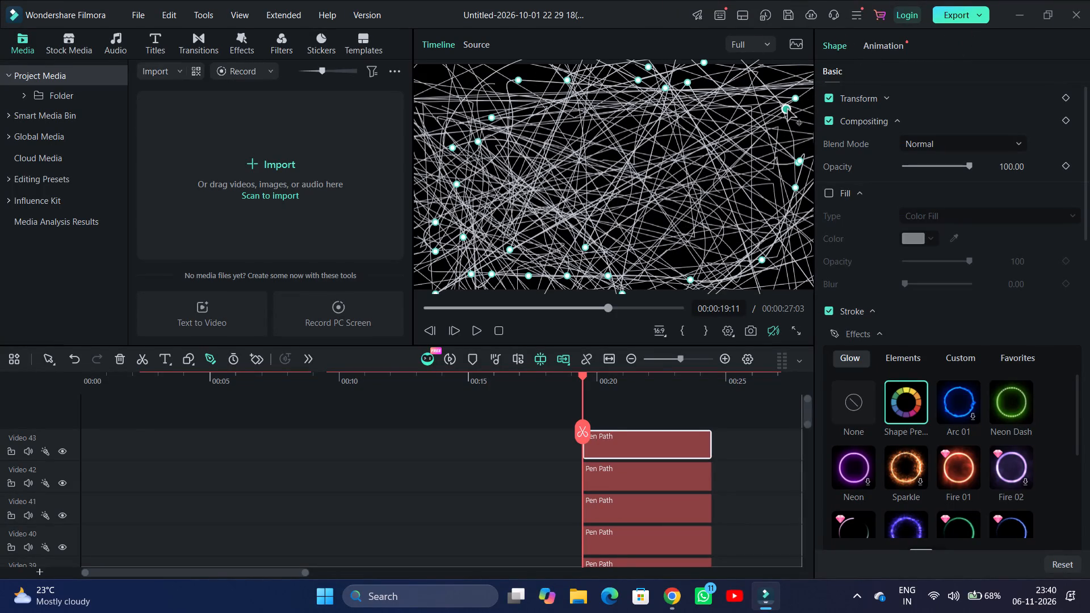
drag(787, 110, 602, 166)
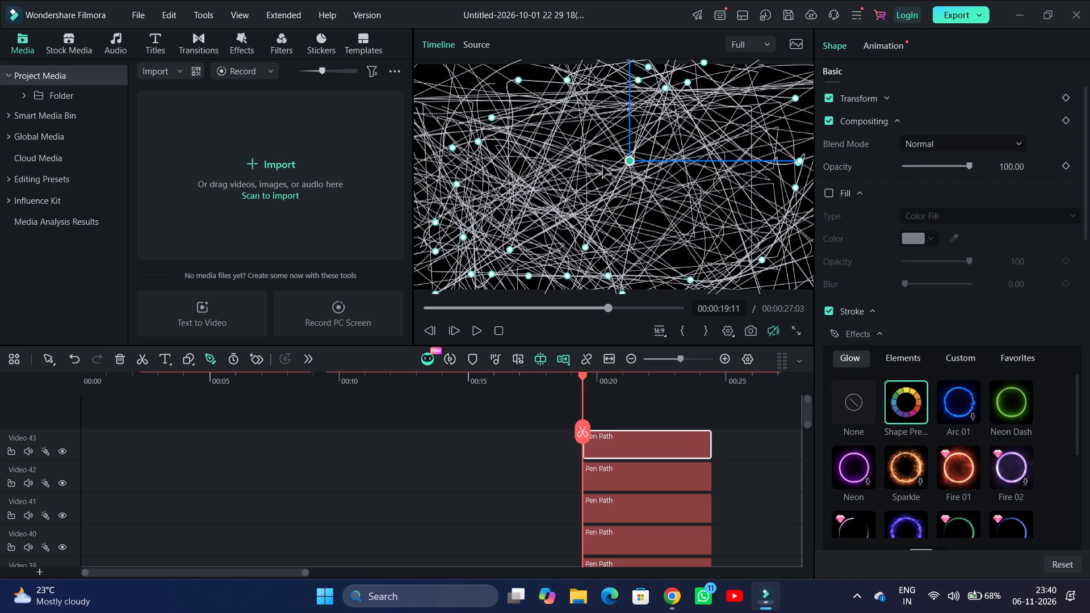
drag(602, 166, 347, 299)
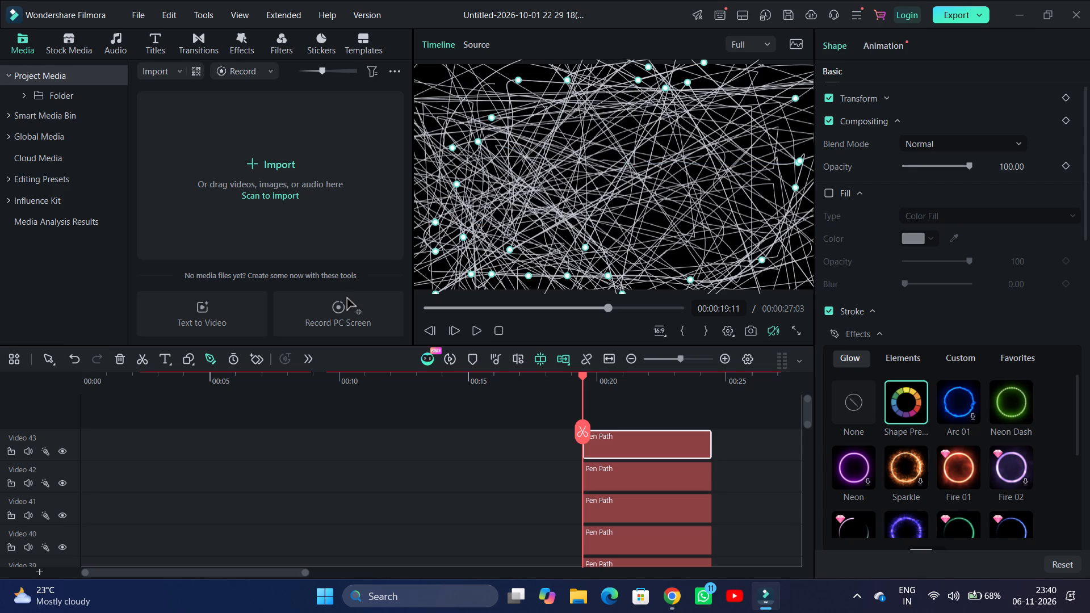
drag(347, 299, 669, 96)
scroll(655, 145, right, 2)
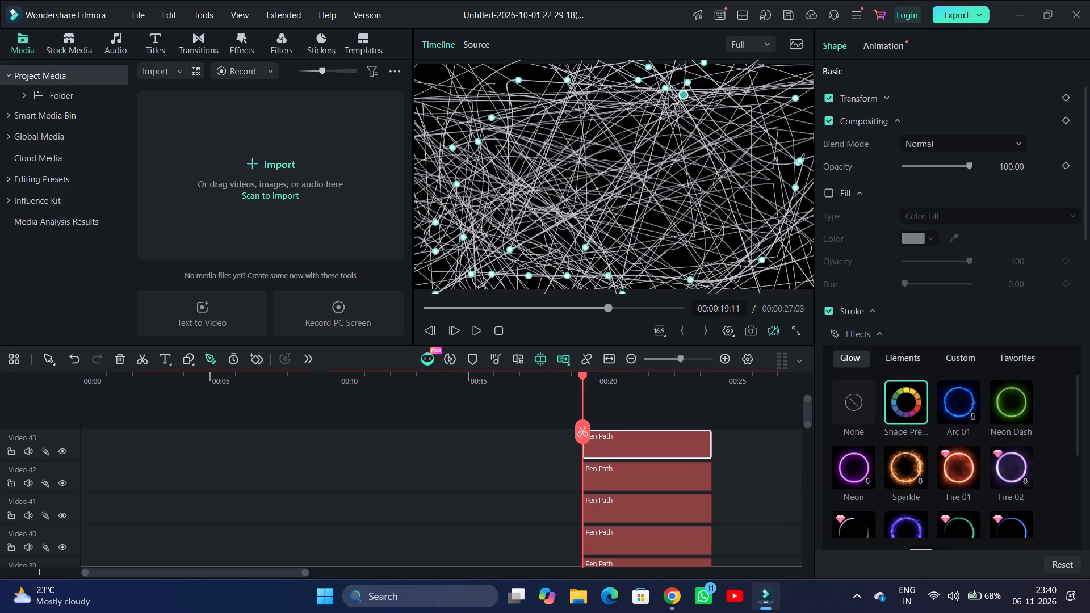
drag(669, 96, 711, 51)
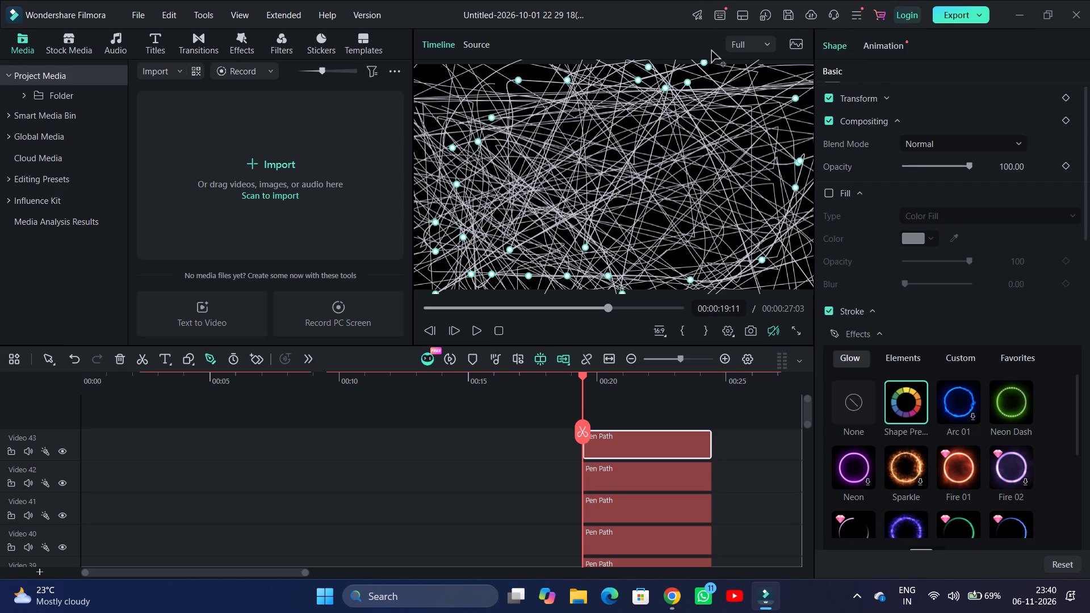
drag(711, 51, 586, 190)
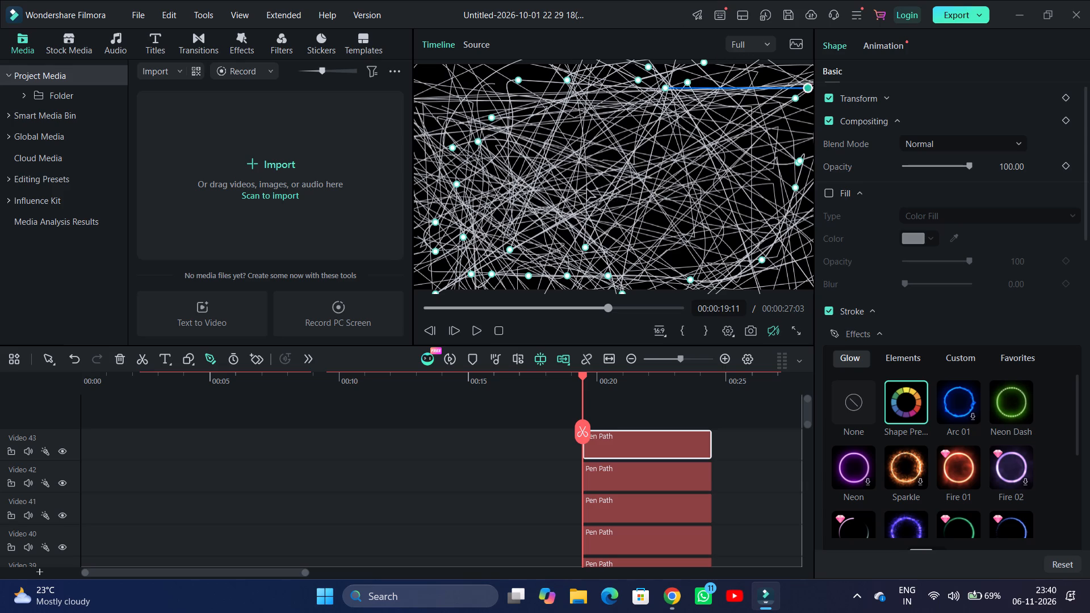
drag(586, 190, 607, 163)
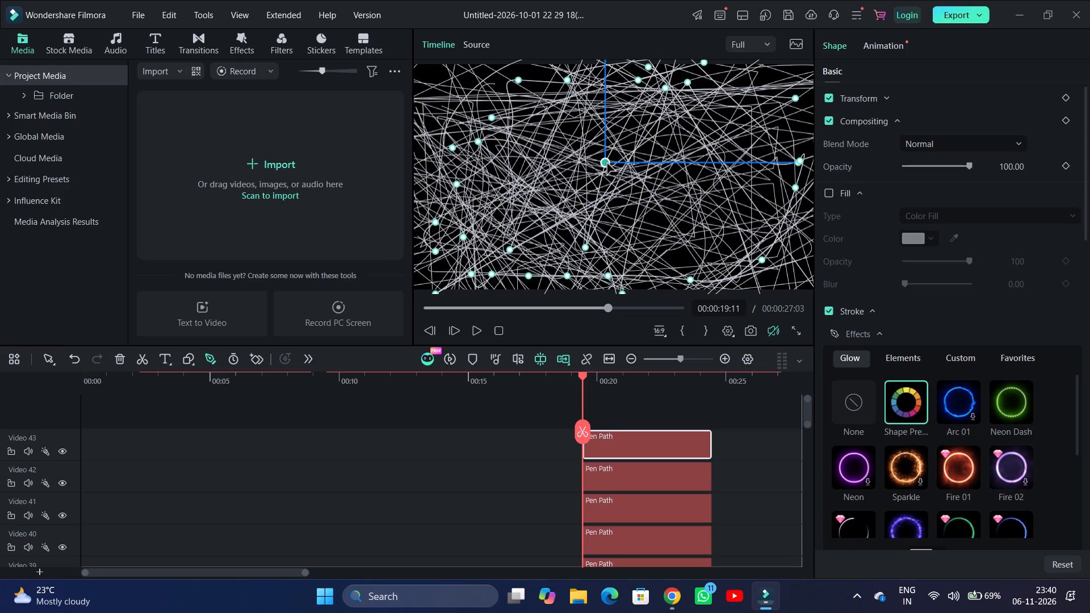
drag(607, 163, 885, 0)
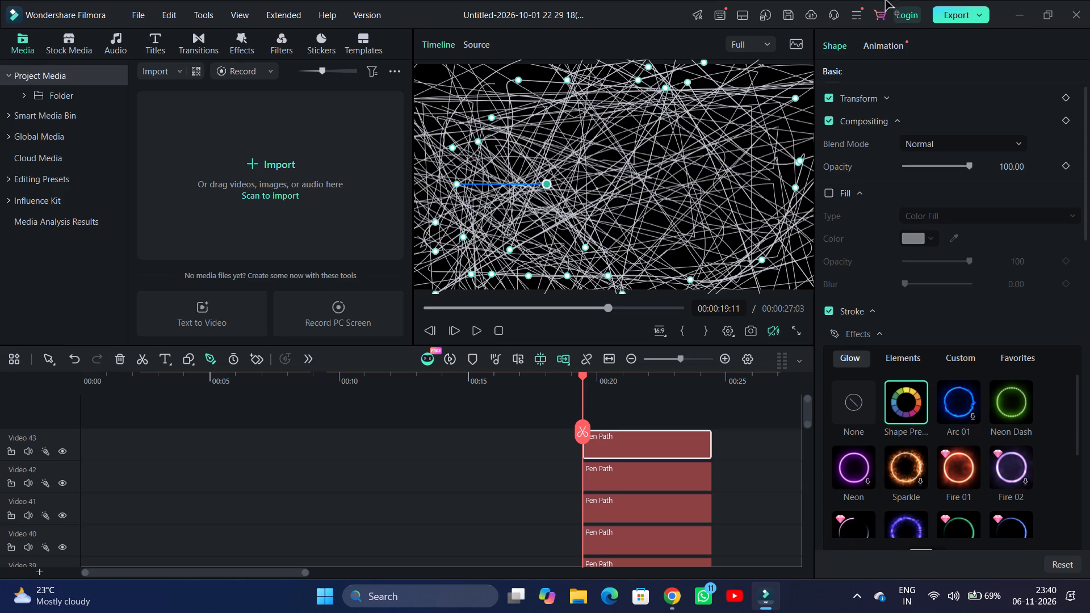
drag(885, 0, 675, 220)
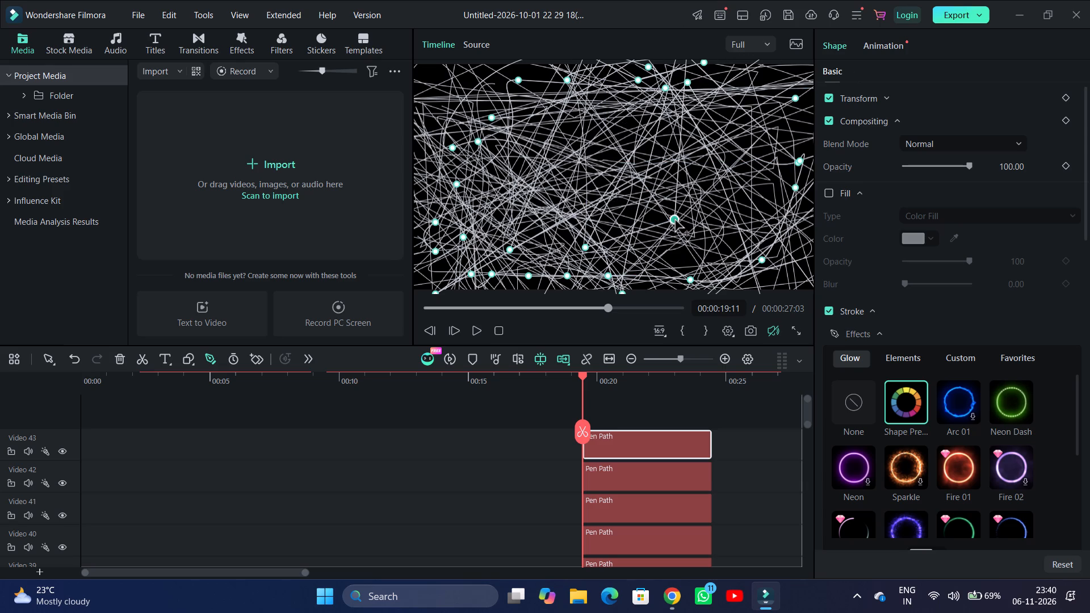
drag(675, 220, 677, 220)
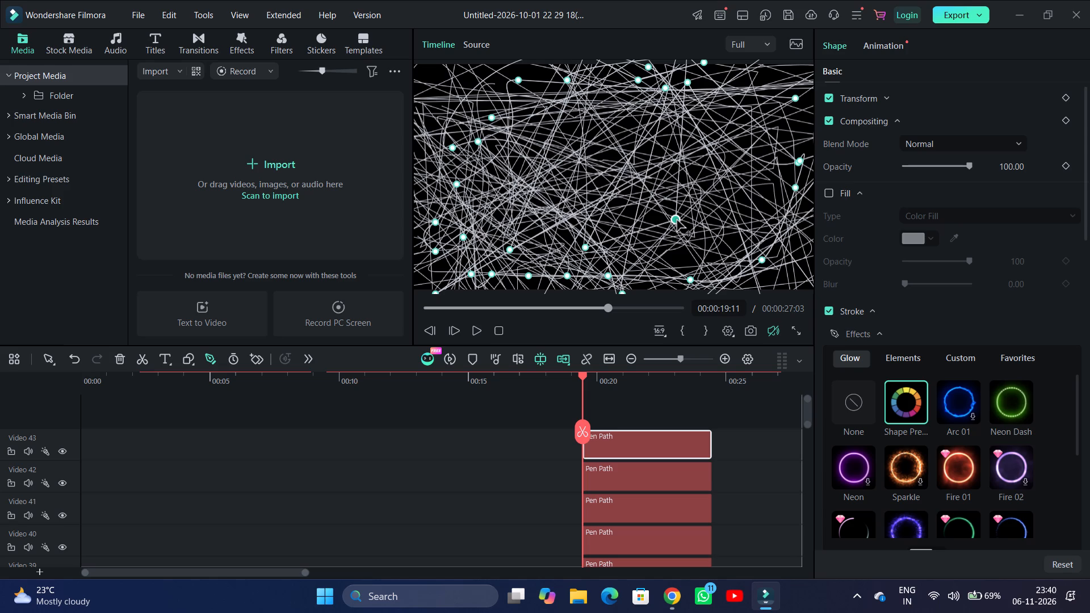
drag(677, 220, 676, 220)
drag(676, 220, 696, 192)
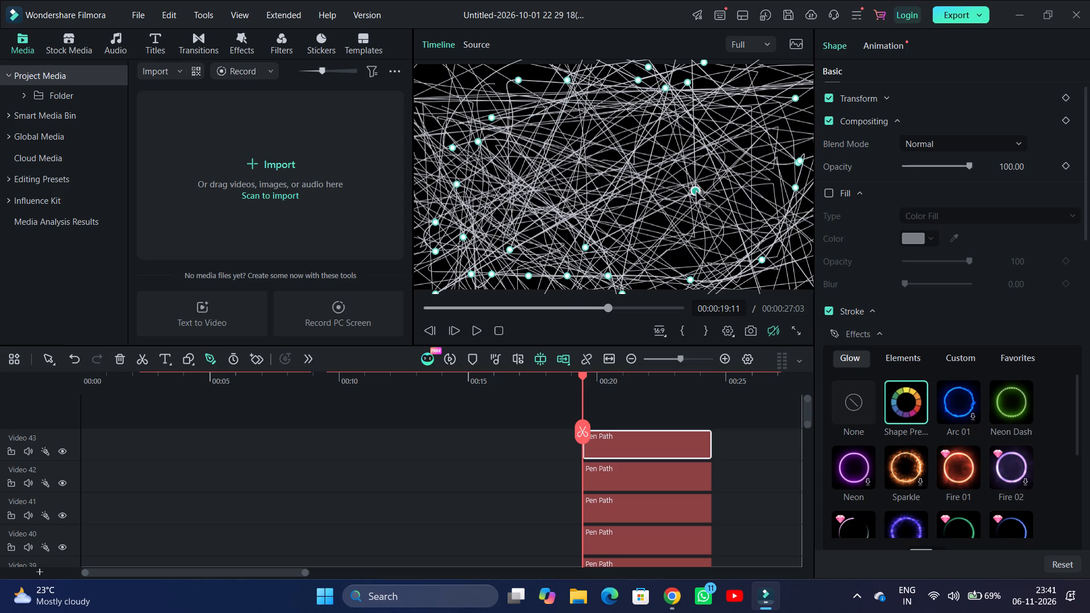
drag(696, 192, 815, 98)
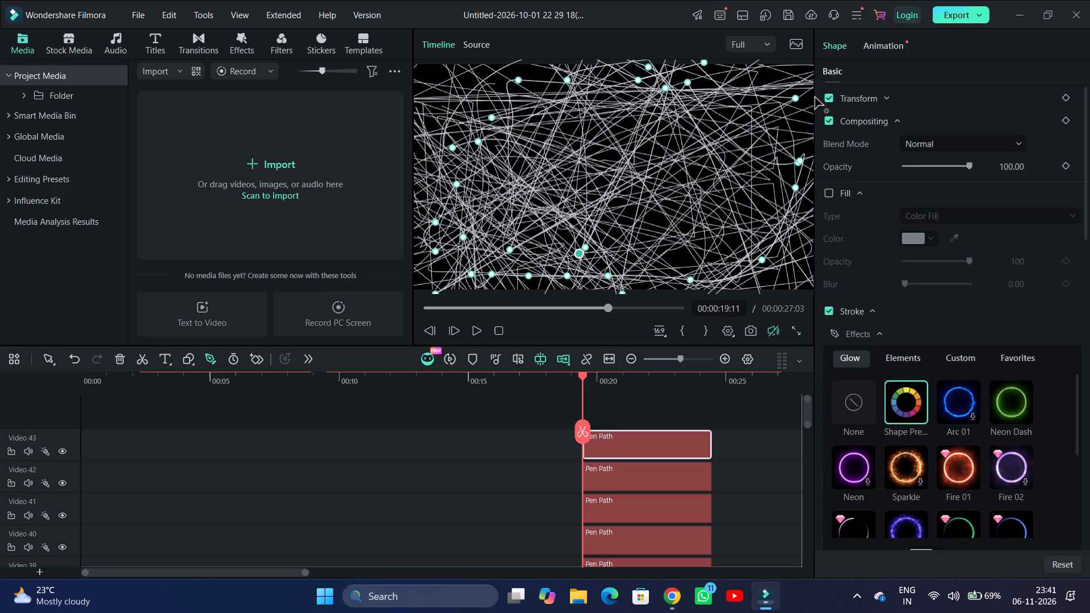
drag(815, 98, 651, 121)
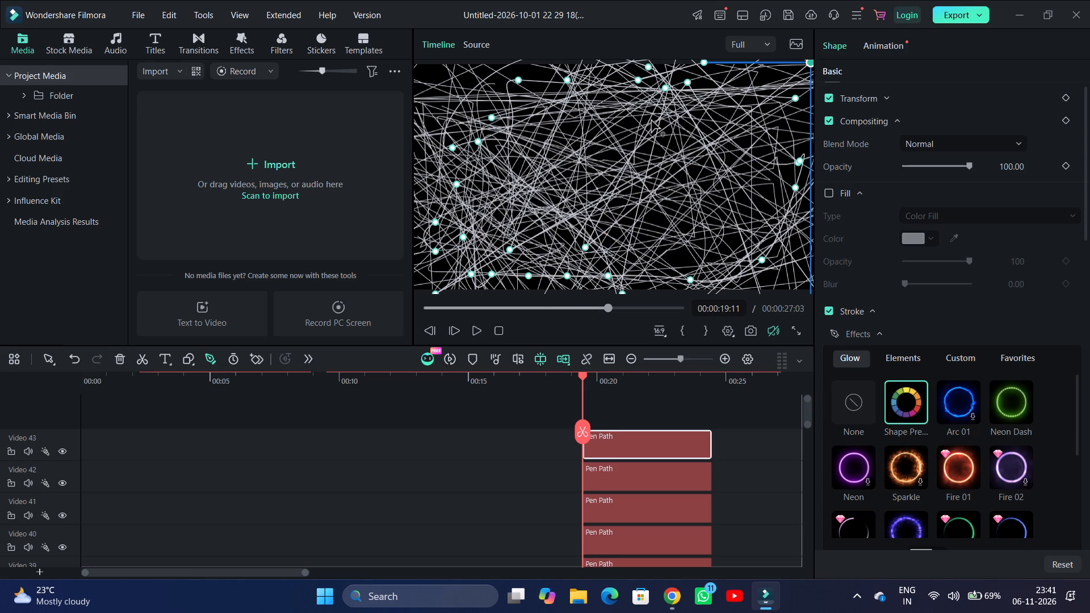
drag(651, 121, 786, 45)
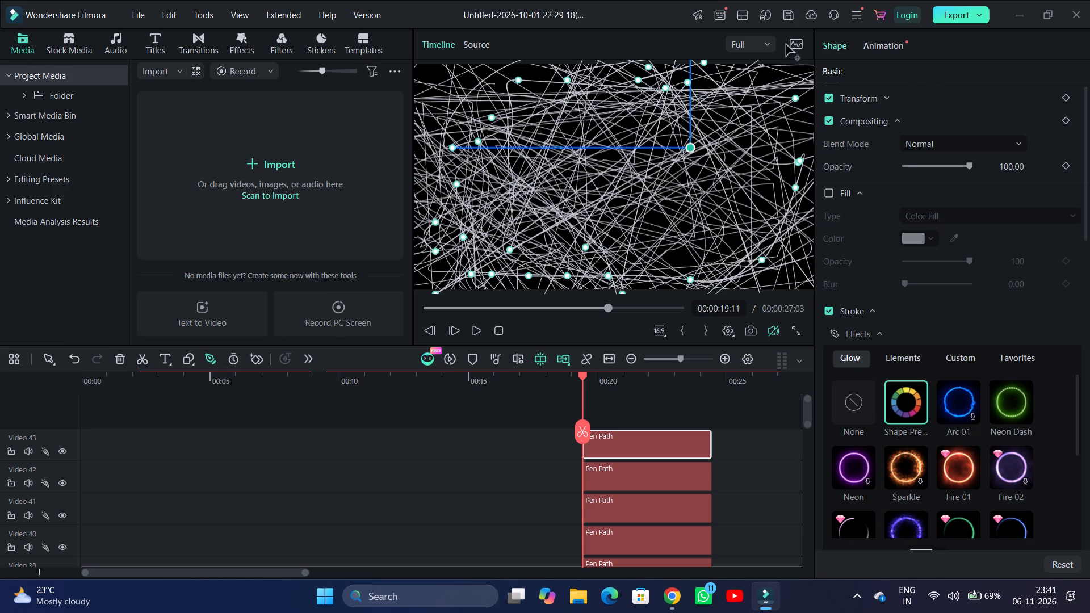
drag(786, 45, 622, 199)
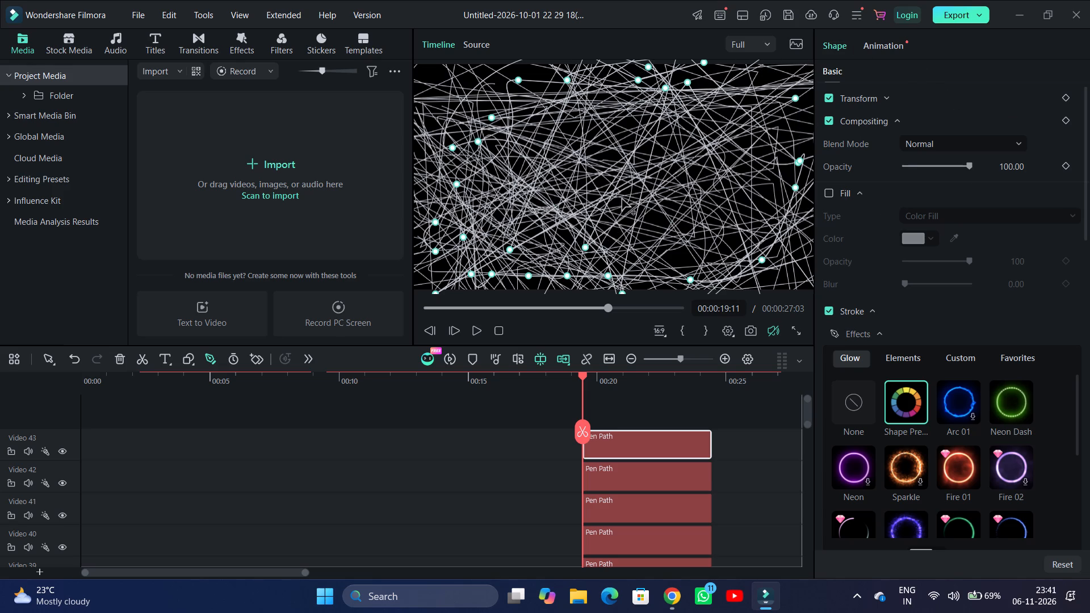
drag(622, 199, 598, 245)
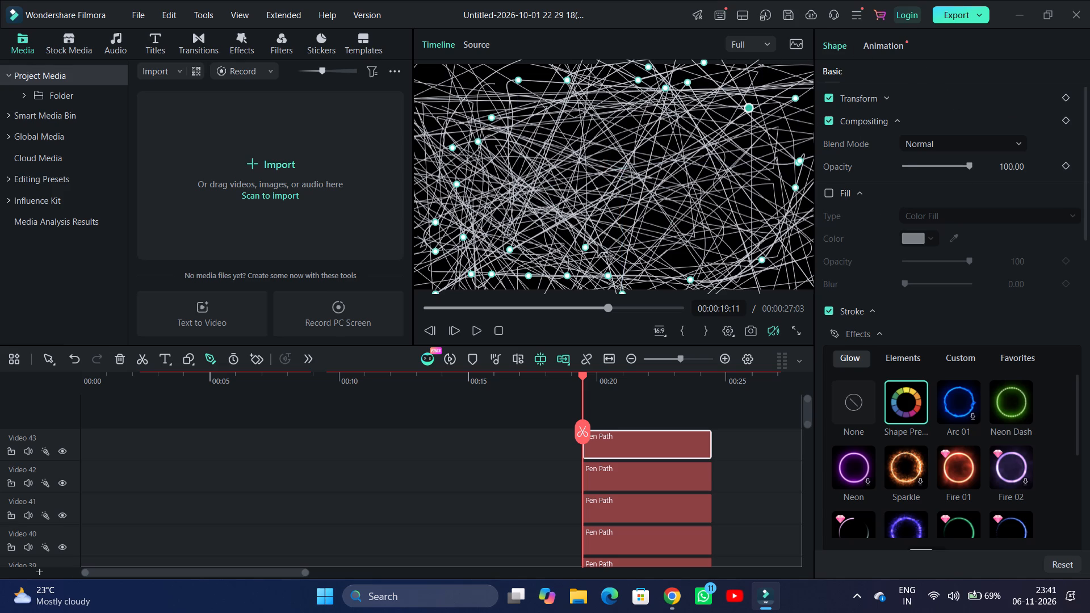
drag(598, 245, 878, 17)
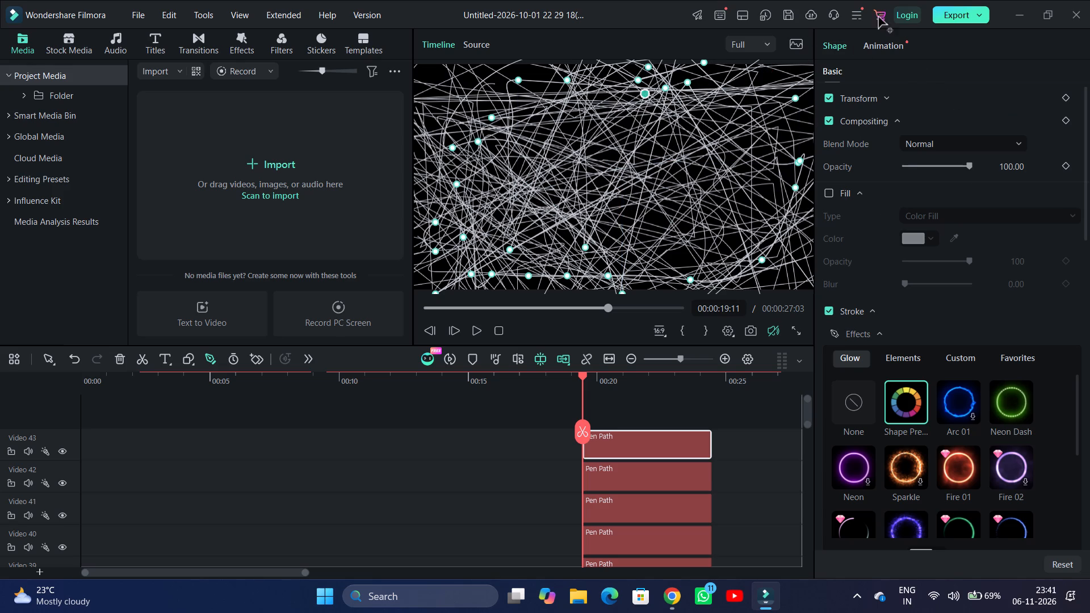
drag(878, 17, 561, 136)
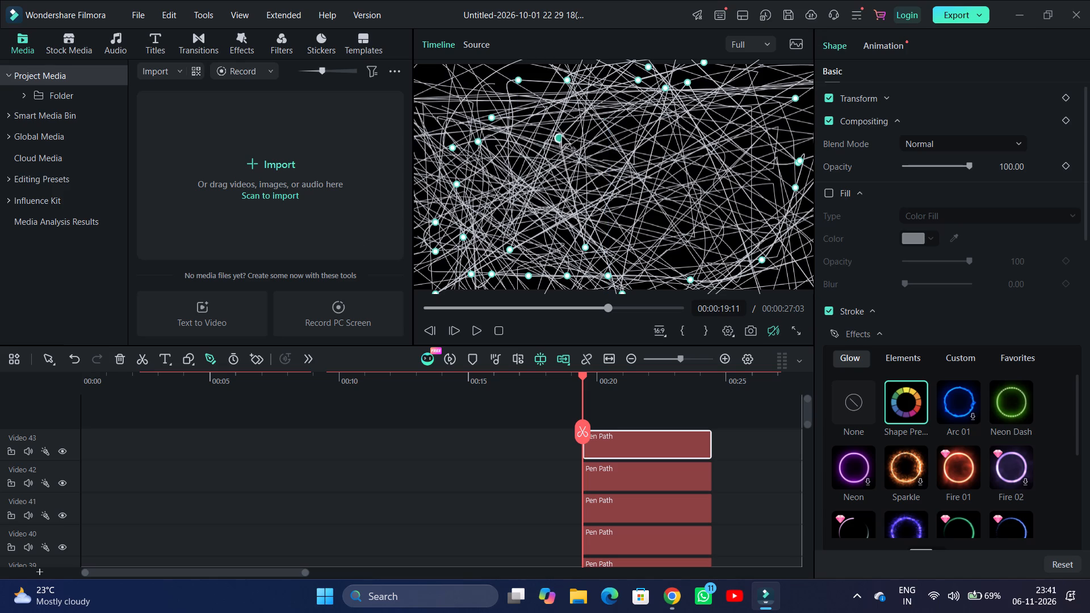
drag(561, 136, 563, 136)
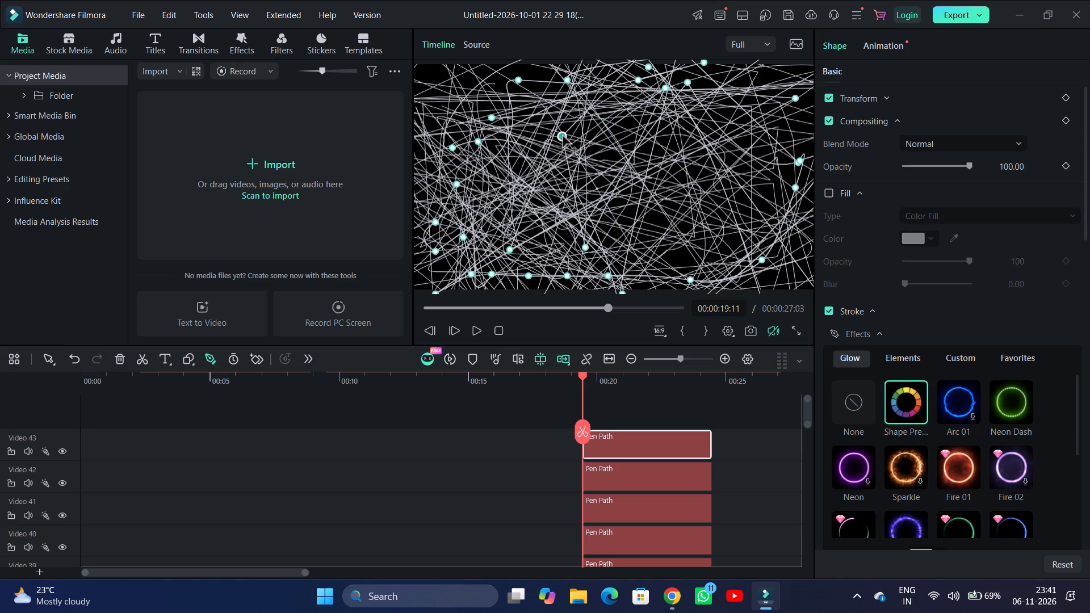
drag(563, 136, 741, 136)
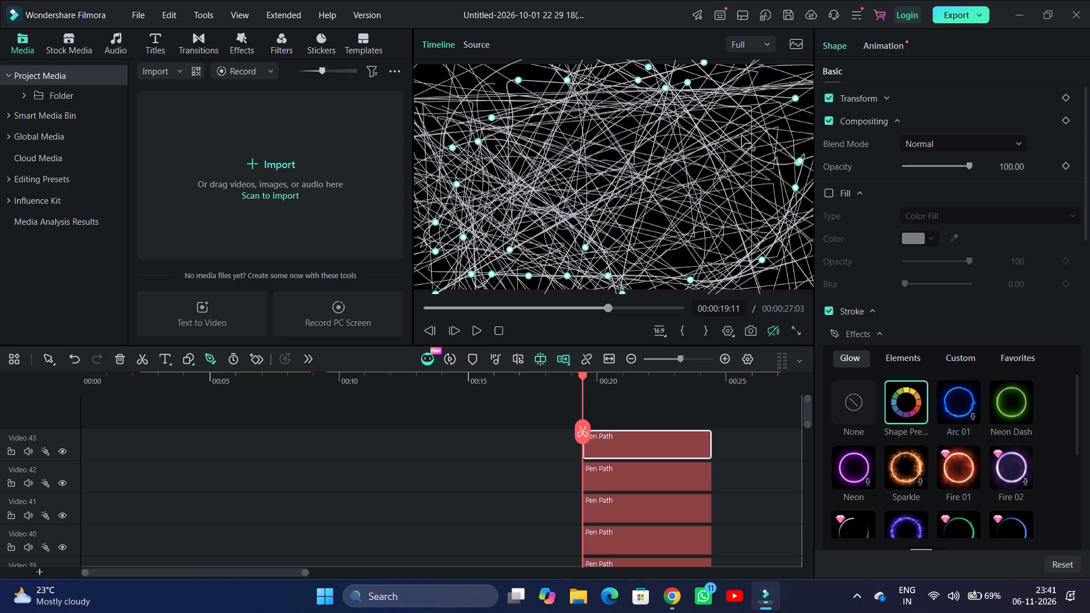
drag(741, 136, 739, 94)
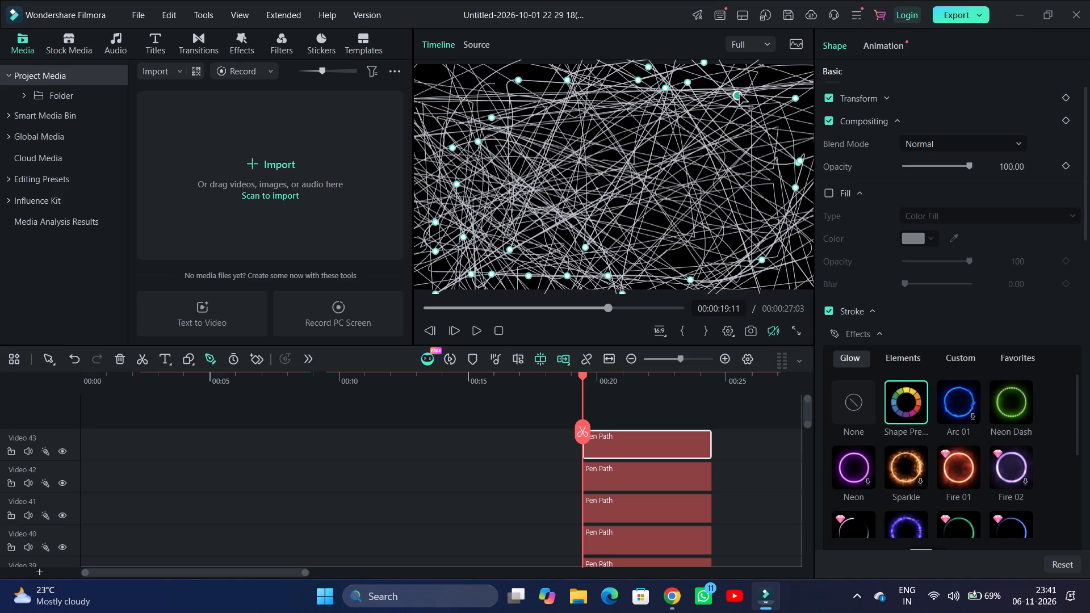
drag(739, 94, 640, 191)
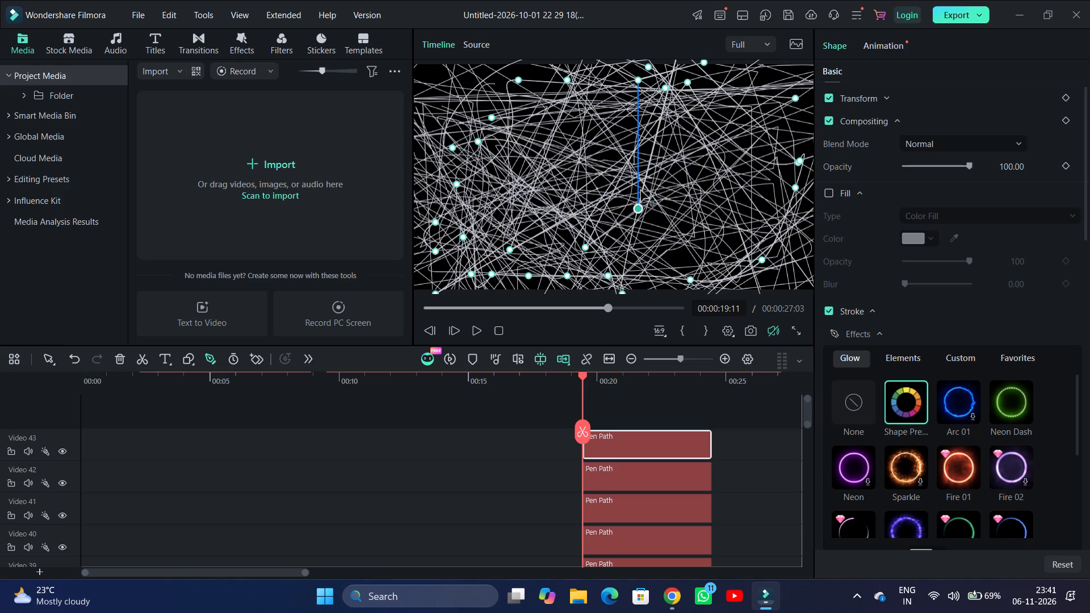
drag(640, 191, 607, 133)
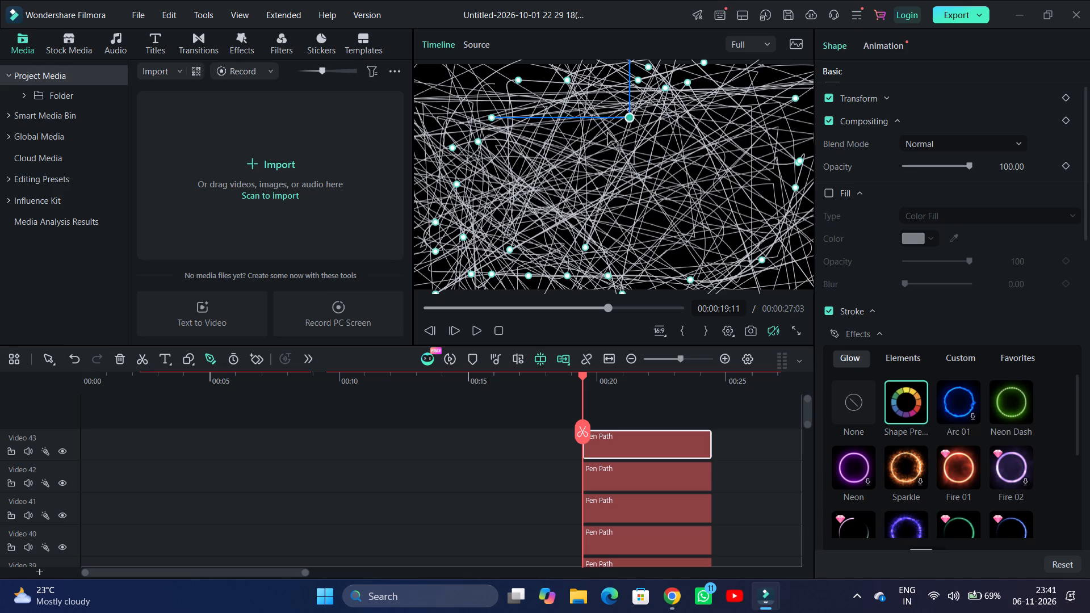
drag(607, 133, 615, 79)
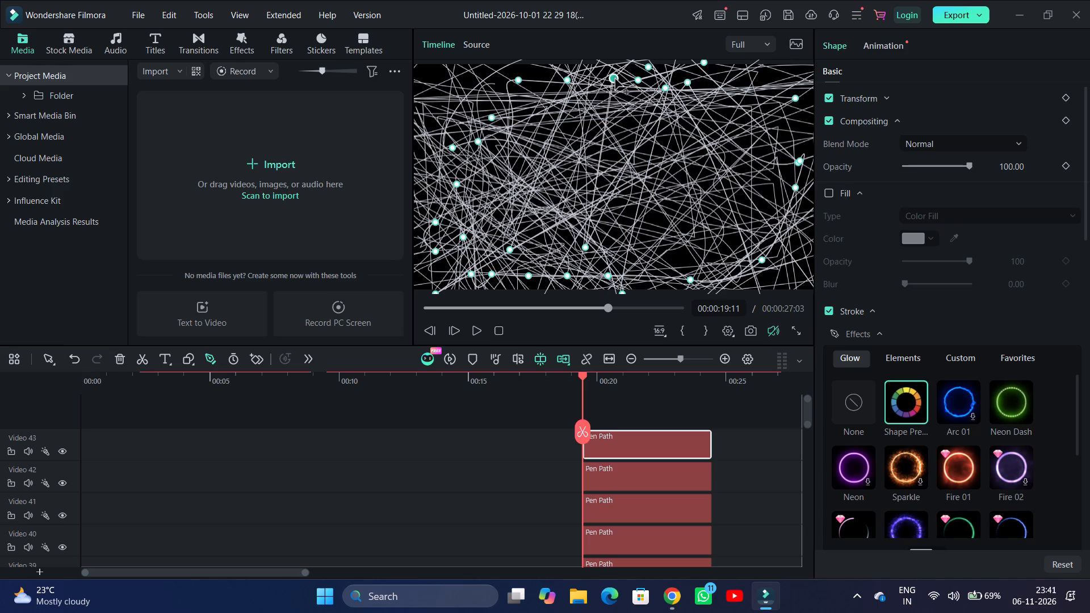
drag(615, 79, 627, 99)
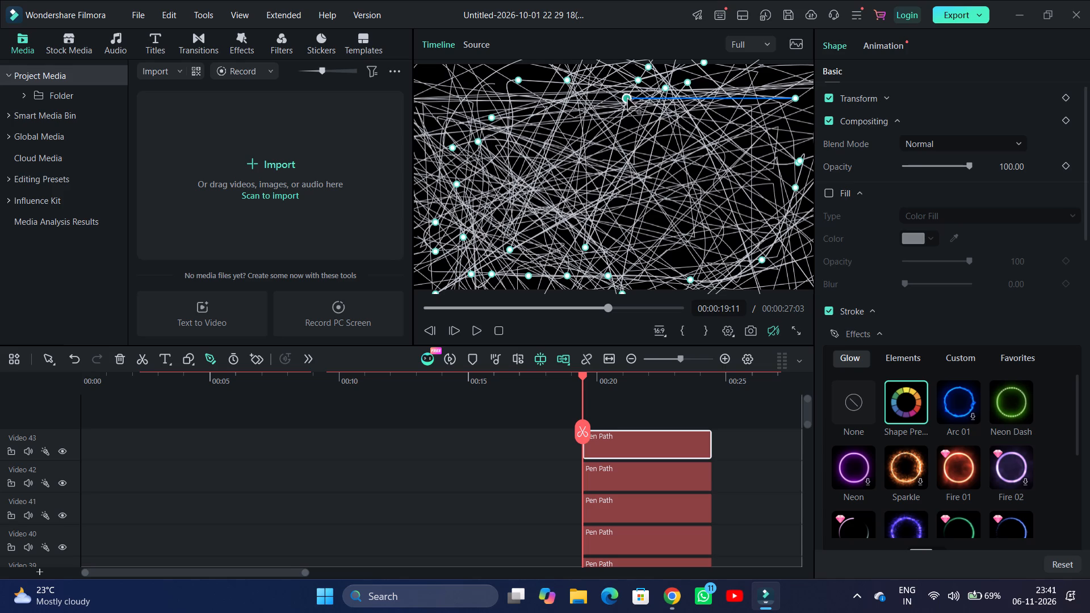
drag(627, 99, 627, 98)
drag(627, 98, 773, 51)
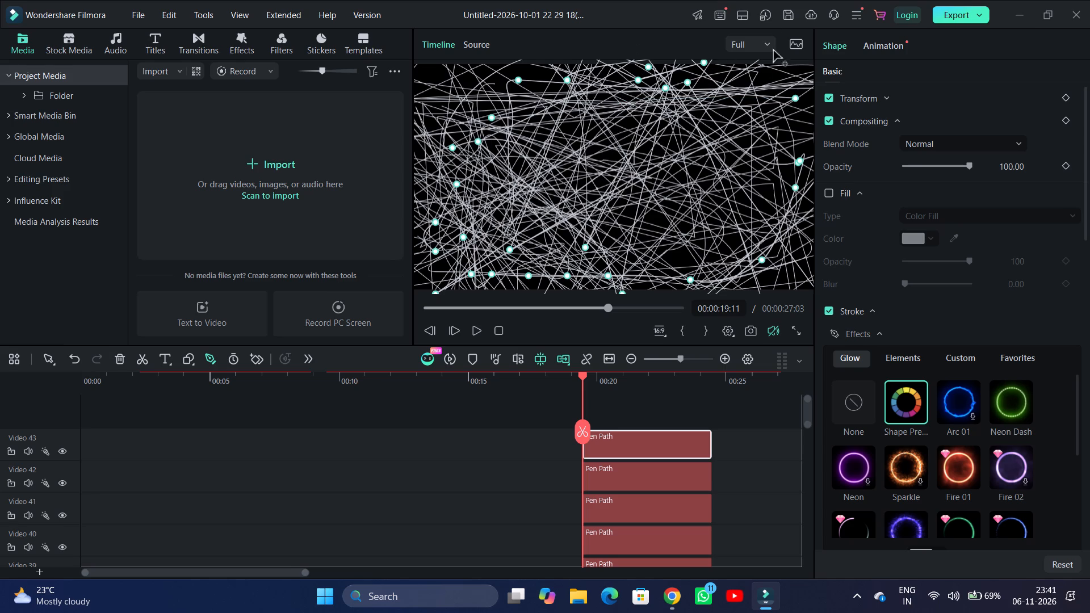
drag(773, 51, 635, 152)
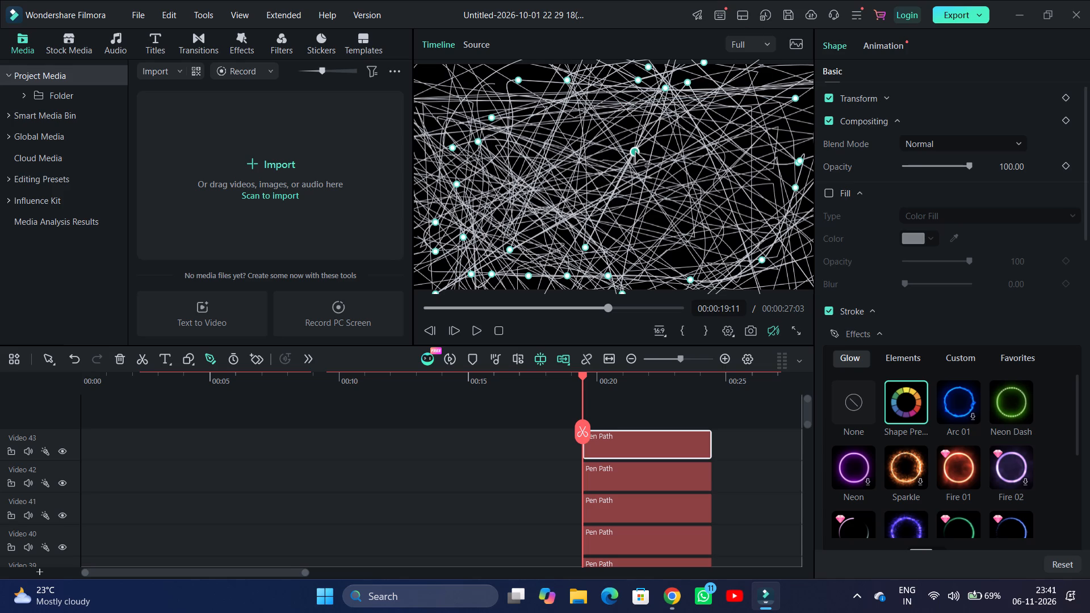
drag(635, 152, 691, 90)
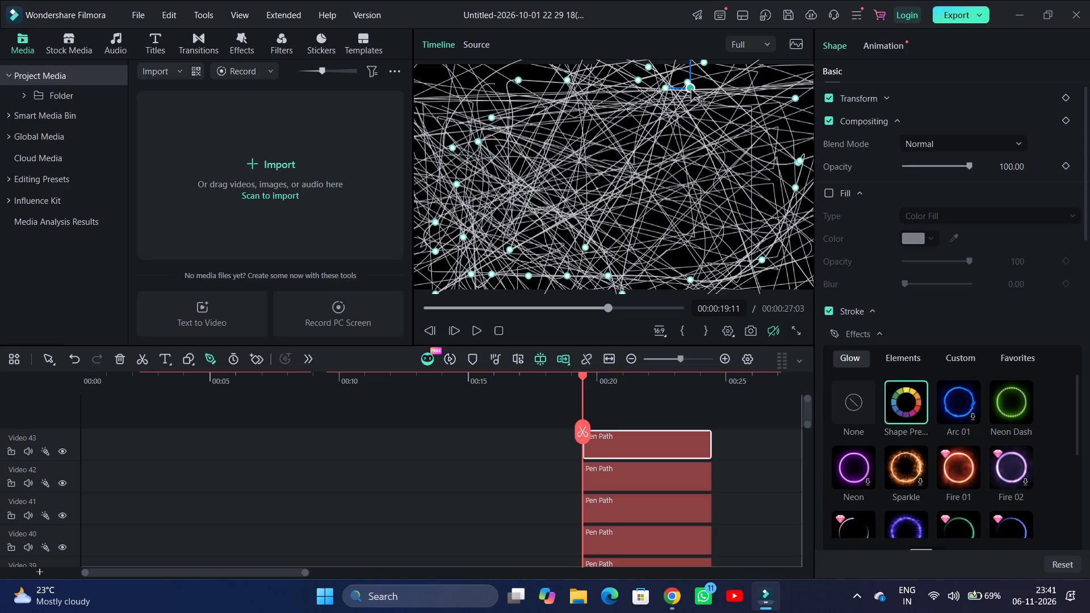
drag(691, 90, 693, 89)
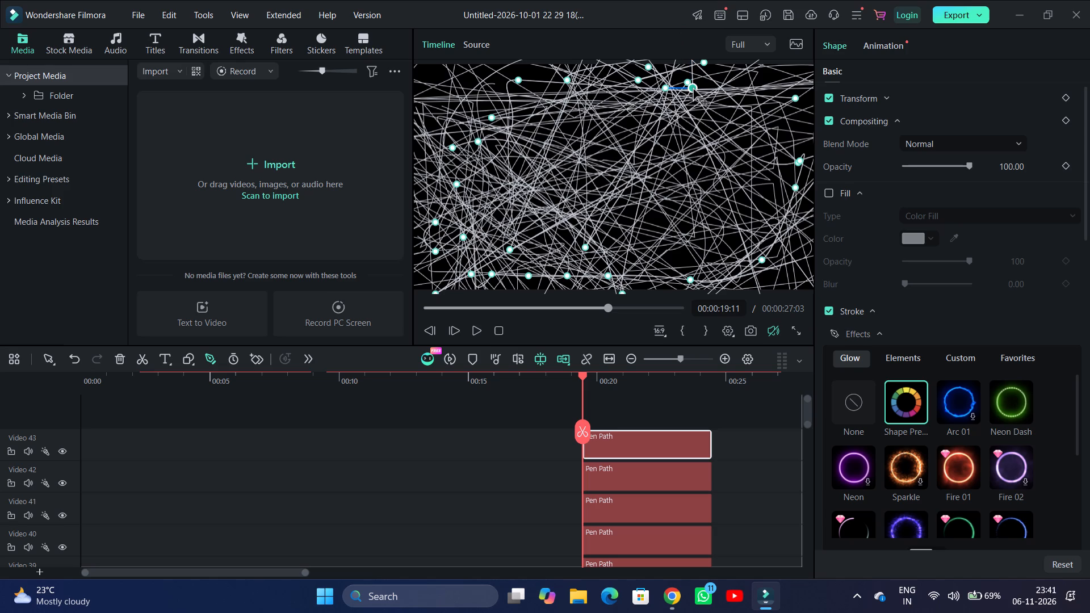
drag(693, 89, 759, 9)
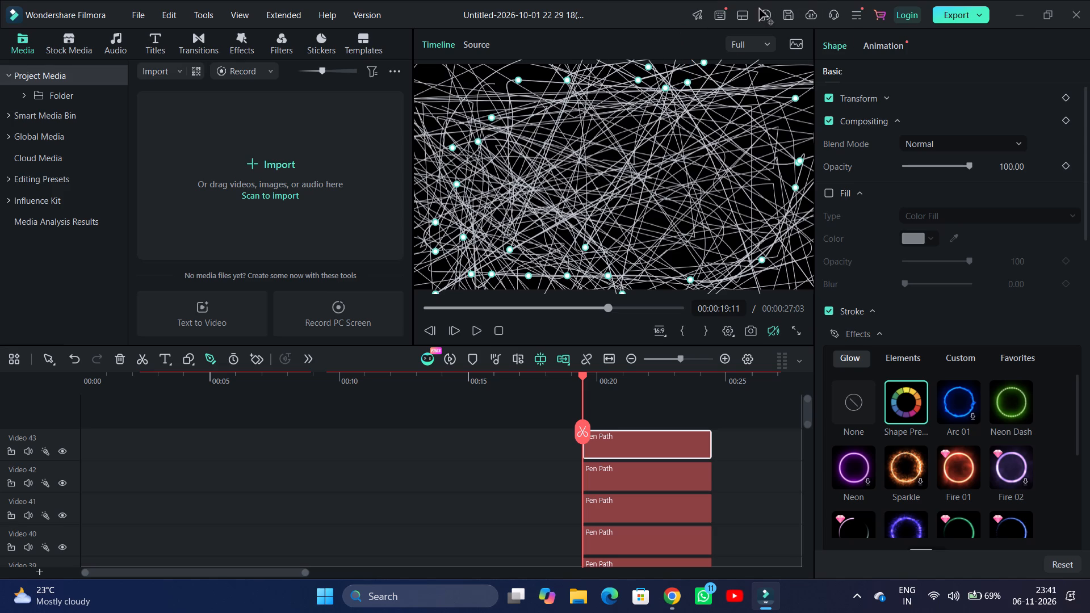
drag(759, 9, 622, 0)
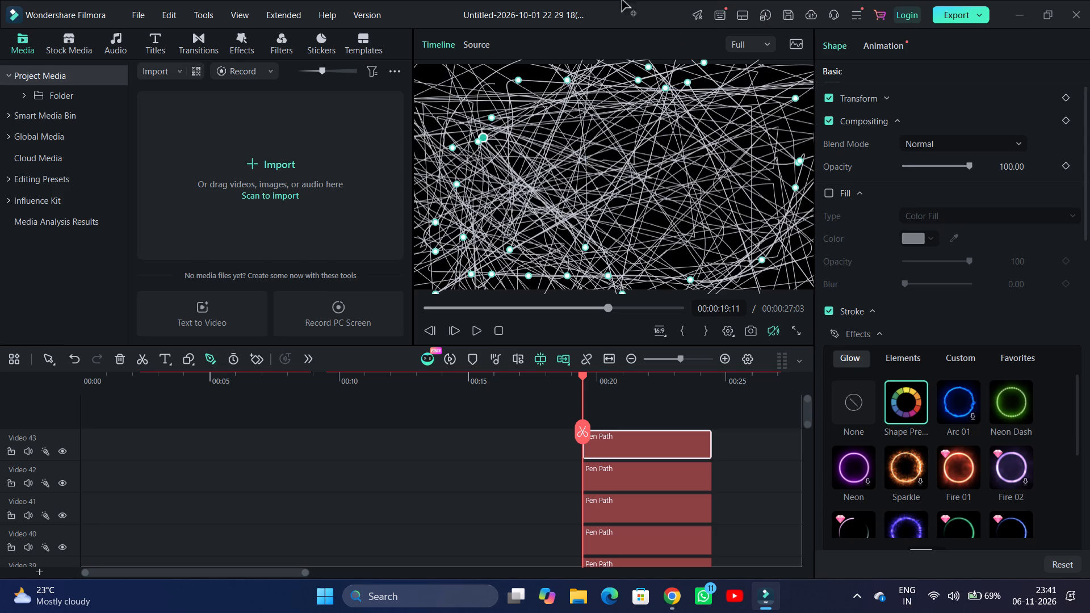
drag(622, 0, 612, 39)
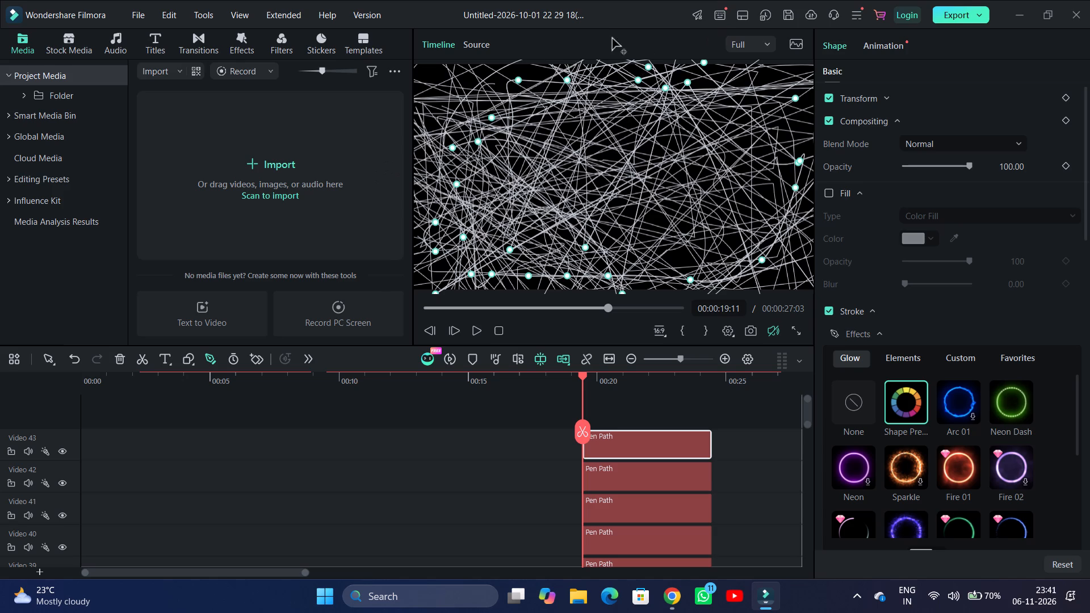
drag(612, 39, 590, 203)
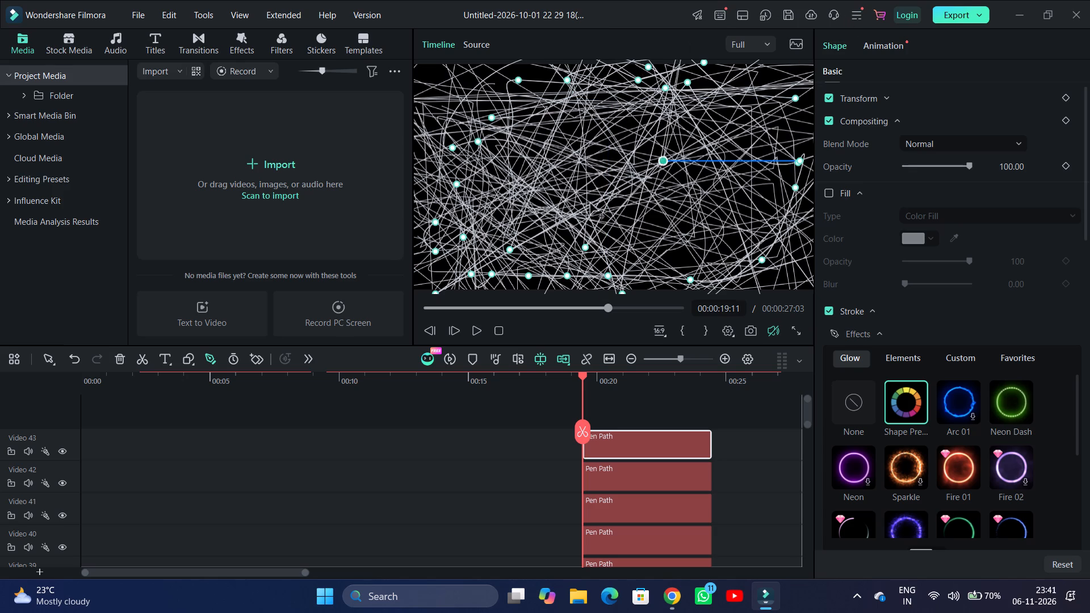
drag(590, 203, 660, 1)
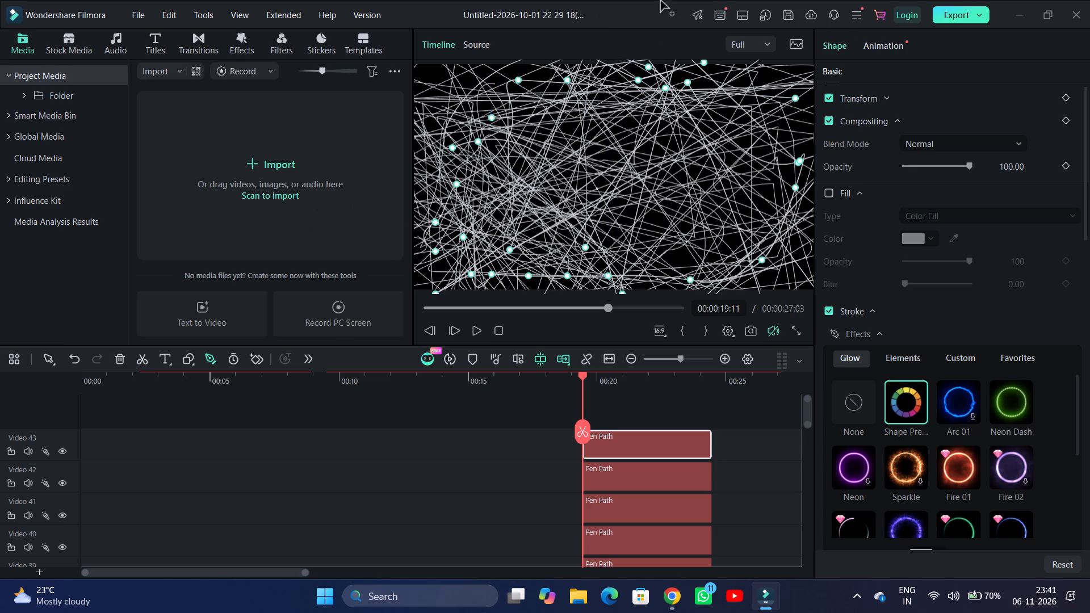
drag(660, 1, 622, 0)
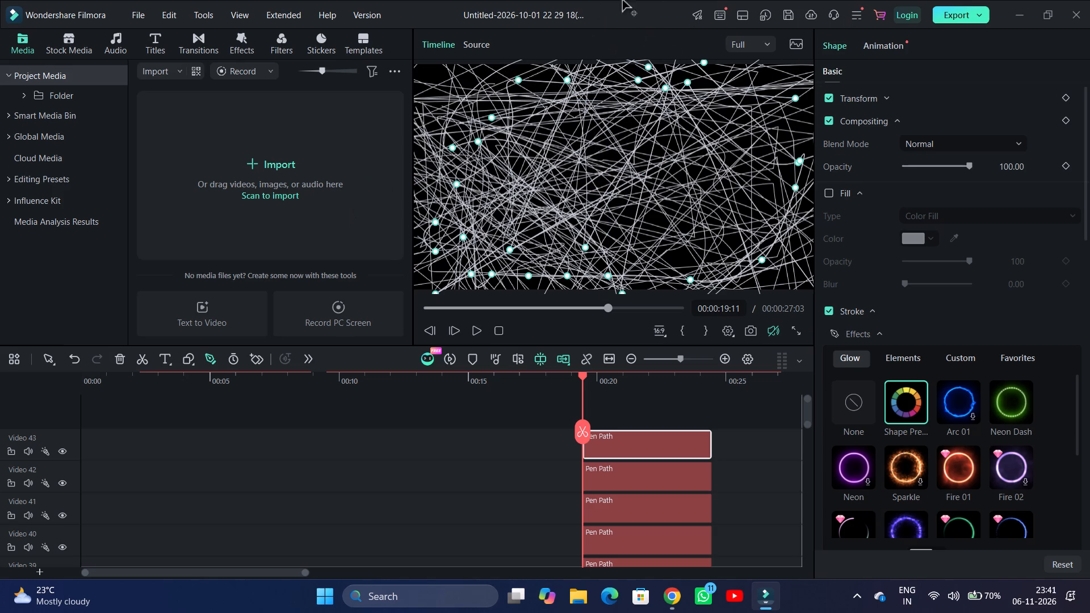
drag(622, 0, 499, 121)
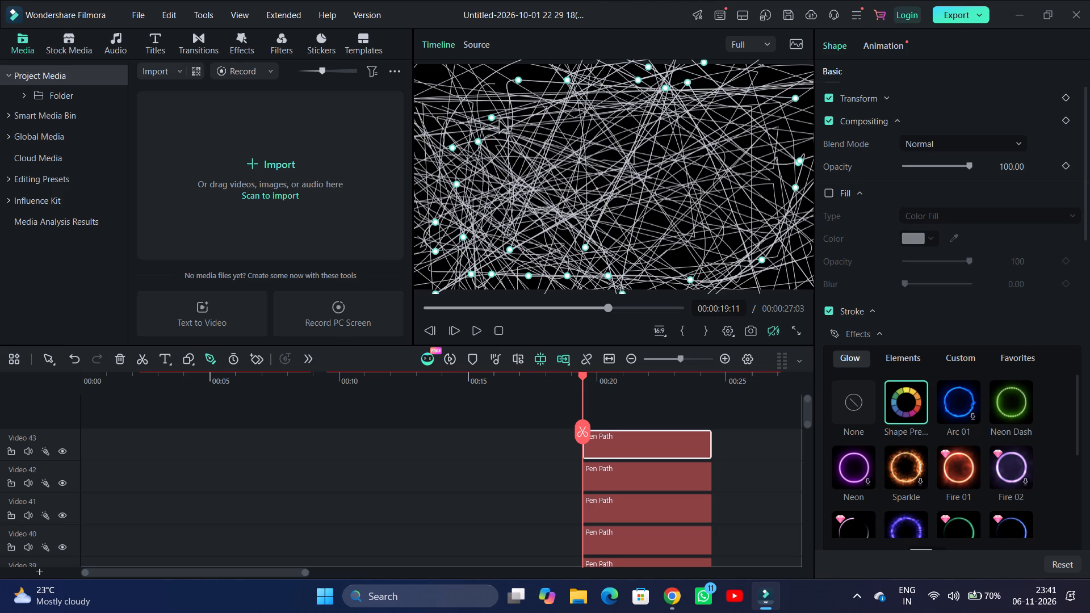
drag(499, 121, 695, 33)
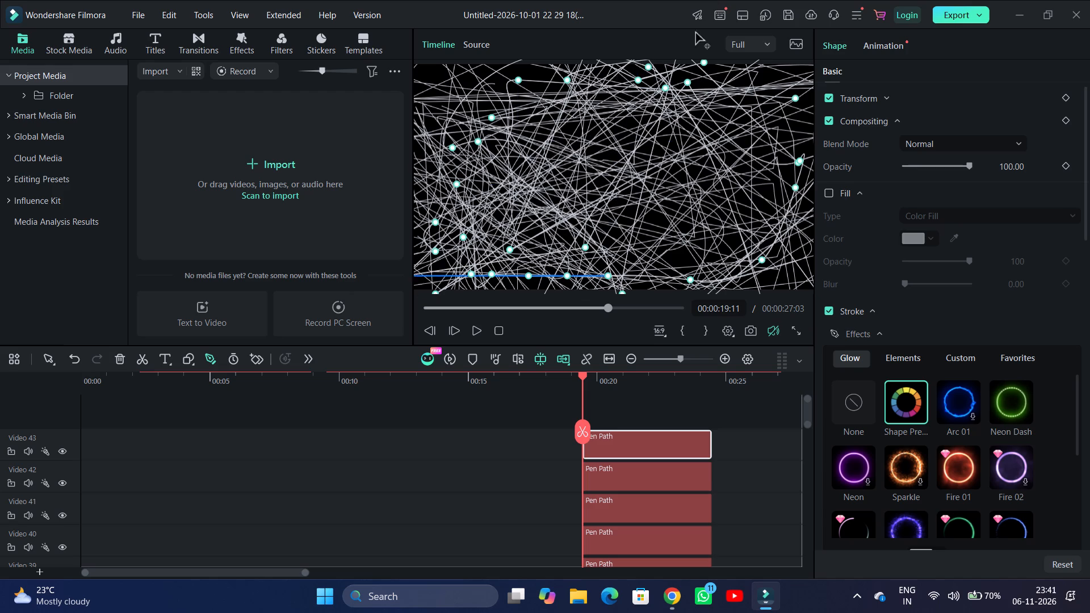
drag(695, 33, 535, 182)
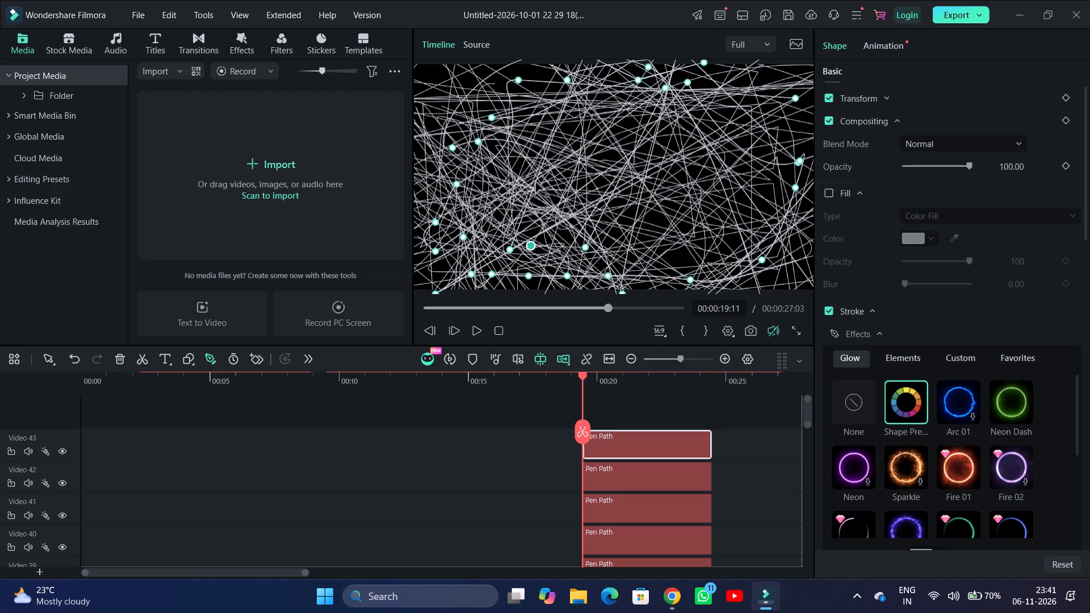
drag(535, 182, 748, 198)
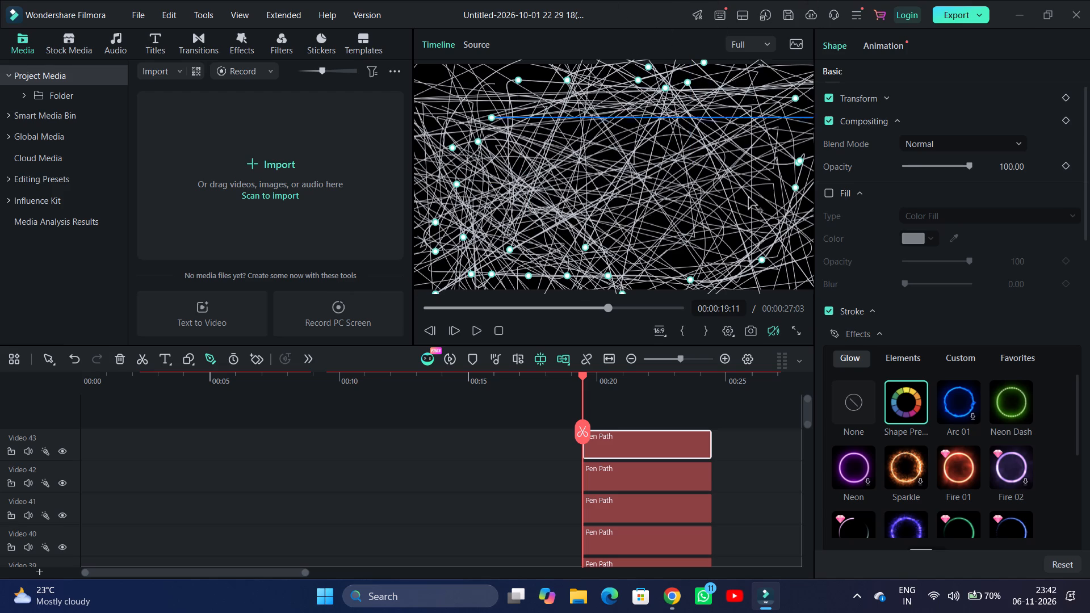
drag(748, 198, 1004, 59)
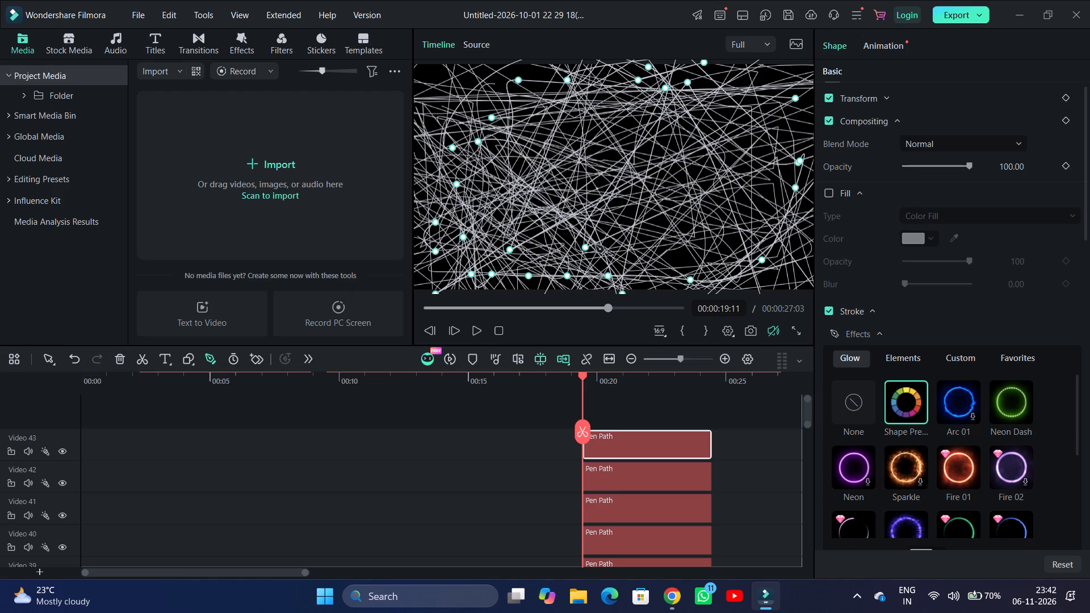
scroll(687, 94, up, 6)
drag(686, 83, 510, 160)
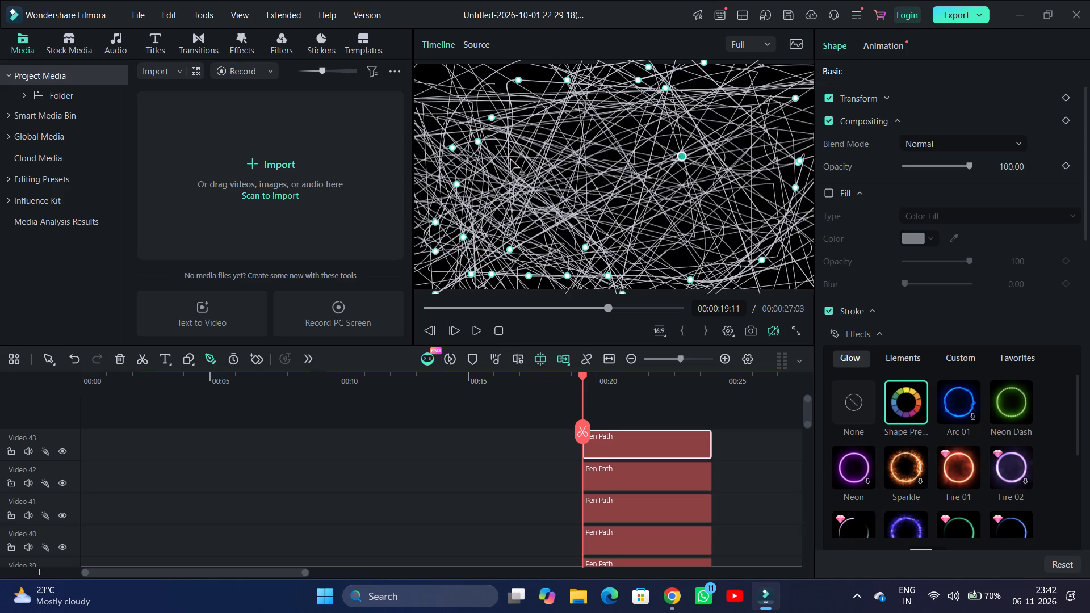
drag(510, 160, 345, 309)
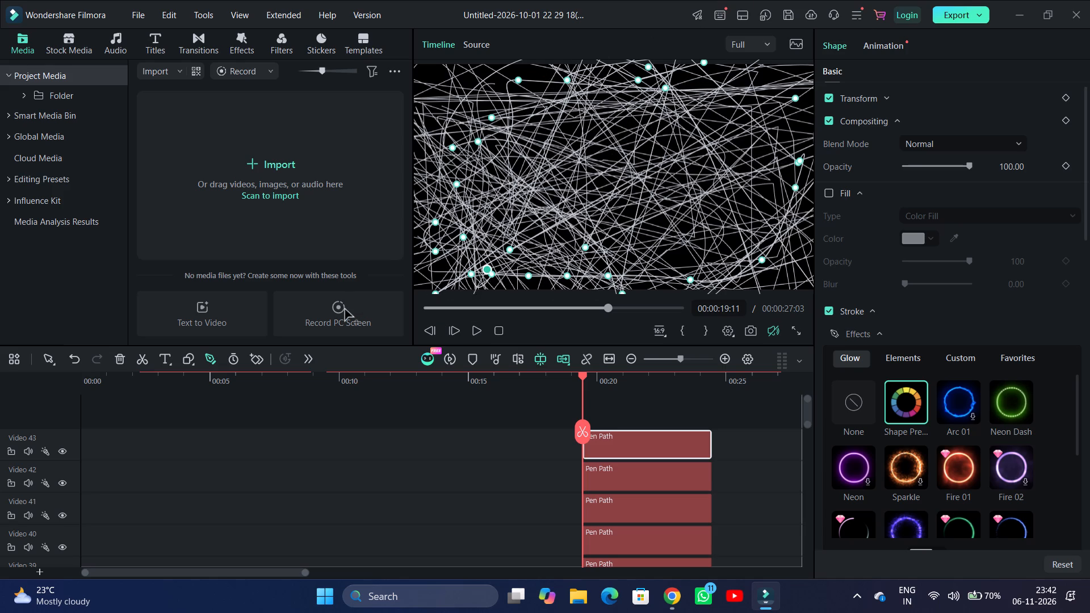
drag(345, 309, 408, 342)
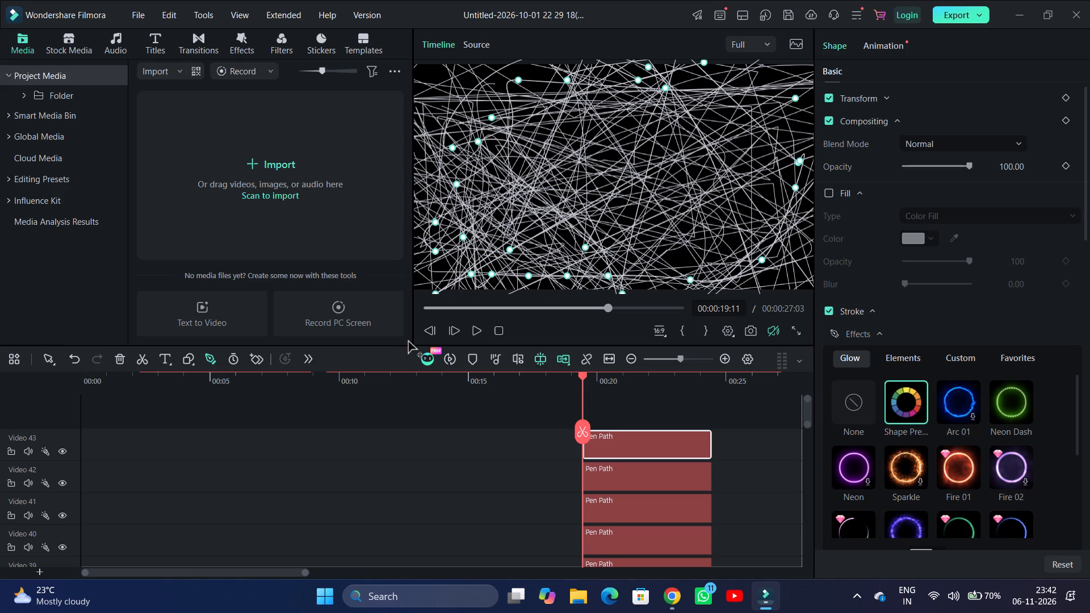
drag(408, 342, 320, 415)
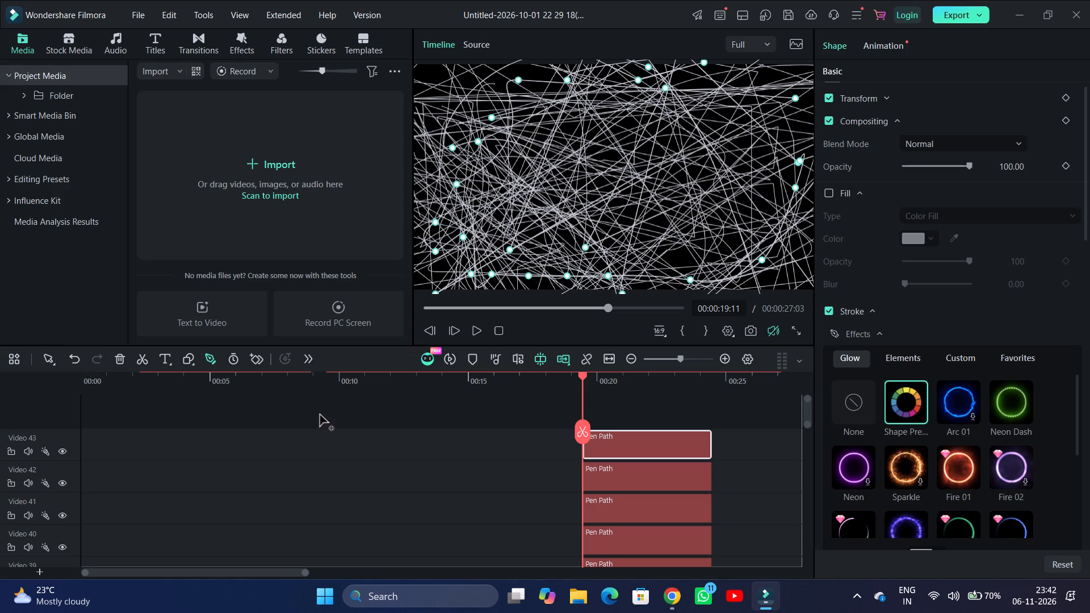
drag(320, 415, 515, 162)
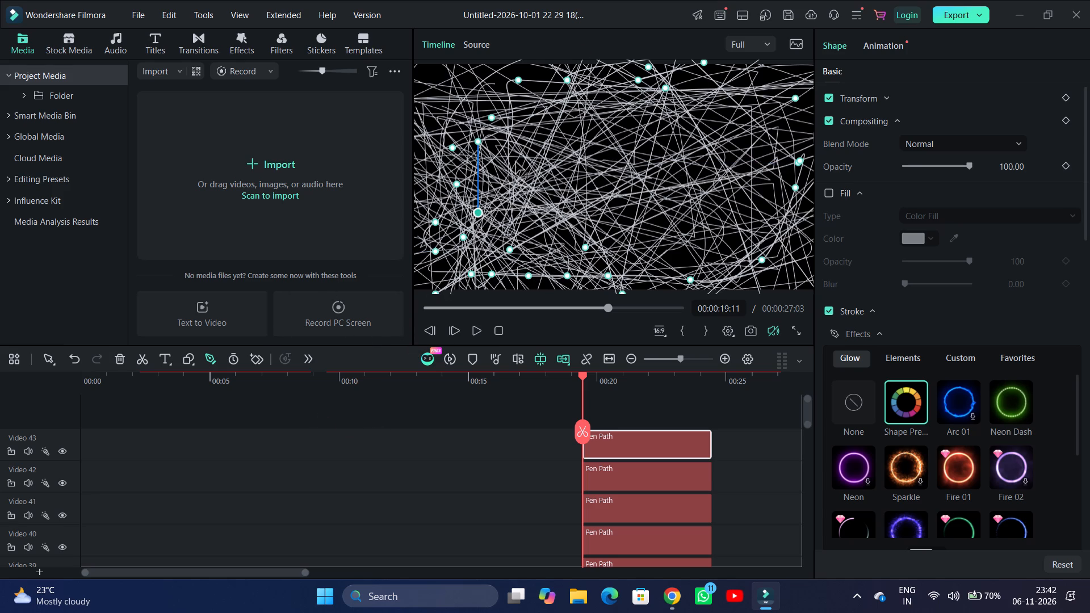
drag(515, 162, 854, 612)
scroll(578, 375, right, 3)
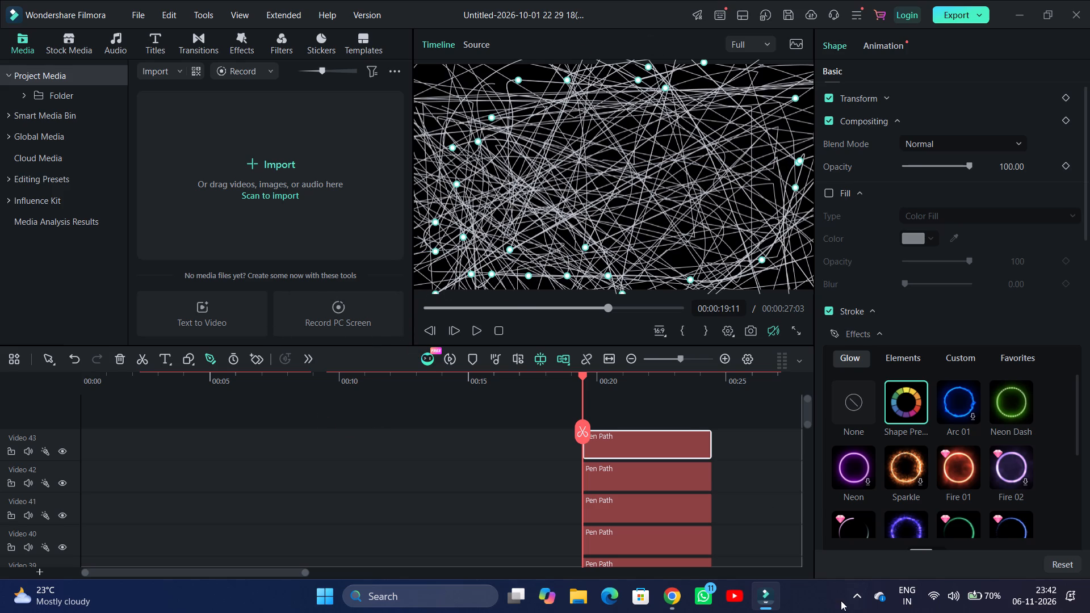
Show the hidden system tray icons on the Windows taskbar.
click(841, 601)
click(857, 599)
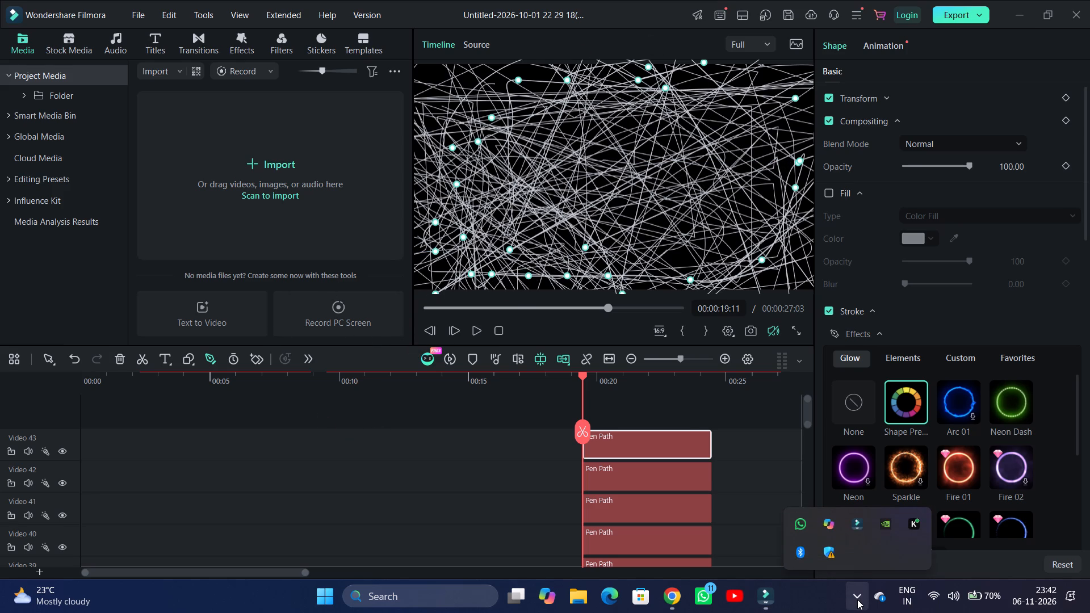
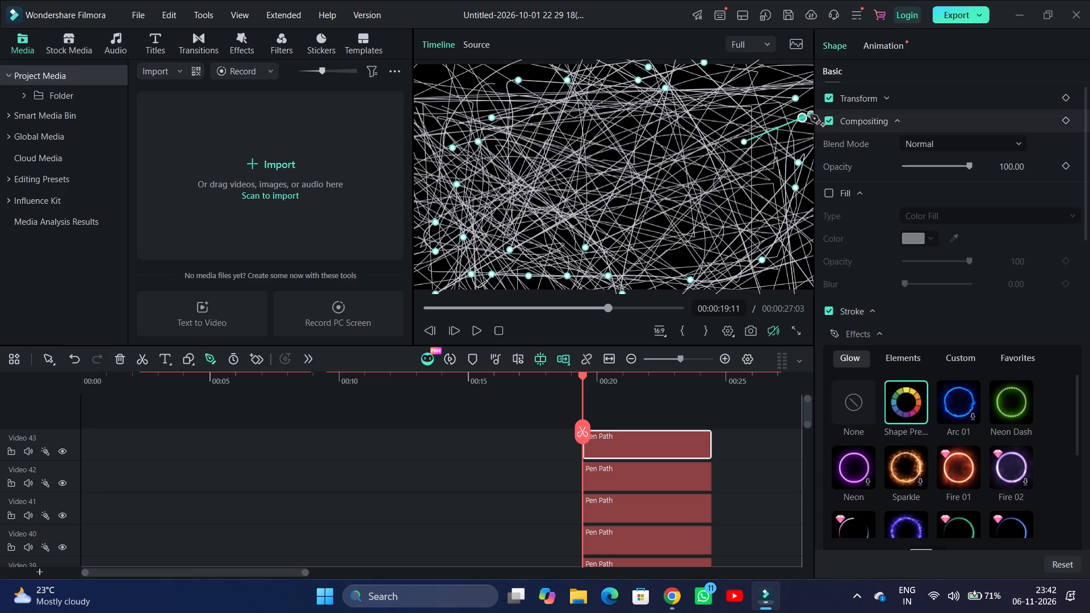
Move the curved anchor of the Video 43 pen path from the frame's upper right corner to beyond the top edge.
drag(805, 116, 574, 217)
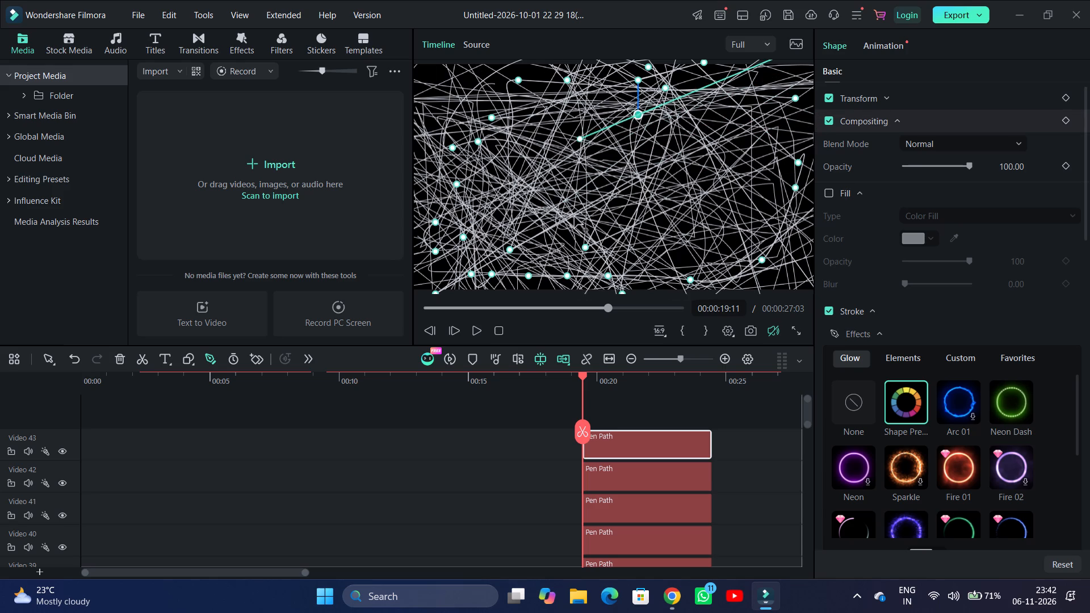
drag(574, 217, 979, 60)
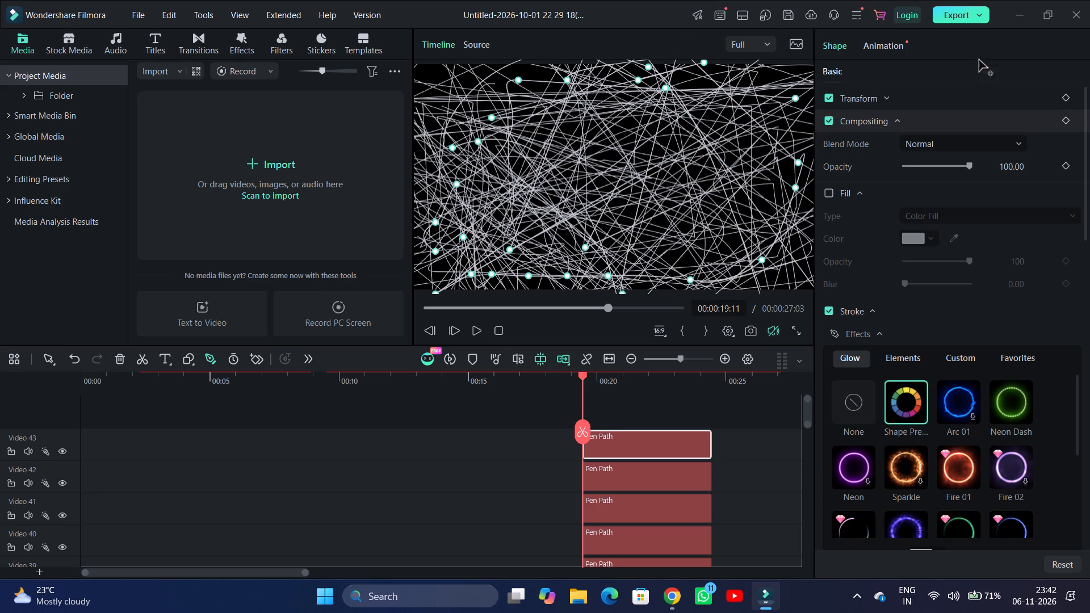
drag(979, 60, 862, 128)
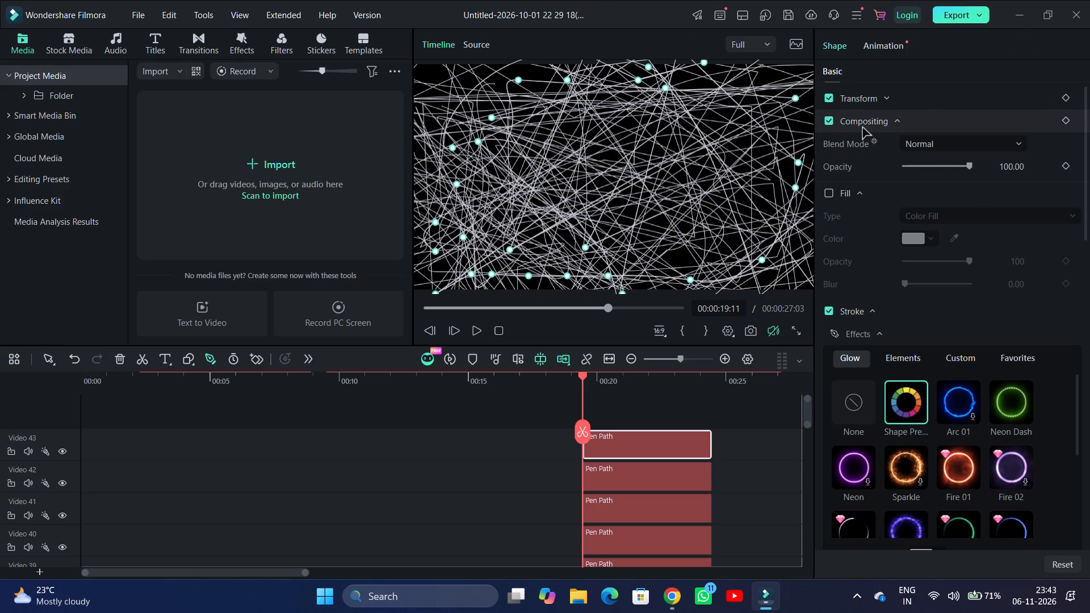
drag(862, 128, 632, 10)
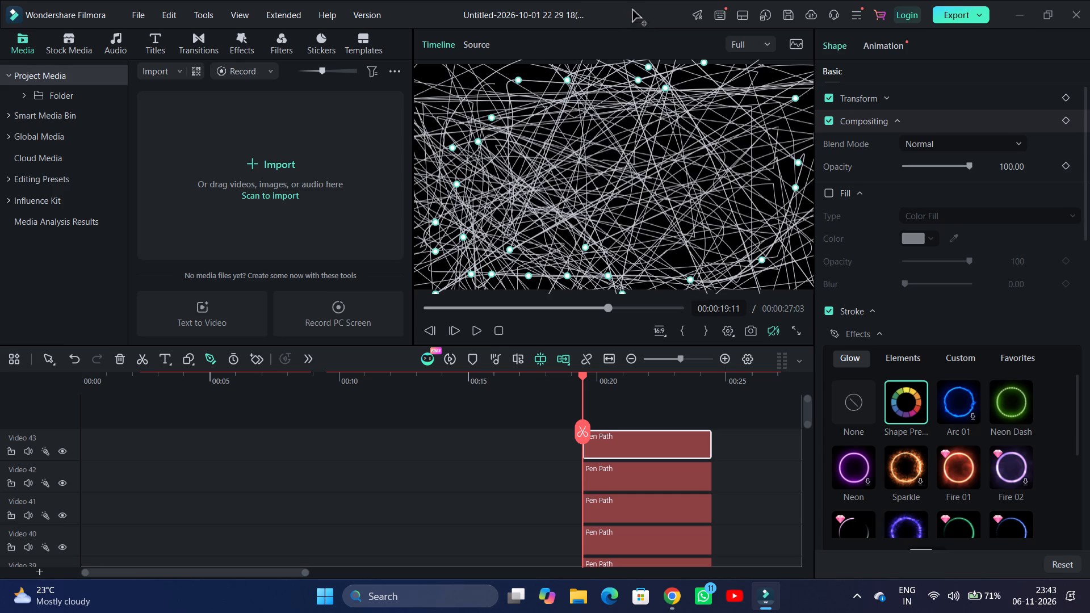
drag(632, 10, 634, 0)
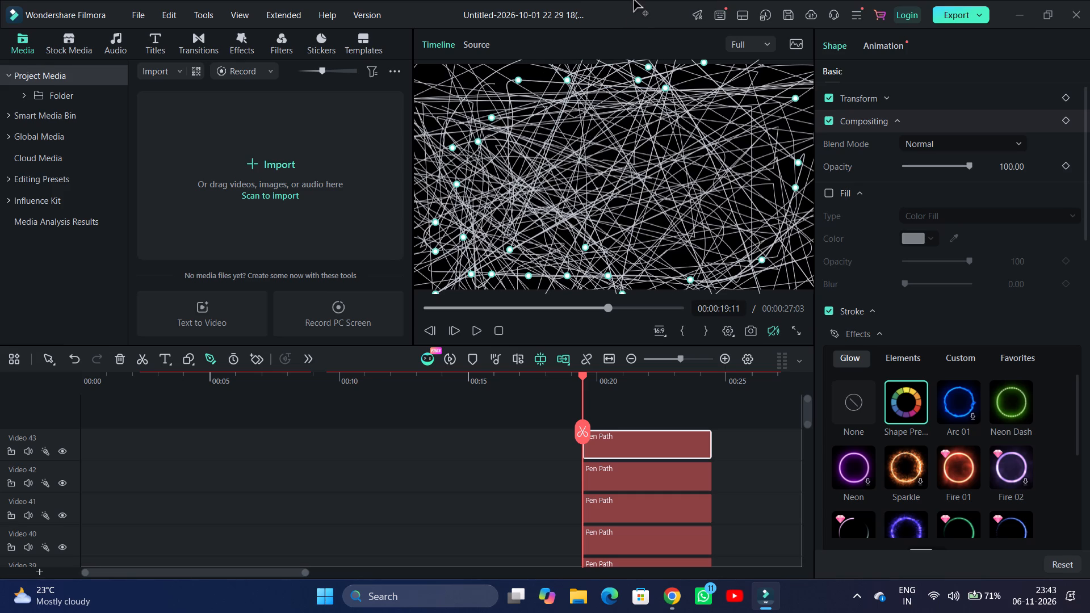
drag(634, 0, 689, 0)
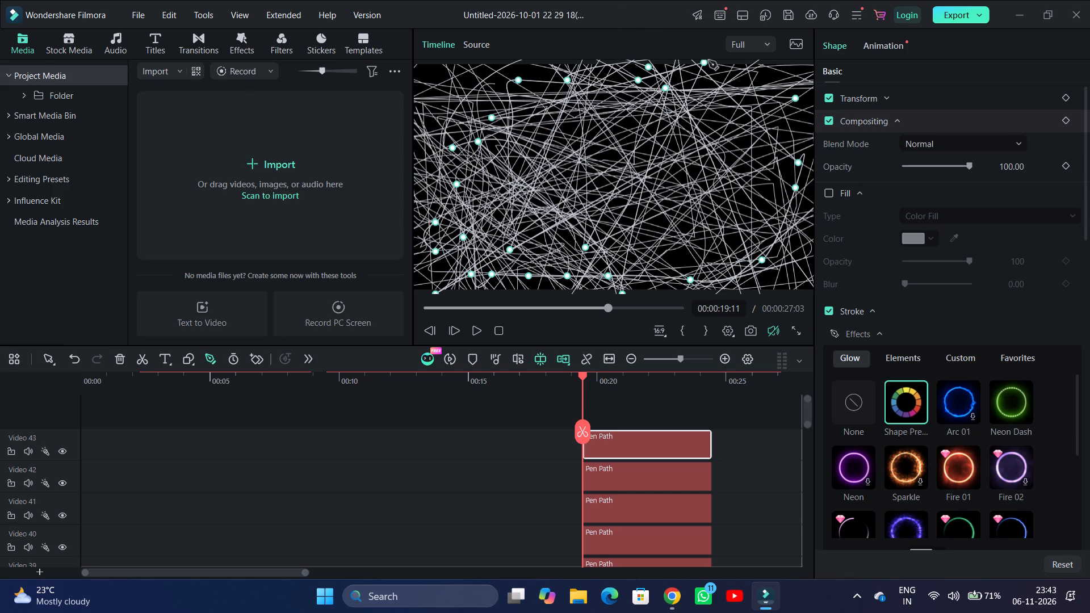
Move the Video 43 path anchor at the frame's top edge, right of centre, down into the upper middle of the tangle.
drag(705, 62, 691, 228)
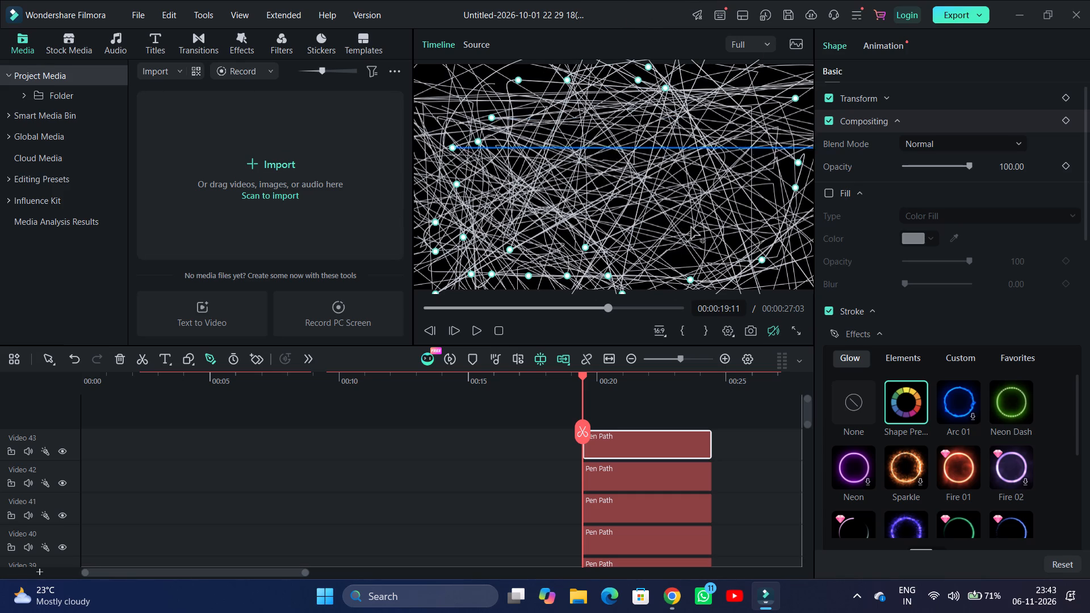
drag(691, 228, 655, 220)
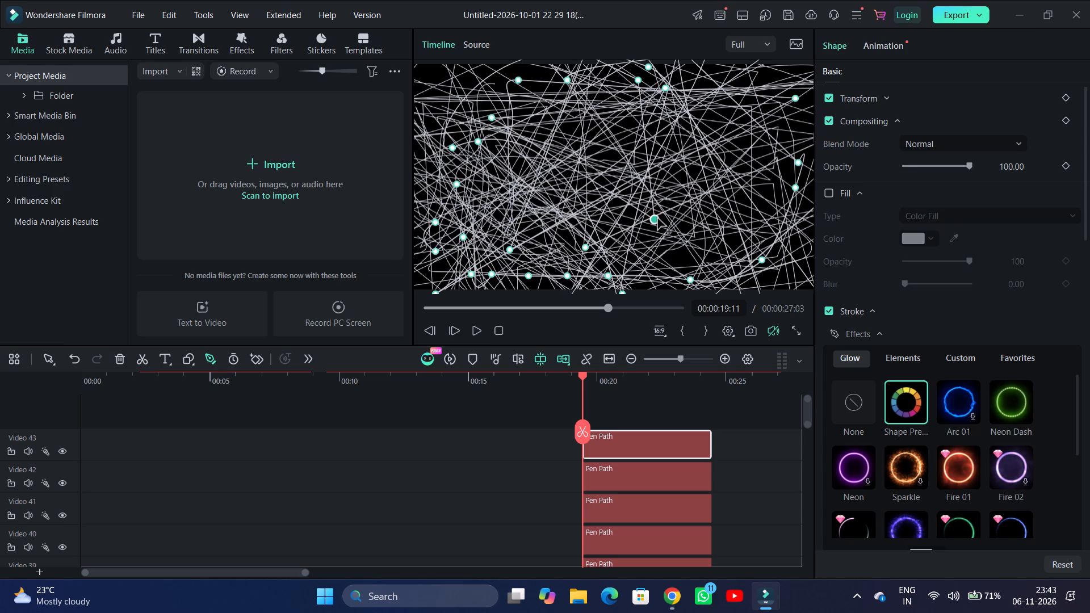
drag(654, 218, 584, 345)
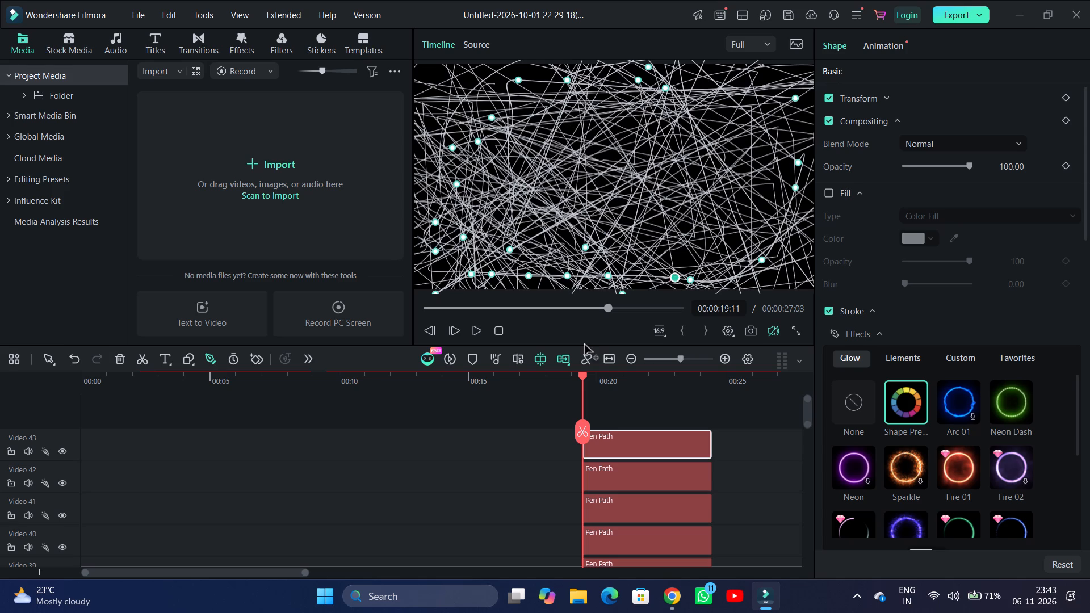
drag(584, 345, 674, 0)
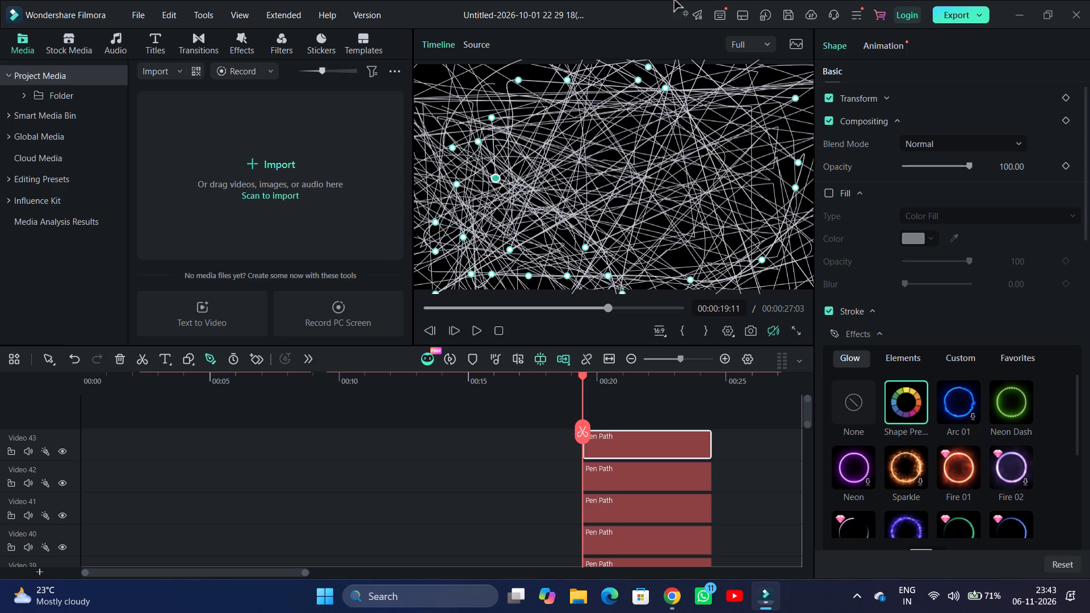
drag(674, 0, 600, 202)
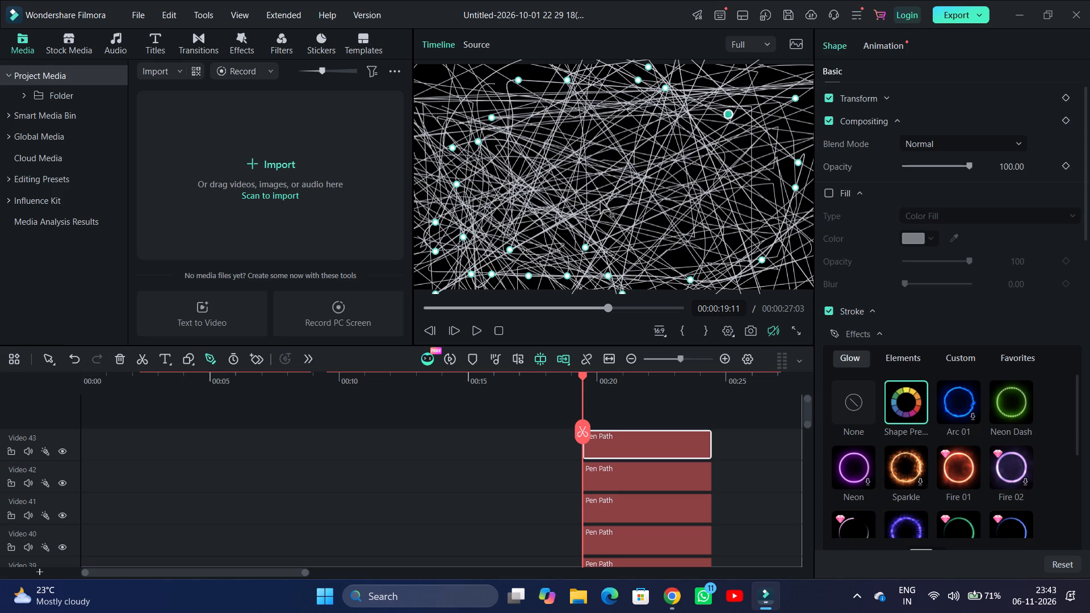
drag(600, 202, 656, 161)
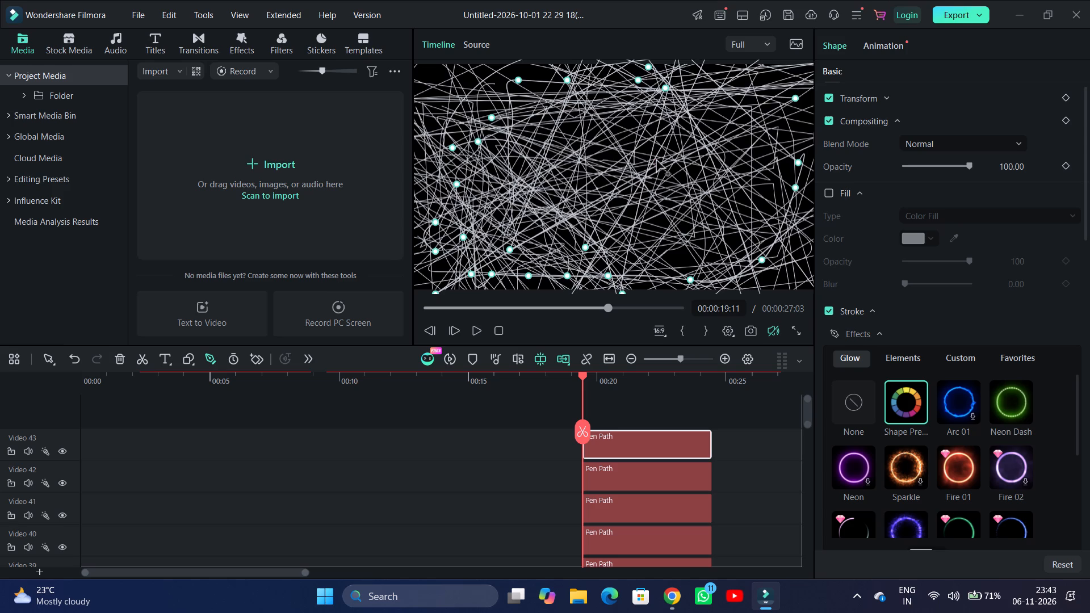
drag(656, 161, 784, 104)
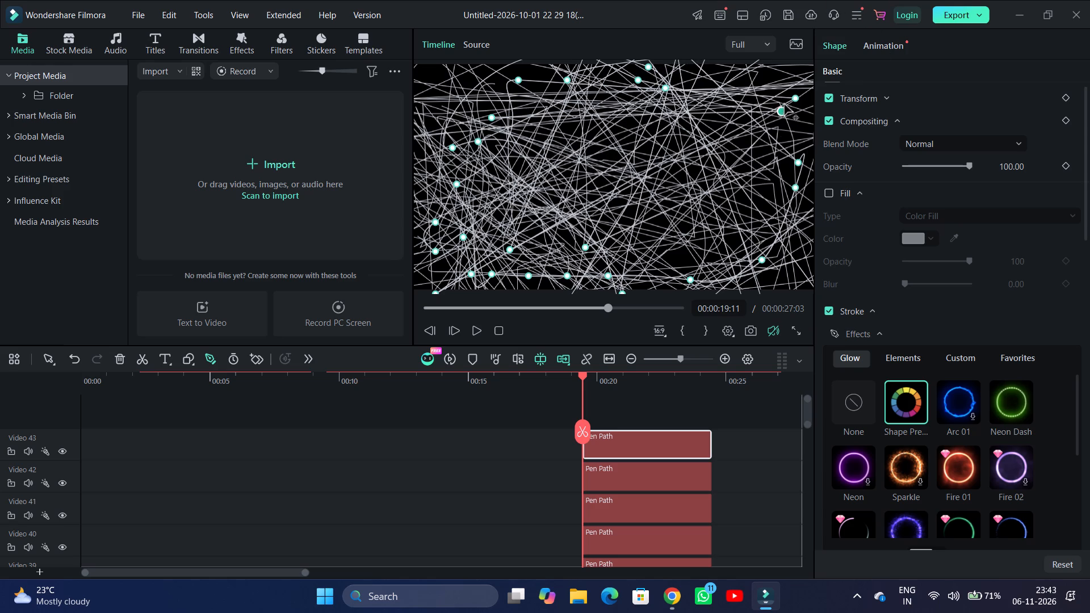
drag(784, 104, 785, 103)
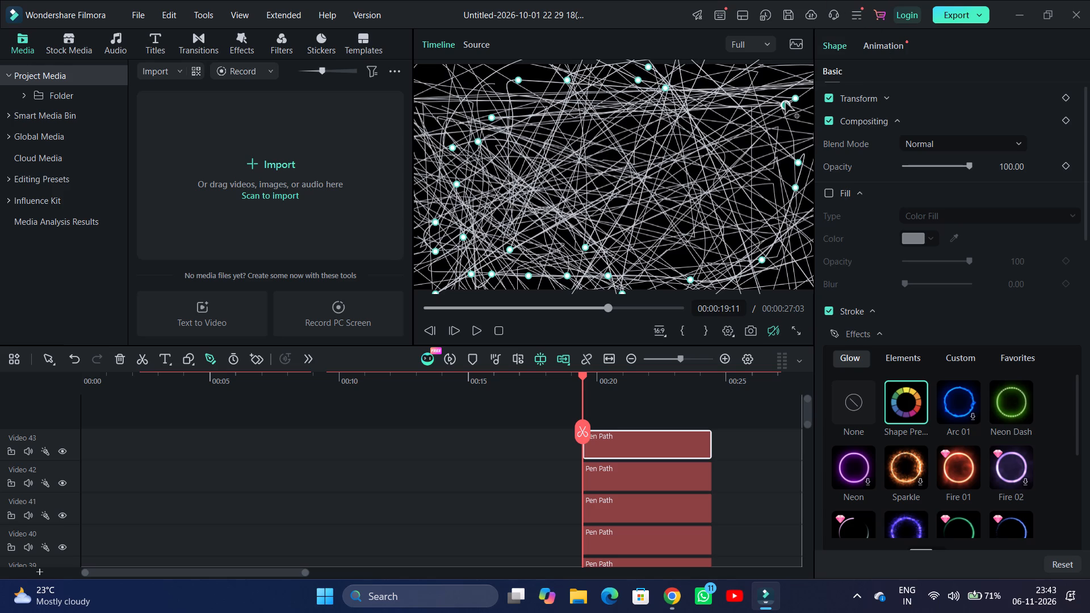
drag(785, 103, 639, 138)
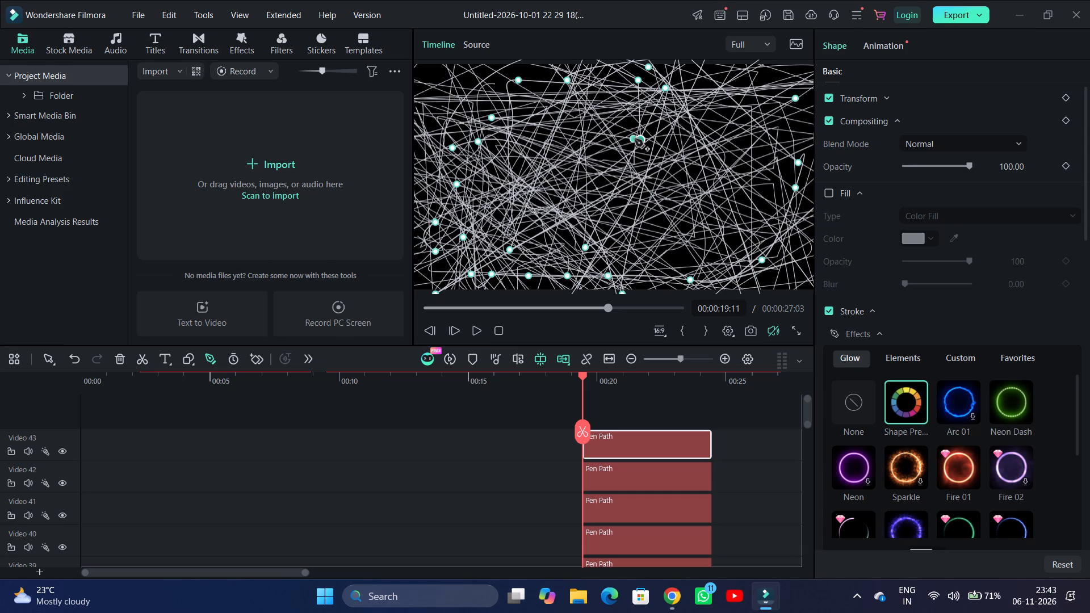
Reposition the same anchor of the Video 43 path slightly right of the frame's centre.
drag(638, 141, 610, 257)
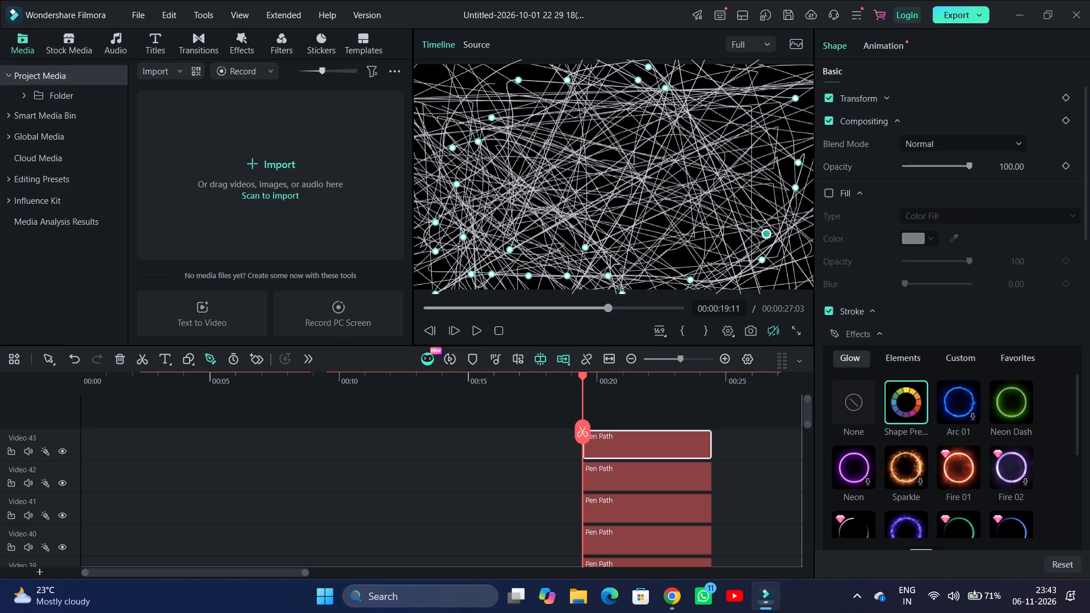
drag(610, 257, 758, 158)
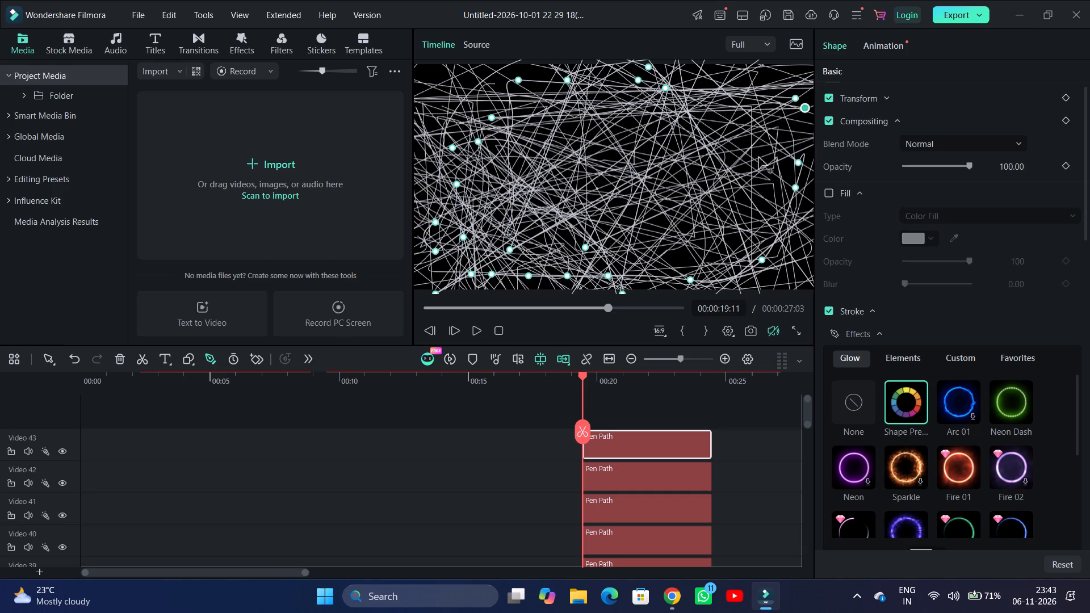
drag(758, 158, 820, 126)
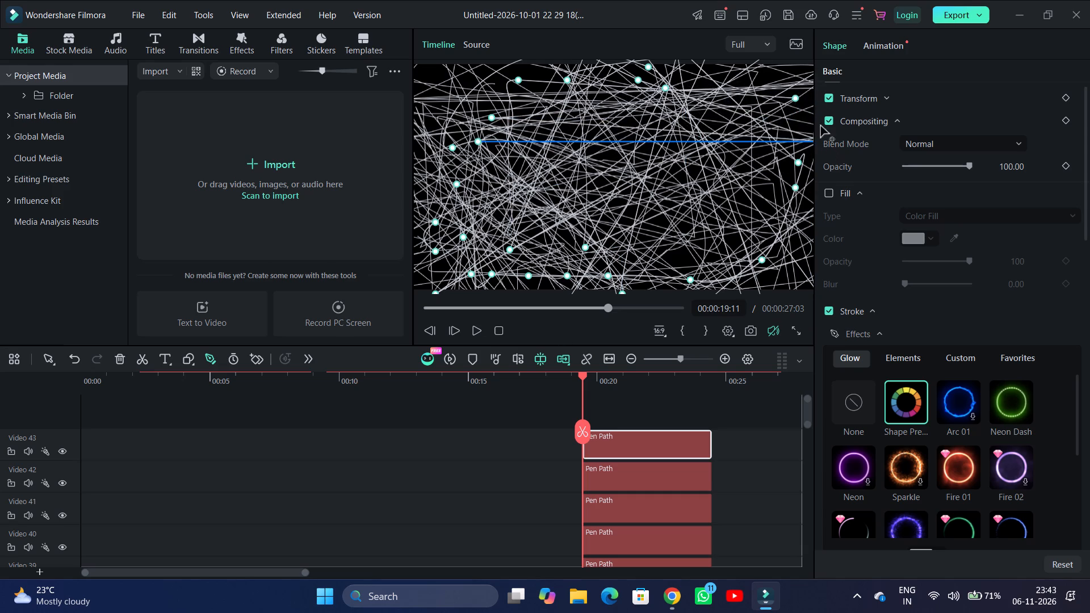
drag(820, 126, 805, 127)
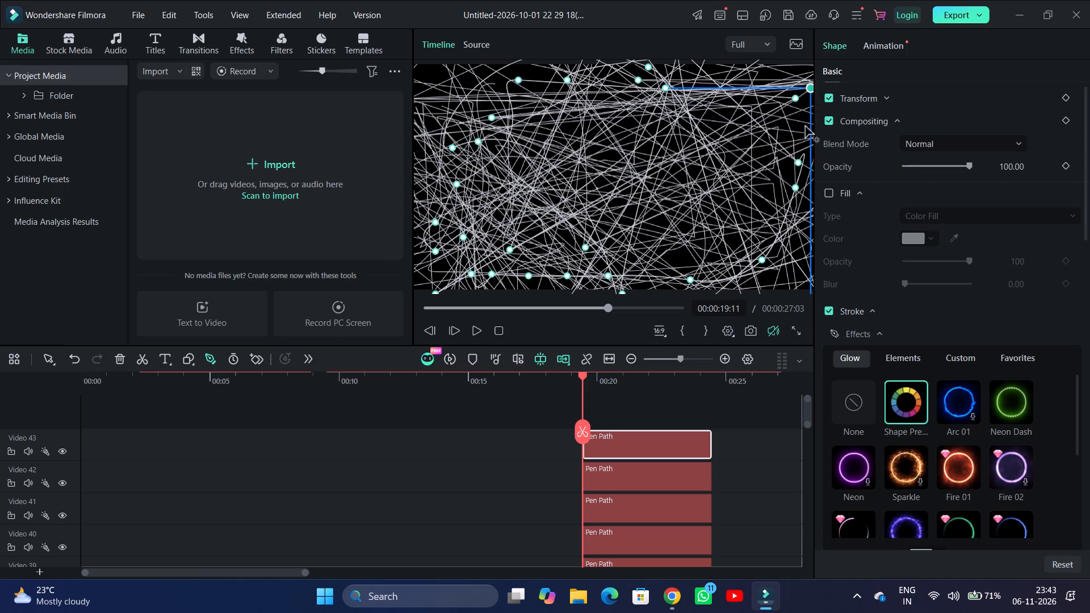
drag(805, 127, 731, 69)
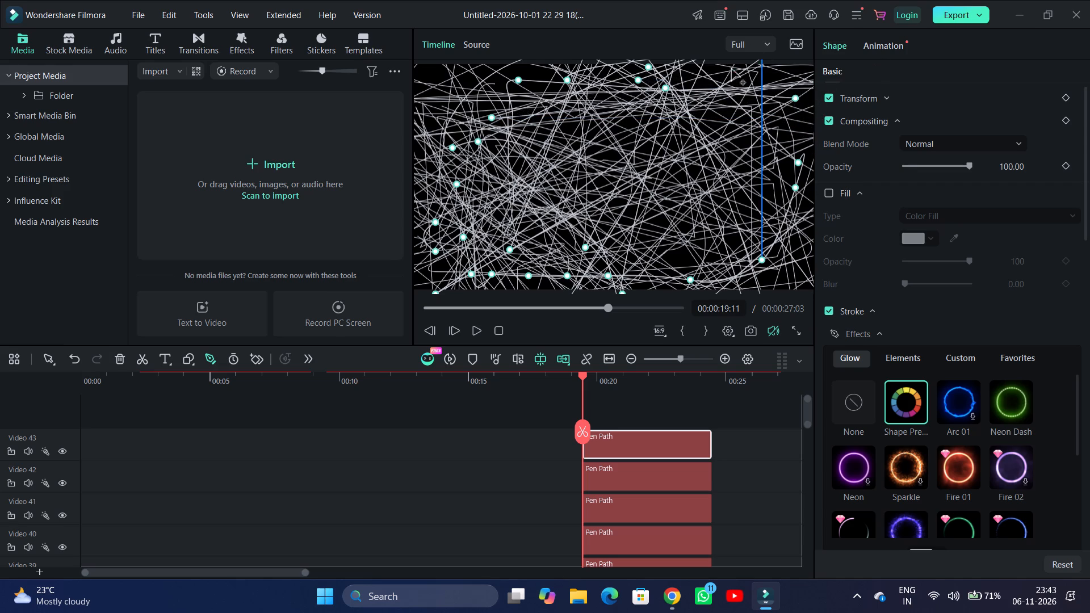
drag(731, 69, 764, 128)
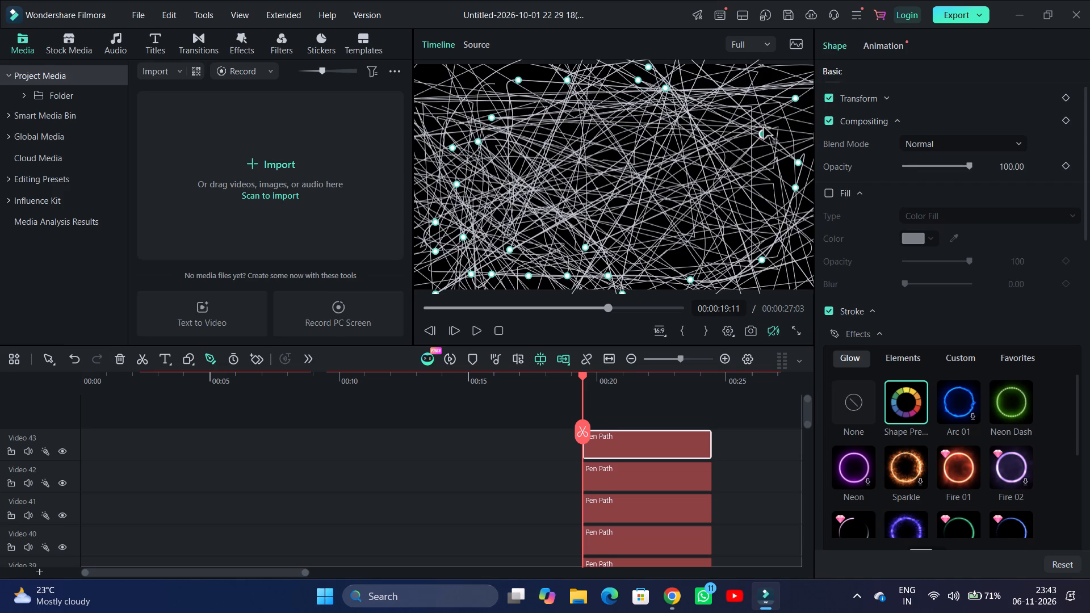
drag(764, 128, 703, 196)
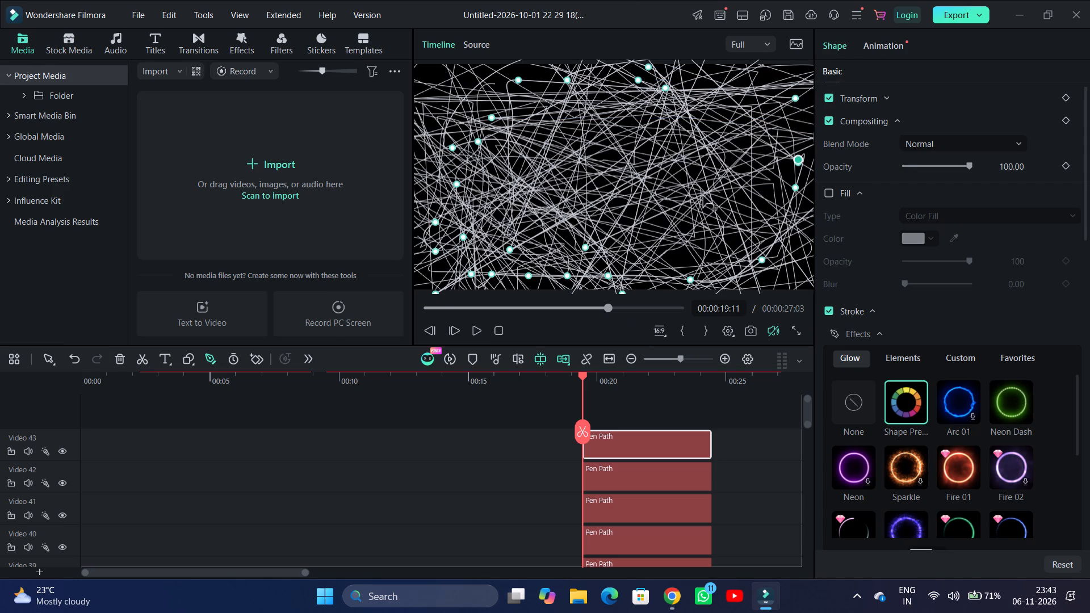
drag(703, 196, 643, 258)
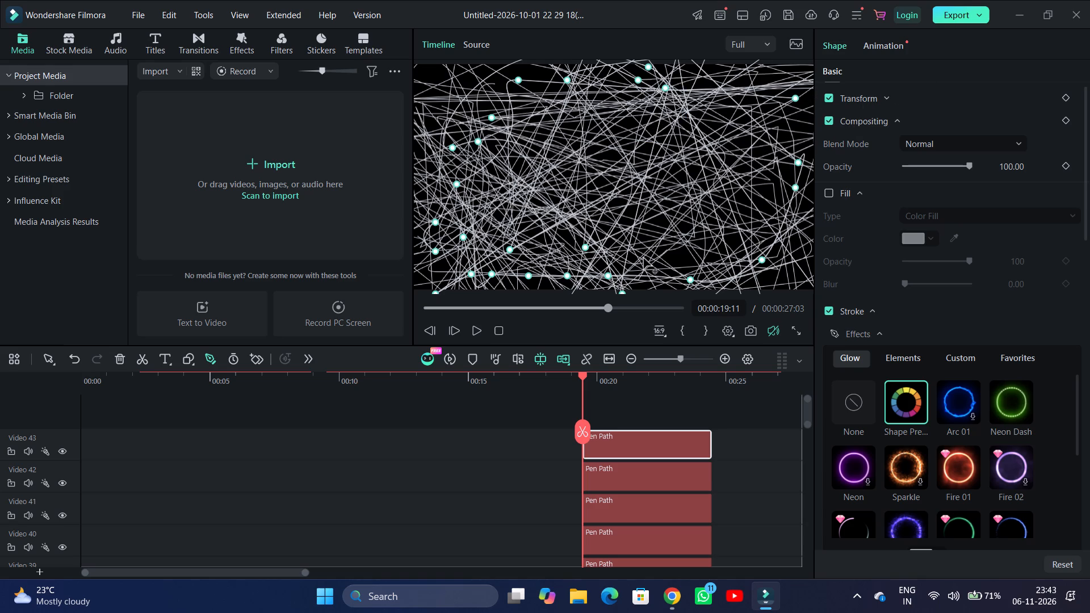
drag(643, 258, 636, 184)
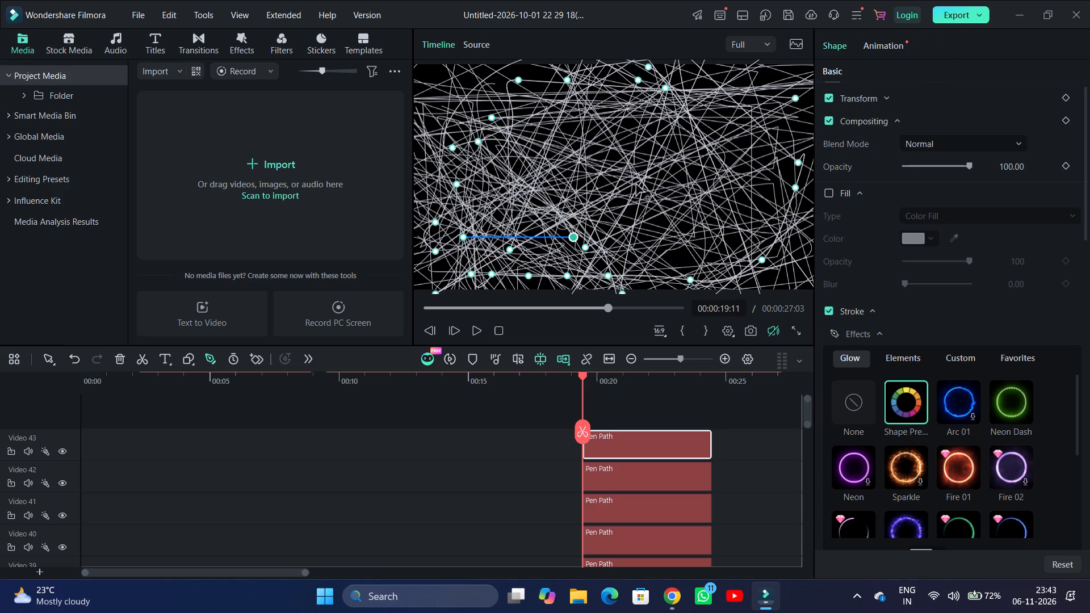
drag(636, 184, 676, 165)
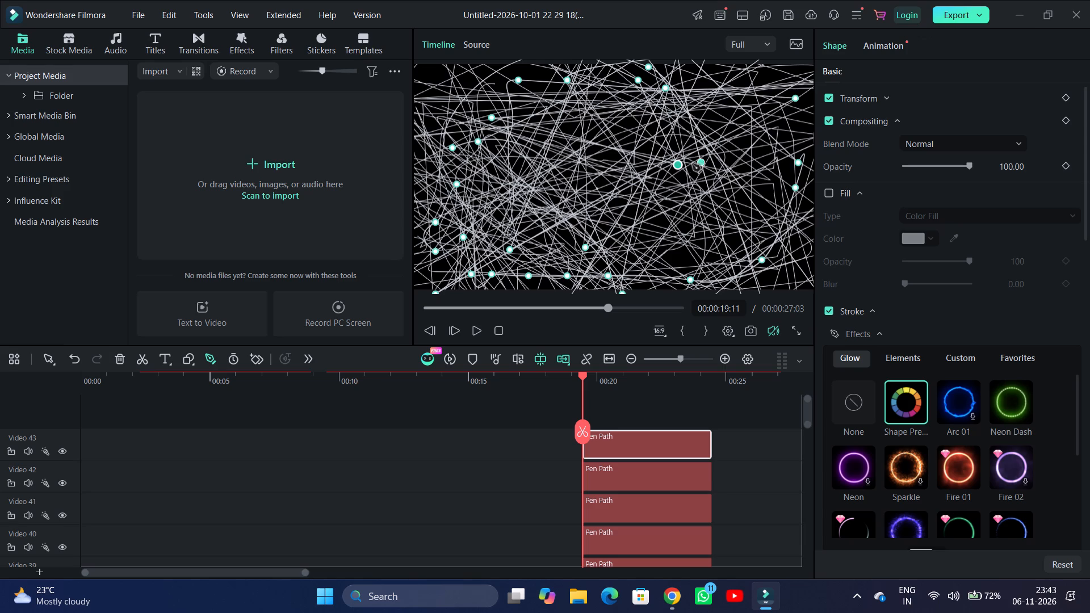
Move that anchor from near the frame's centre to beyond the left edge of the frame.
drag(680, 166, 760, 183)
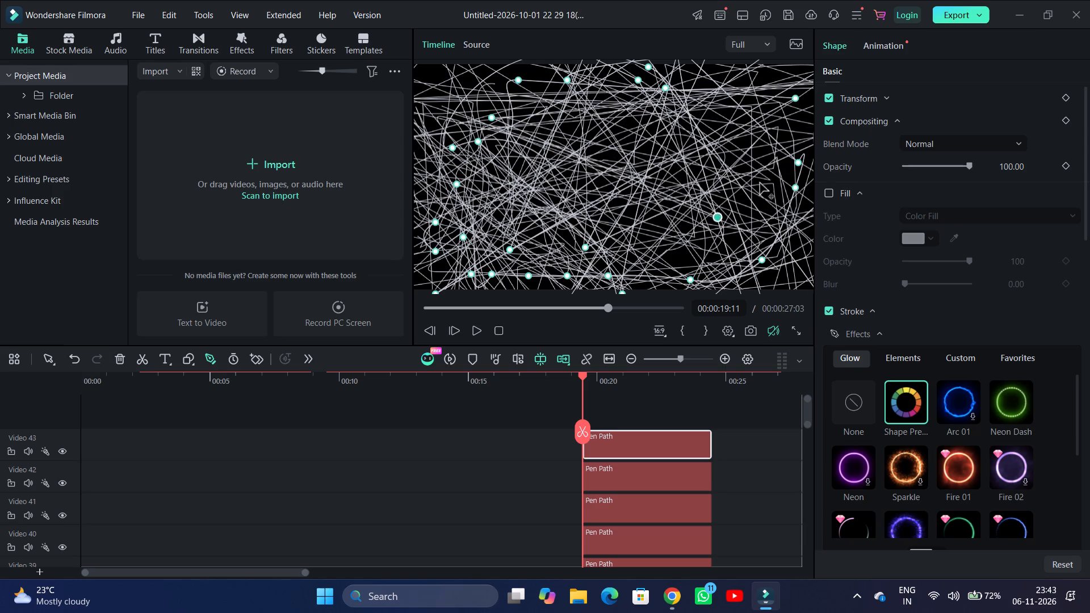
drag(760, 183, 639, 173)
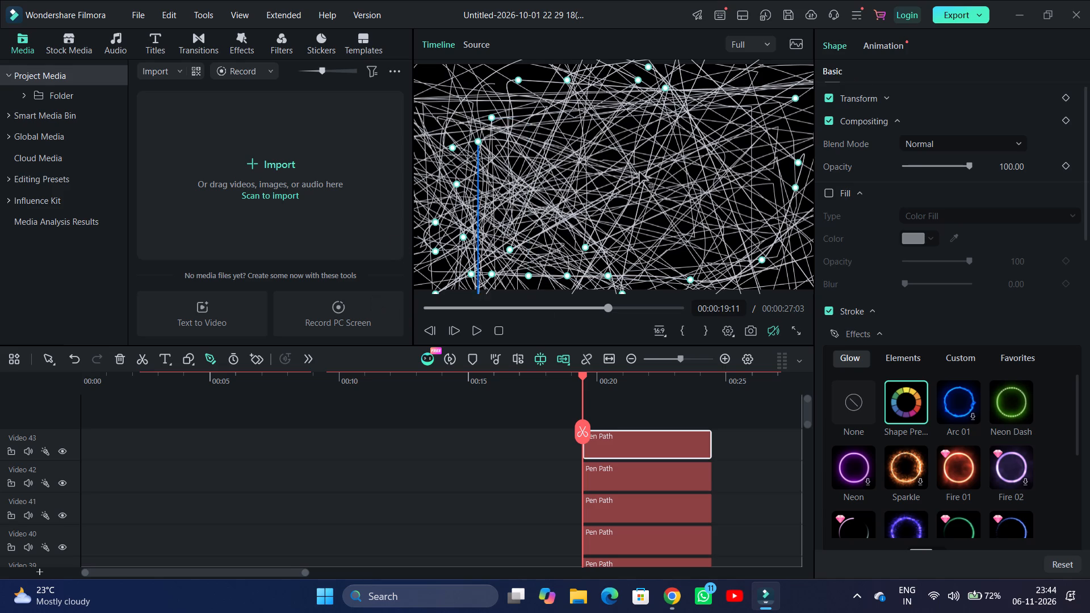
drag(639, 173, 817, 93)
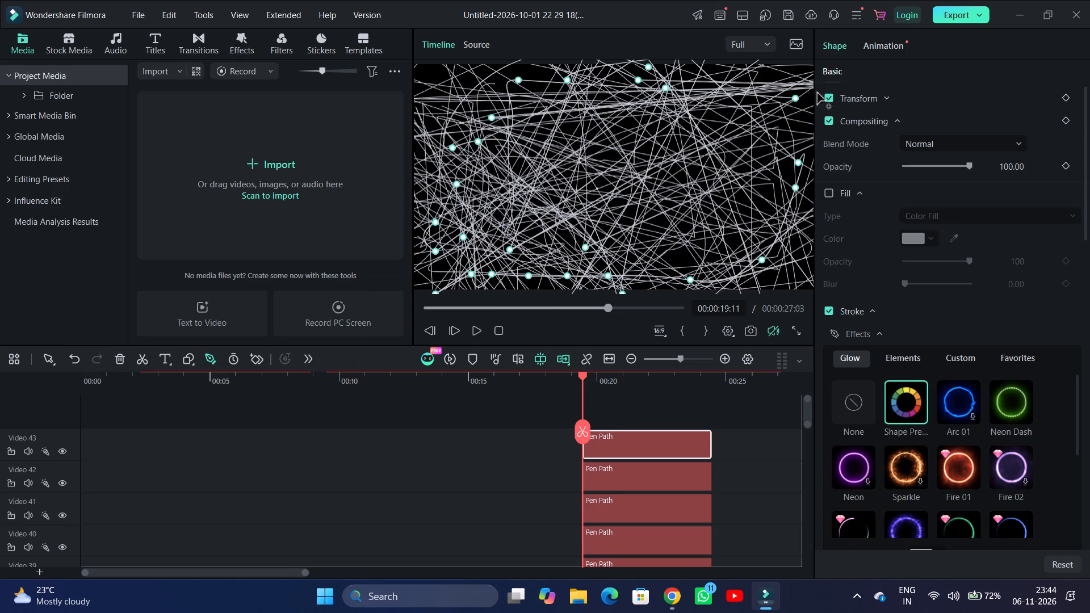
drag(817, 93, 653, 253)
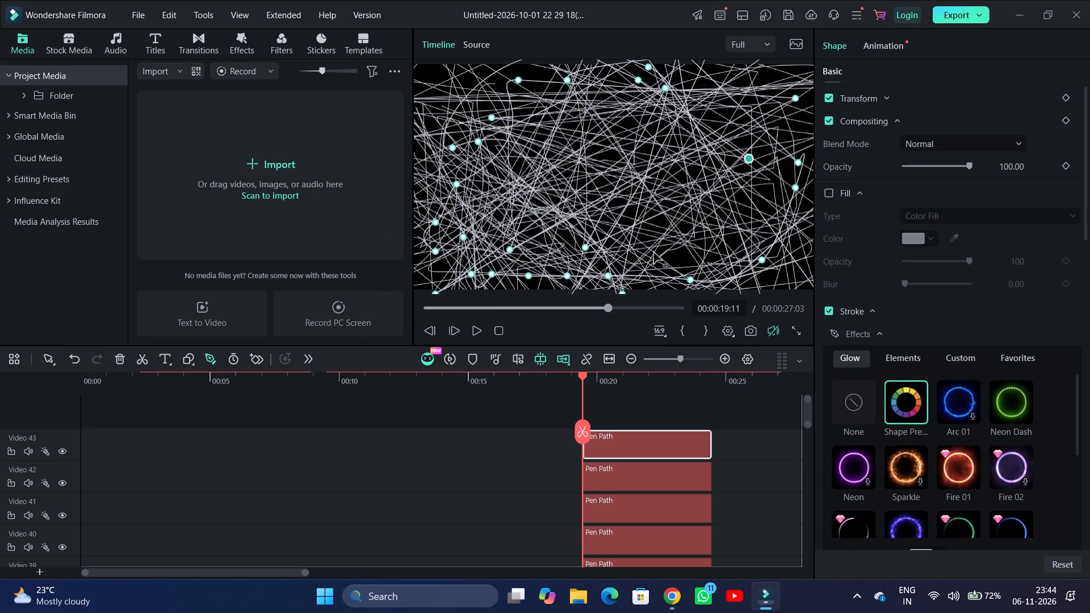
drag(653, 253, 670, 252)
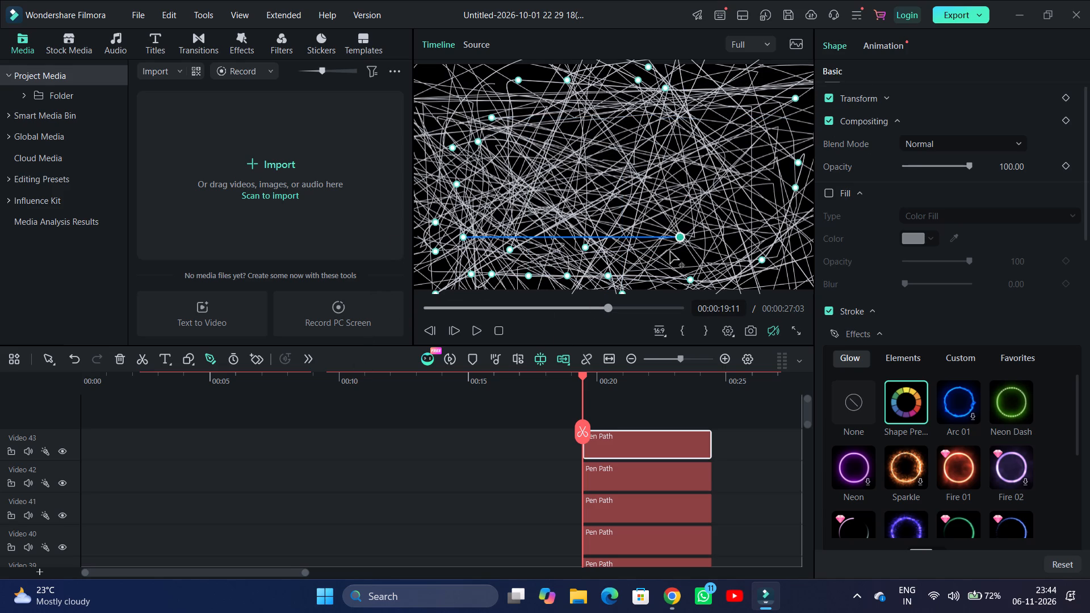
drag(670, 252, 570, 167)
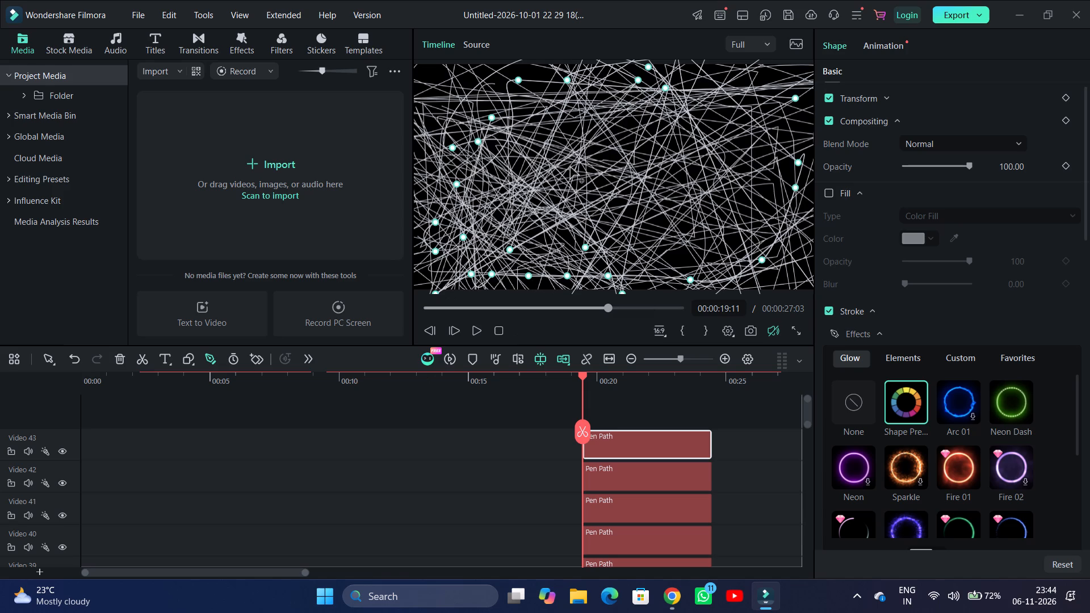
drag(570, 167, 540, 24)
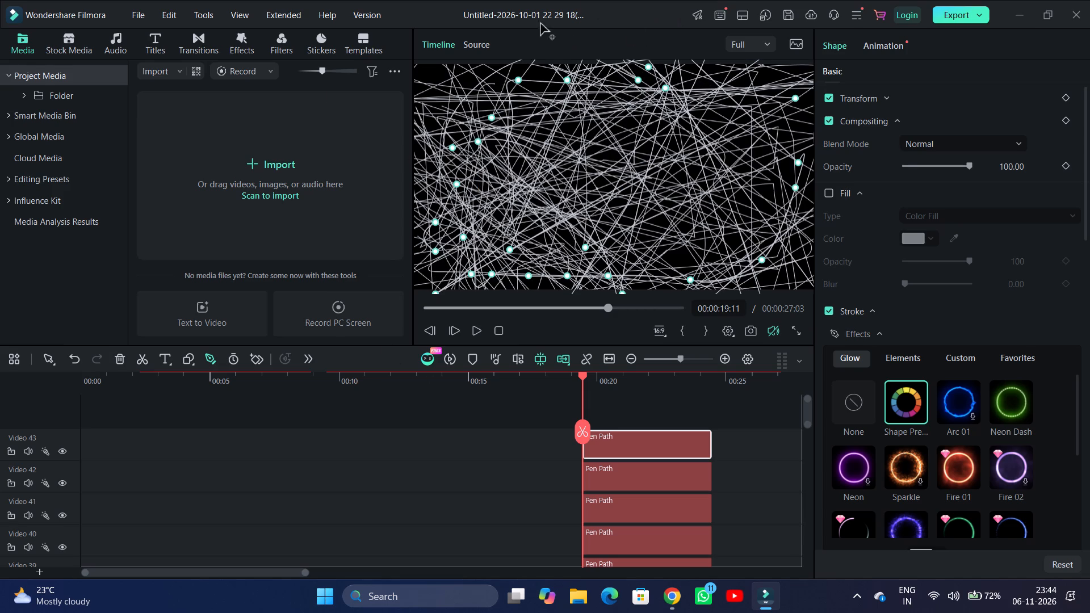
drag(540, 24, 396, 235)
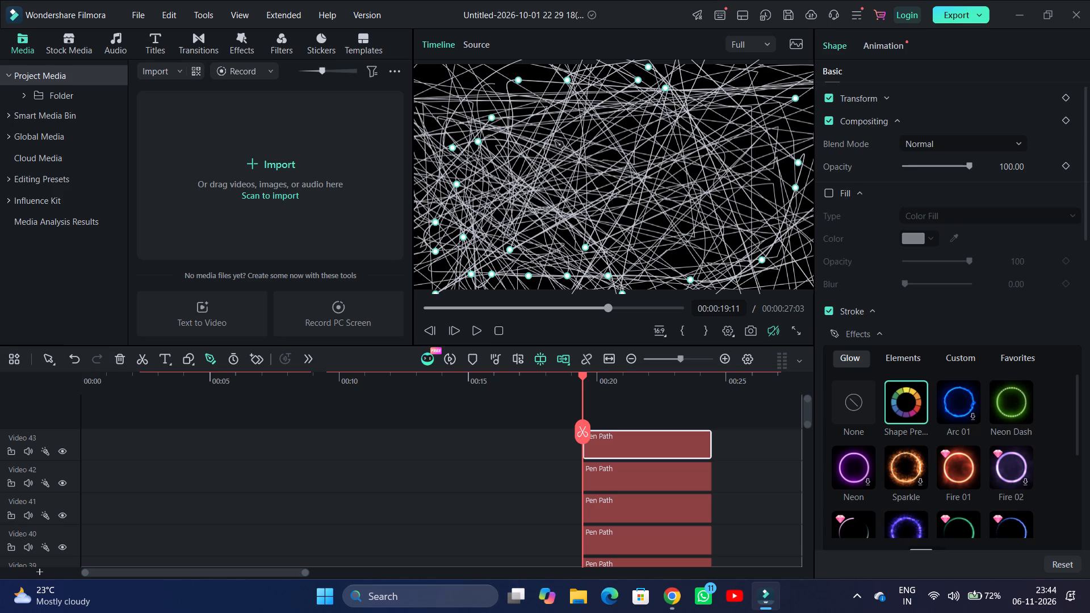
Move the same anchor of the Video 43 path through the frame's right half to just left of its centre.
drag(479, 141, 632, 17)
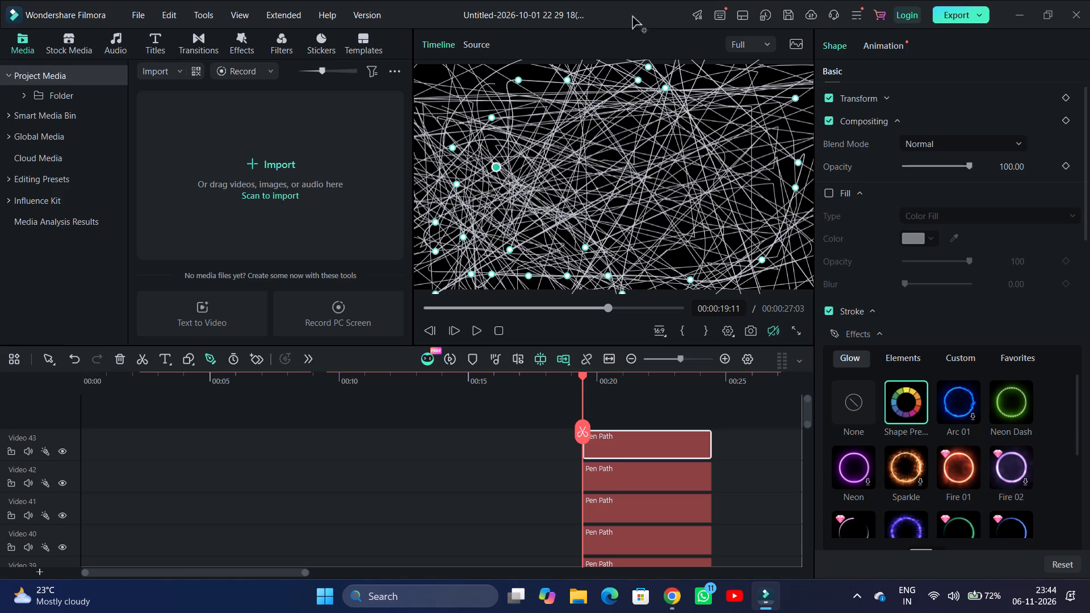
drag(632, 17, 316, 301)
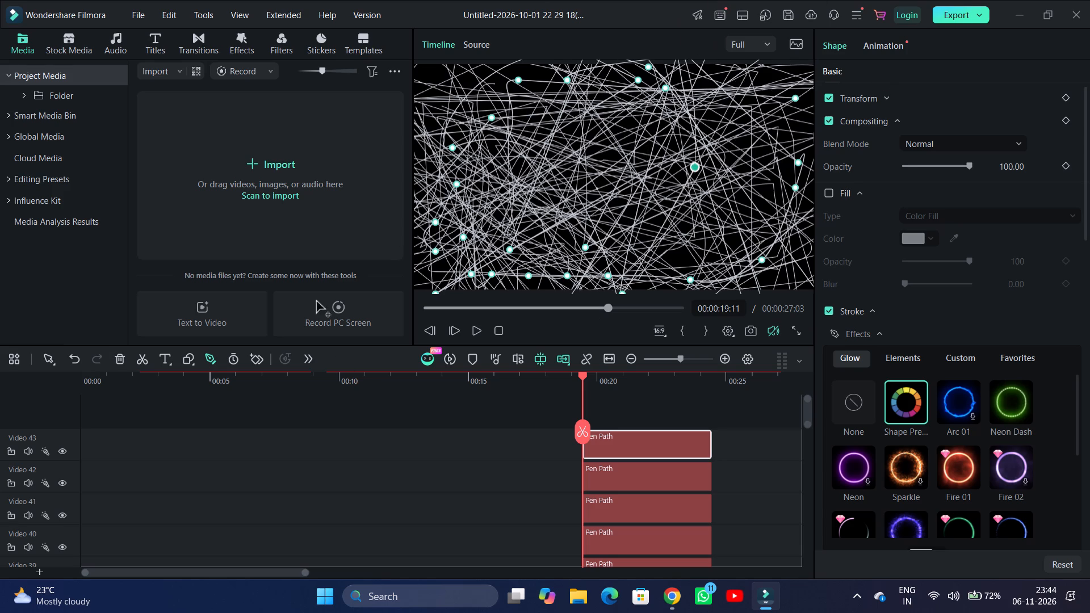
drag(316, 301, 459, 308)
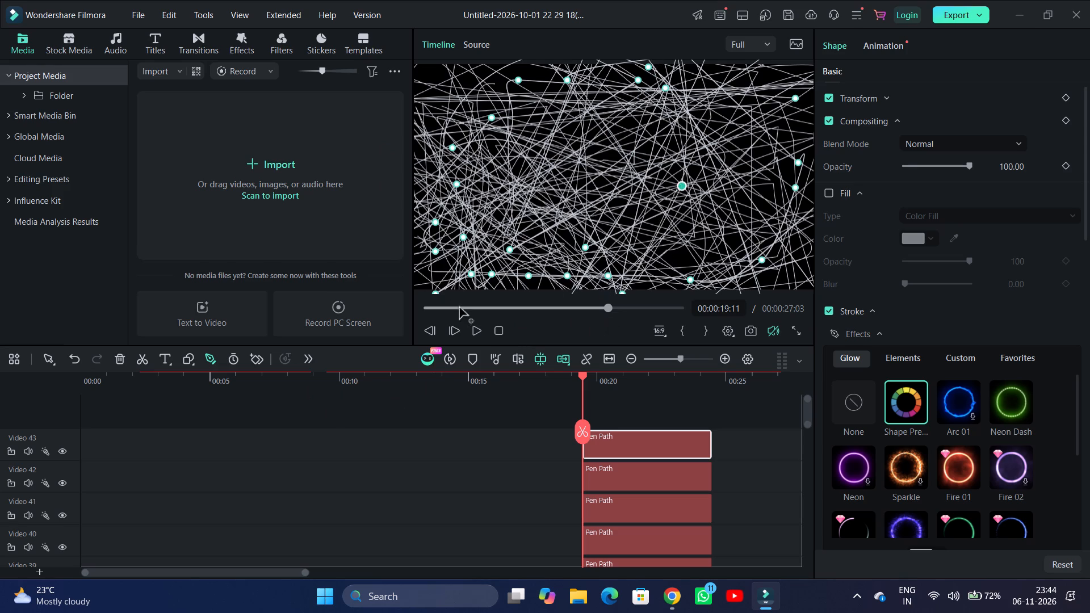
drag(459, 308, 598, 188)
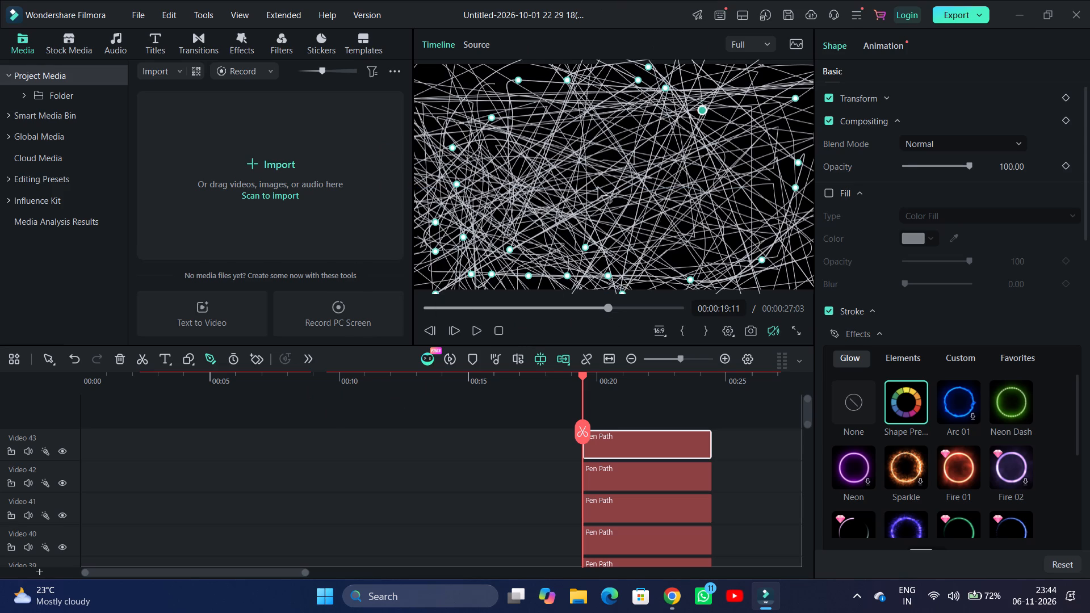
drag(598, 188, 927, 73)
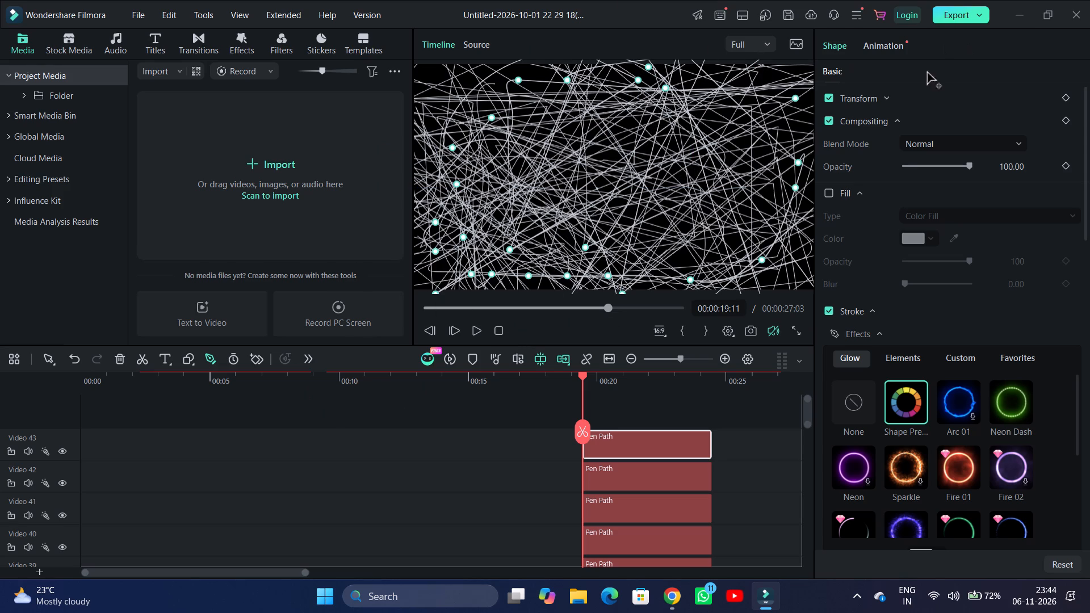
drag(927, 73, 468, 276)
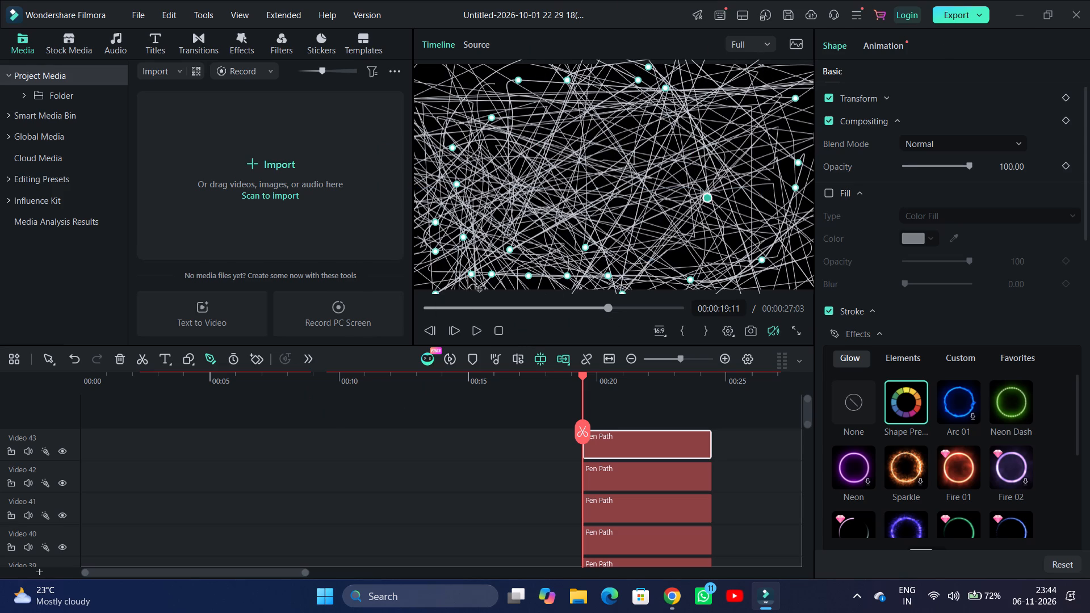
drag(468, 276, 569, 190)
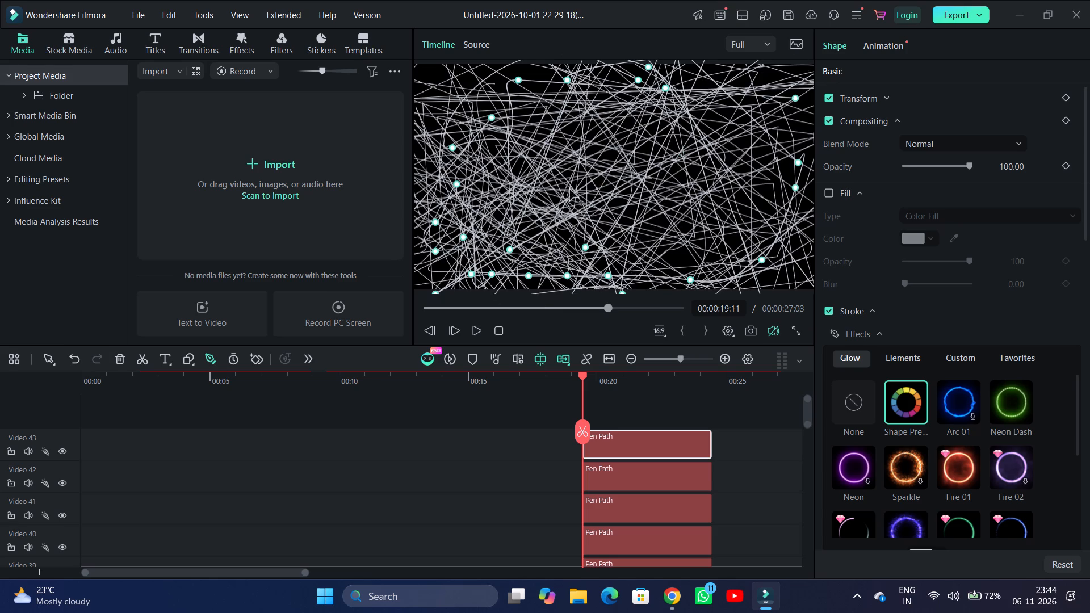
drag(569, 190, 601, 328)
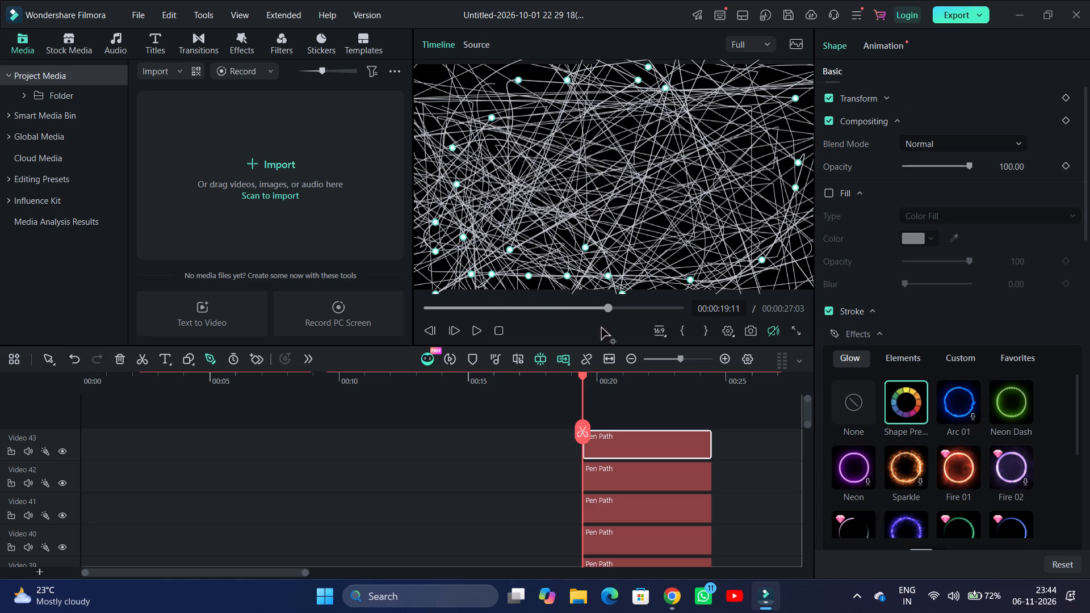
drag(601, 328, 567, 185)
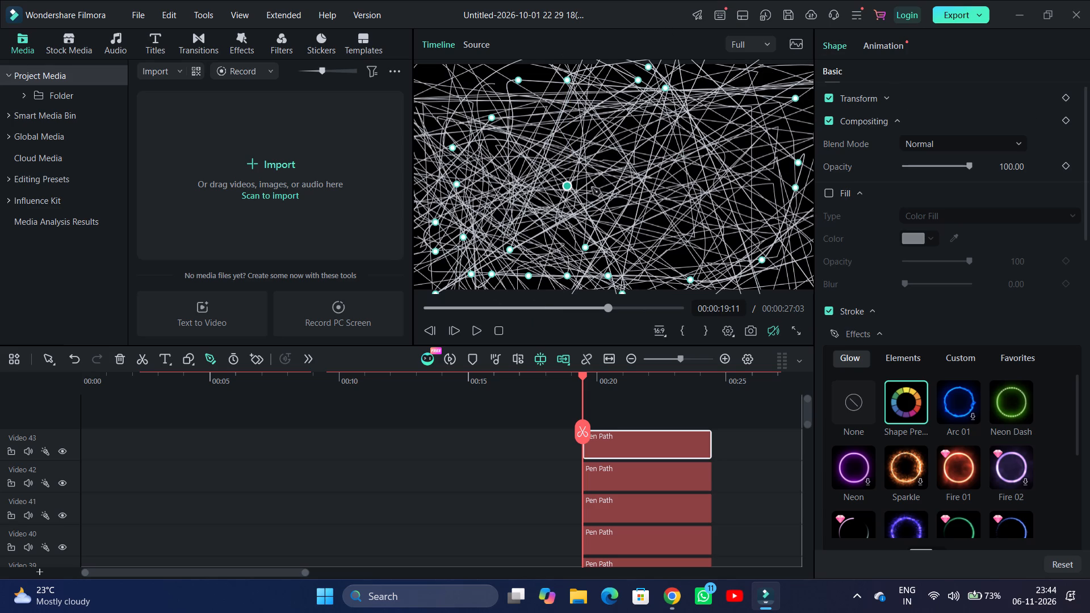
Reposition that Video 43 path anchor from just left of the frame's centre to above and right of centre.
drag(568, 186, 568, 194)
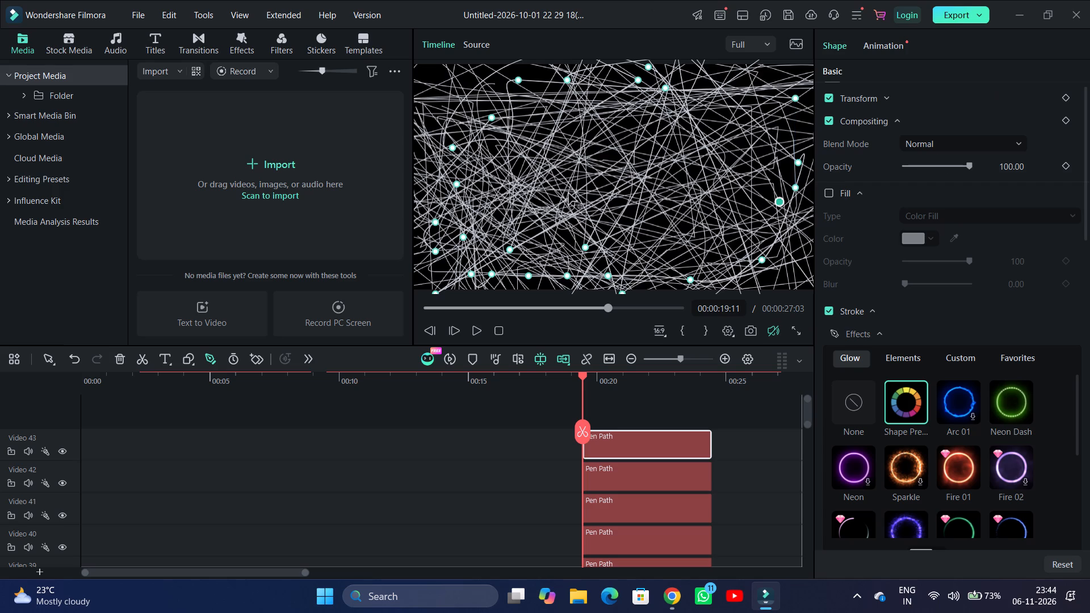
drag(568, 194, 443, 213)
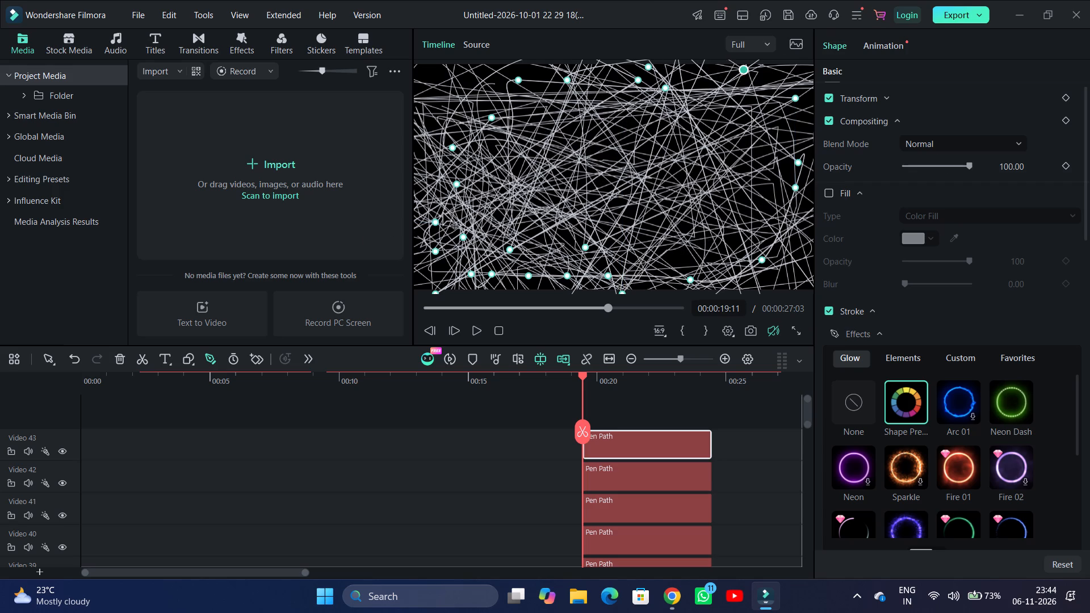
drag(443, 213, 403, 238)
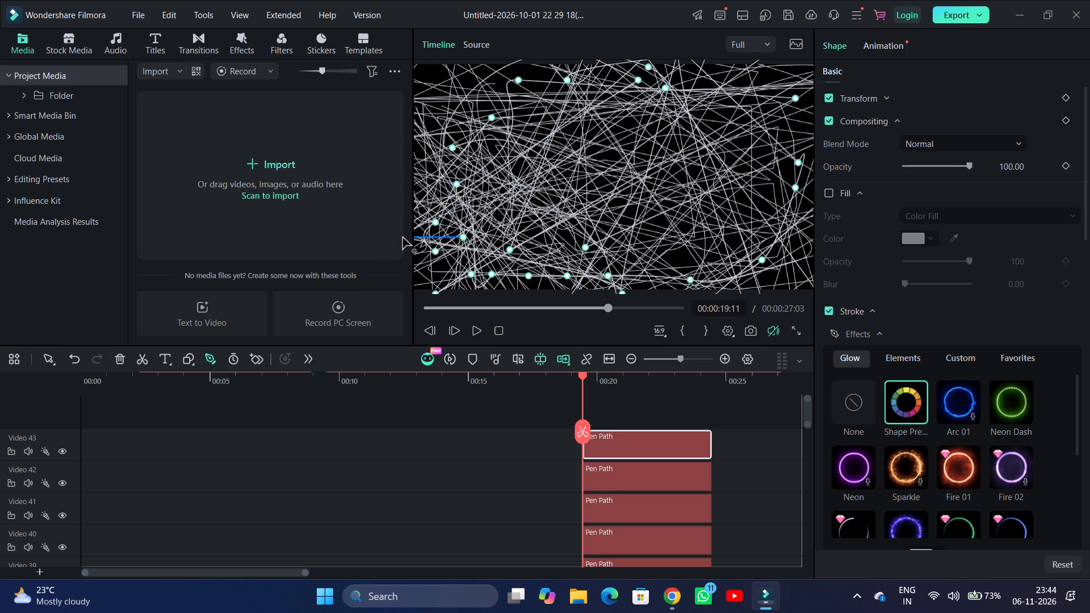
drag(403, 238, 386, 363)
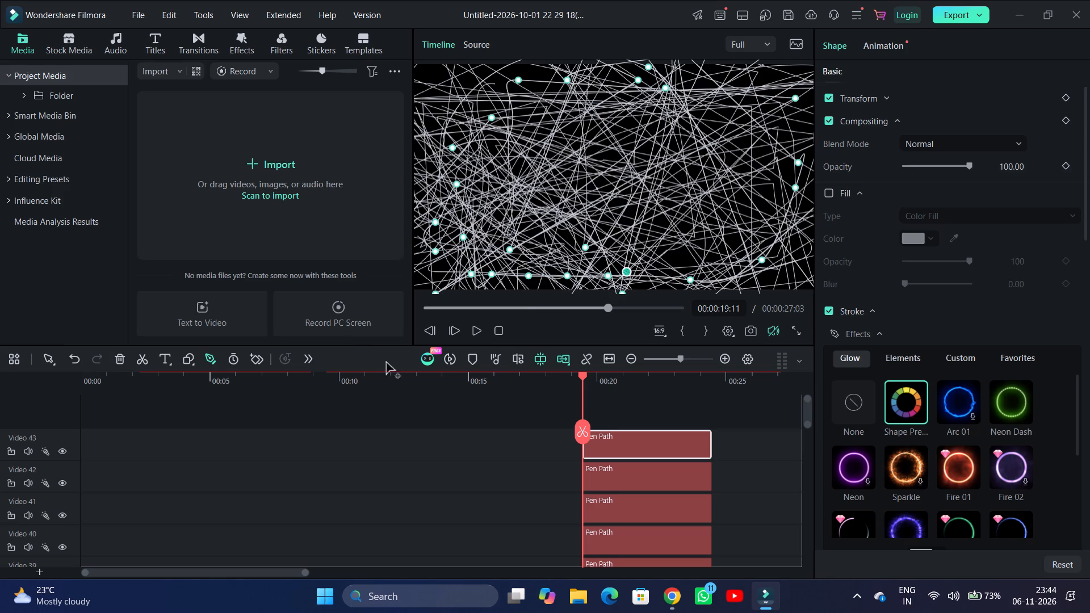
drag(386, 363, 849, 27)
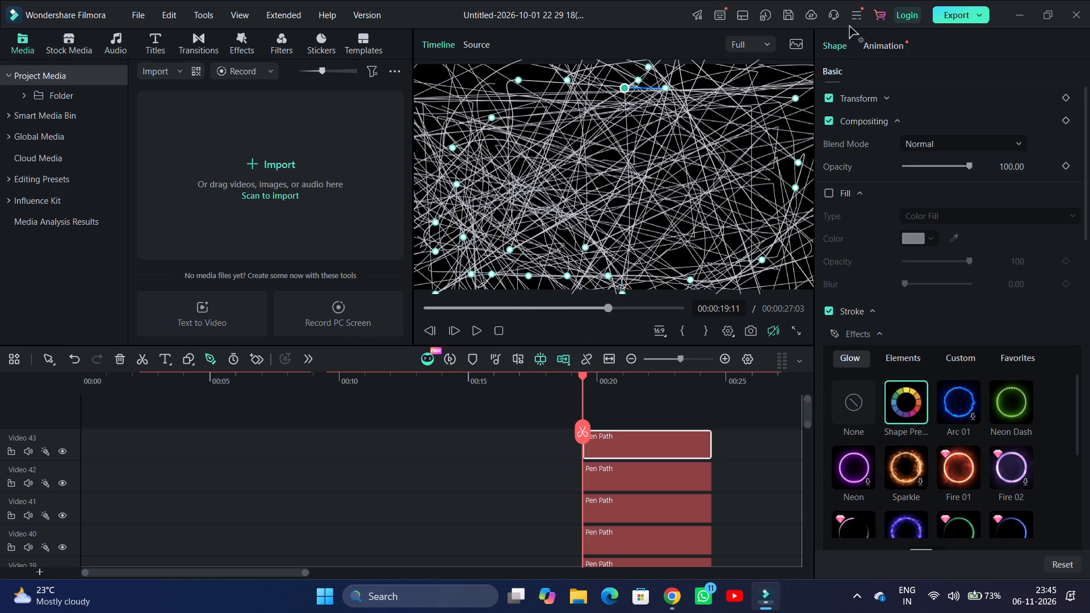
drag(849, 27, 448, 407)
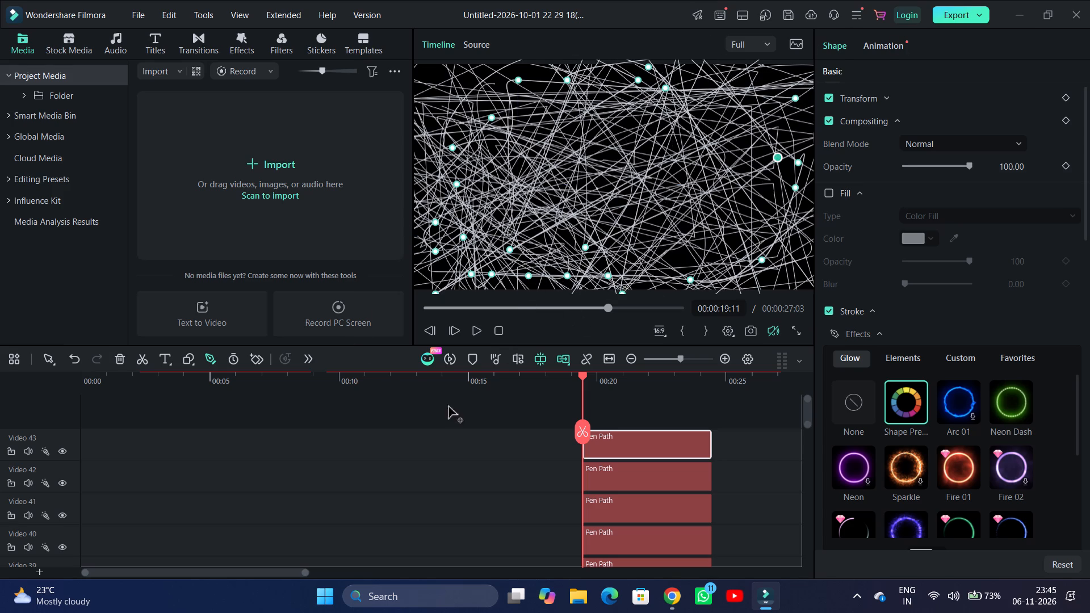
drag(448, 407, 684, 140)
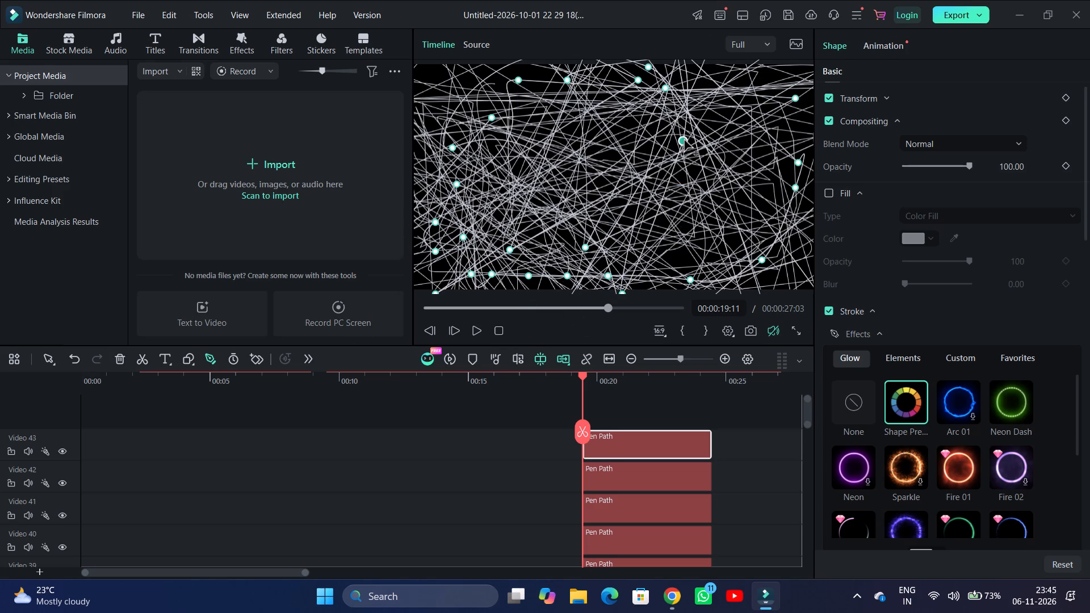
Move the Video 43 path anchor from above and right of the frame's centre to beyond the top edge.
drag(684, 140, 746, 53)
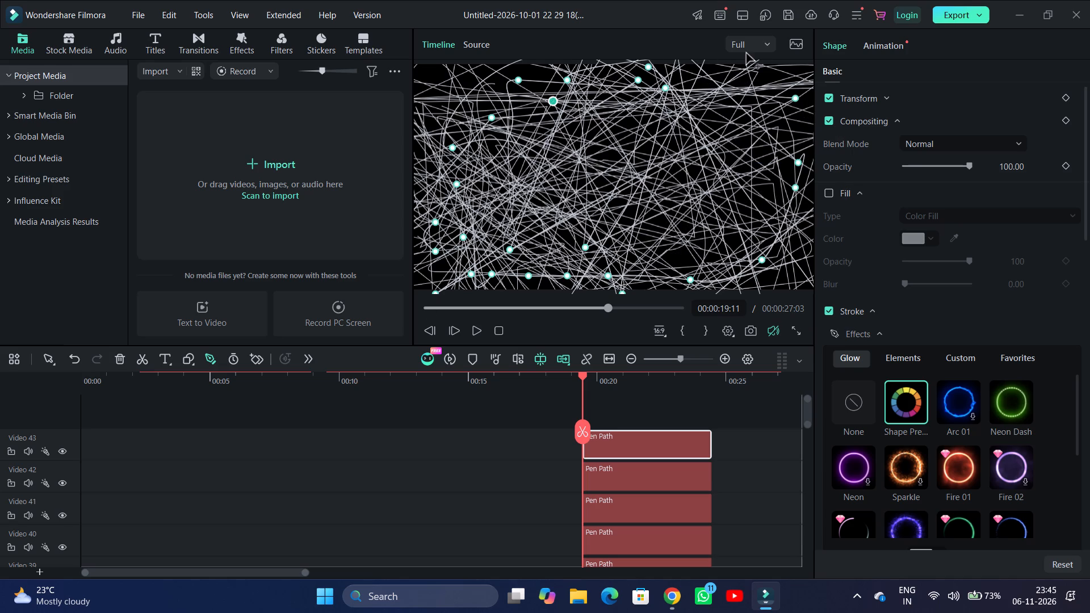
drag(746, 53, 722, 85)
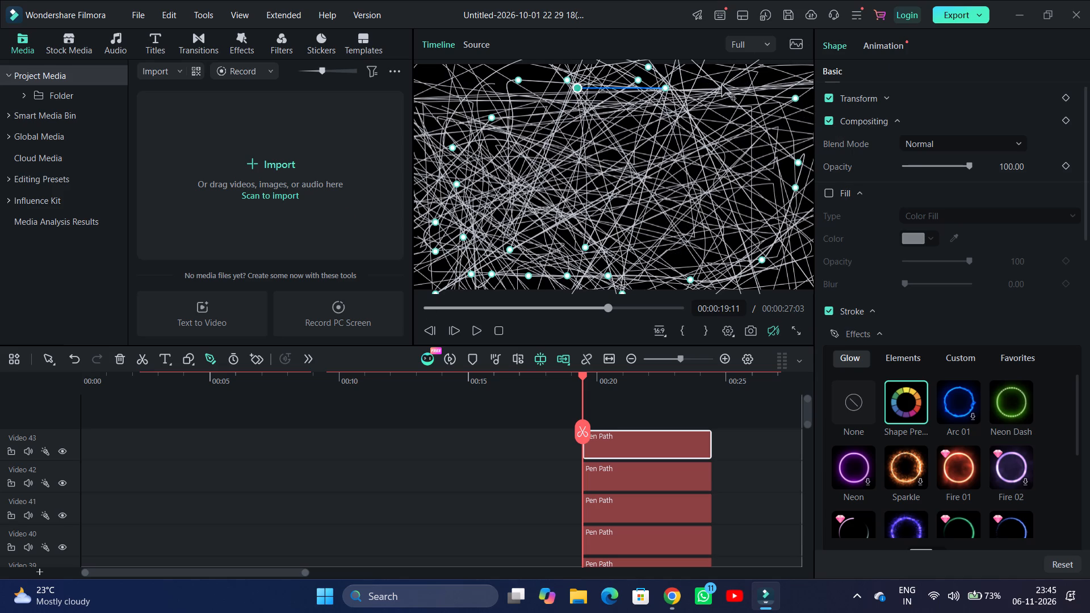
drag(722, 85, 911, 57)
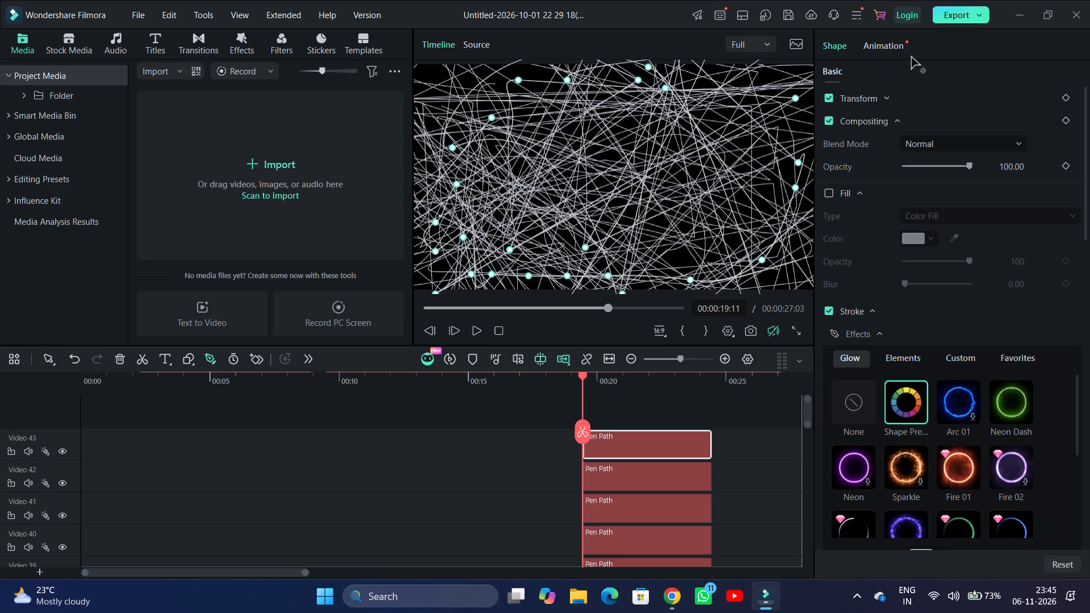
drag(911, 57, 890, 110)
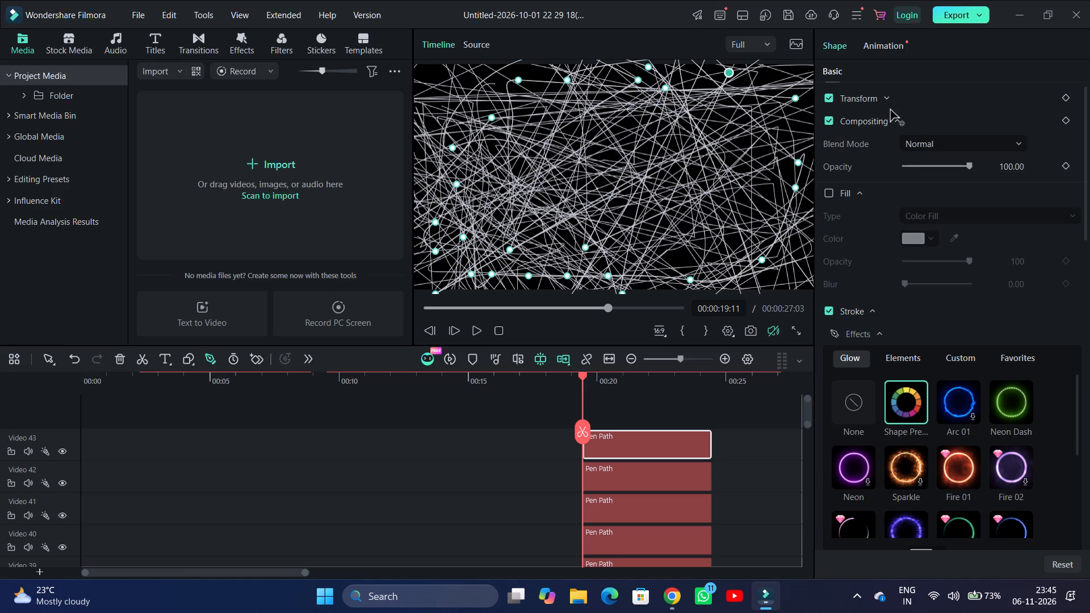
drag(890, 110, 800, 234)
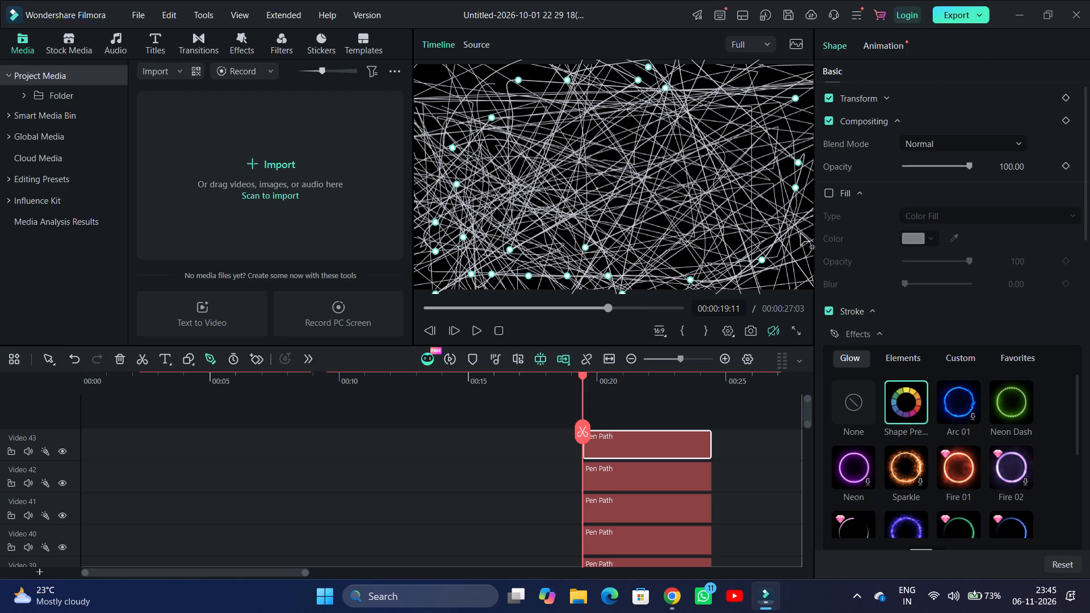
drag(800, 234, 515, 297)
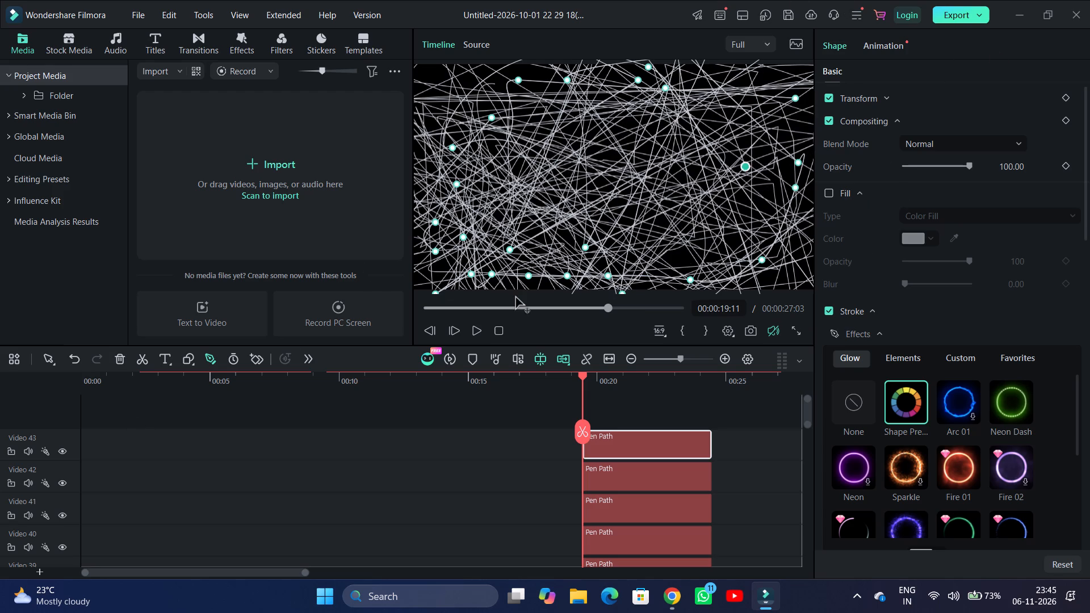
drag(515, 297, 861, 136)
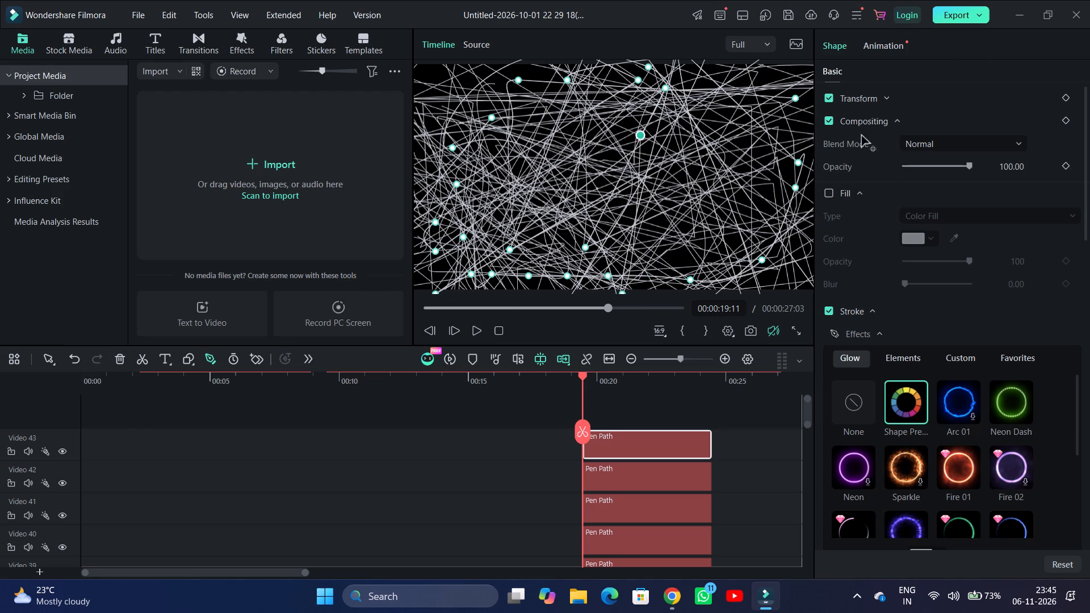
drag(861, 136, 656, 82)
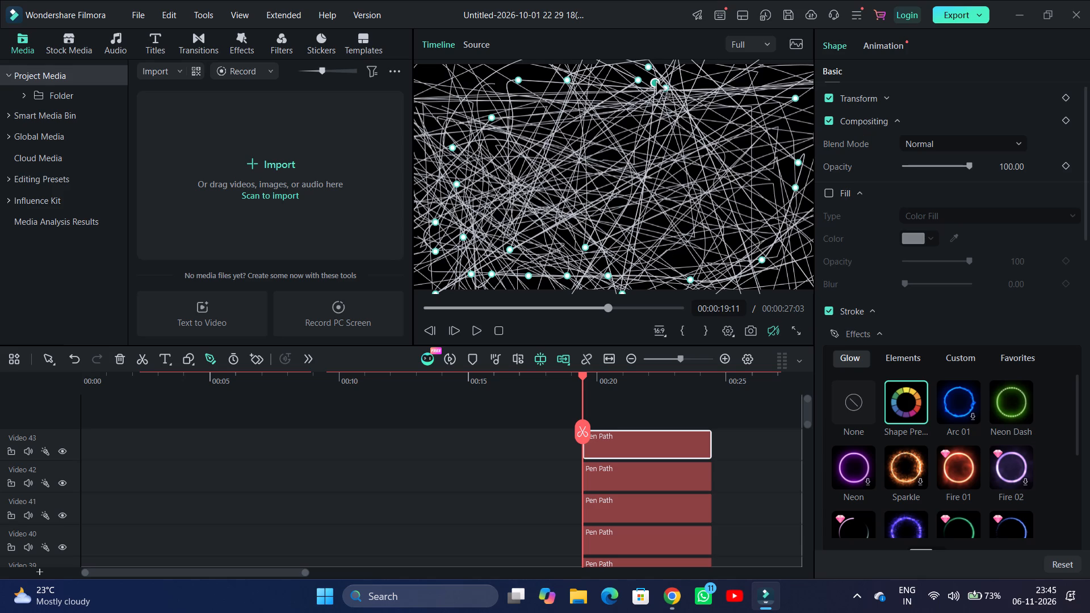
drag(657, 82, 701, 19)
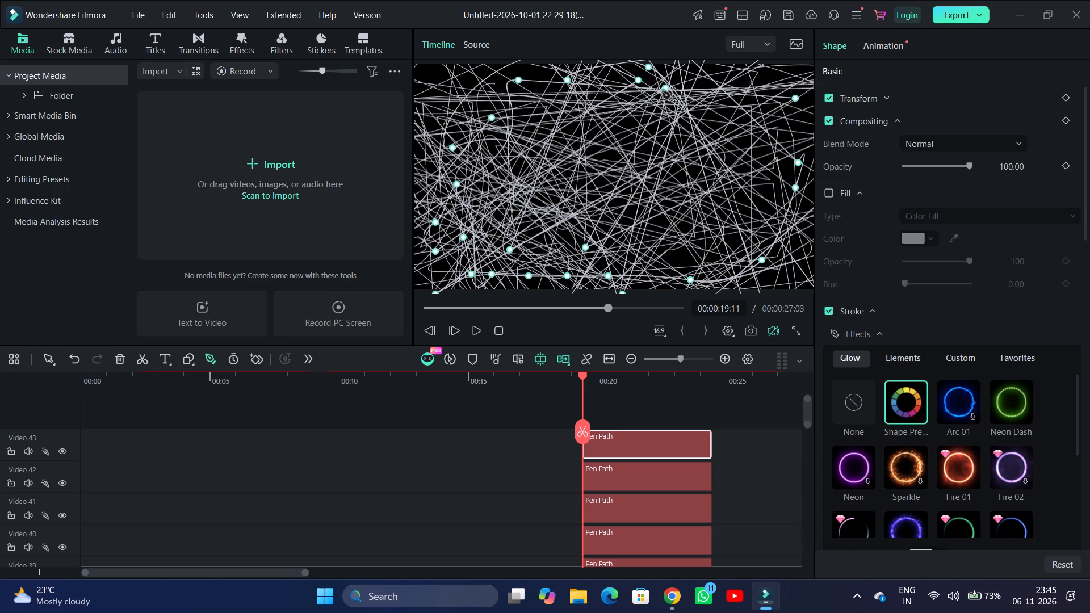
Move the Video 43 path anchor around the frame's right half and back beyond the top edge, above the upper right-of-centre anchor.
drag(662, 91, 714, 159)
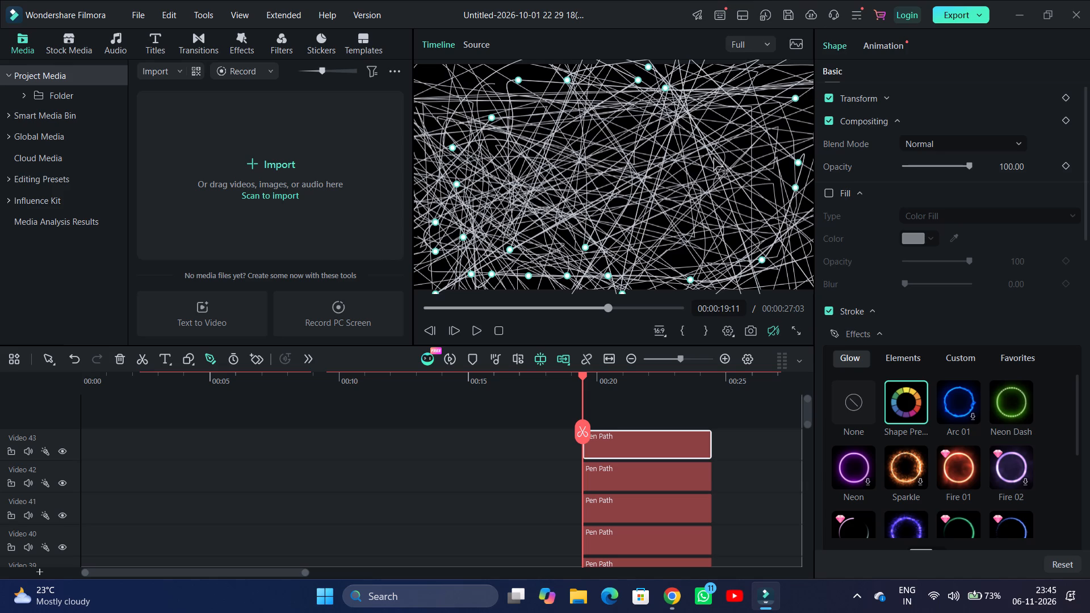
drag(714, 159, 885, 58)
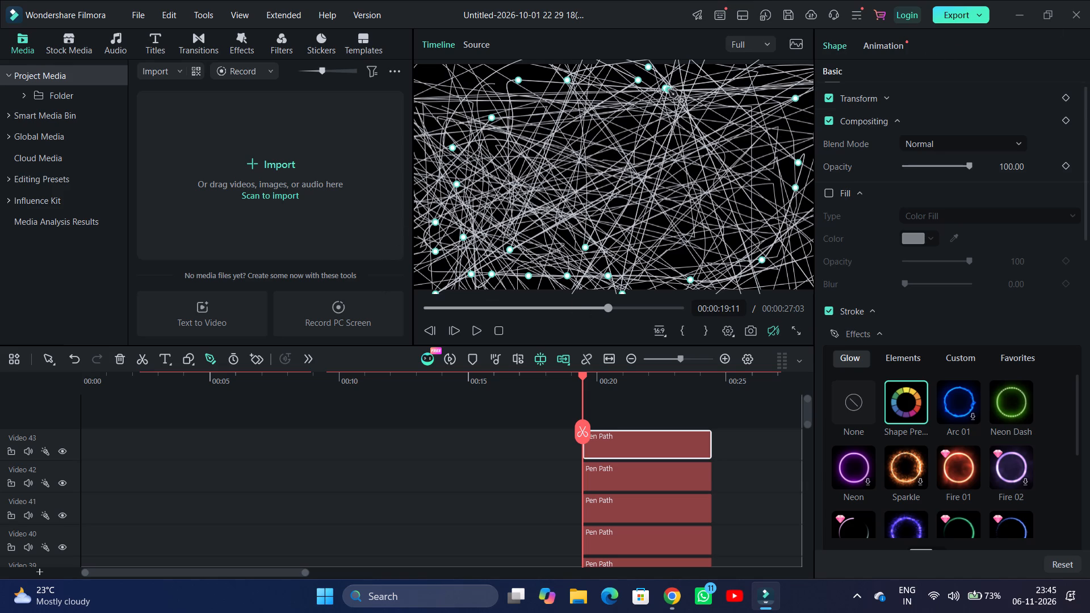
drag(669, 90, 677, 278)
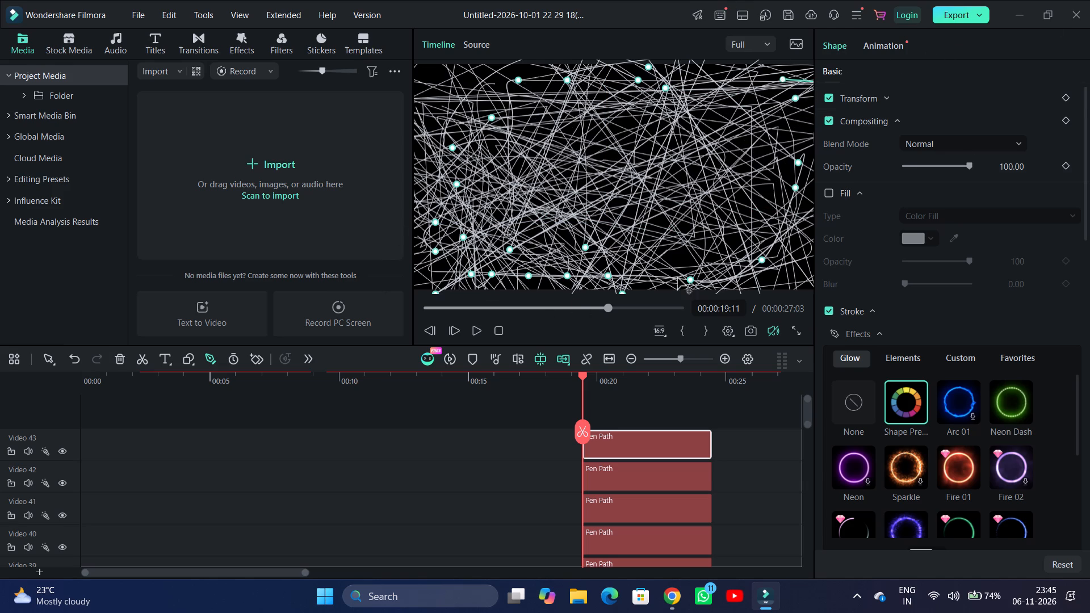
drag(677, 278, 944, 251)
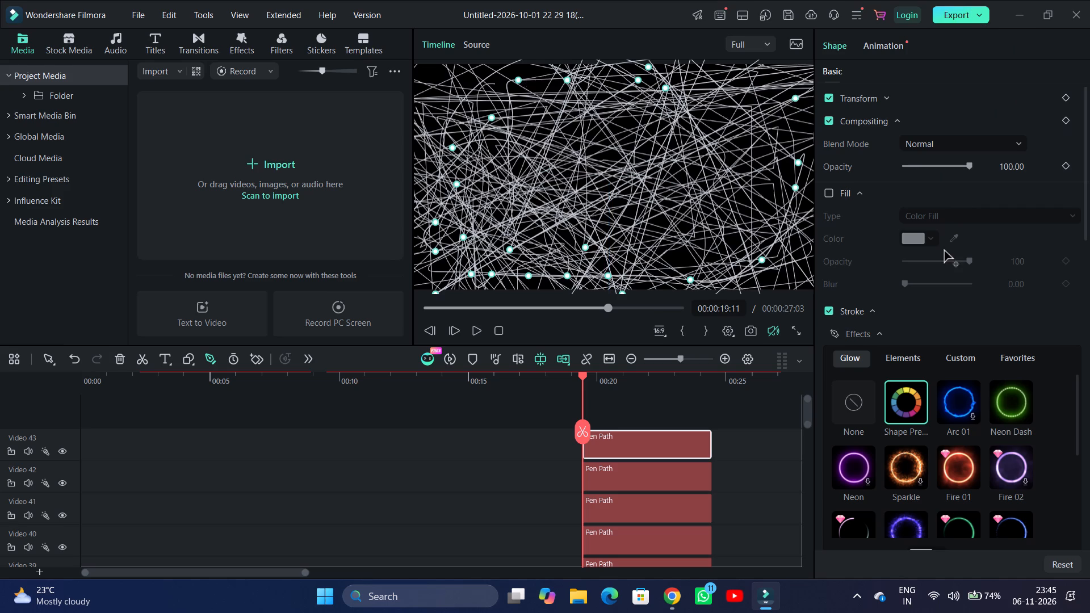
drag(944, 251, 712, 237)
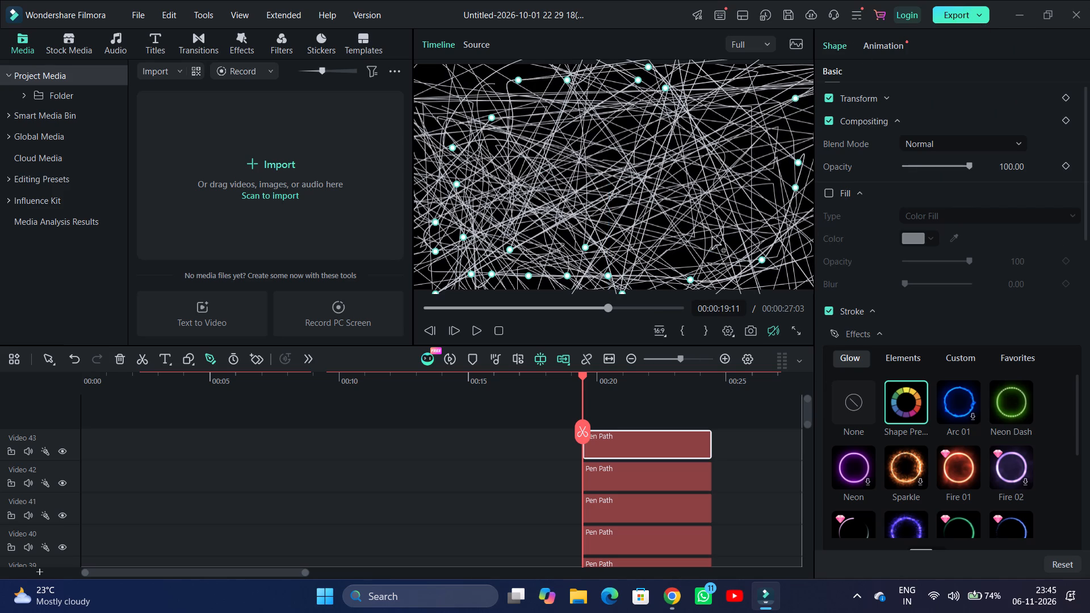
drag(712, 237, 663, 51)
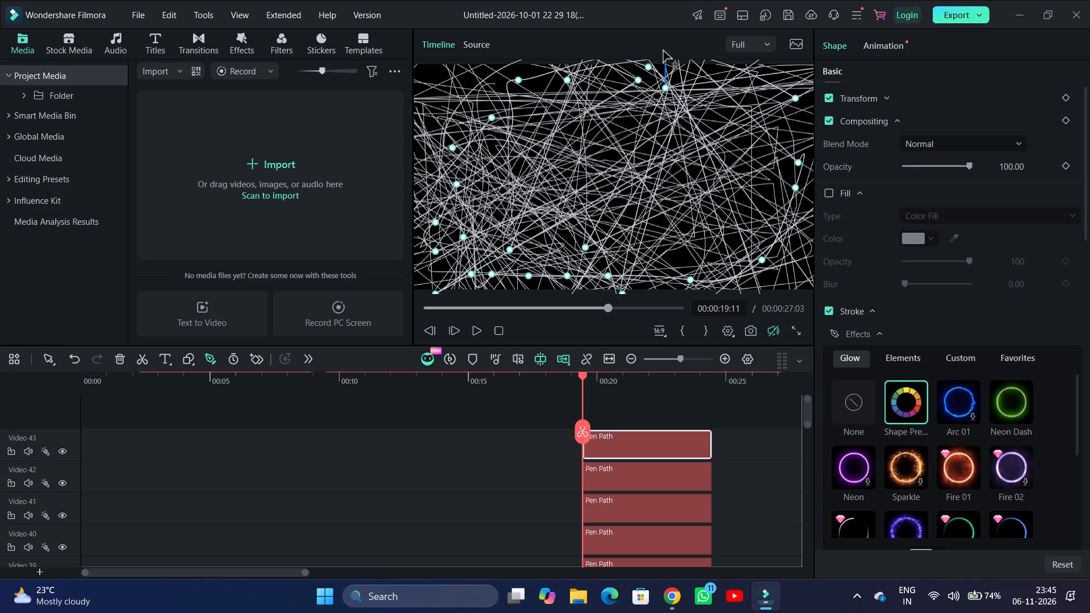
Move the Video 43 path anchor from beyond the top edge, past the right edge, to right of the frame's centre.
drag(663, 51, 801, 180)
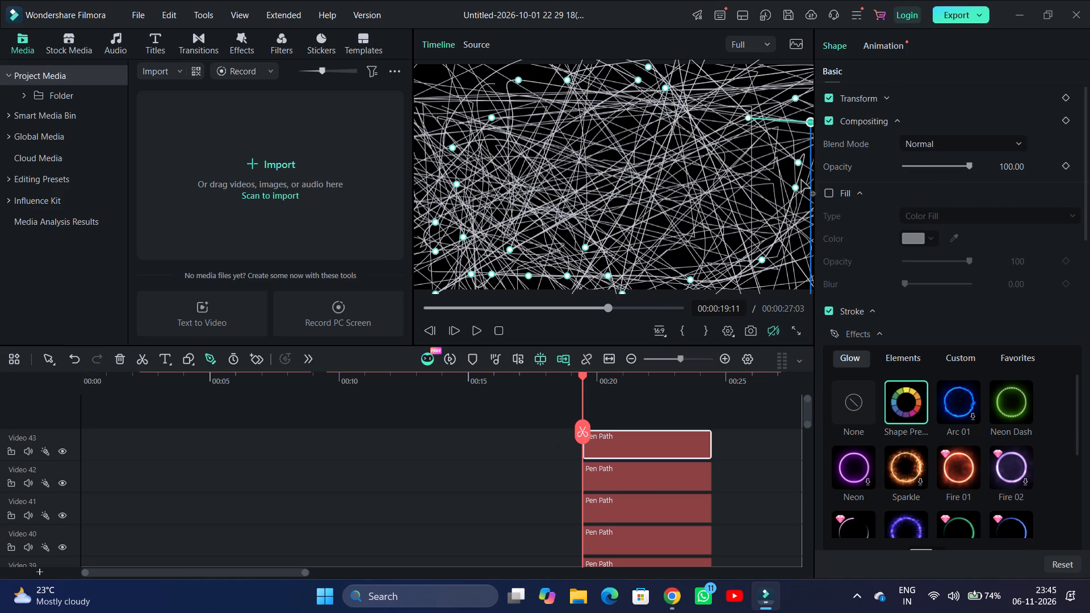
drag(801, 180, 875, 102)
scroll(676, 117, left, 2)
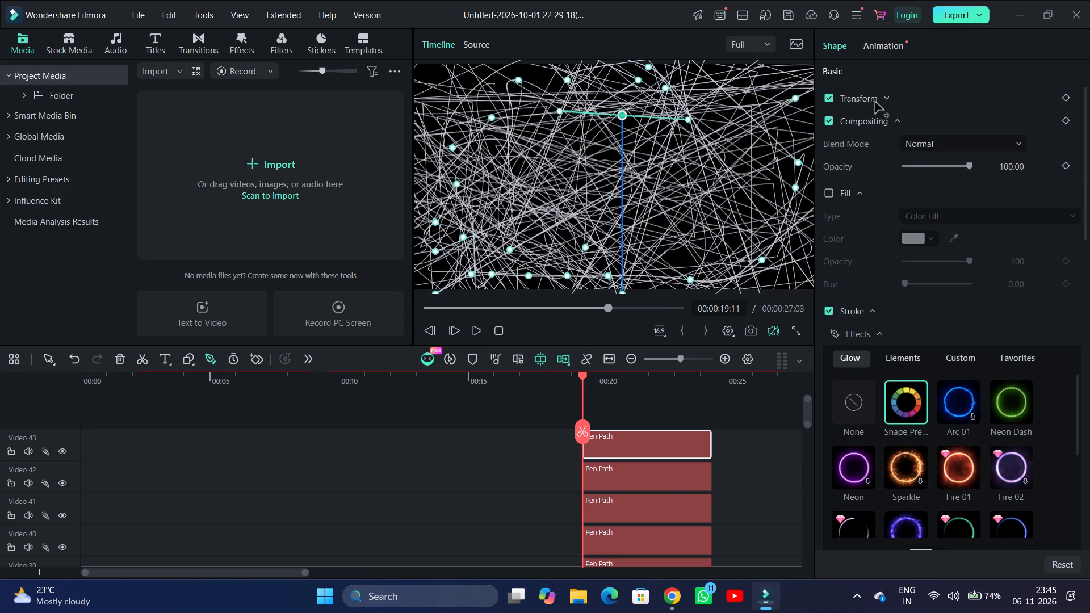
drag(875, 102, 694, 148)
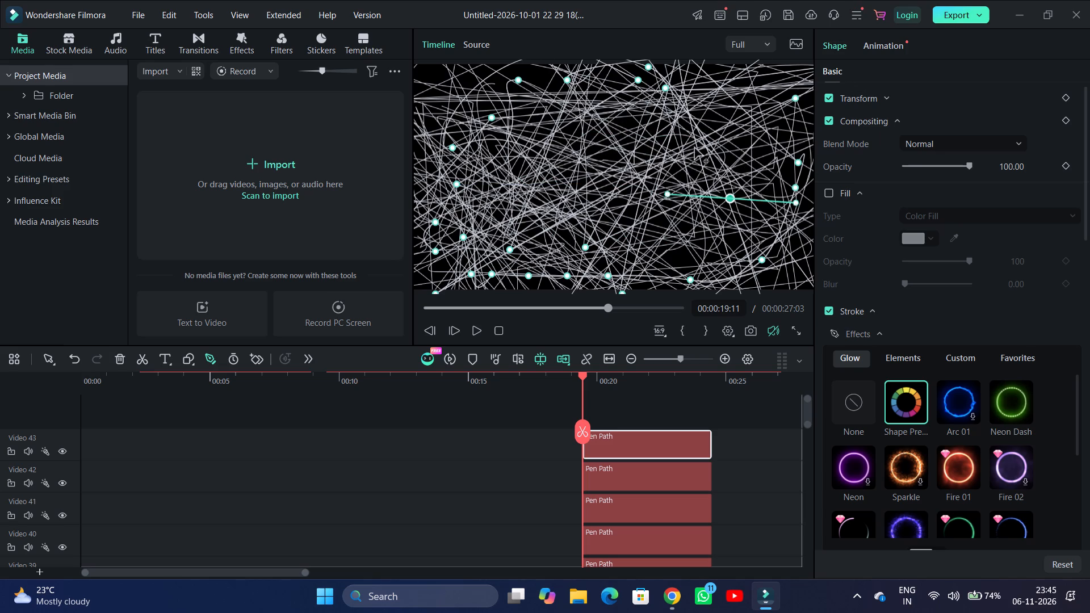
Reposition the Video 43 path anchor from right of the frame's centre to just below the centre.
drag(694, 148, 677, 68)
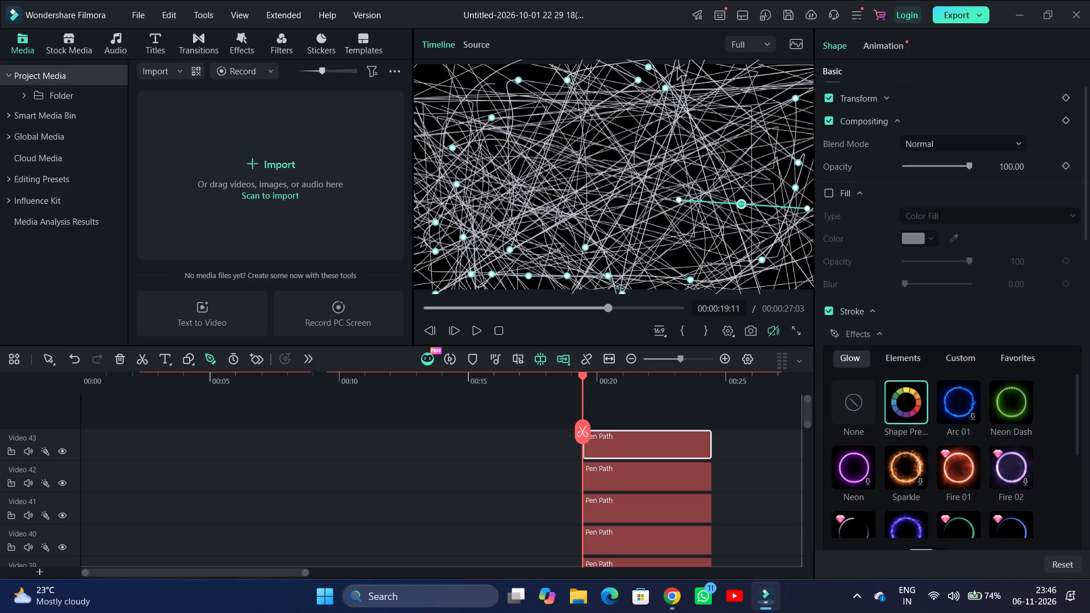
drag(677, 68, 636, 103)
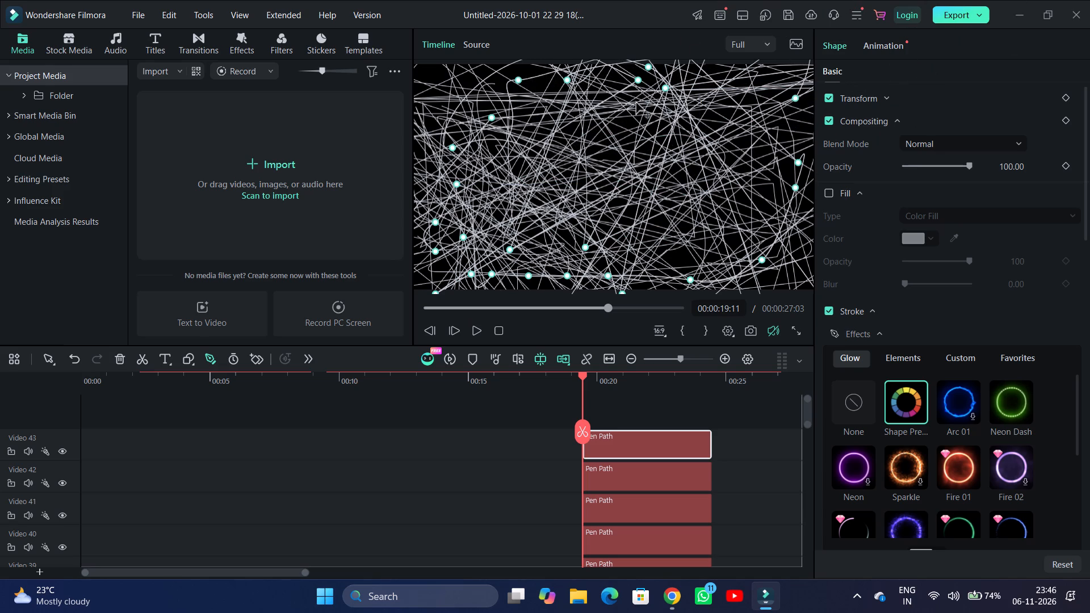
drag(636, 103, 424, 263)
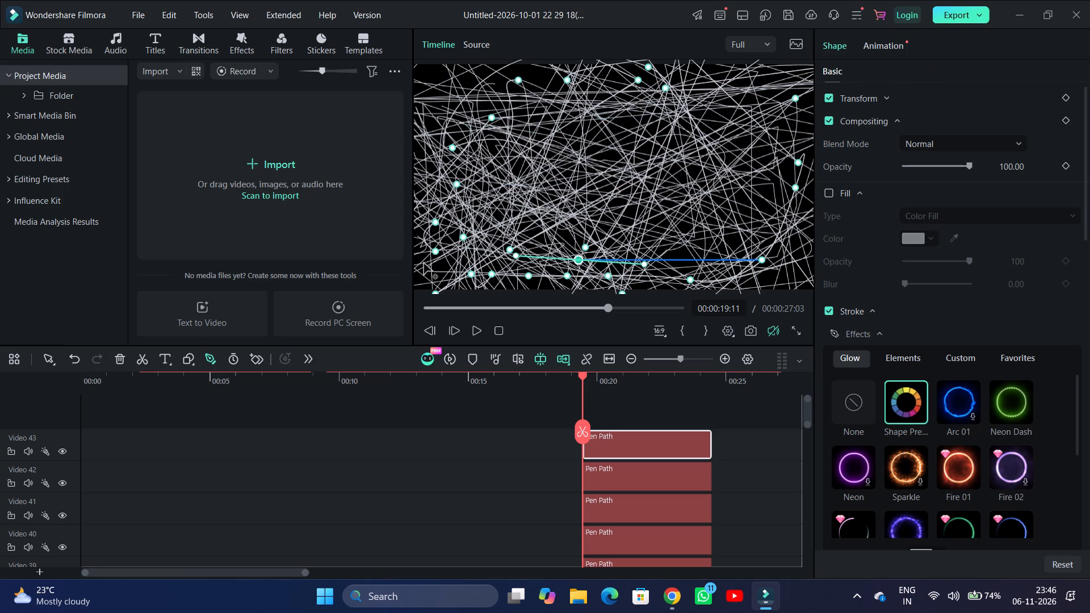
drag(424, 263, 854, 36)
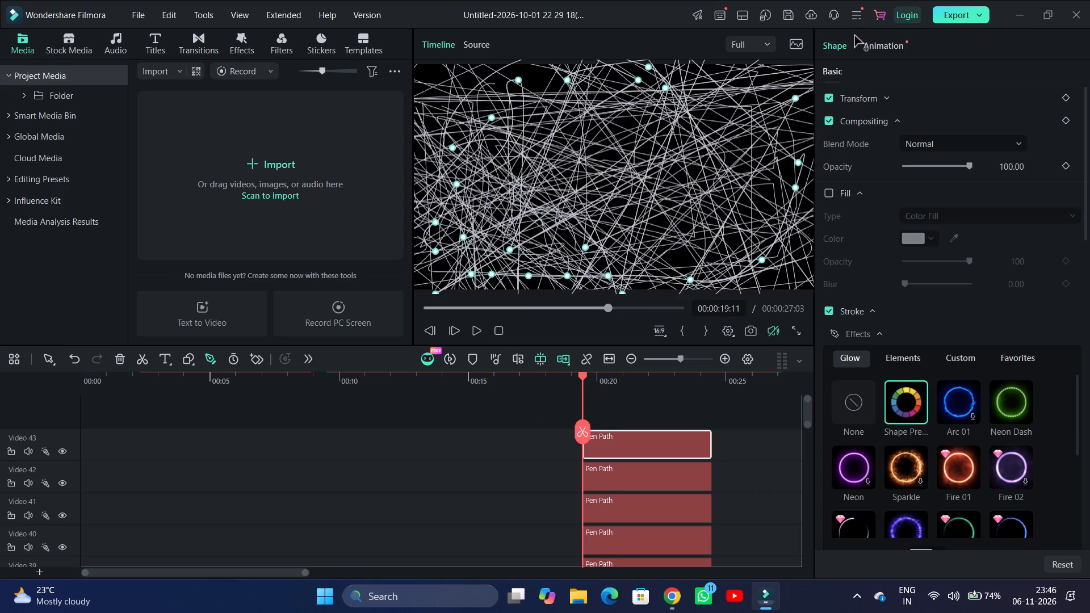
drag(854, 36, 578, 138)
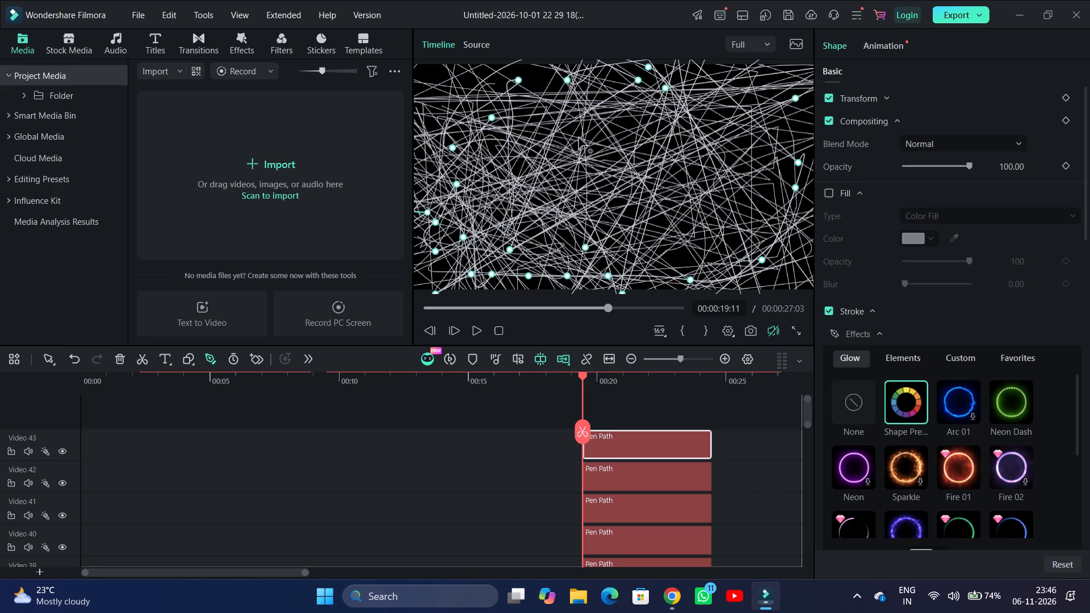
drag(578, 138, 709, 321)
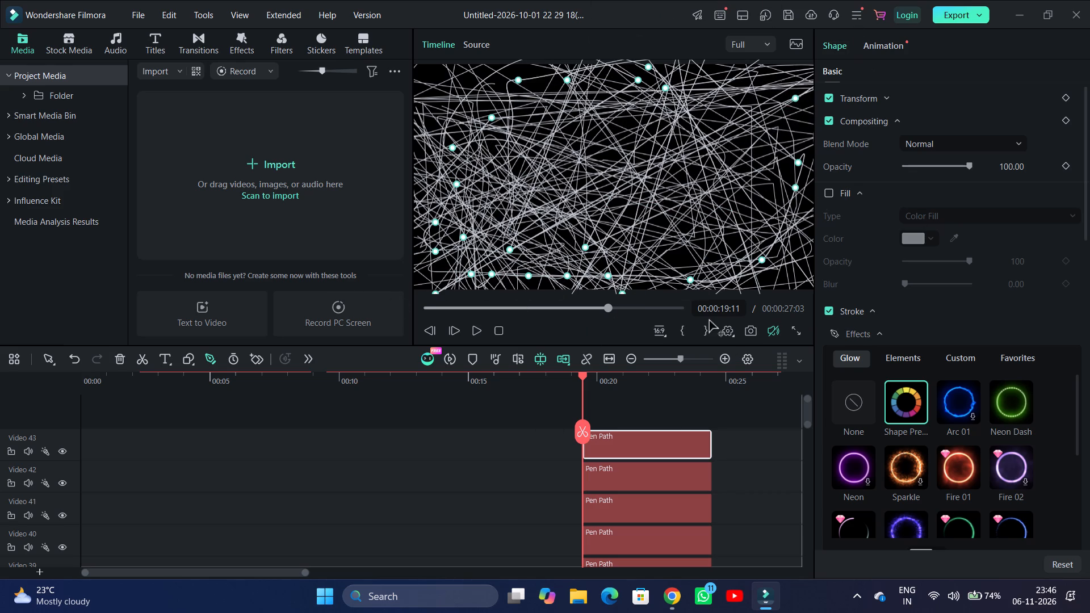
drag(709, 321, 606, 228)
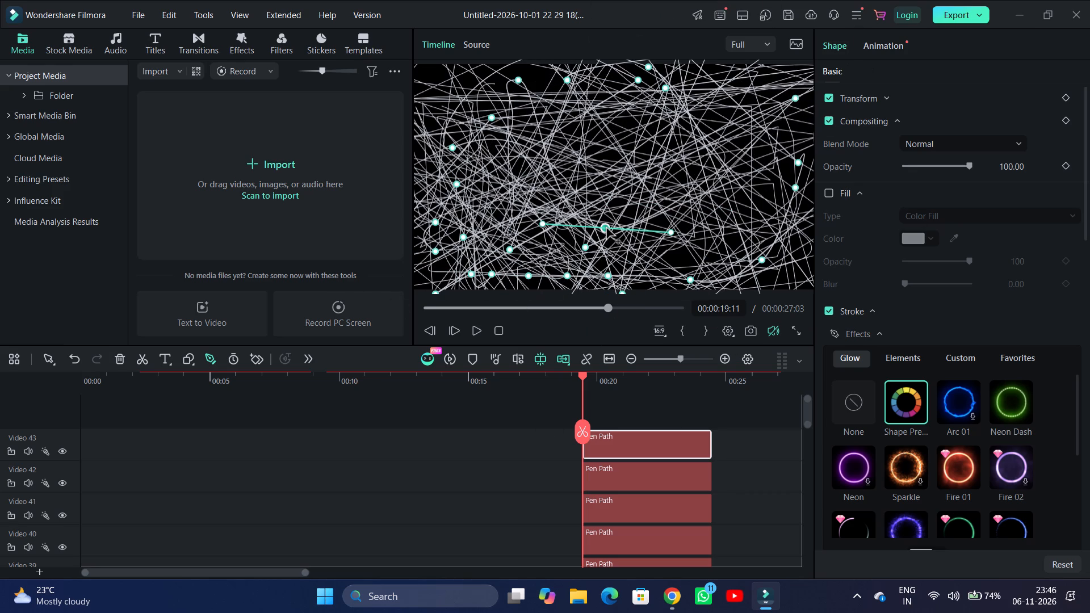
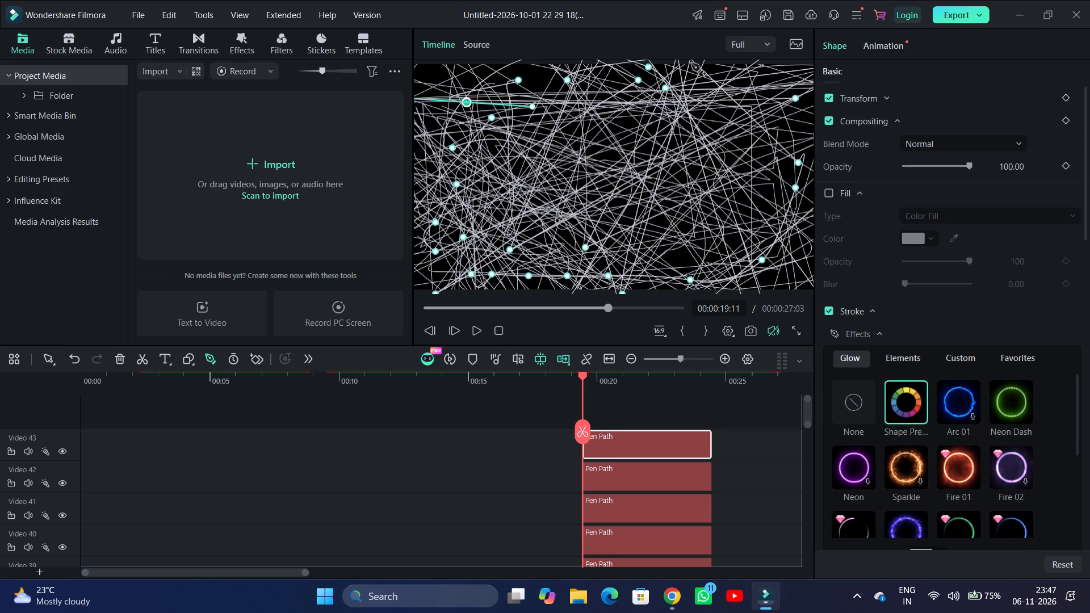
Move the Video 43 path anchor from the upper right-of-centre area to slightly above and right of the frame's centre.
drag(665, 90, 731, 60)
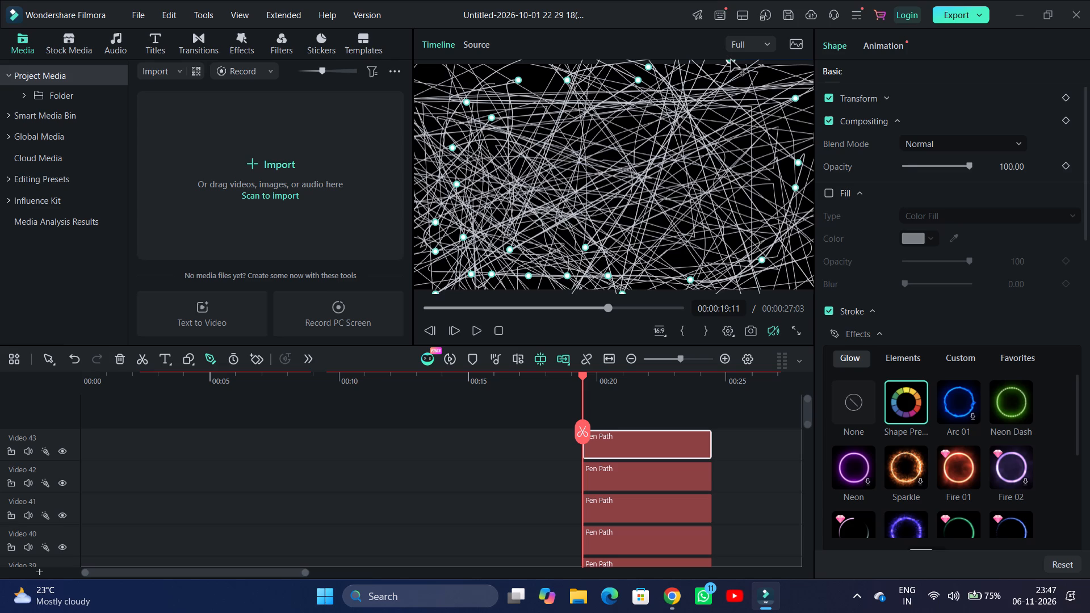
drag(731, 60, 518, 274)
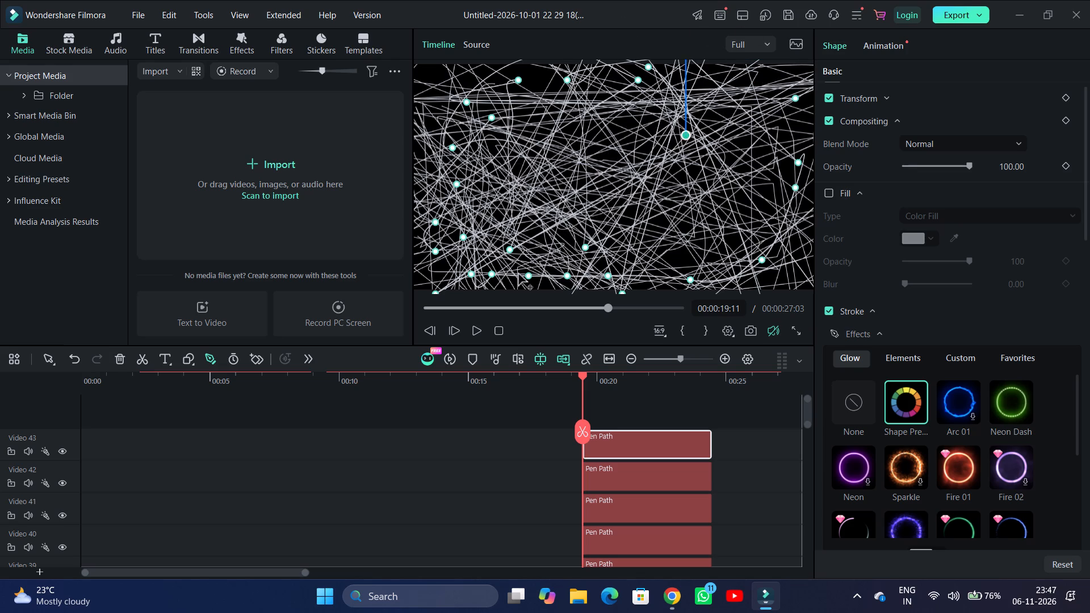
drag(518, 274, 632, 134)
click(632, 134)
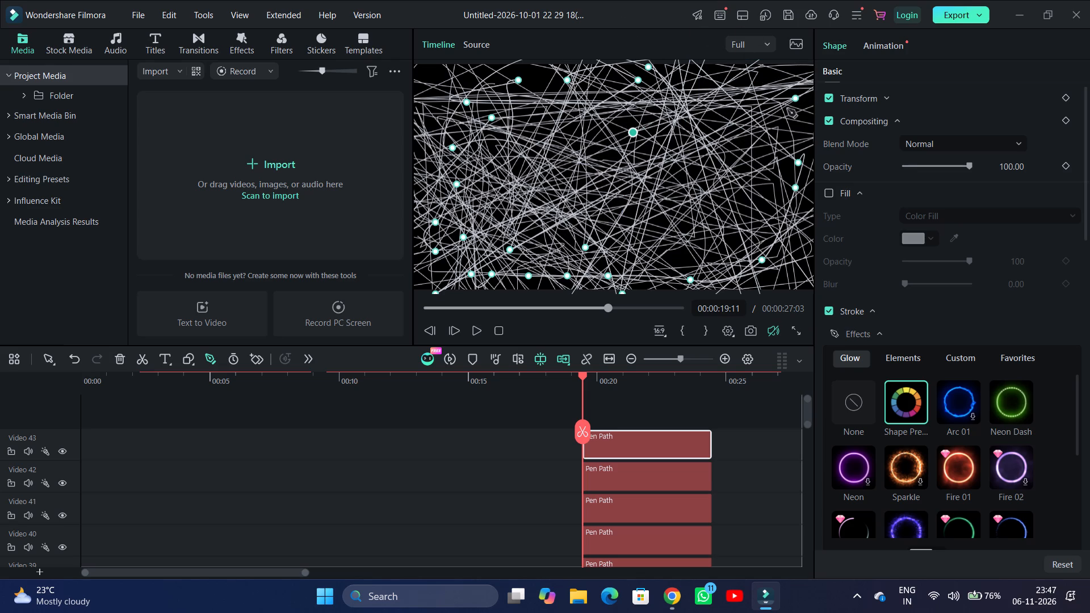
Move the lower anchor near the frame's right edge on the Video 43 path to beyond the top edge, right of centre.
drag(793, 103, 792, 183)
drag(792, 183, 796, 187)
drag(796, 187, 724, 80)
scroll(448, 133, right, 1)
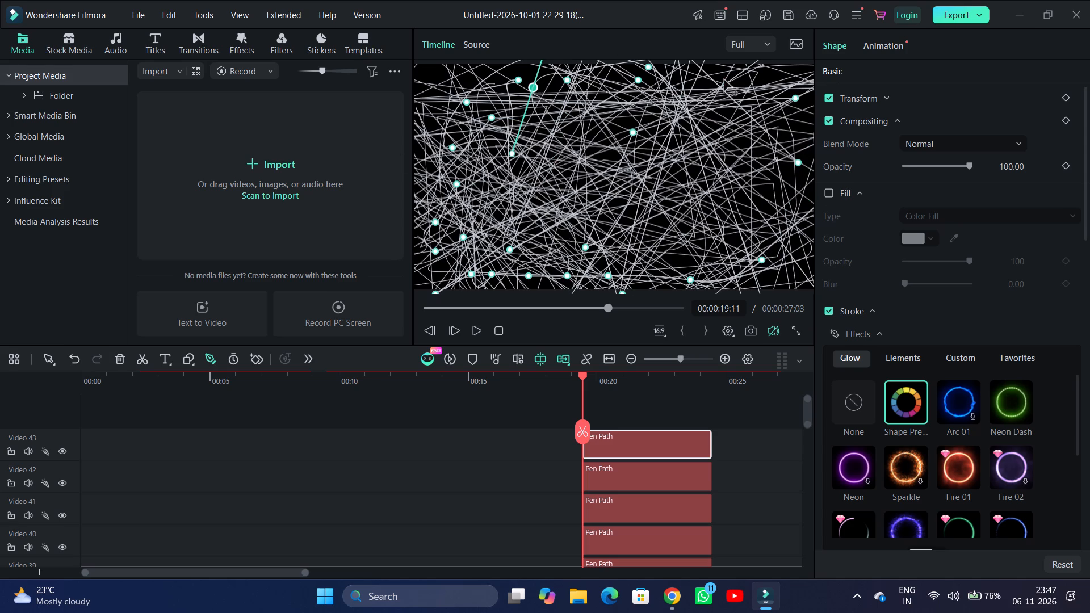
scroll(724, 80, right, 1)
drag(724, 80, 539, 104)
scroll(487, 116, right, 1)
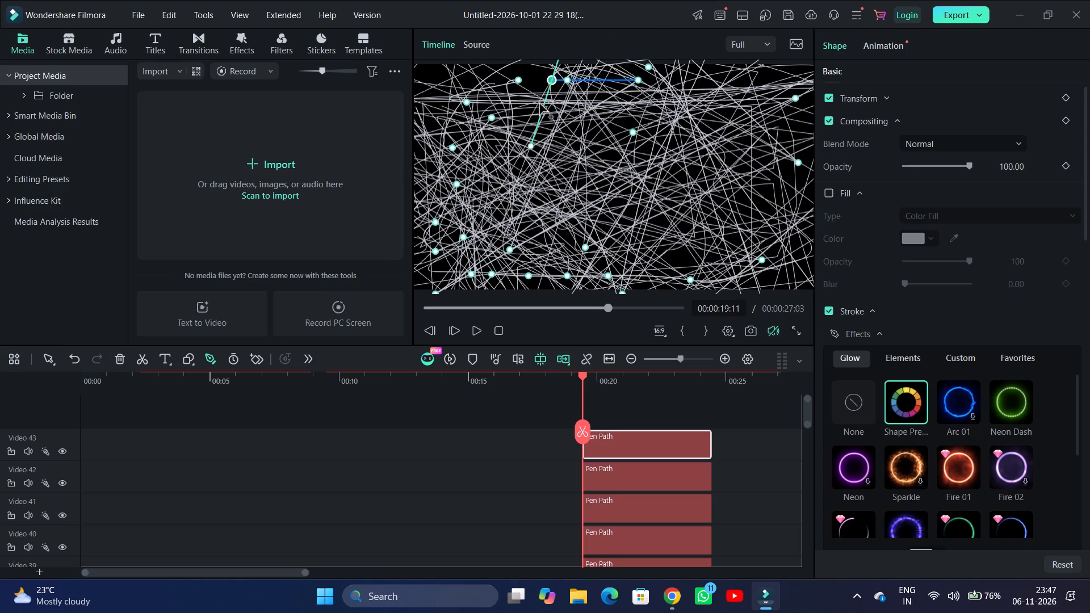
scroll(539, 104, right, 1)
drag(539, 104, 923, 93)
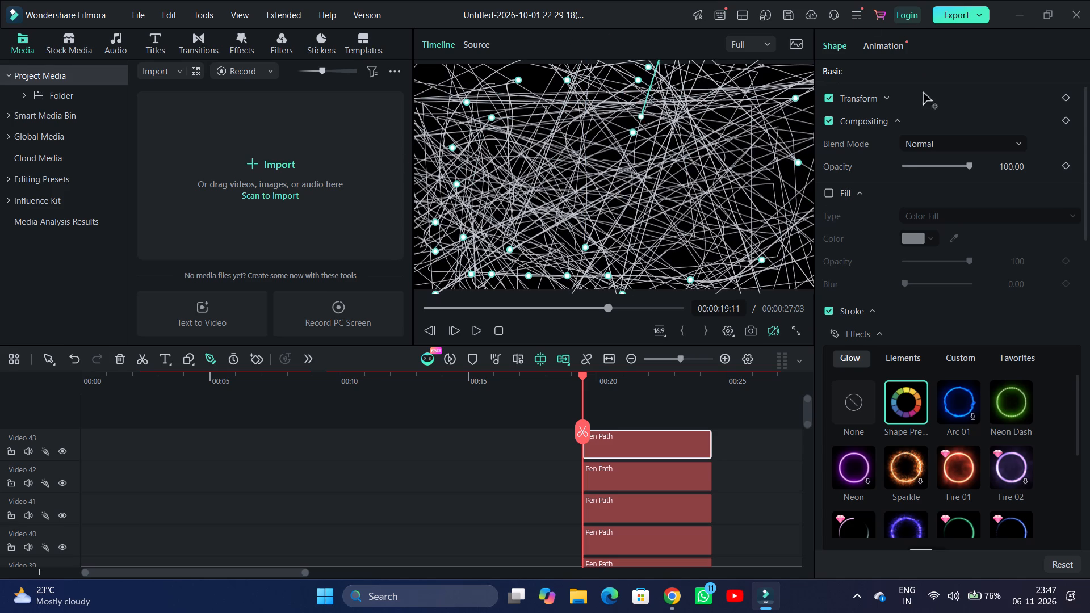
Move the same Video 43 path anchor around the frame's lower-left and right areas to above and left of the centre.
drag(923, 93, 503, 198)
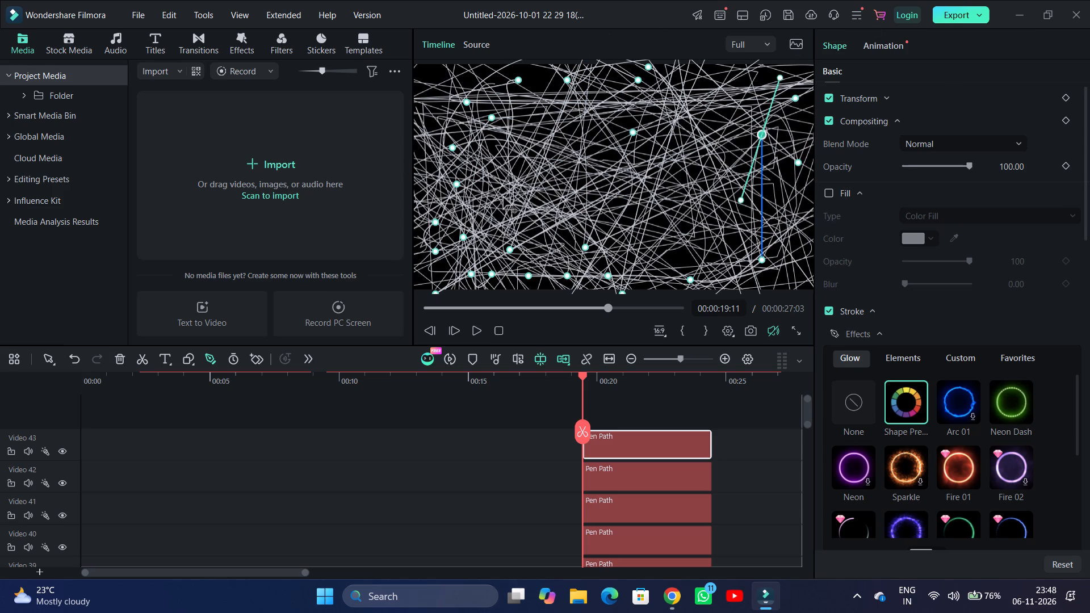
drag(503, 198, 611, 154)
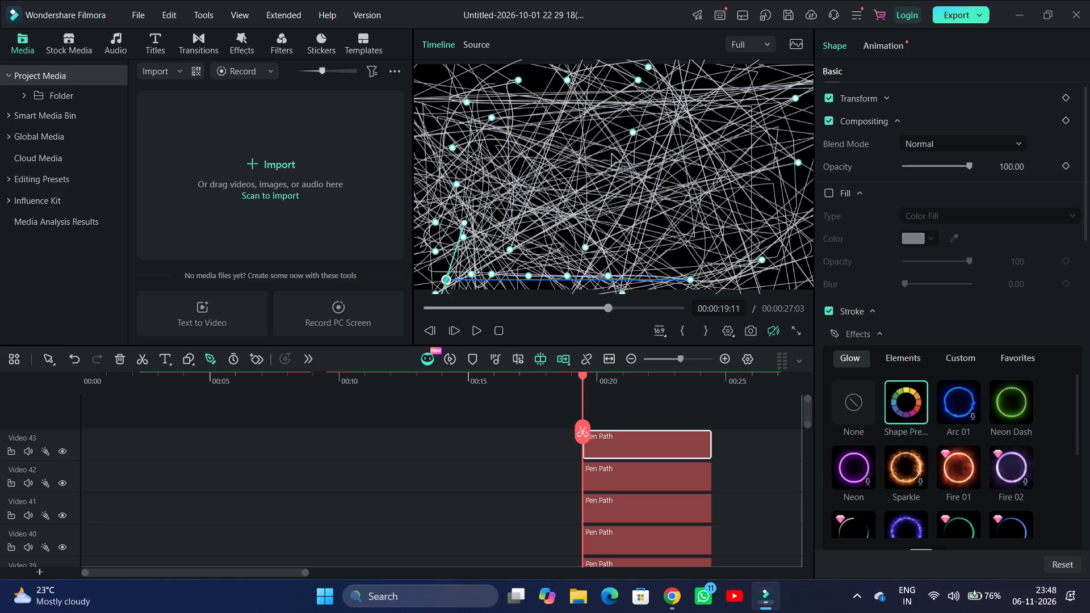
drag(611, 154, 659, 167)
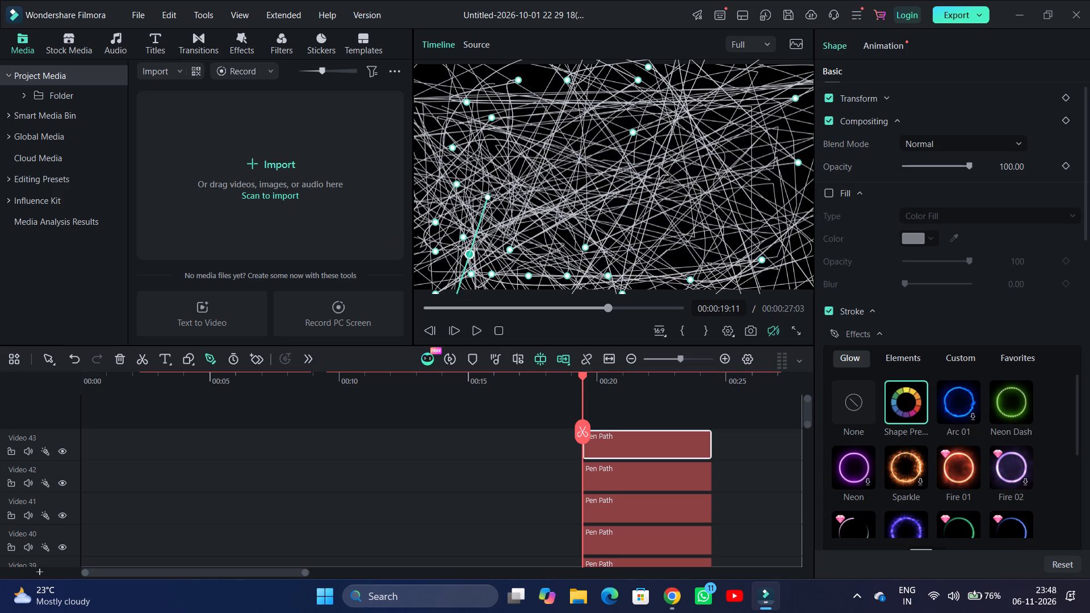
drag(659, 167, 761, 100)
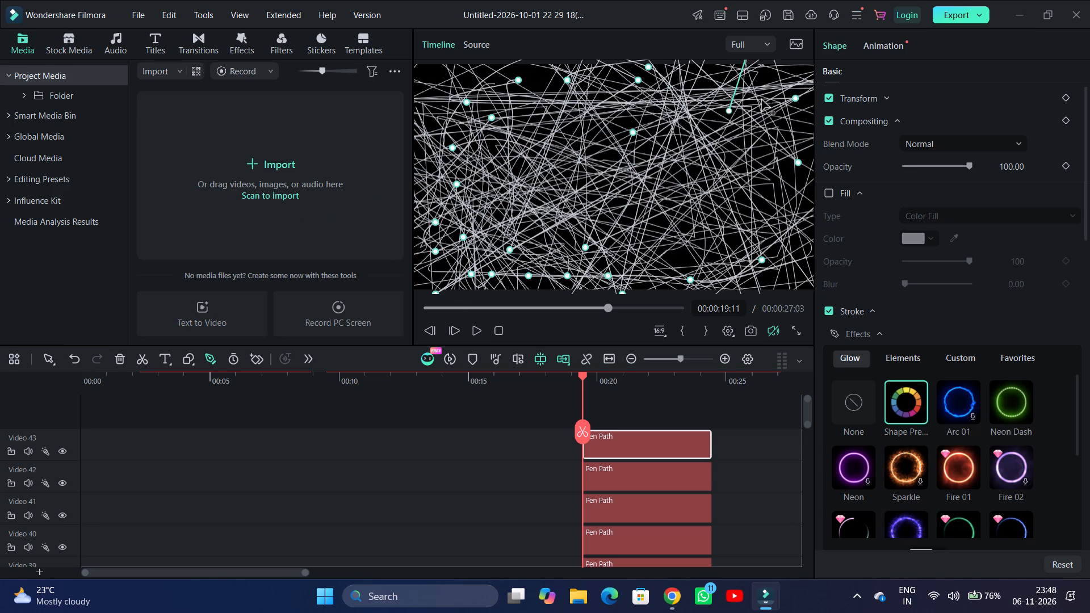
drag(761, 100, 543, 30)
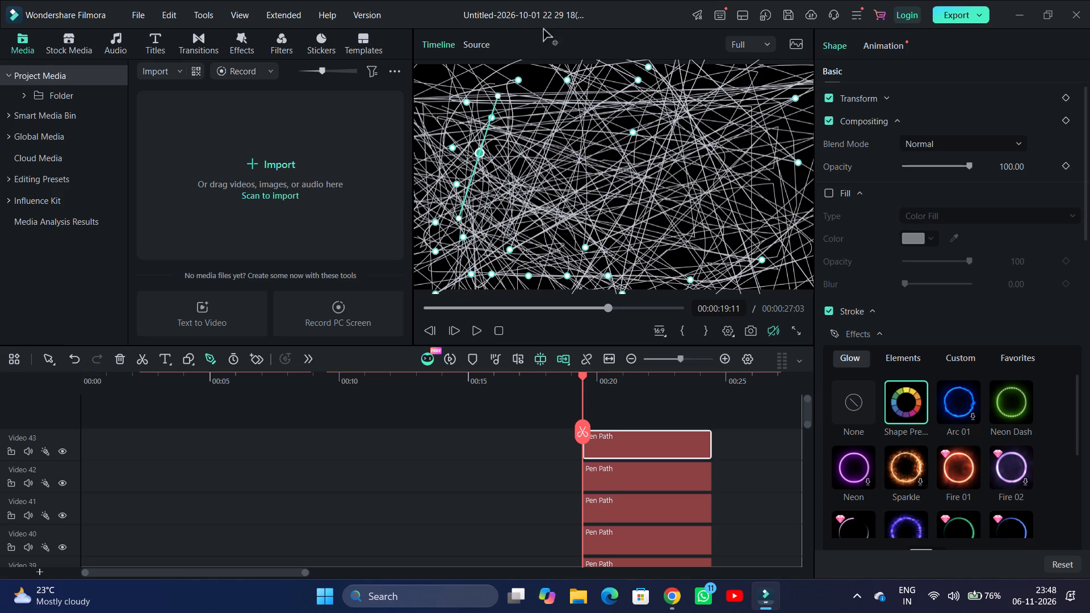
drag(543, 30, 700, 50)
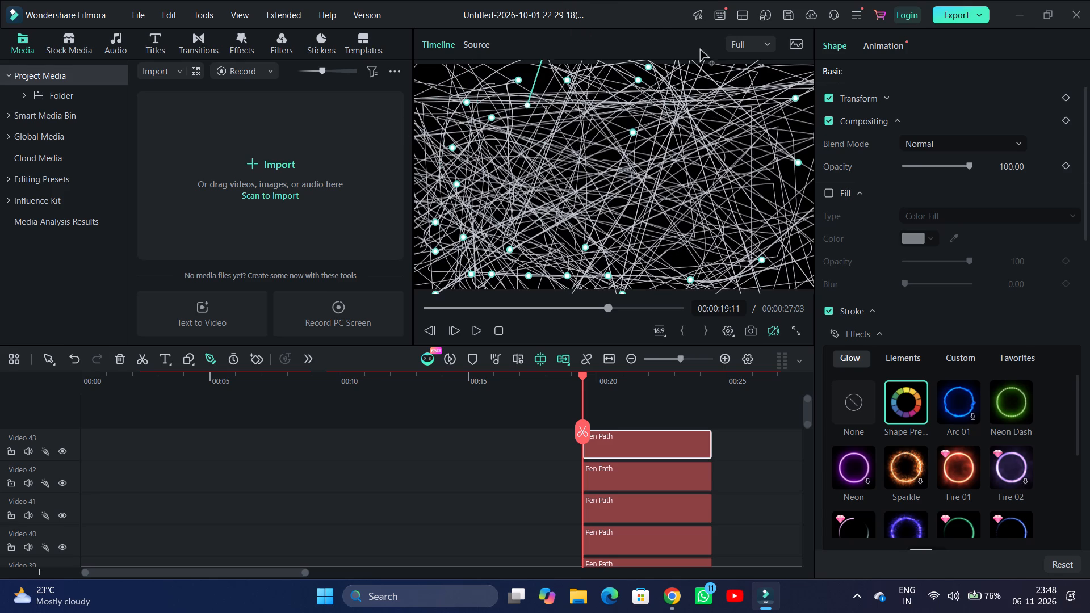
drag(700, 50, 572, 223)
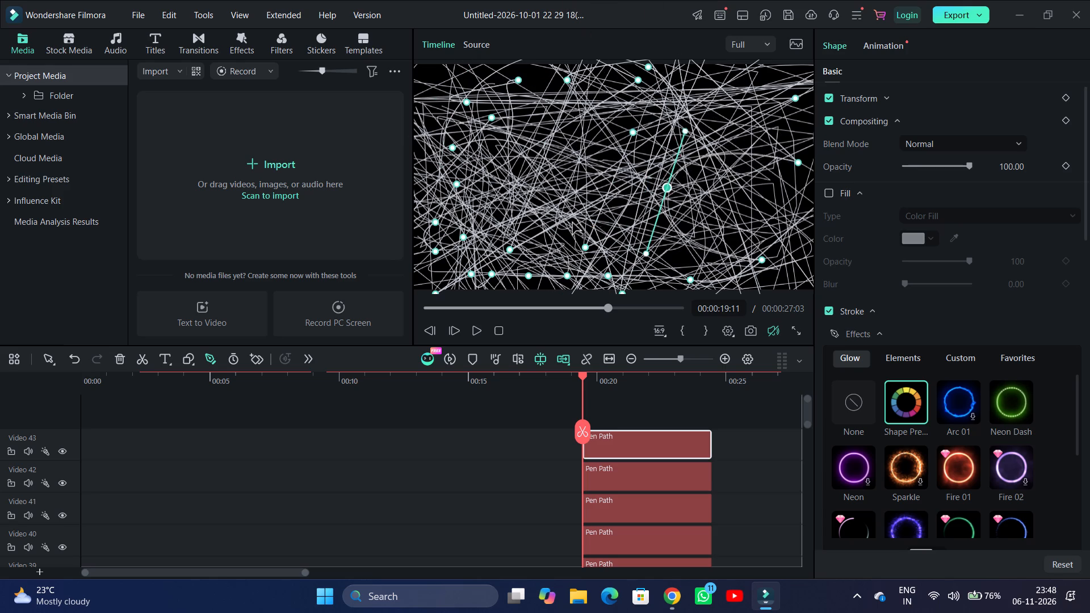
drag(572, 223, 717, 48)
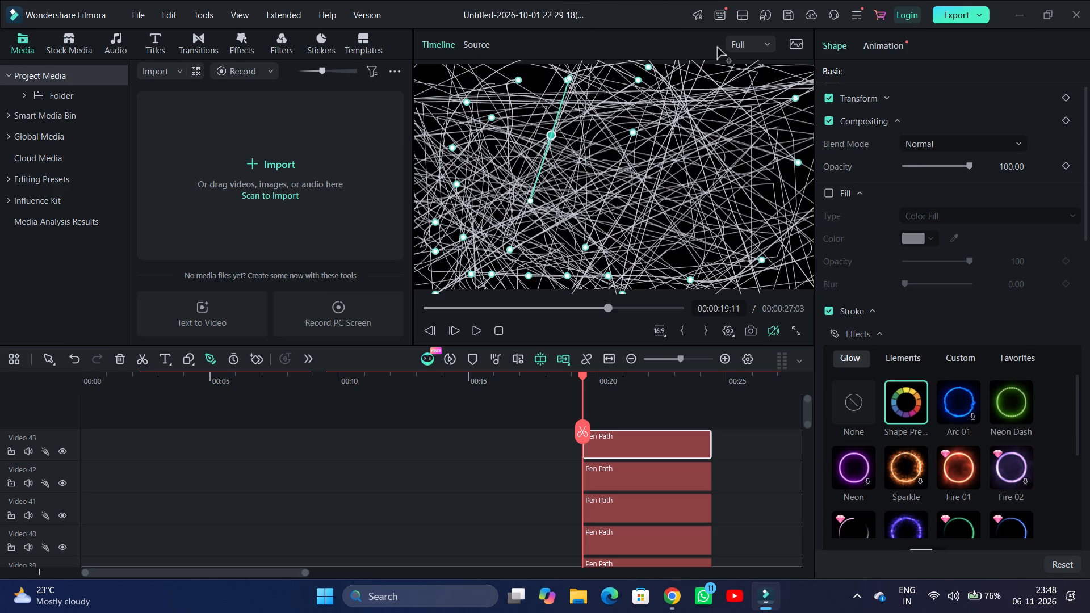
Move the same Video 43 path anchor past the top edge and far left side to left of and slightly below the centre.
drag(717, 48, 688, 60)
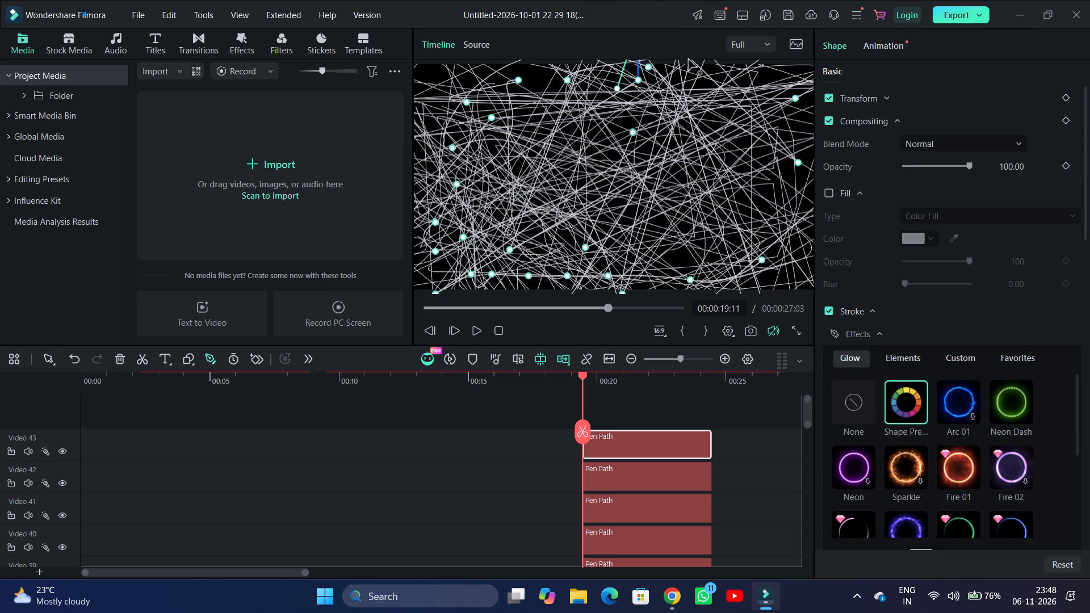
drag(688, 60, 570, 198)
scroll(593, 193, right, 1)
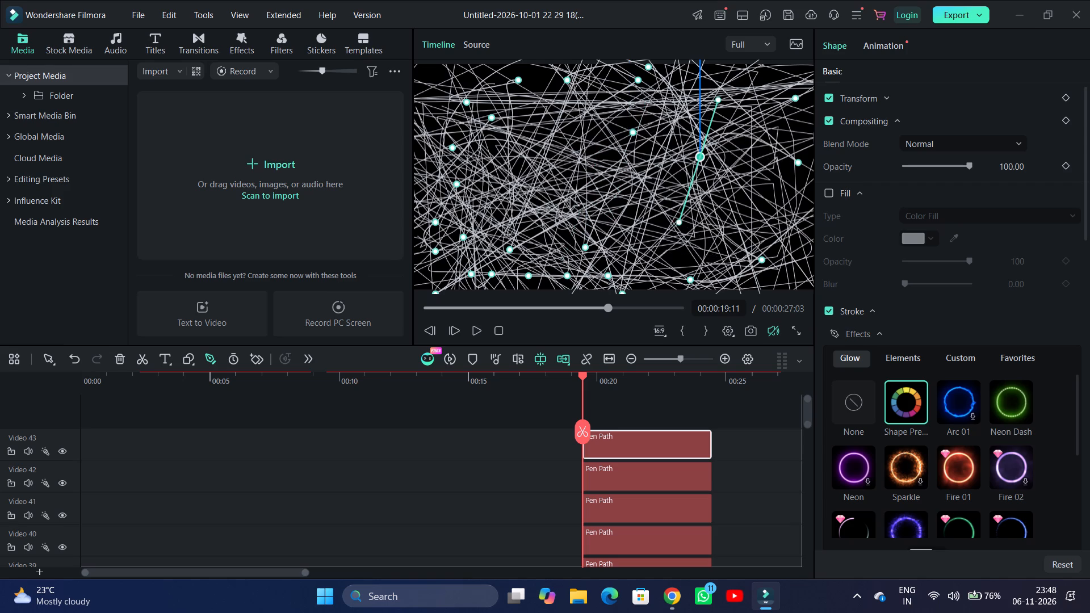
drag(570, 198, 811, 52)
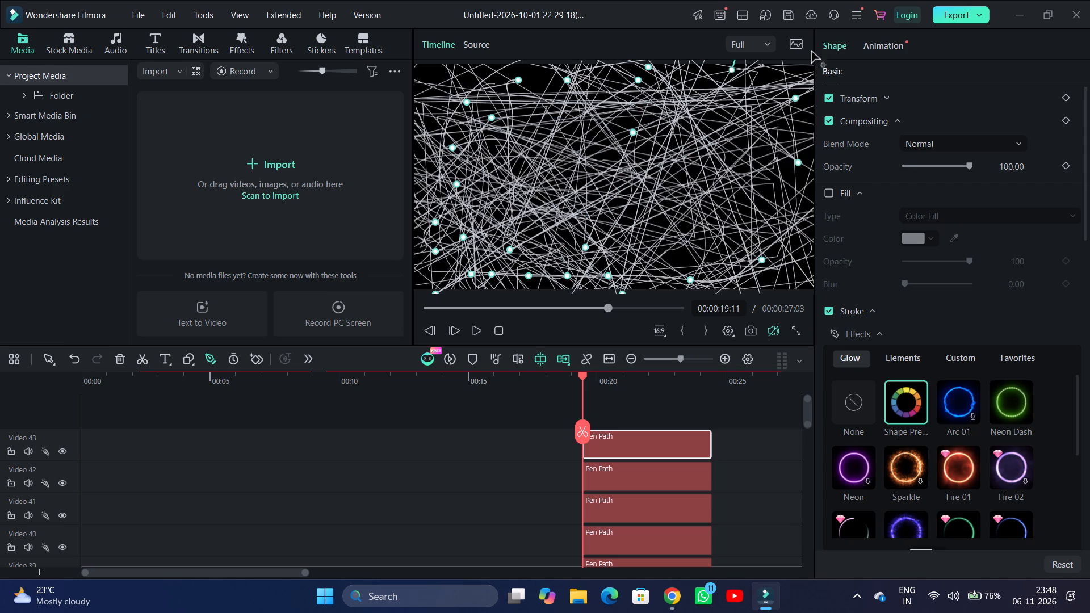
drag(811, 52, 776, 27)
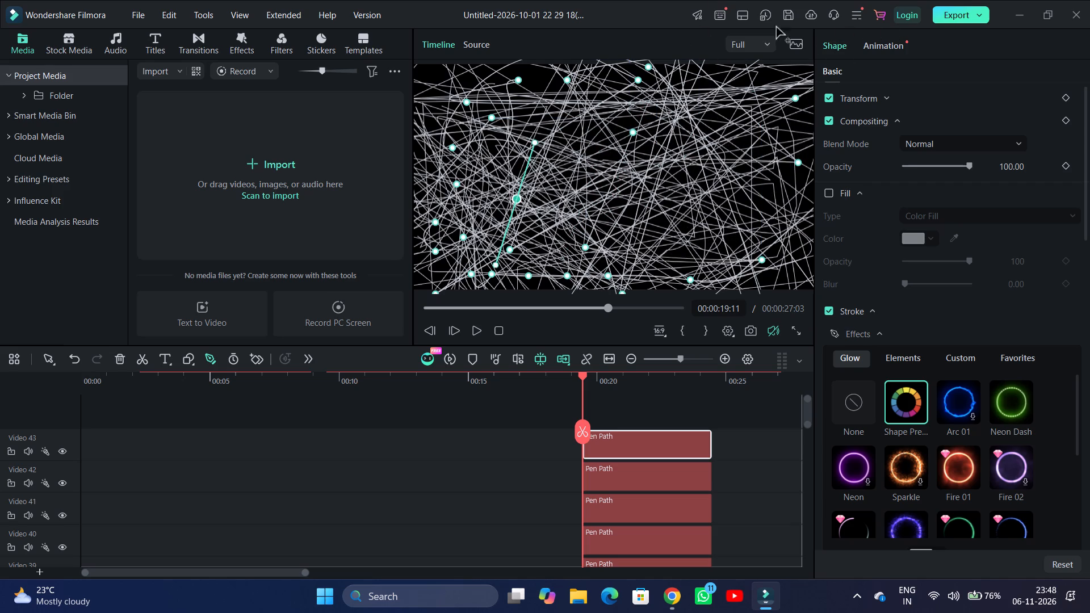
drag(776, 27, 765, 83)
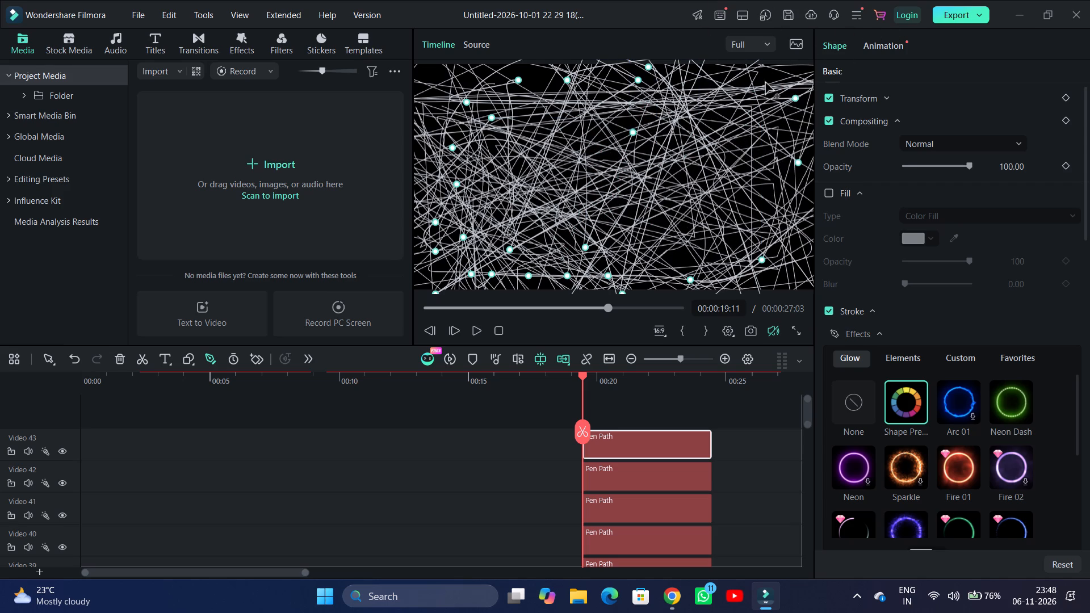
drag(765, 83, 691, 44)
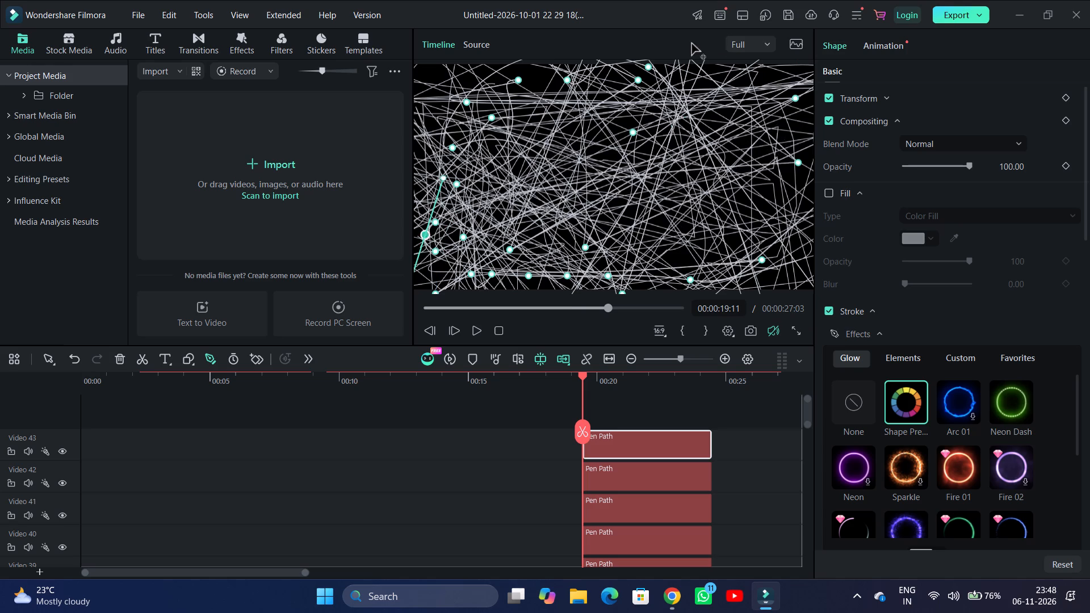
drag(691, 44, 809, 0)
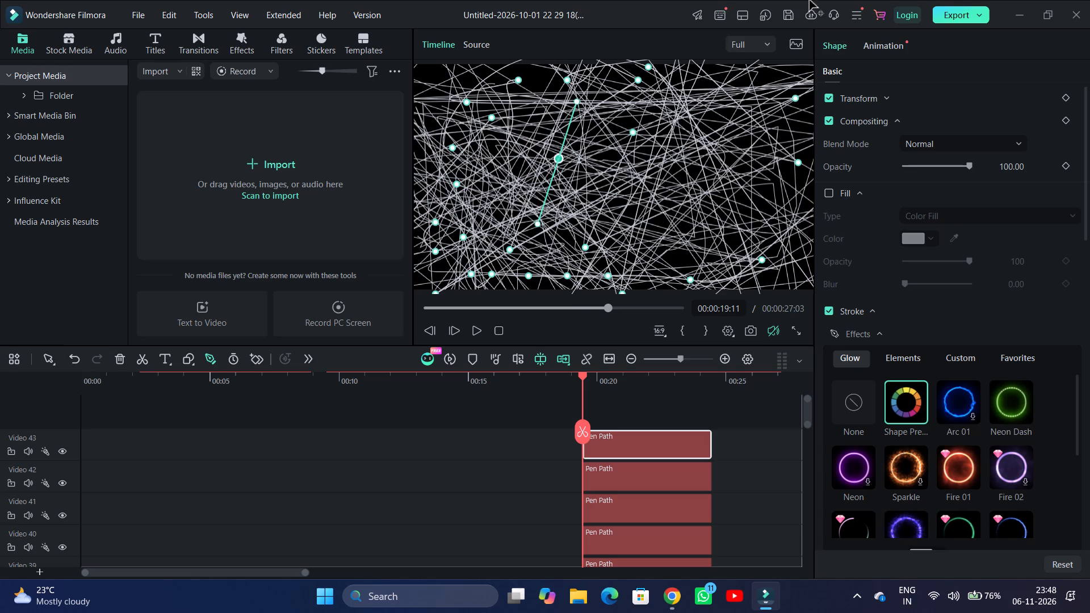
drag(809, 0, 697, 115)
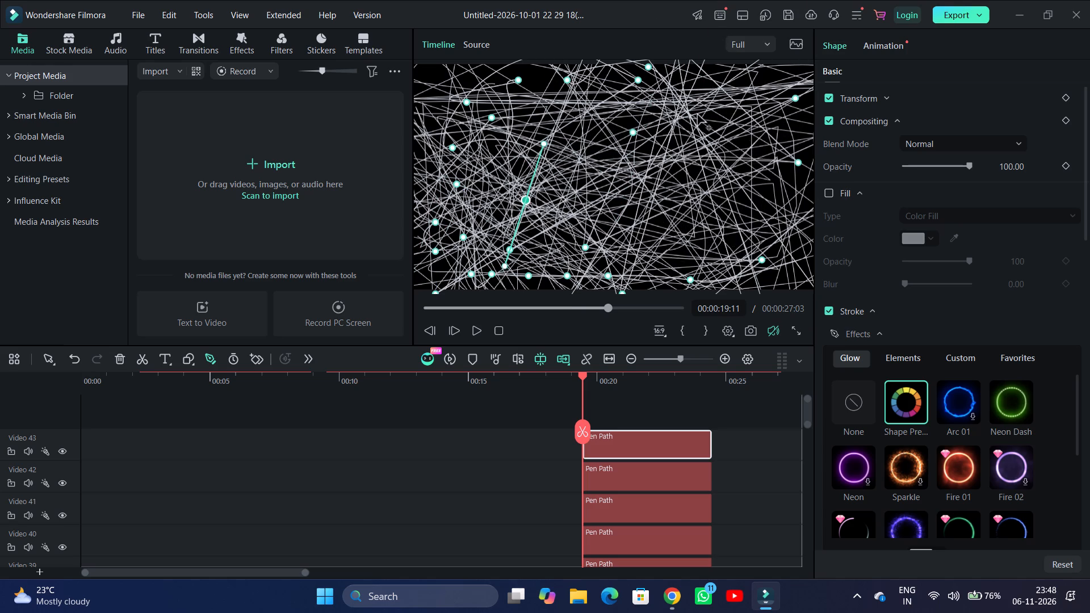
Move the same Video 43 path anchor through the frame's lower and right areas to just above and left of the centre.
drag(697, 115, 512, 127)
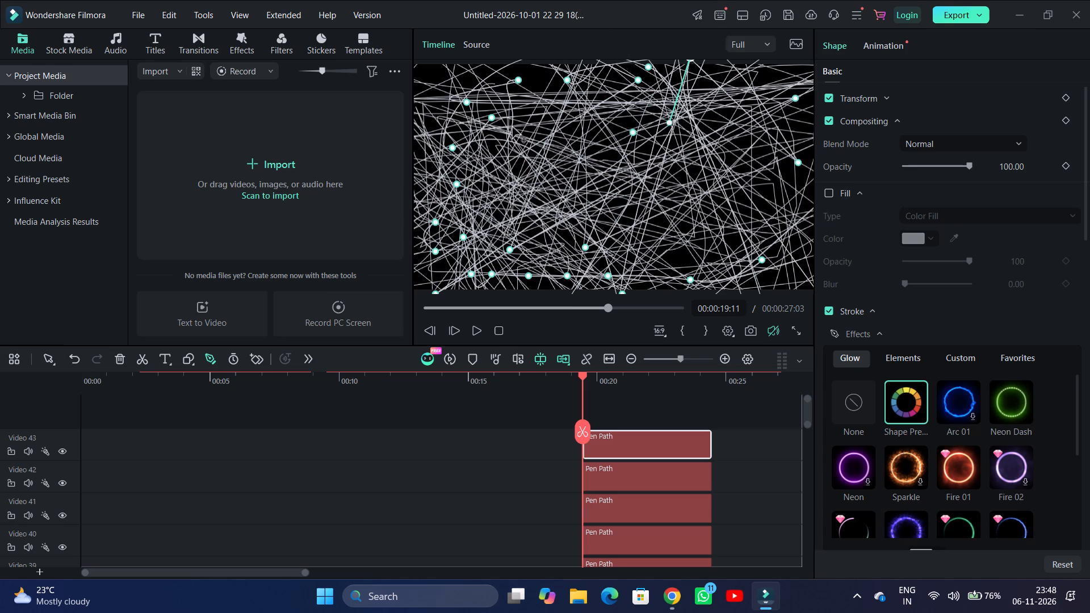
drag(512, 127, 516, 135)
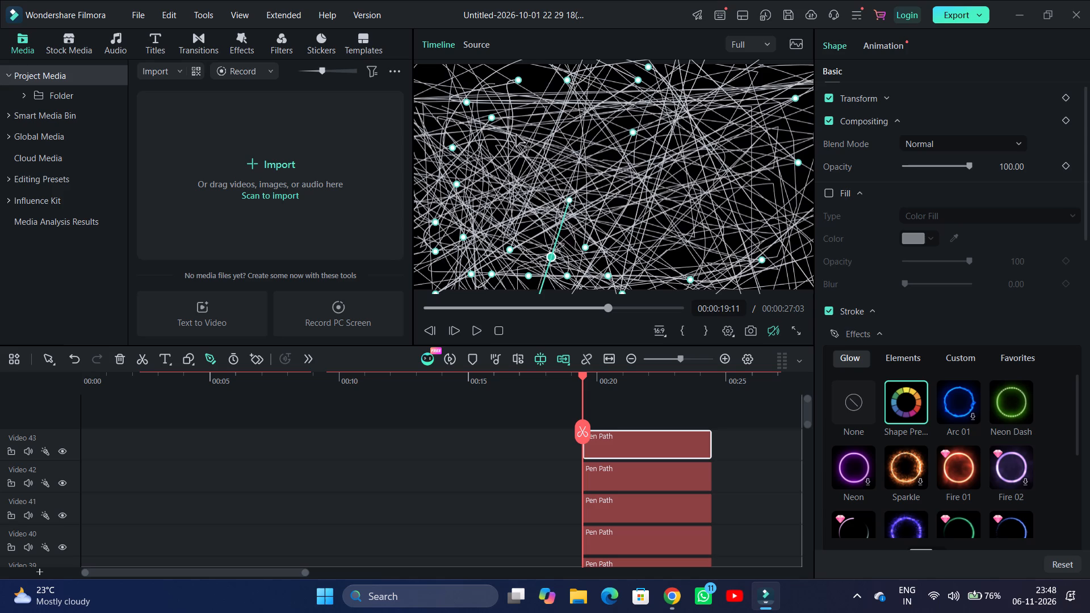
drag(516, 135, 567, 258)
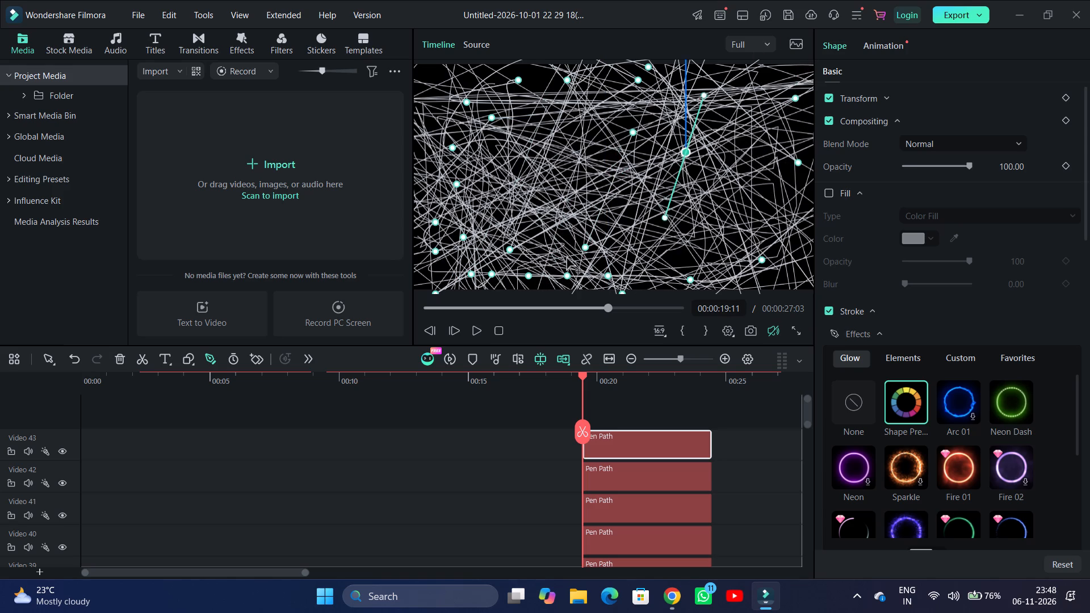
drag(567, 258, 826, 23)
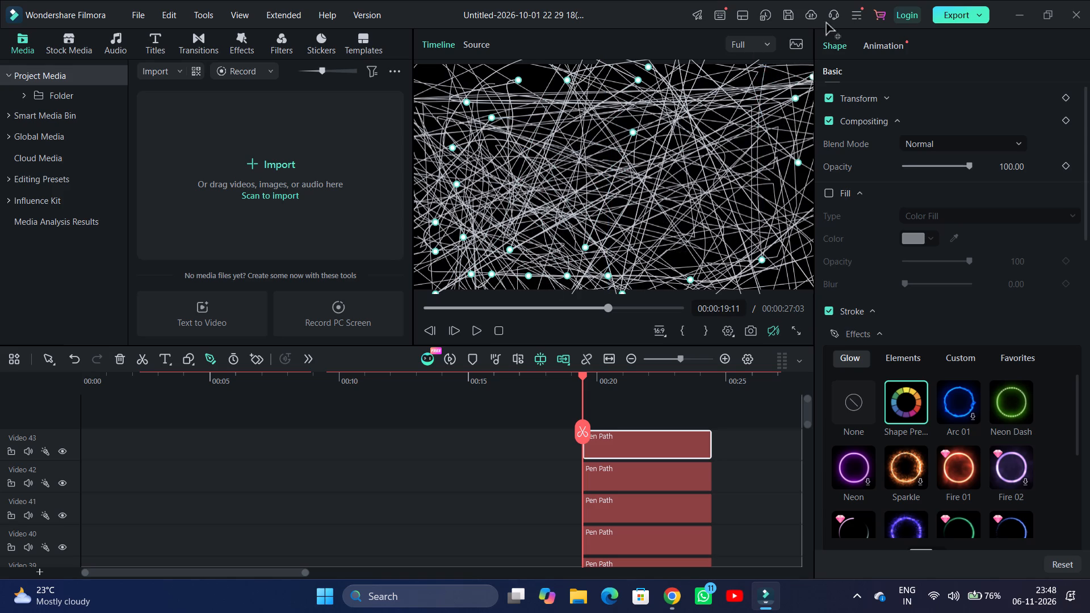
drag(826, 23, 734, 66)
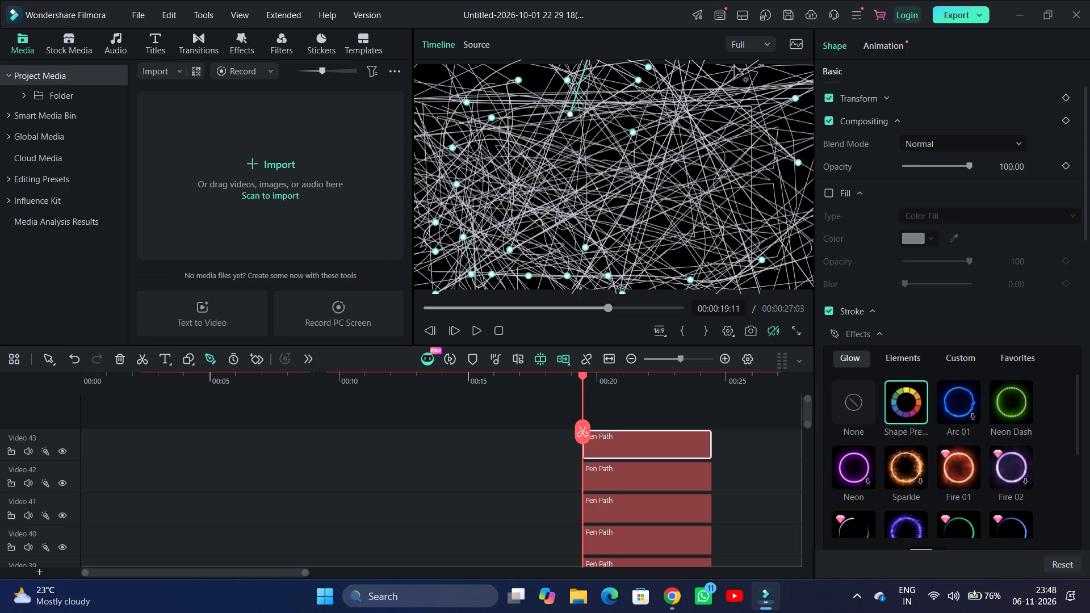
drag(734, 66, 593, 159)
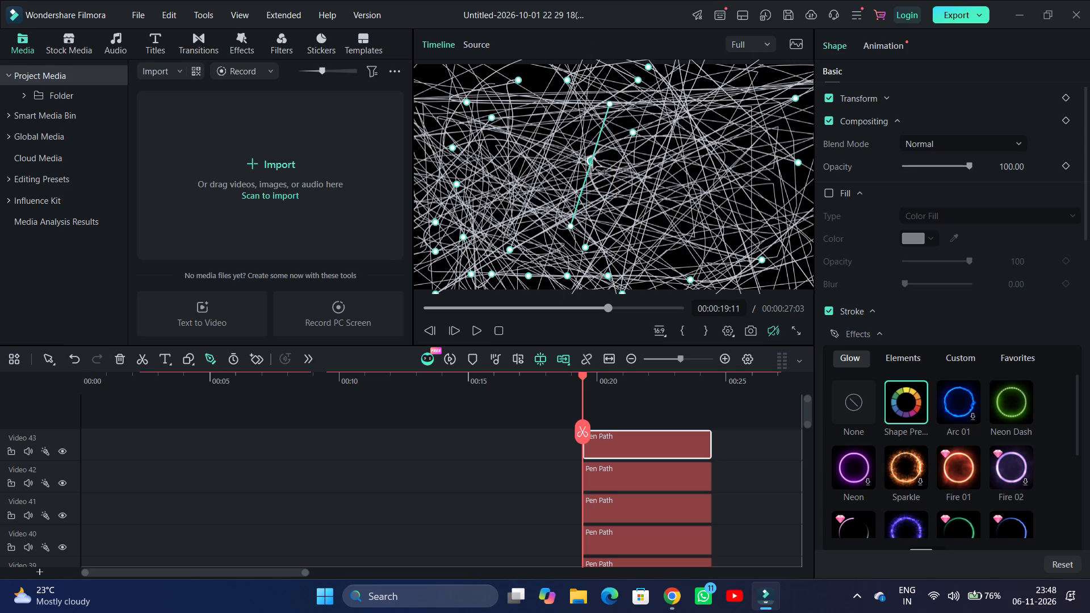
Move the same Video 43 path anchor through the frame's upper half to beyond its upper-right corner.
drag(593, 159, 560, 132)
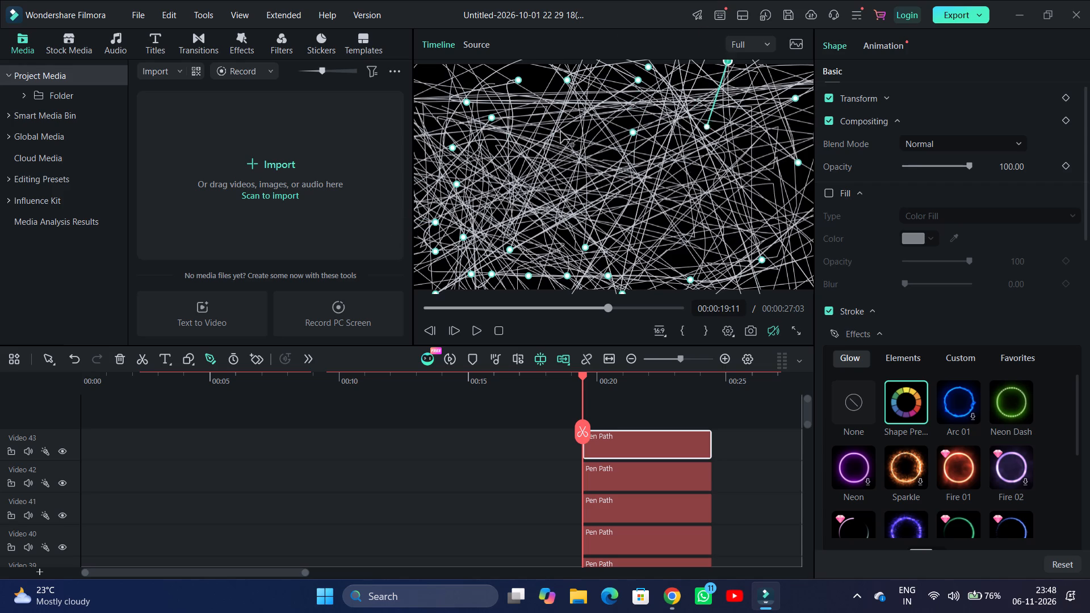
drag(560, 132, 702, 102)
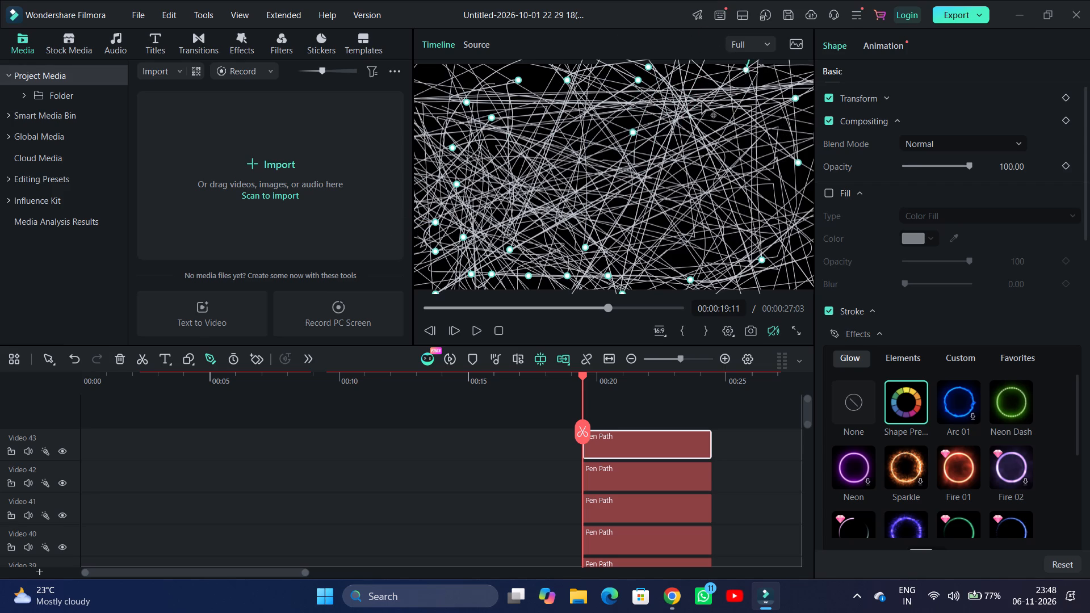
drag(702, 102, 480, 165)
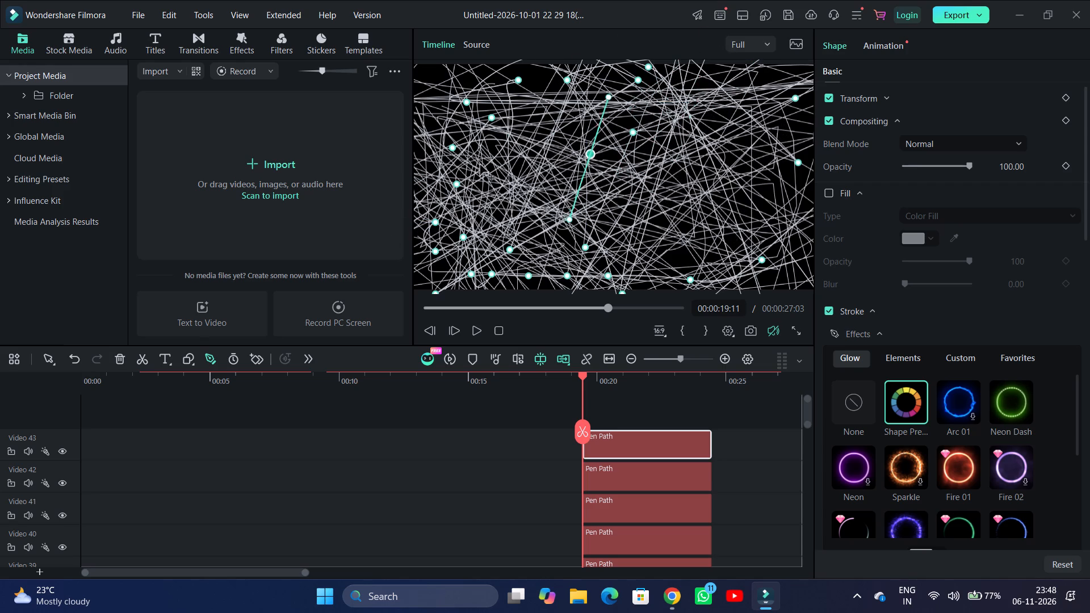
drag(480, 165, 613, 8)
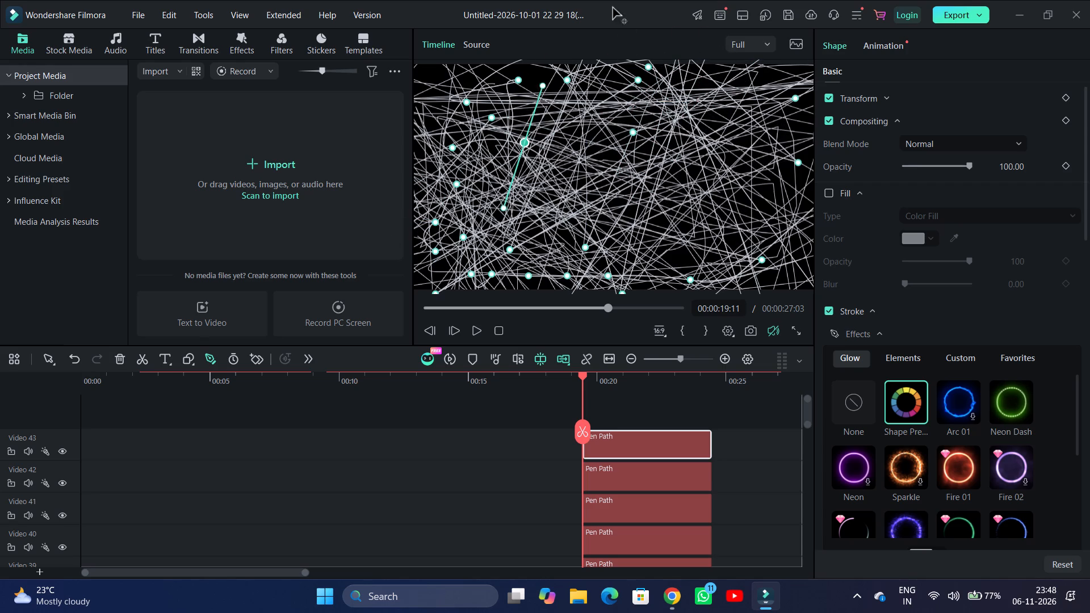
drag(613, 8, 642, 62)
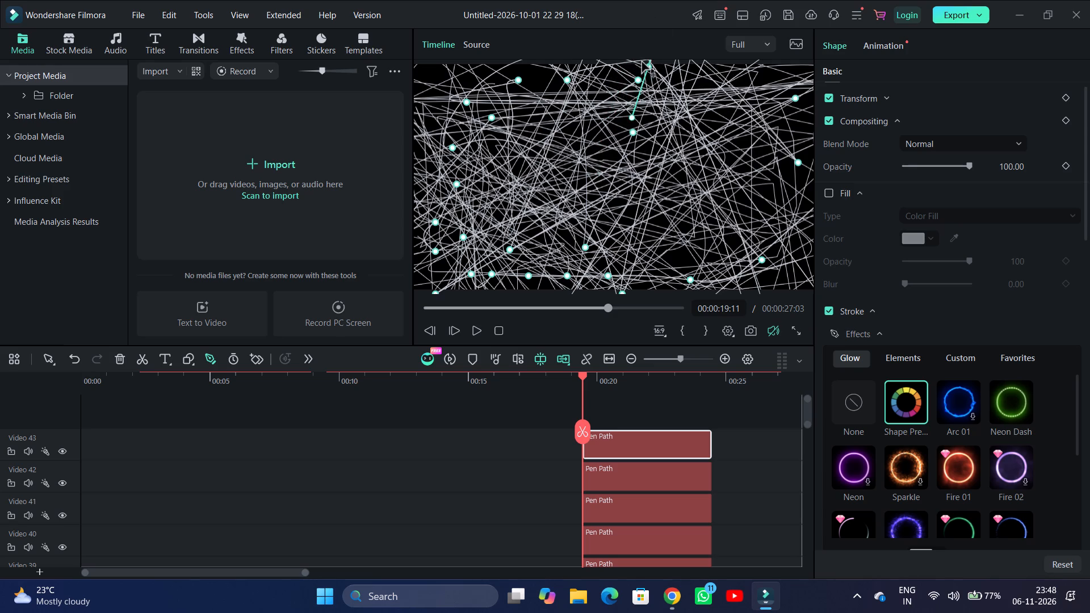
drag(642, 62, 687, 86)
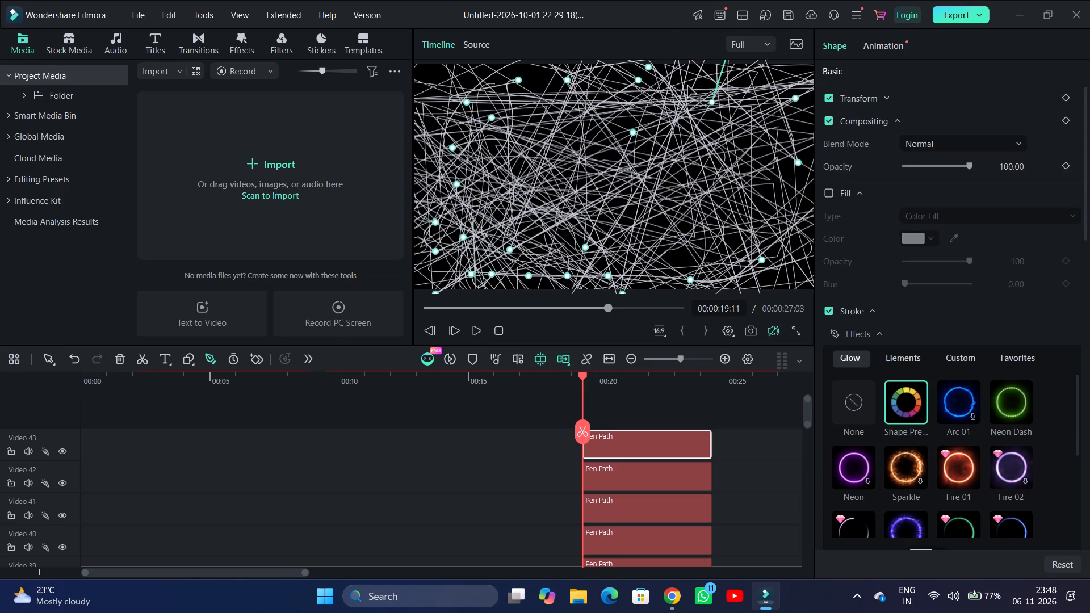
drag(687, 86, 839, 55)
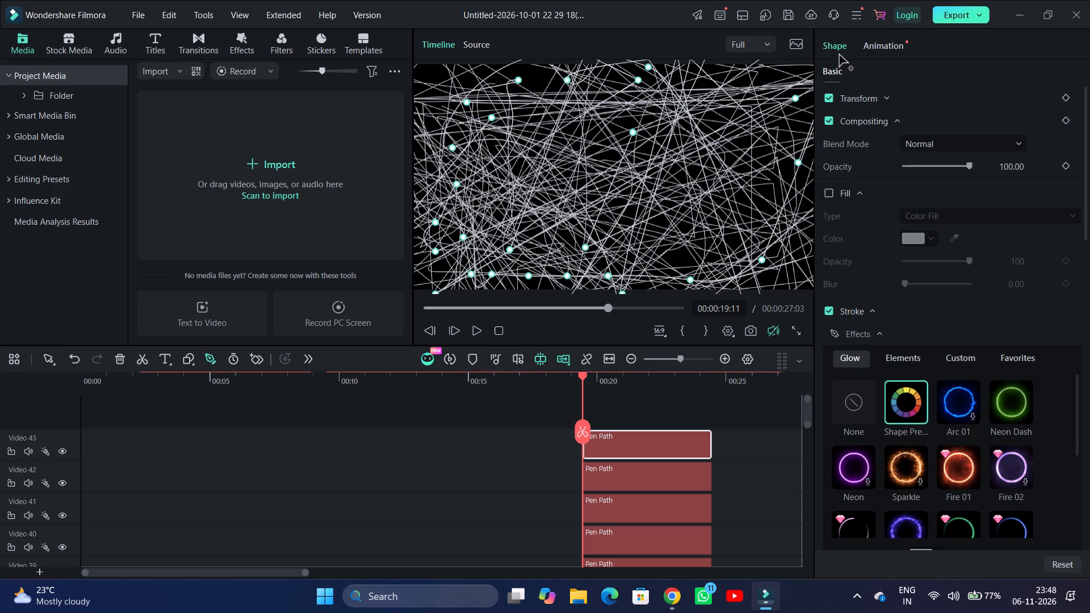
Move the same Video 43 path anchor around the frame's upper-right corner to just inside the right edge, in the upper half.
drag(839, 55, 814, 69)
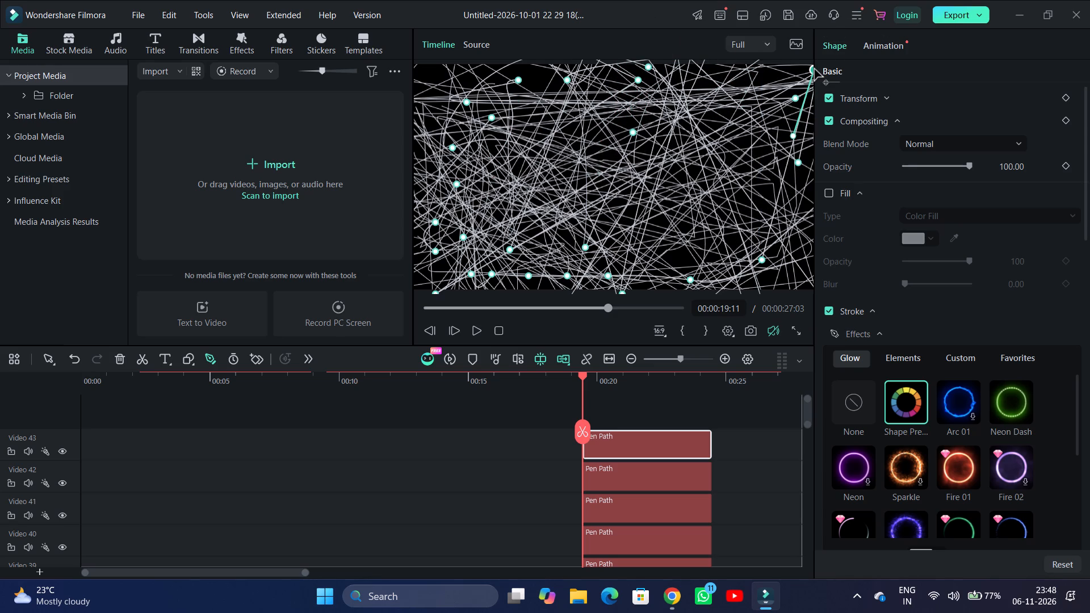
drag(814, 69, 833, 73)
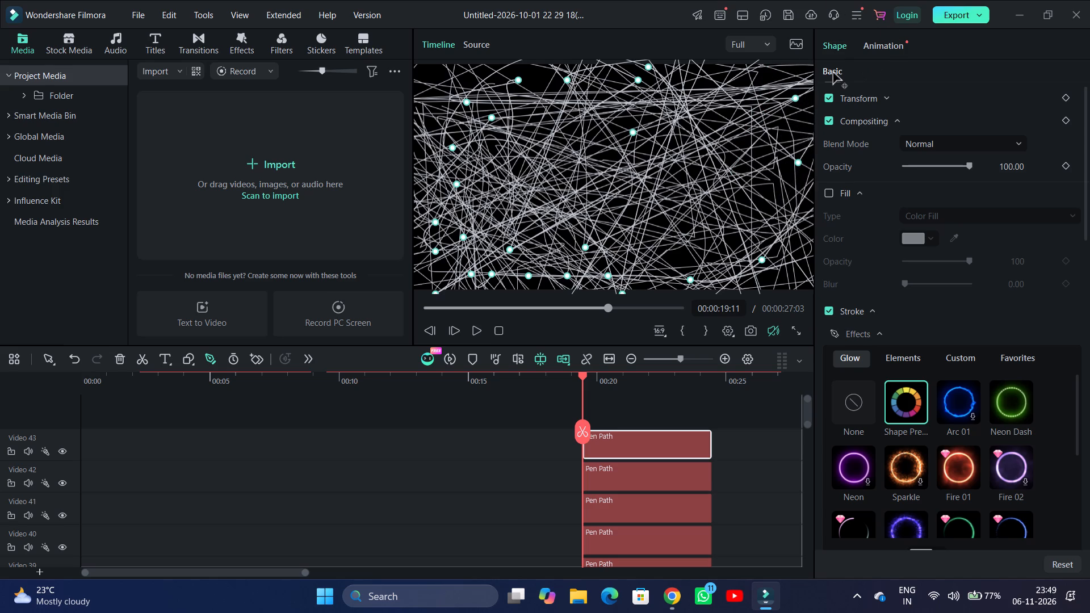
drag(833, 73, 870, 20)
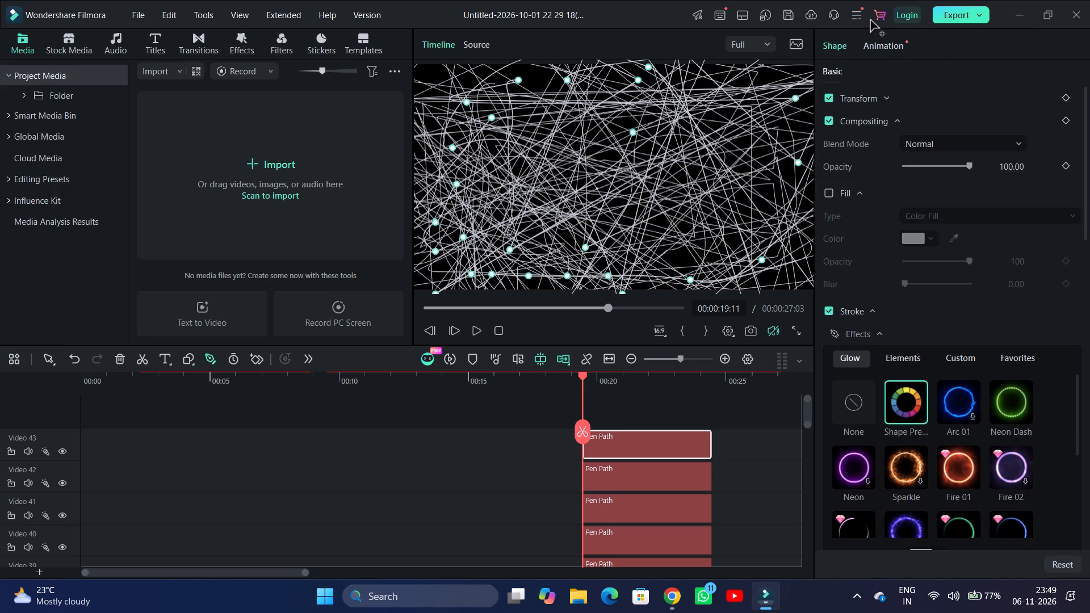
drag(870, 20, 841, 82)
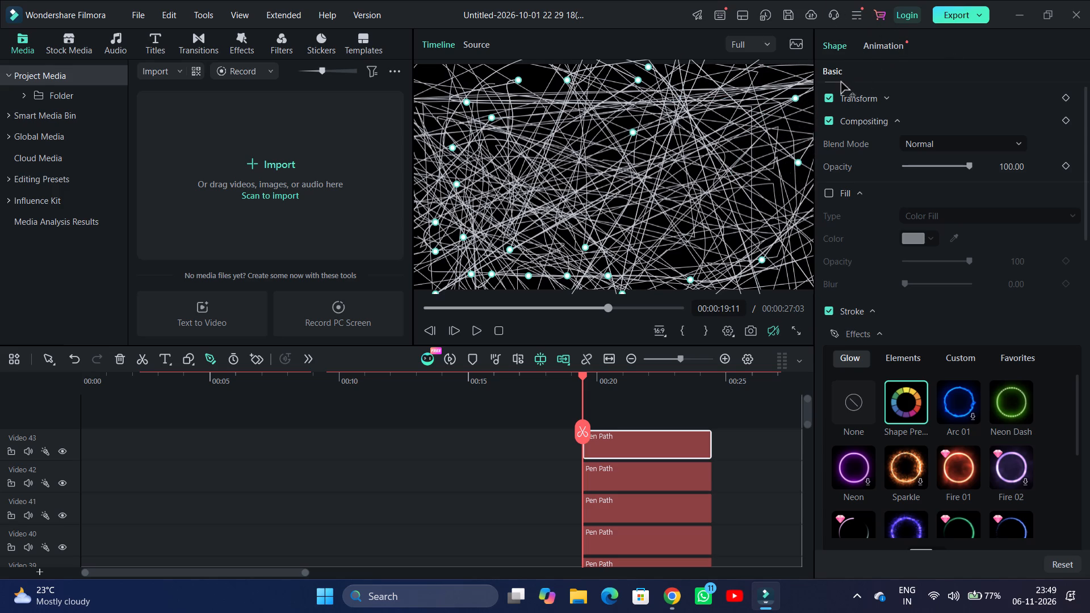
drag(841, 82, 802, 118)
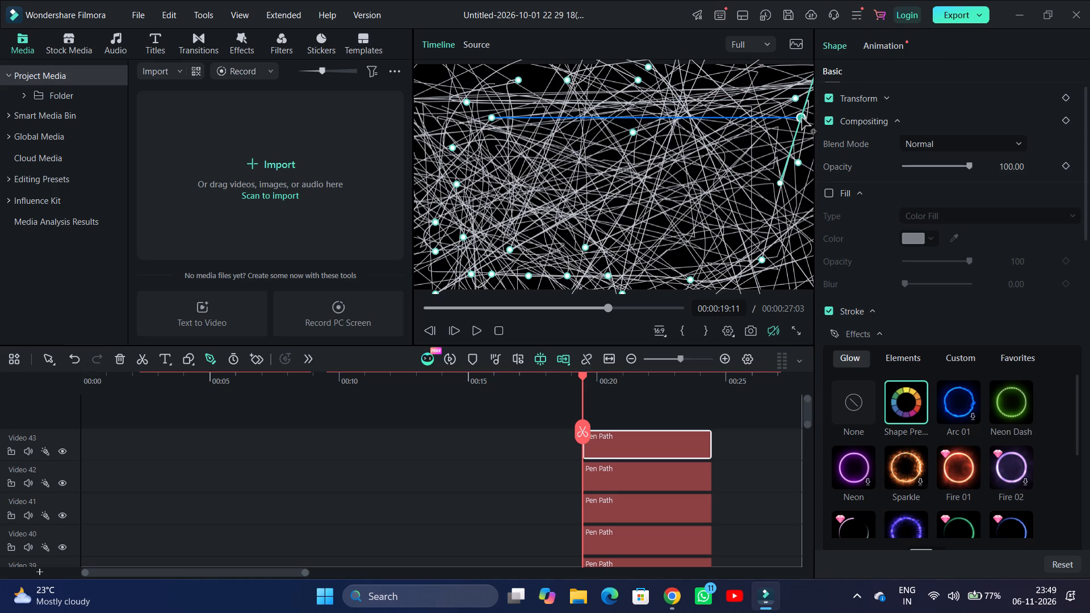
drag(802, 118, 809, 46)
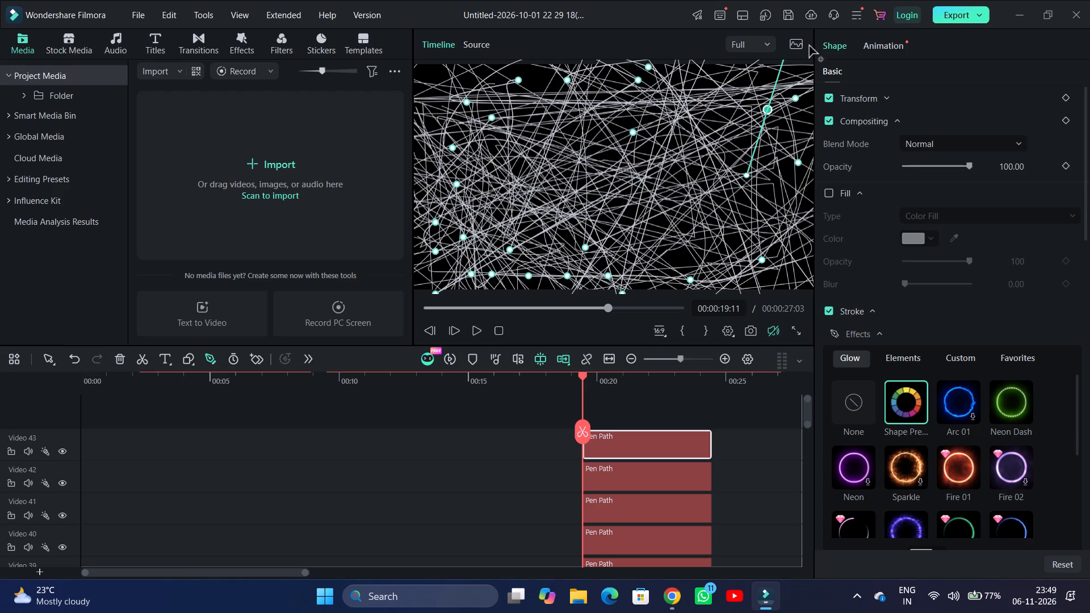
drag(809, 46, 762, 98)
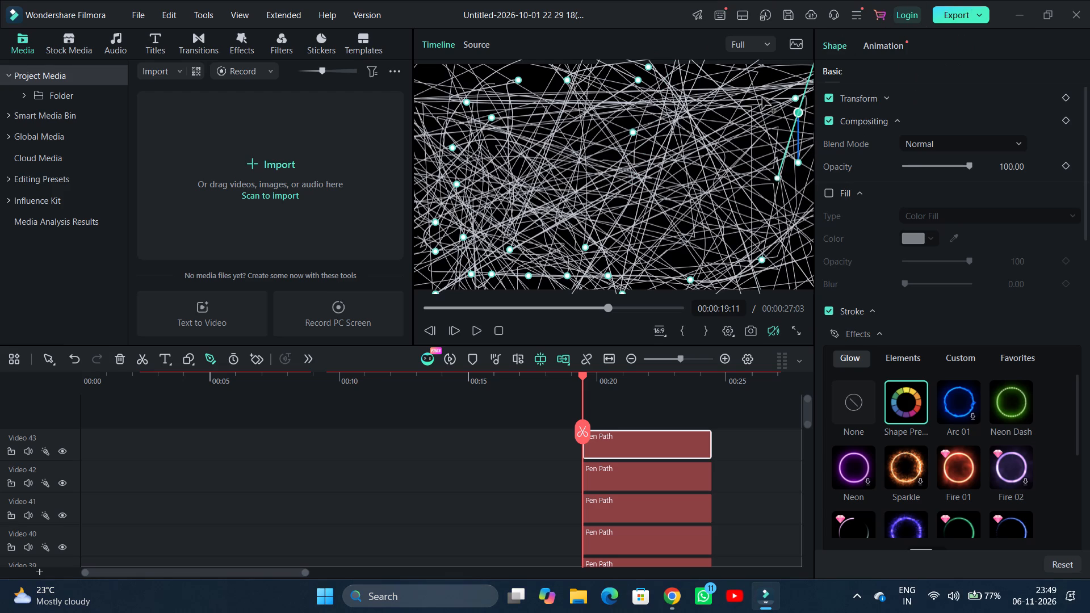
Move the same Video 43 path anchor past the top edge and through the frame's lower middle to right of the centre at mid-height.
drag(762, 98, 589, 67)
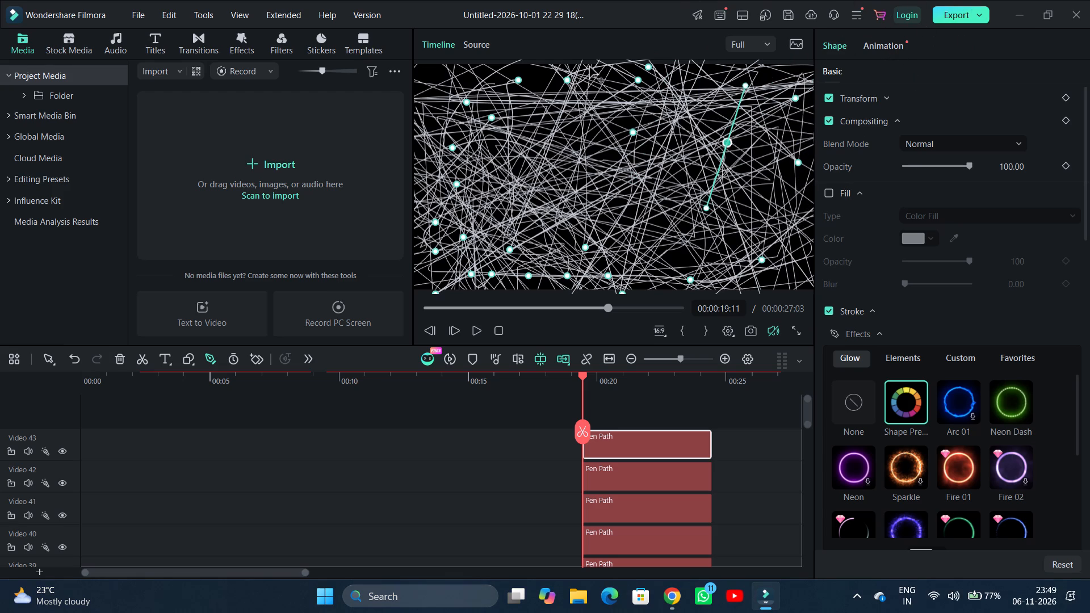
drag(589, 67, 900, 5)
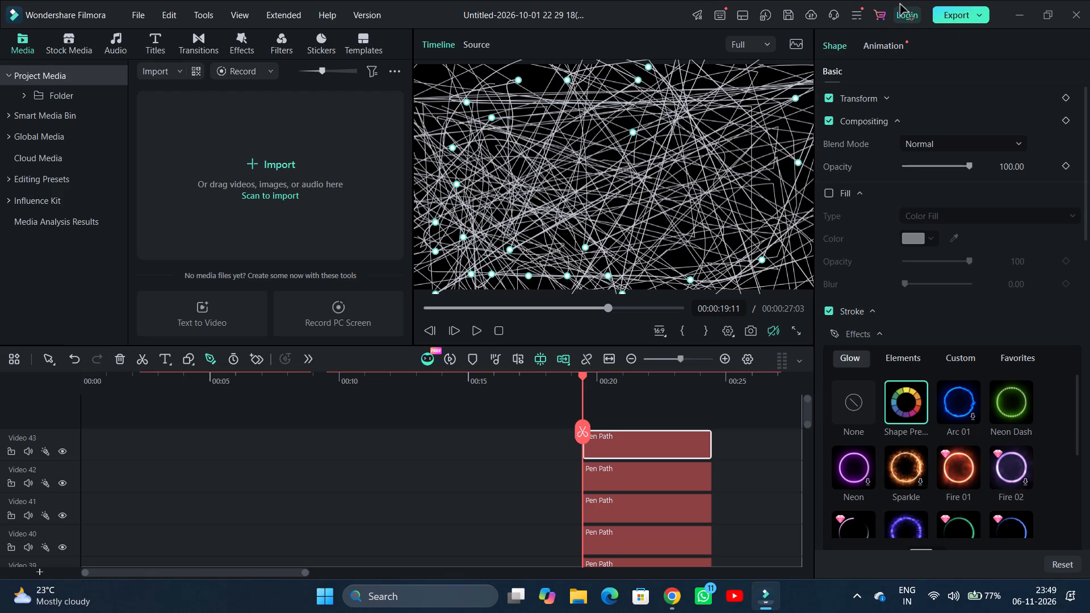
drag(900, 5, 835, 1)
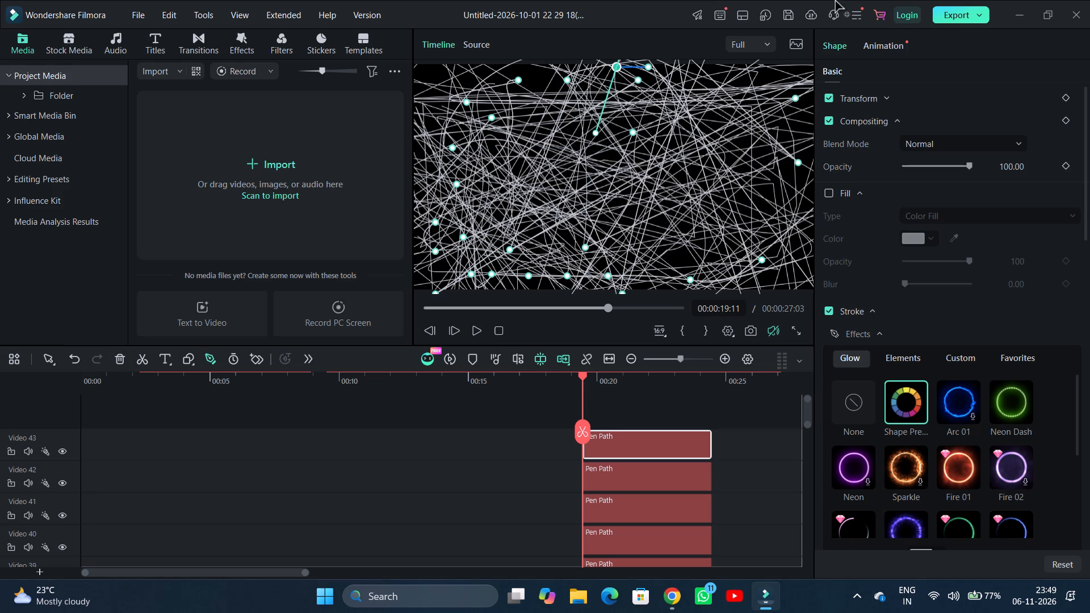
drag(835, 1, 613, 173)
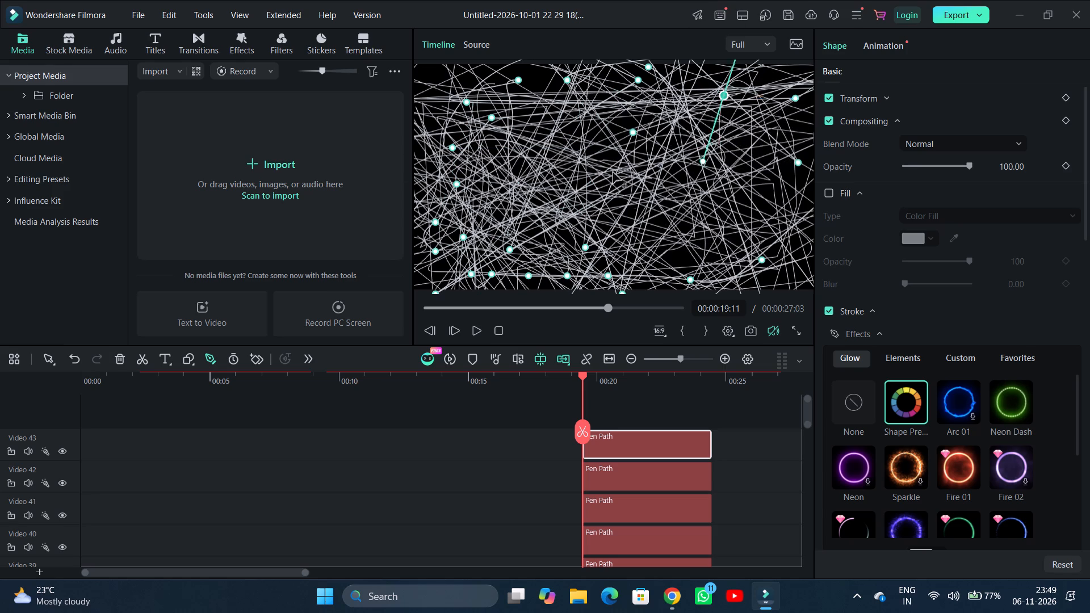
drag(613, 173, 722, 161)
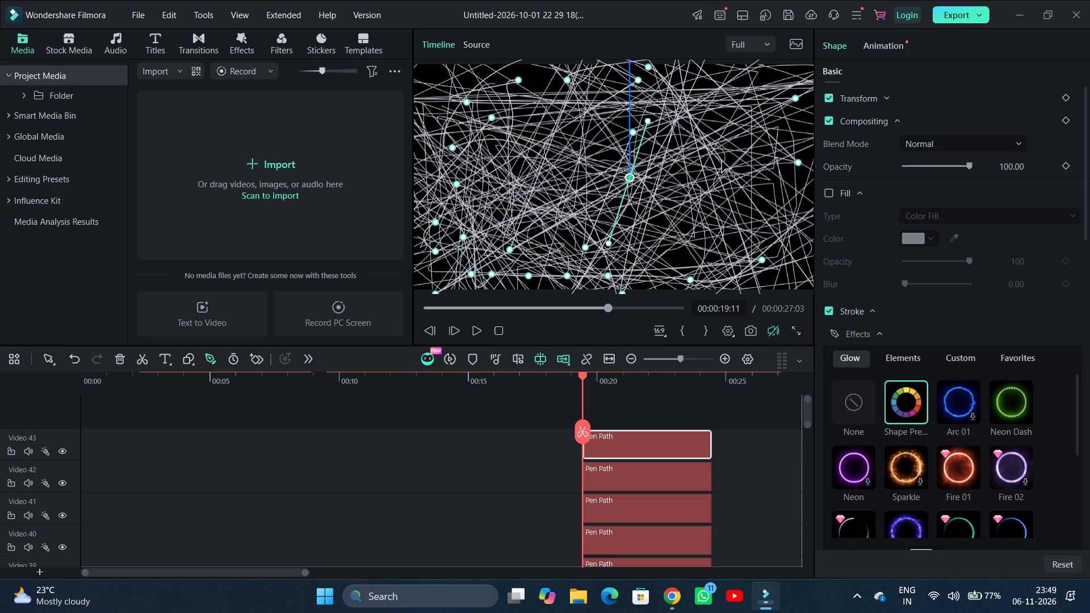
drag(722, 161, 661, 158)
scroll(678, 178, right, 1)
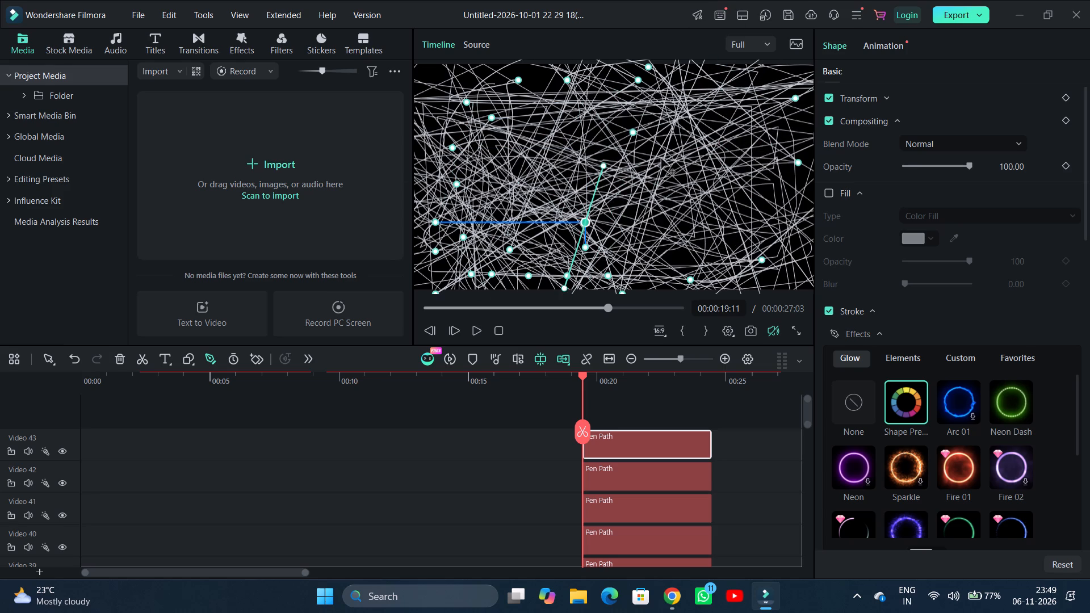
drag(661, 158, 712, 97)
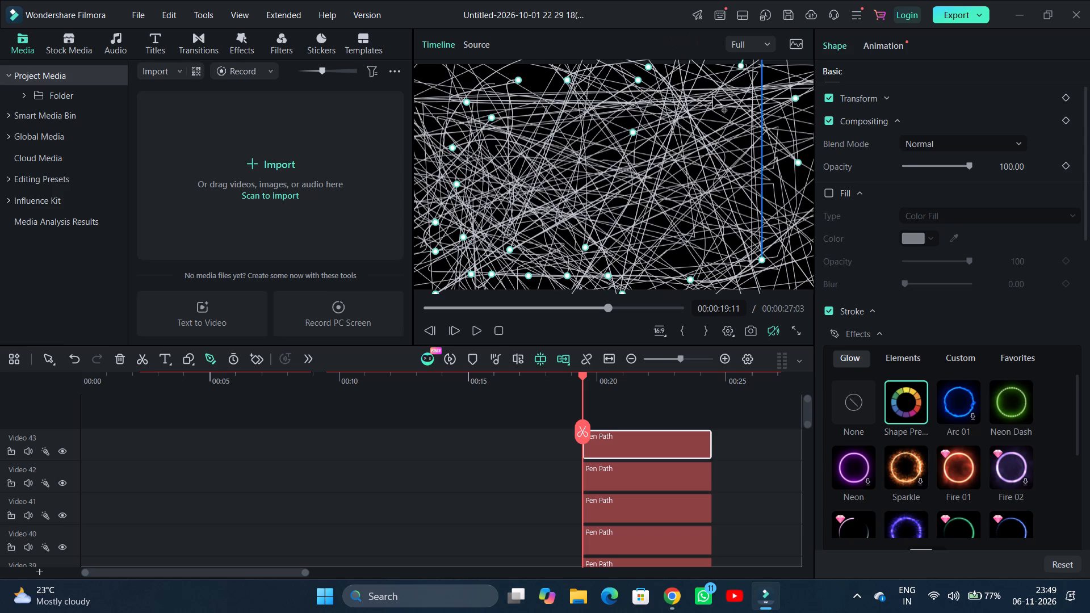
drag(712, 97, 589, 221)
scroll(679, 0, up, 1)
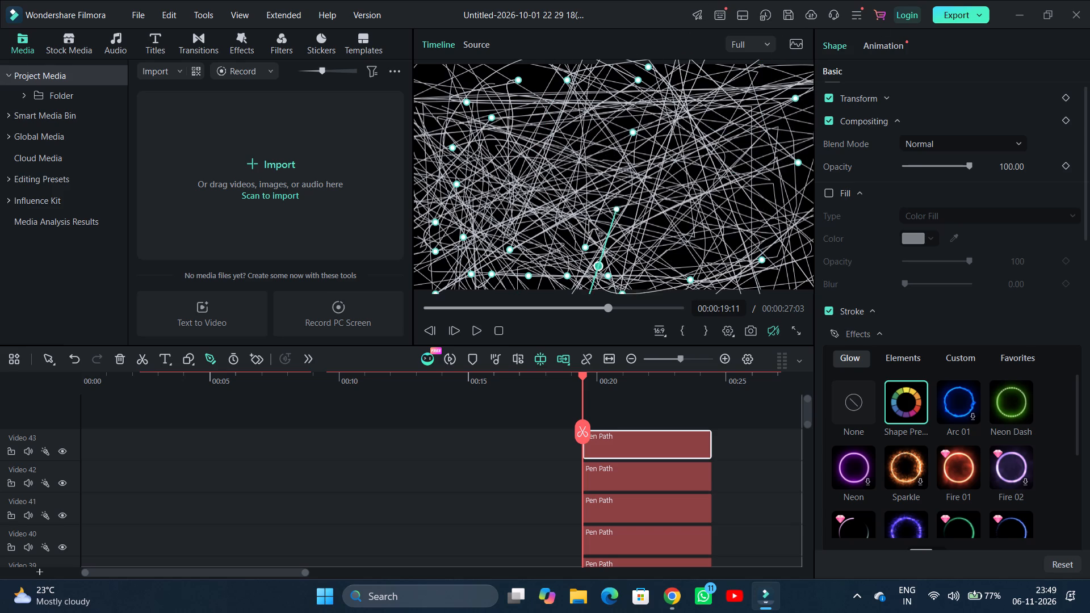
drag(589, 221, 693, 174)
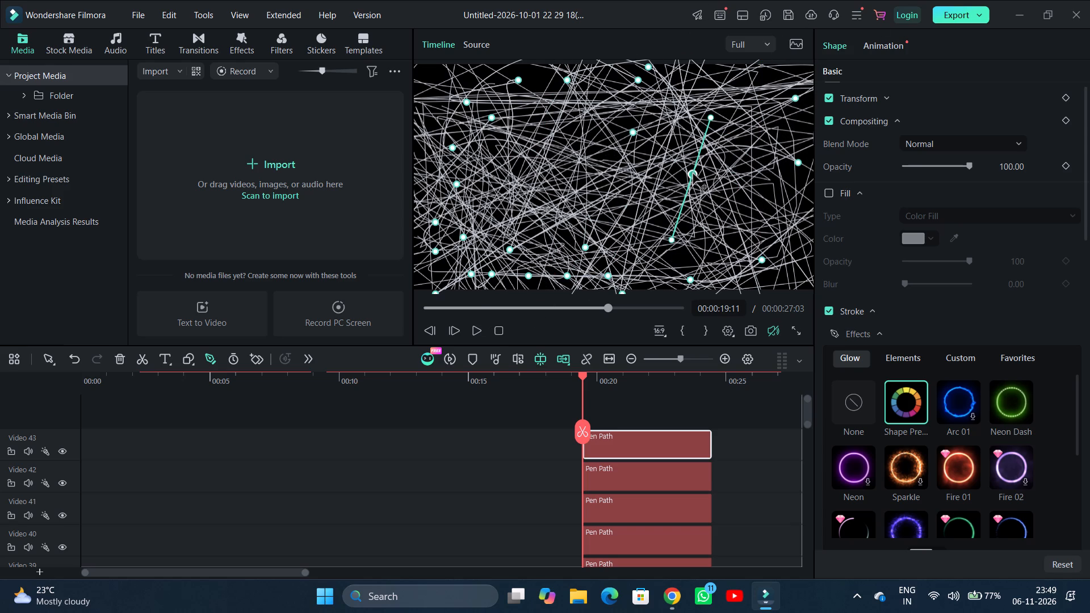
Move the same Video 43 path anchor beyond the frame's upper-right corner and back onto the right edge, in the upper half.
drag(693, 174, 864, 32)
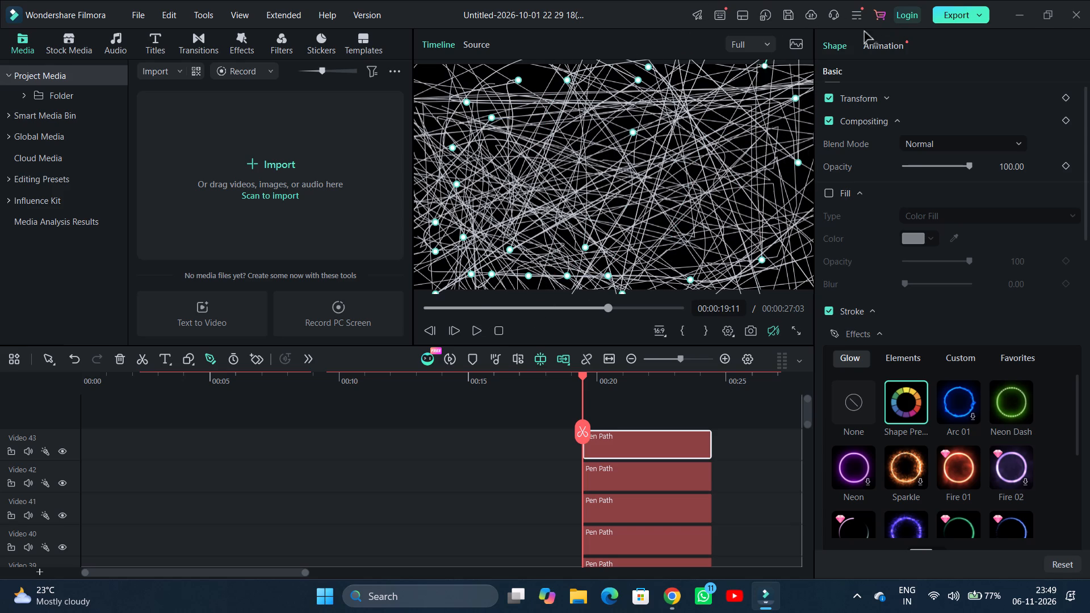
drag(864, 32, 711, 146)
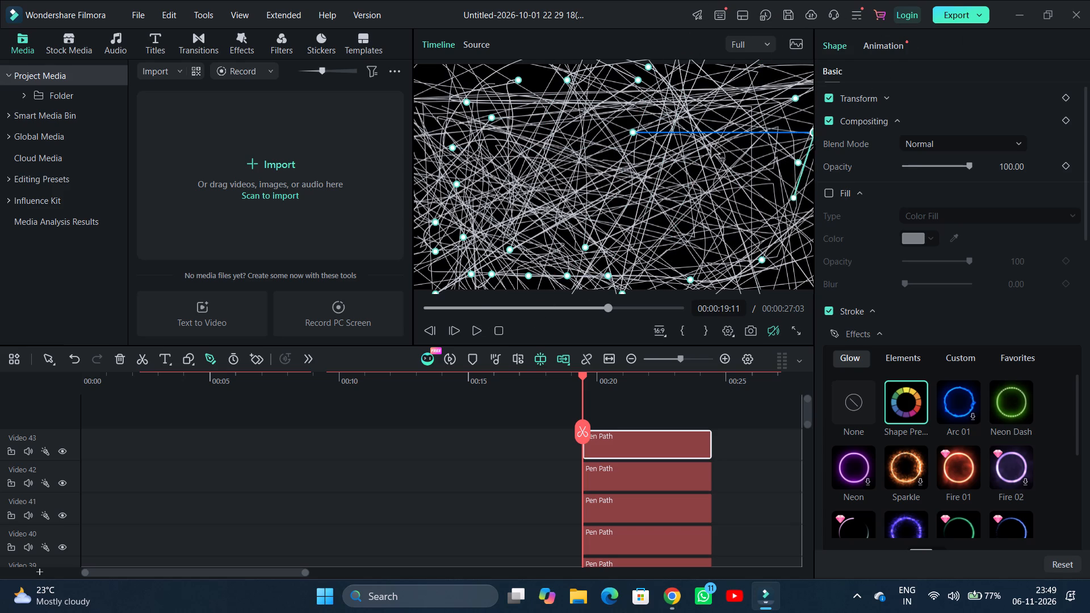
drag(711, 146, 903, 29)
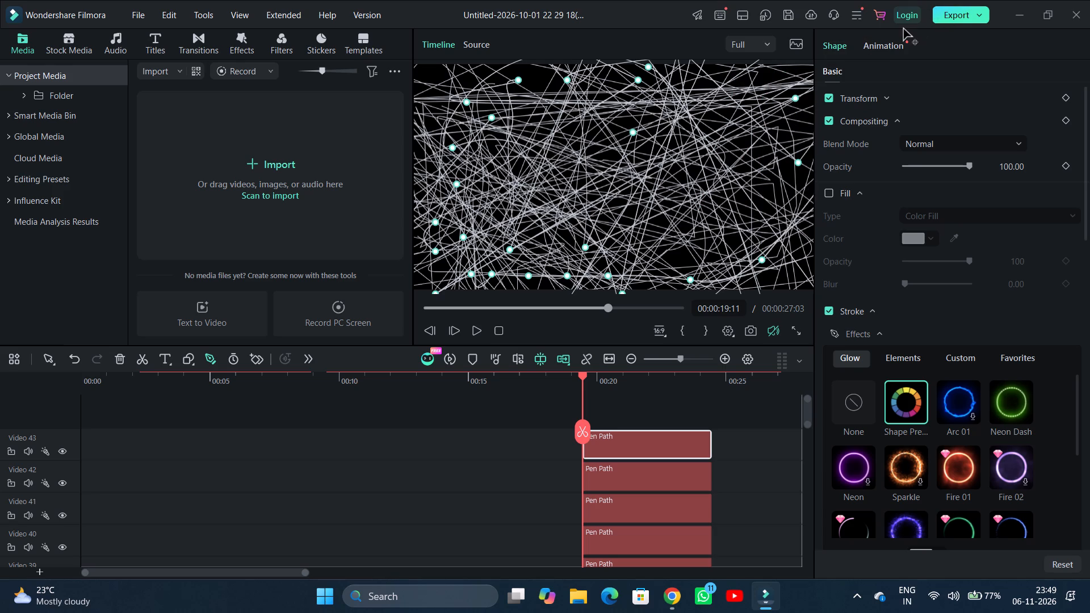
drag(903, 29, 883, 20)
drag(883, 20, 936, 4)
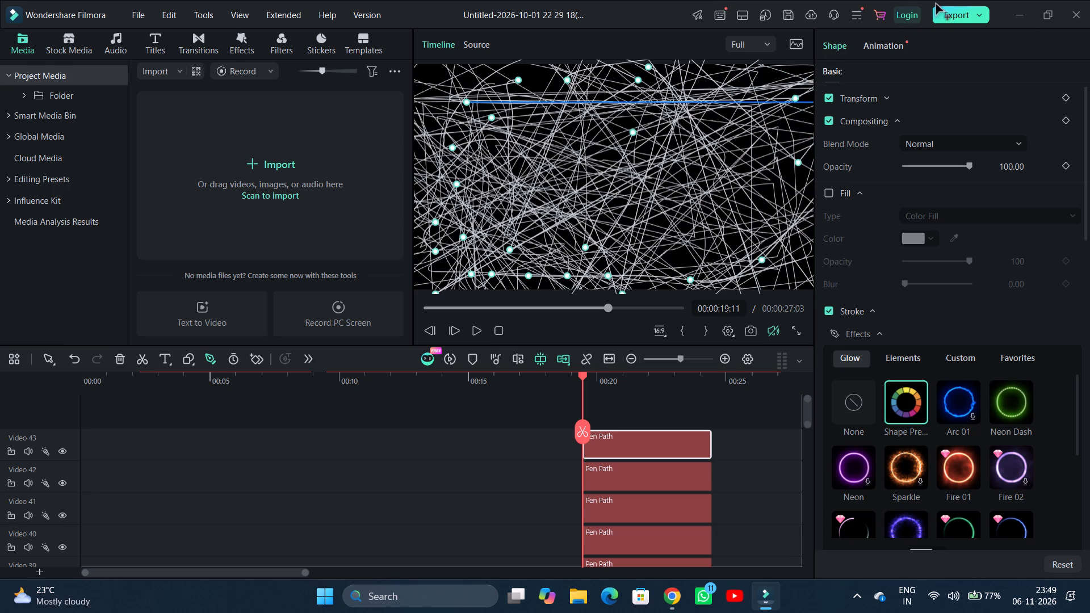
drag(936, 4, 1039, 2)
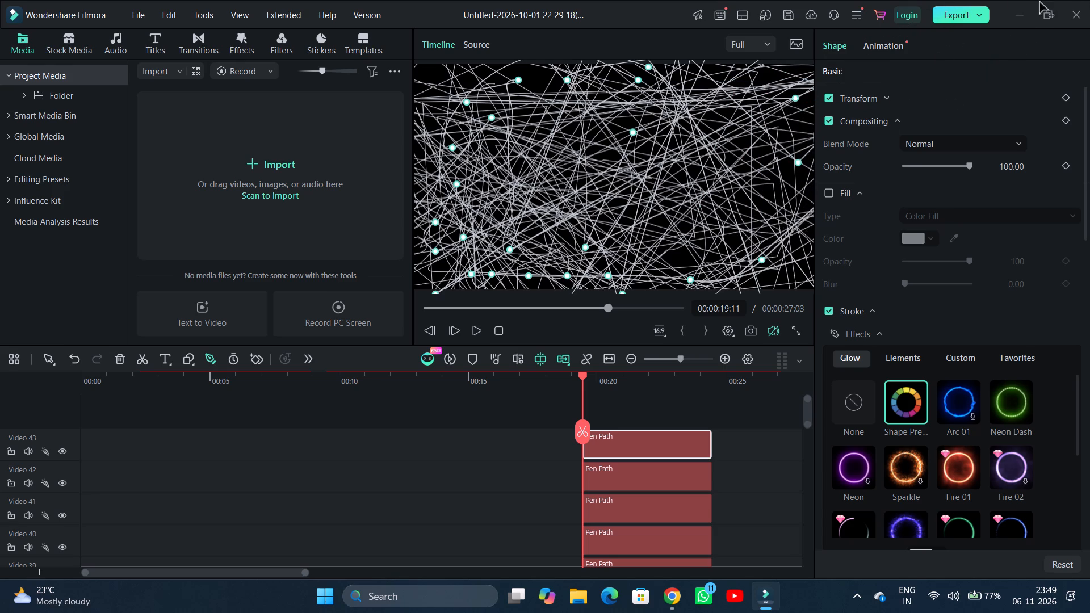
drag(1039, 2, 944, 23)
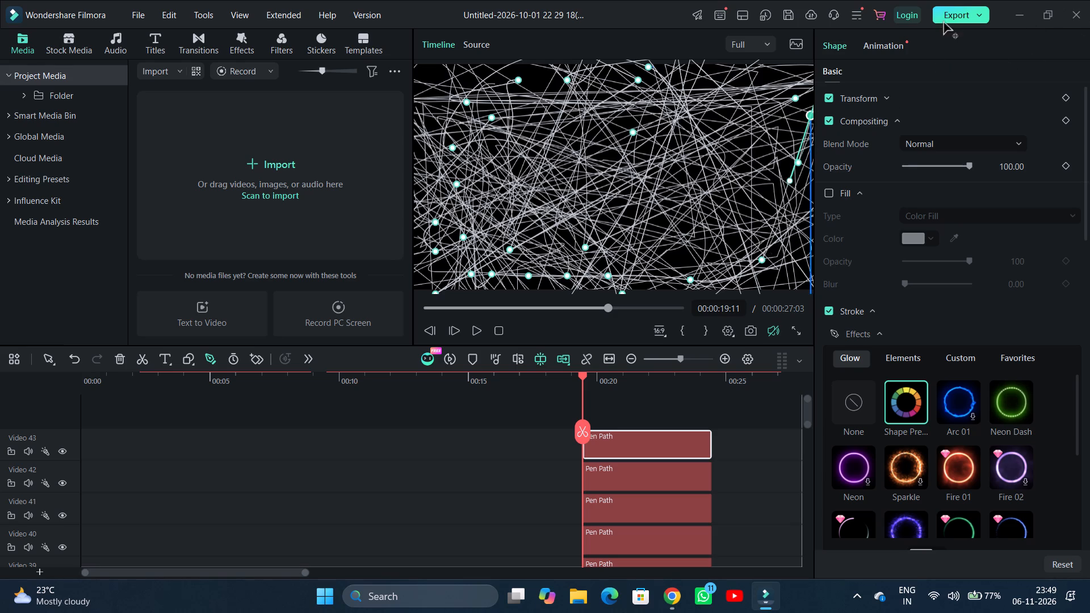
Move the same Video 43 path anchor from the frame's right edge across its interior and out beyond the upper-right corner.
drag(944, 23, 502, 218)
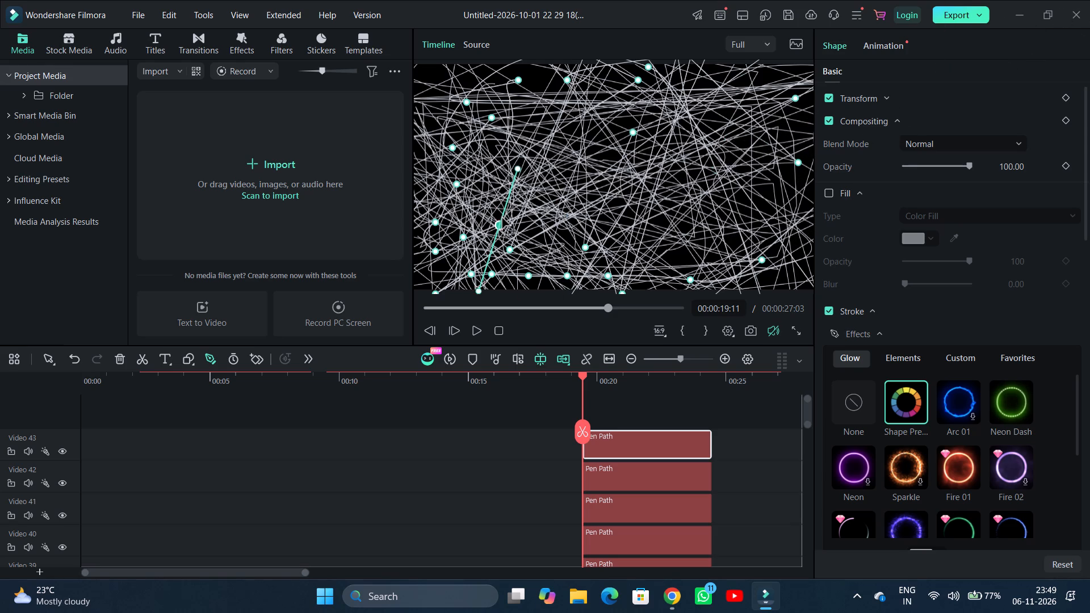
drag(502, 218, 791, 48)
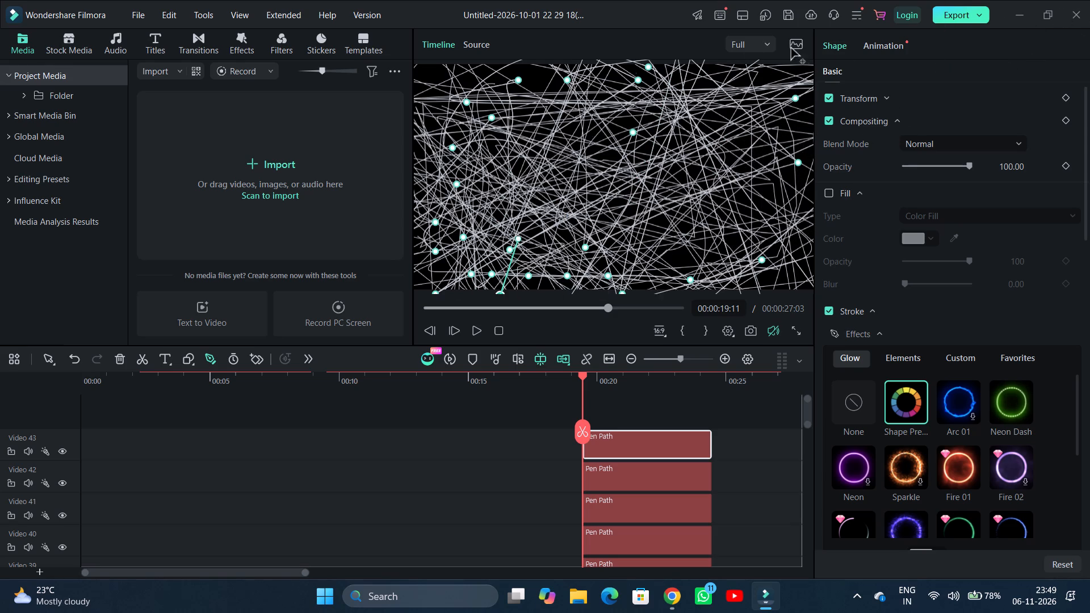
drag(791, 48, 580, 3)
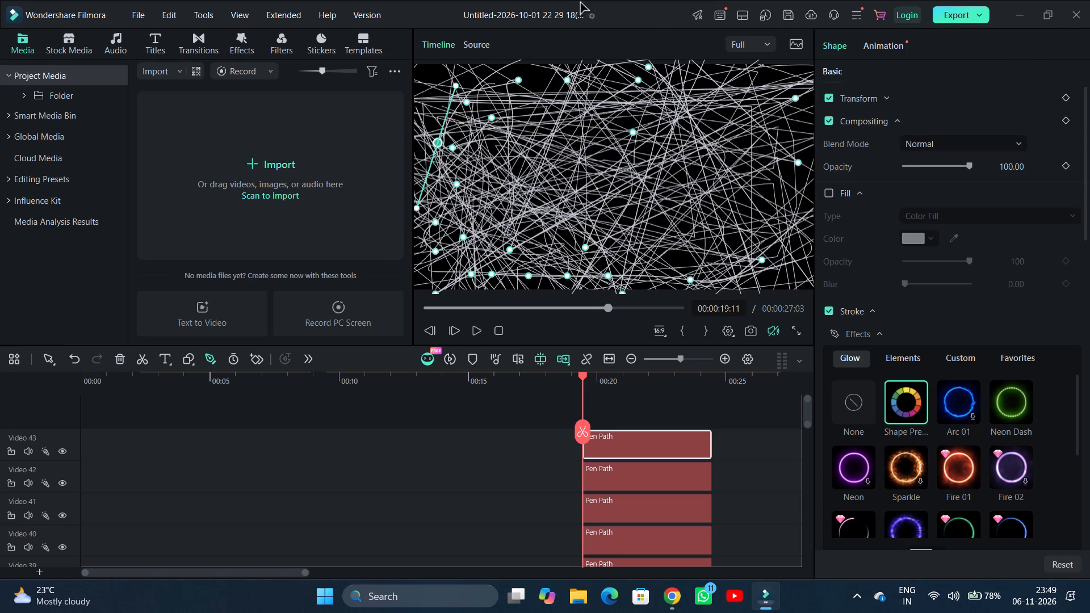
drag(580, 3, 531, 213)
scroll(496, 162, right, 1)
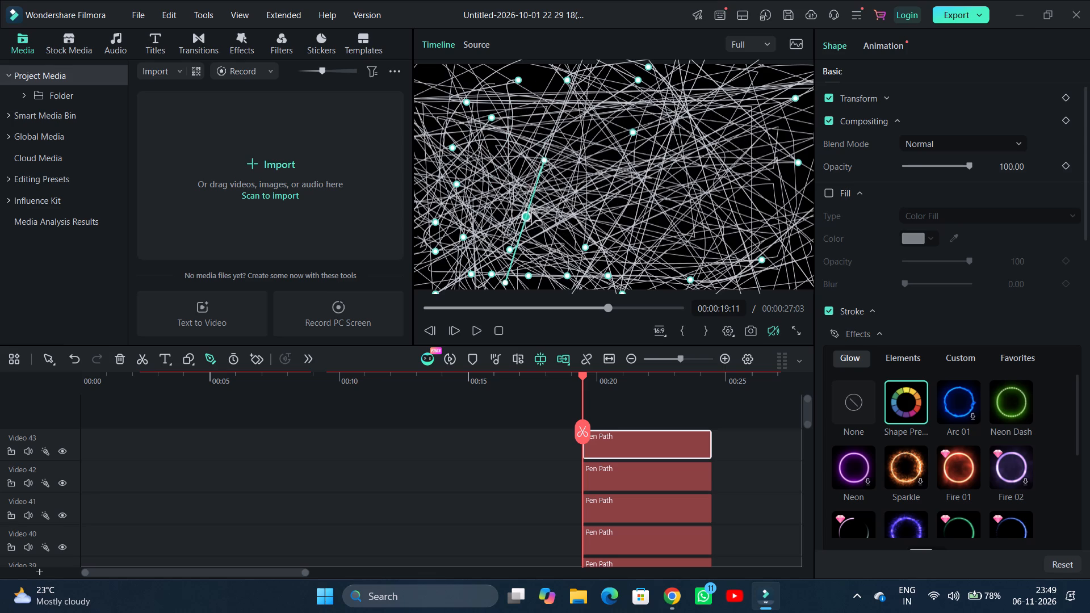
drag(531, 213, 658, 137)
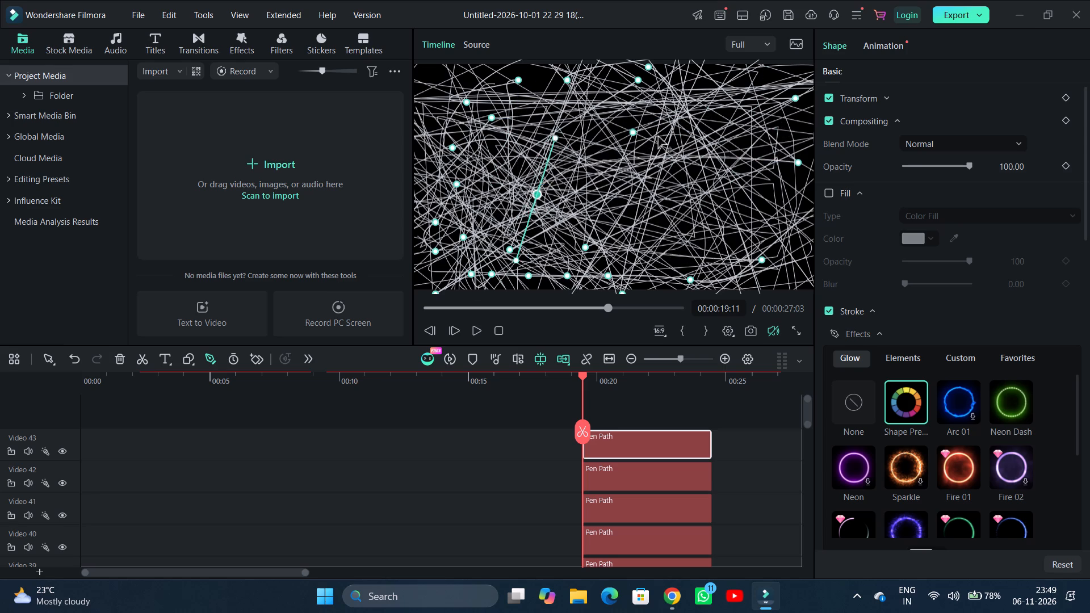
drag(658, 137, 914, 60)
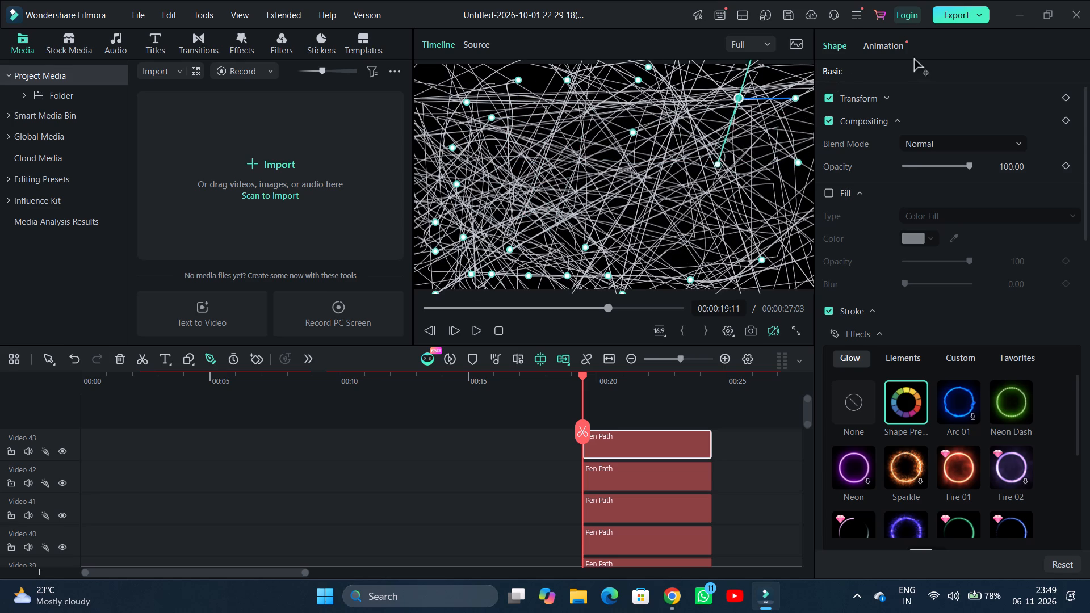
drag(914, 60, 809, 91)
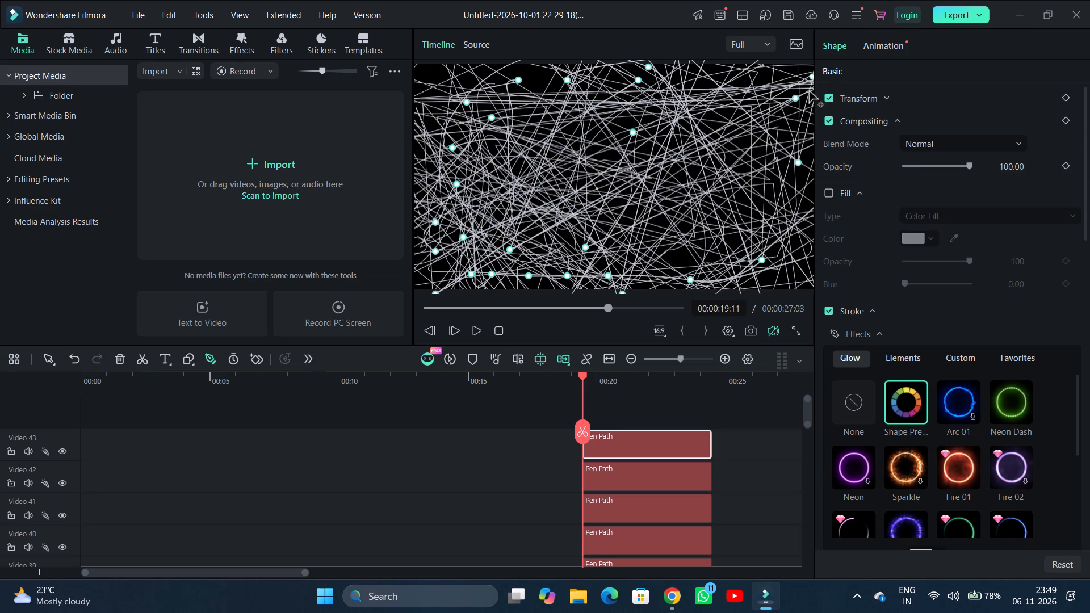
drag(809, 91, 711, 37)
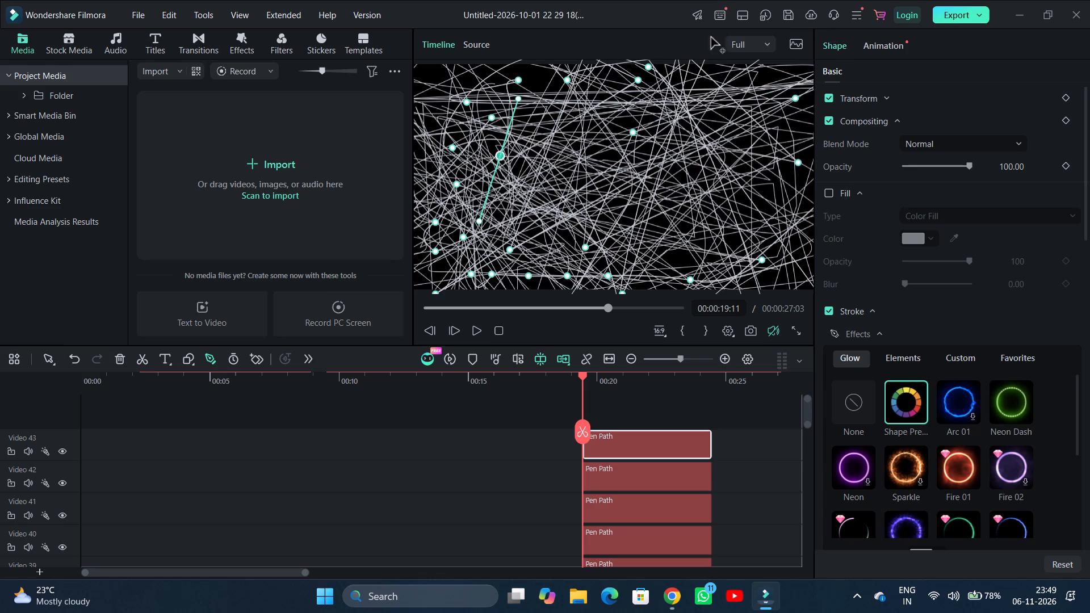
drag(711, 37, 615, 12)
scroll(658, 99, left, 1)
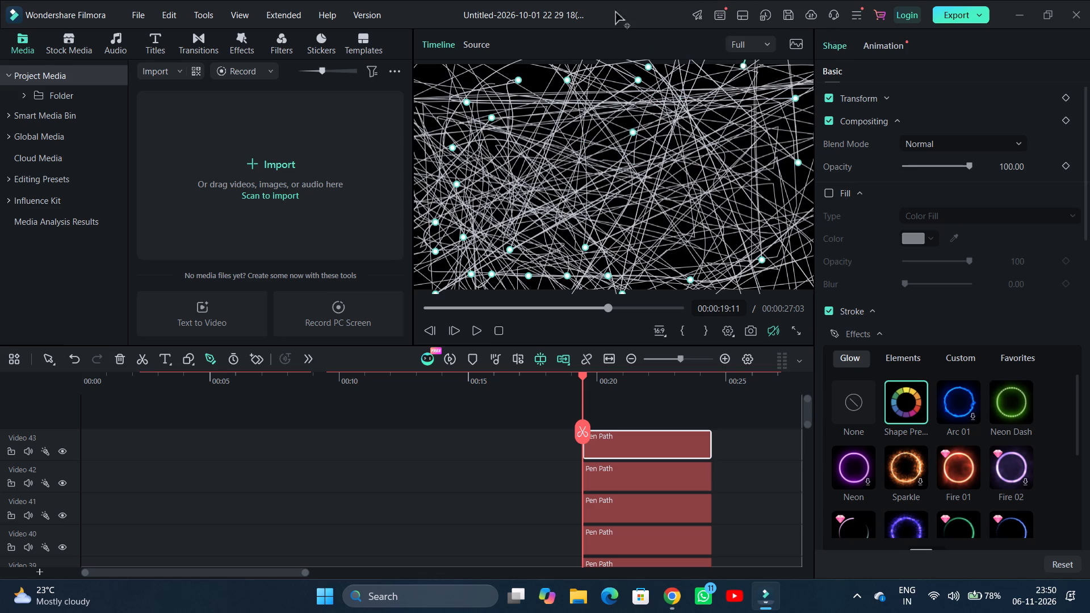
drag(615, 12, 681, 15)
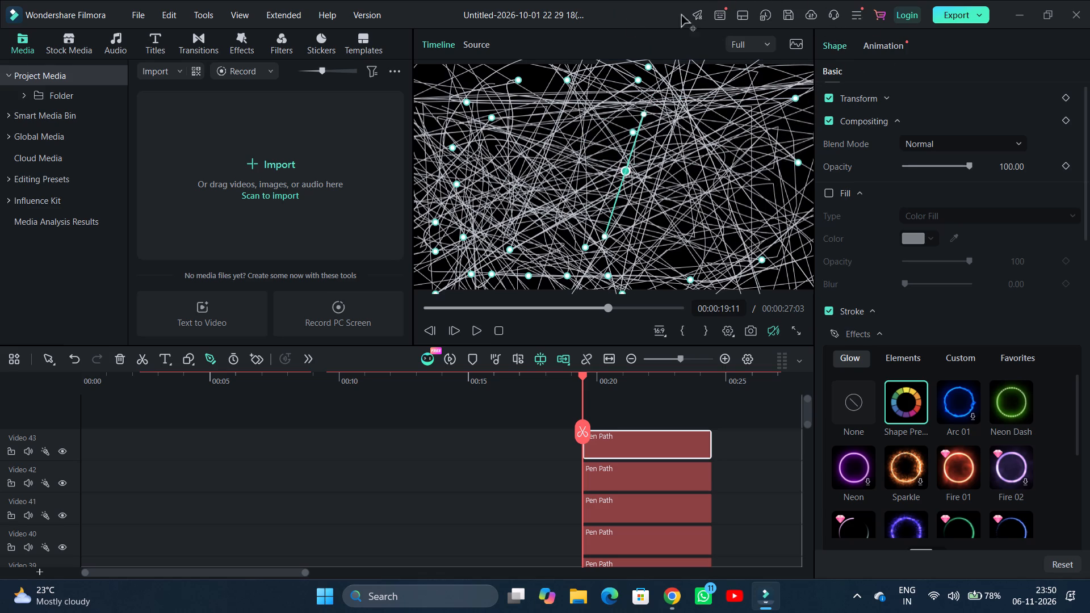
drag(681, 15, 951, 82)
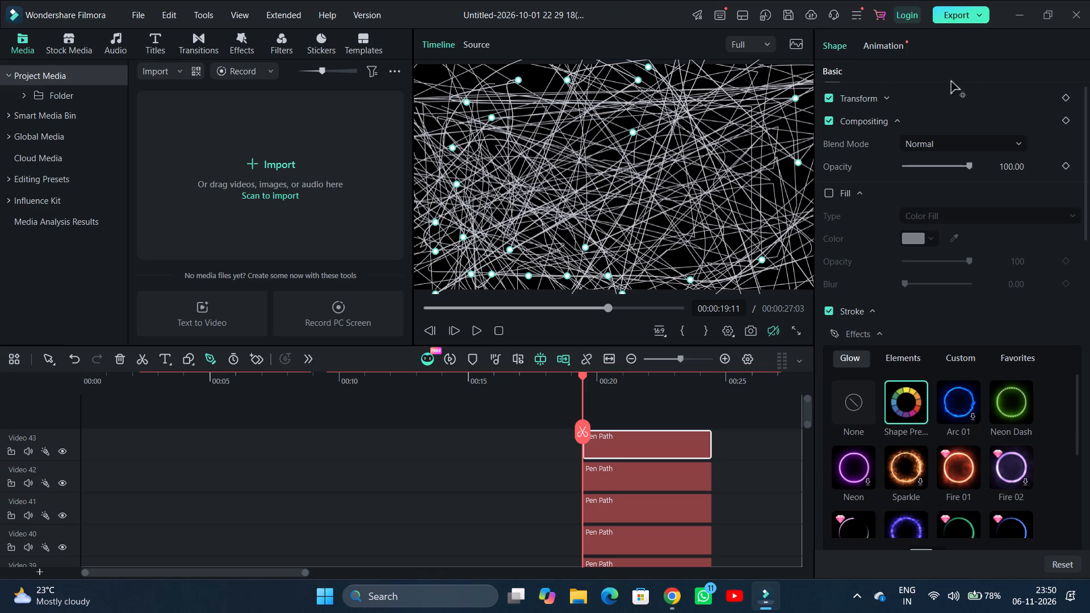
drag(951, 82, 901, 65)
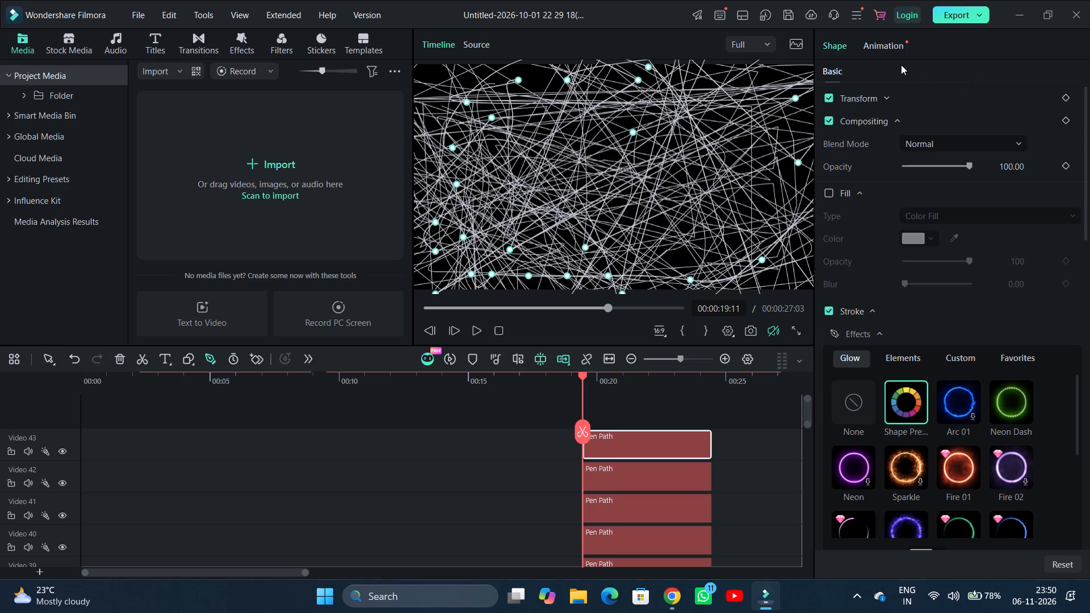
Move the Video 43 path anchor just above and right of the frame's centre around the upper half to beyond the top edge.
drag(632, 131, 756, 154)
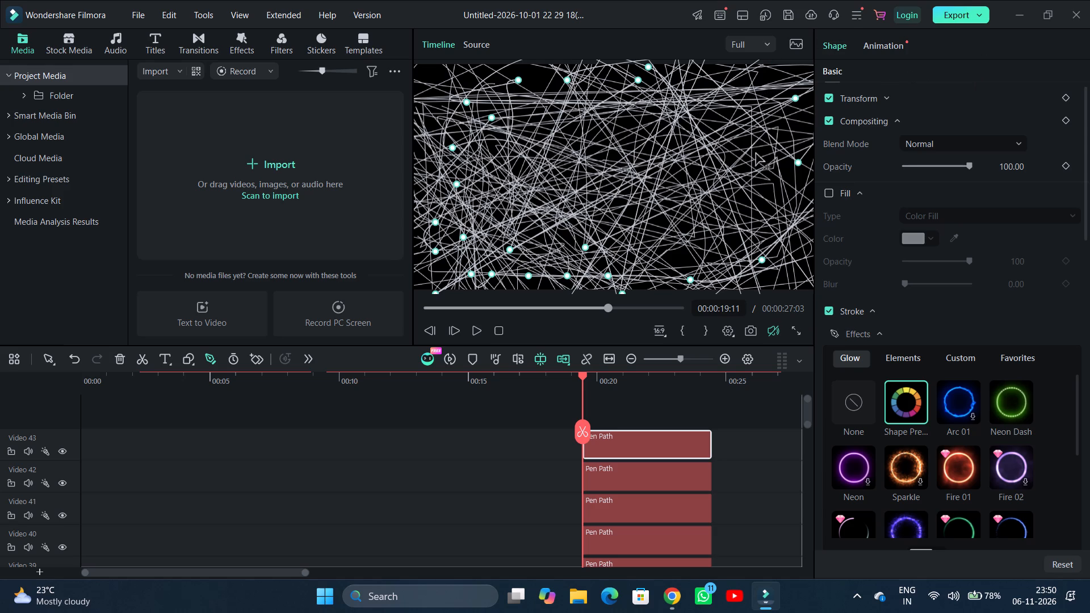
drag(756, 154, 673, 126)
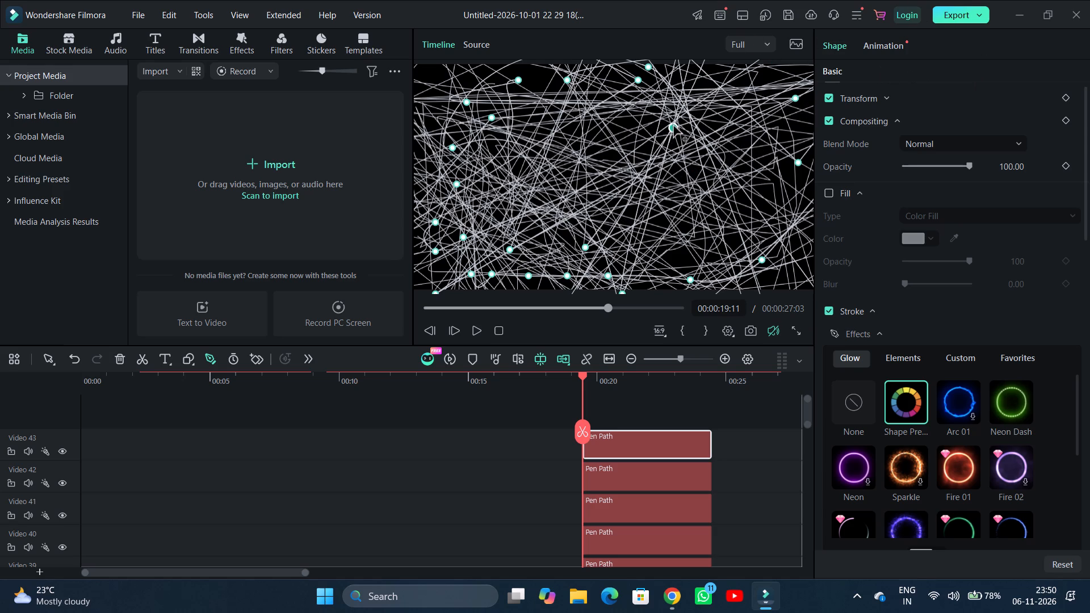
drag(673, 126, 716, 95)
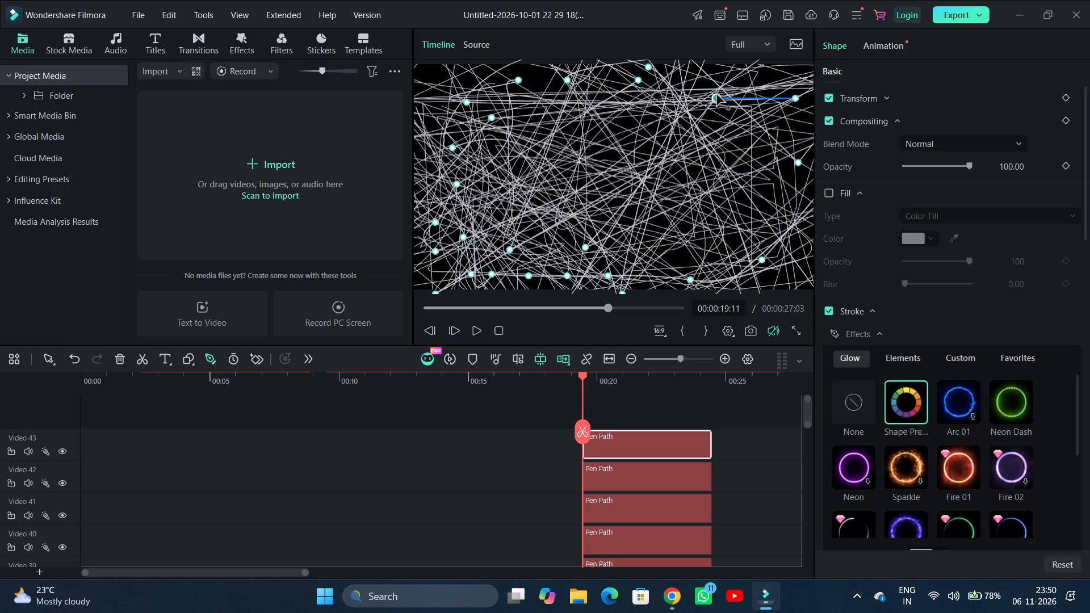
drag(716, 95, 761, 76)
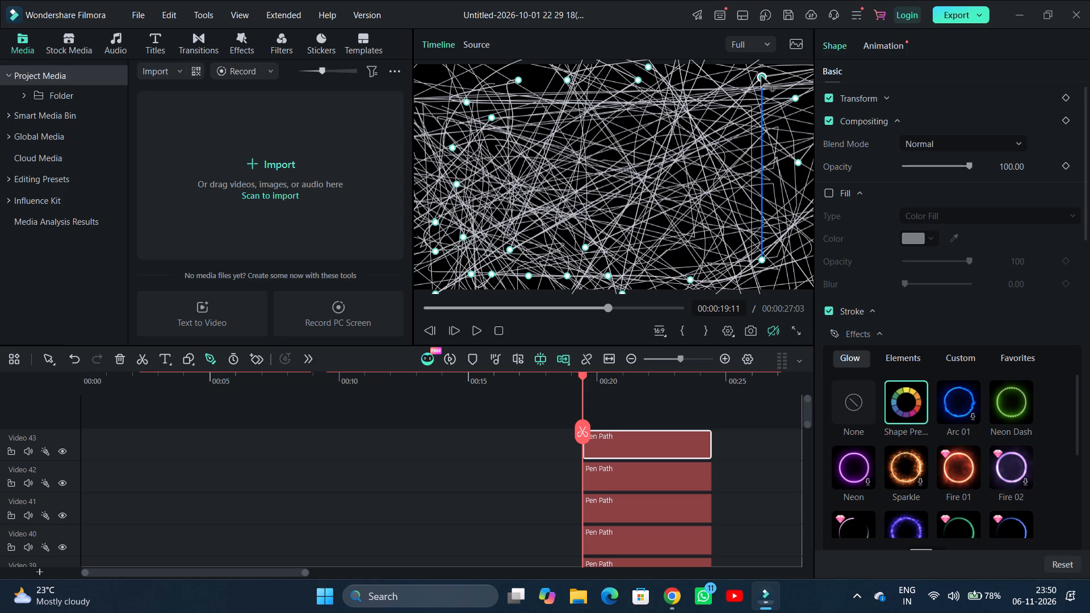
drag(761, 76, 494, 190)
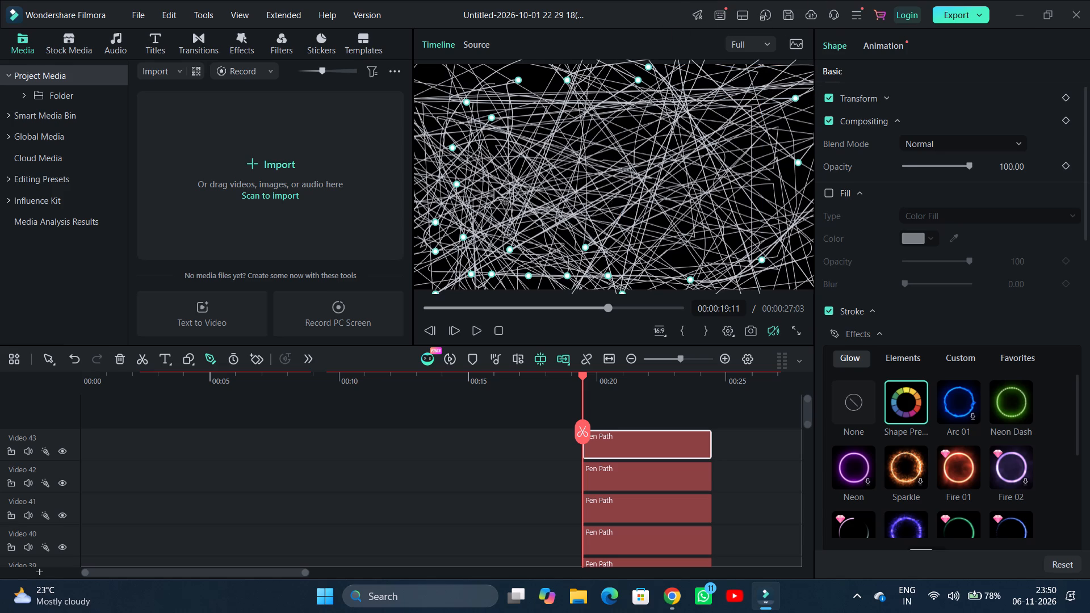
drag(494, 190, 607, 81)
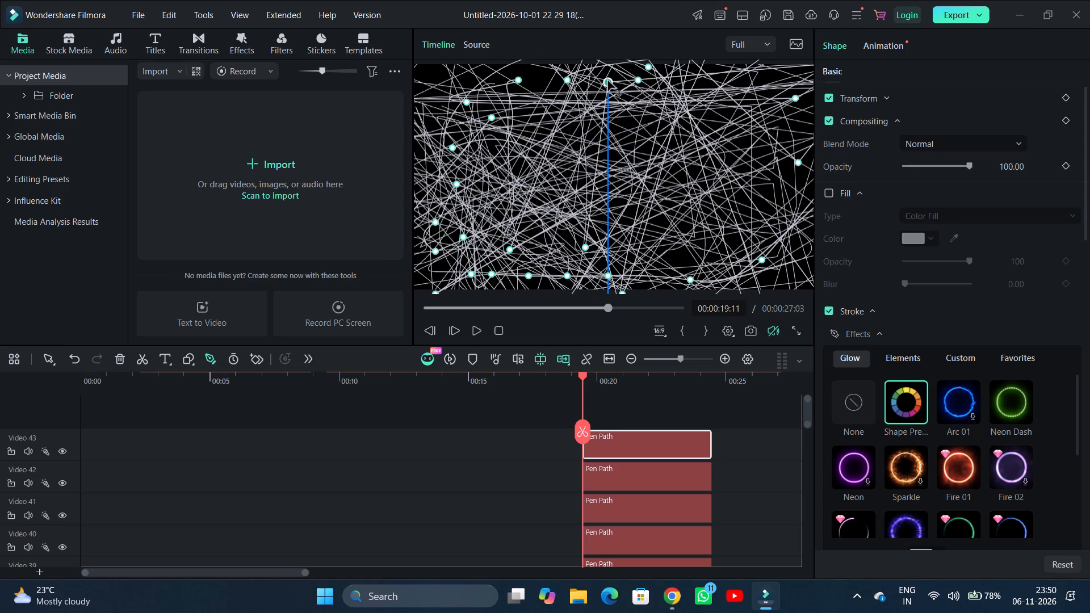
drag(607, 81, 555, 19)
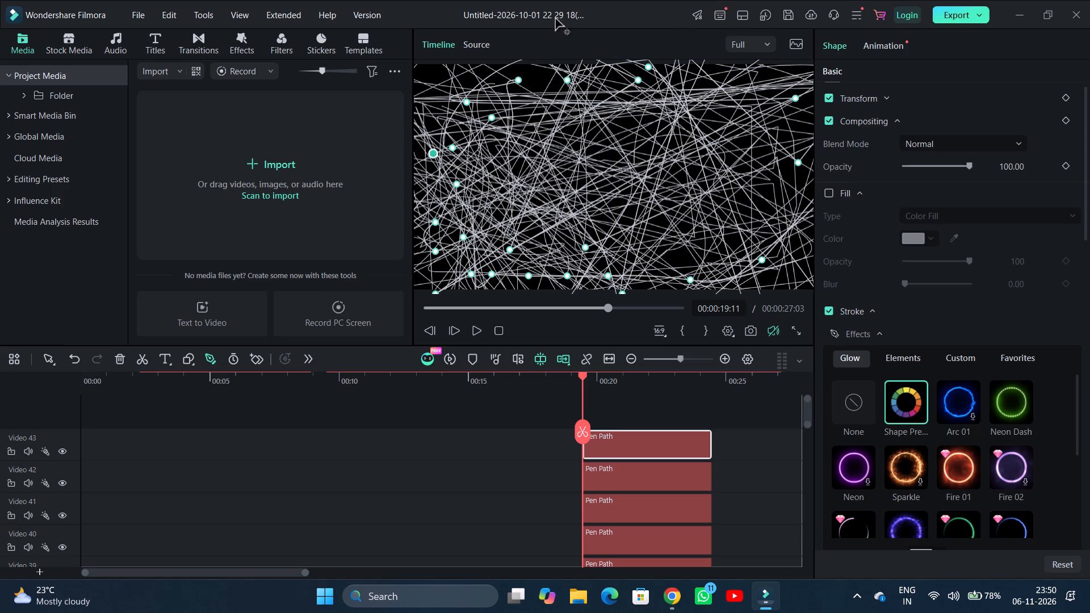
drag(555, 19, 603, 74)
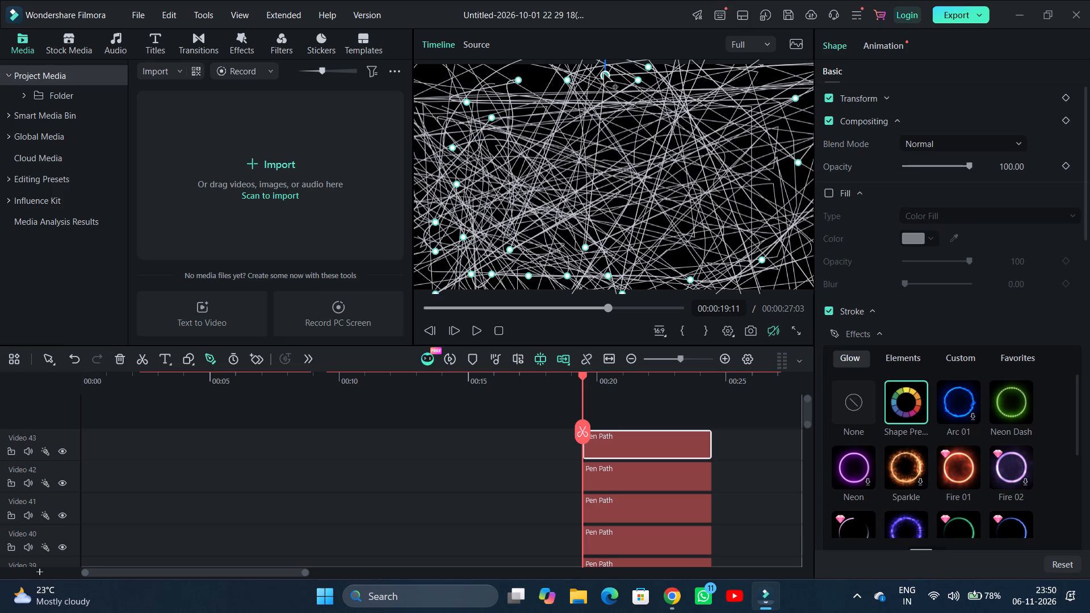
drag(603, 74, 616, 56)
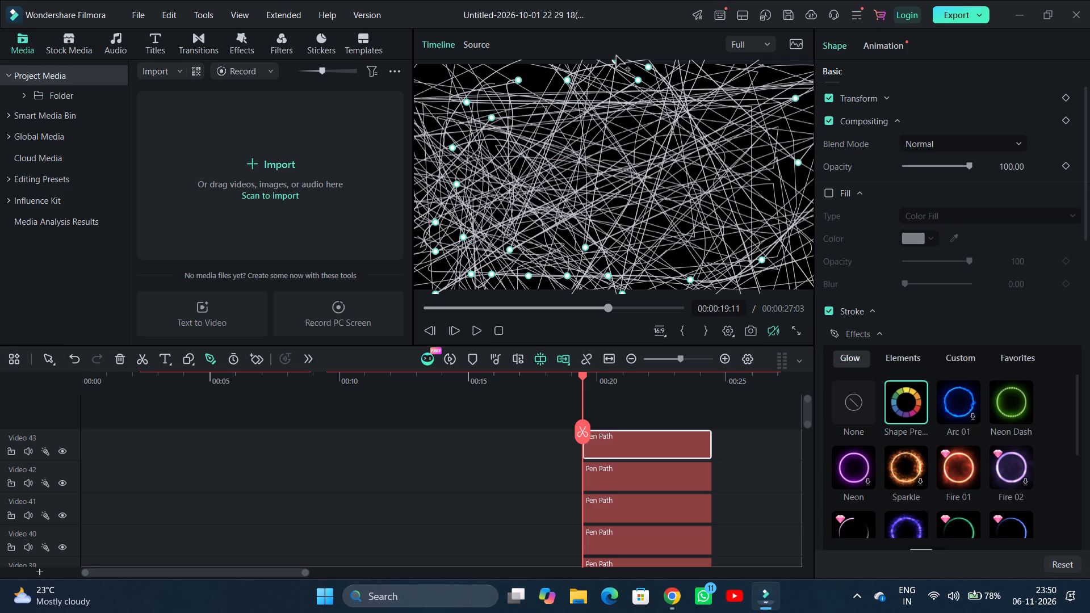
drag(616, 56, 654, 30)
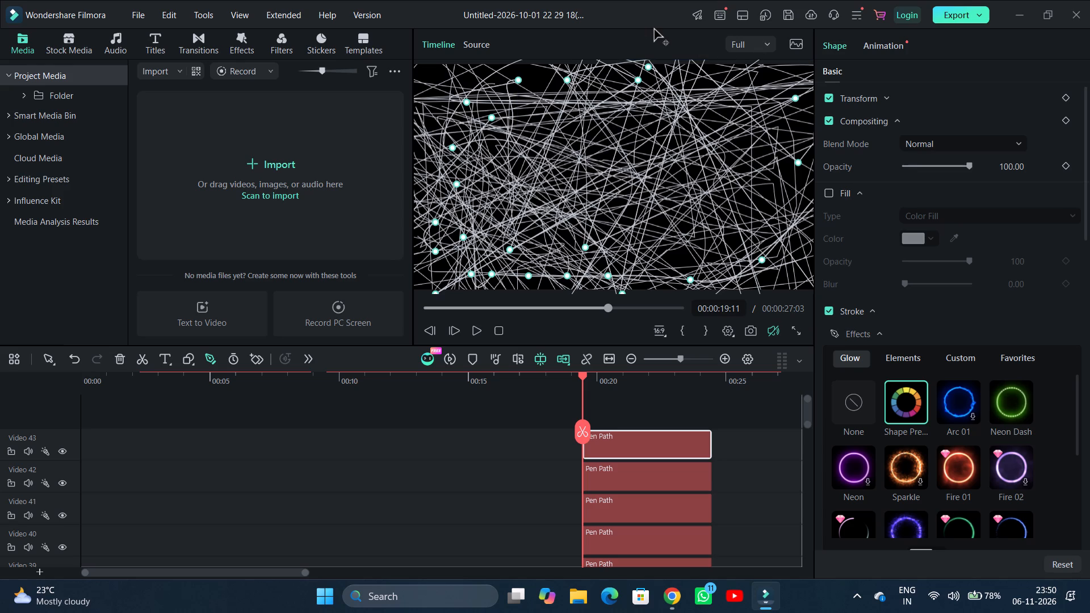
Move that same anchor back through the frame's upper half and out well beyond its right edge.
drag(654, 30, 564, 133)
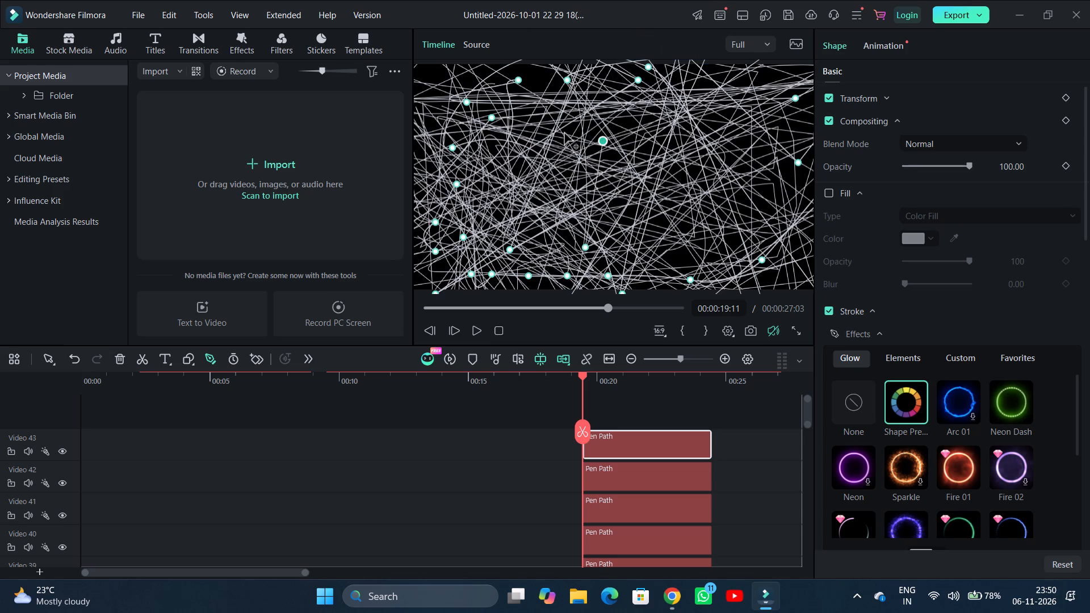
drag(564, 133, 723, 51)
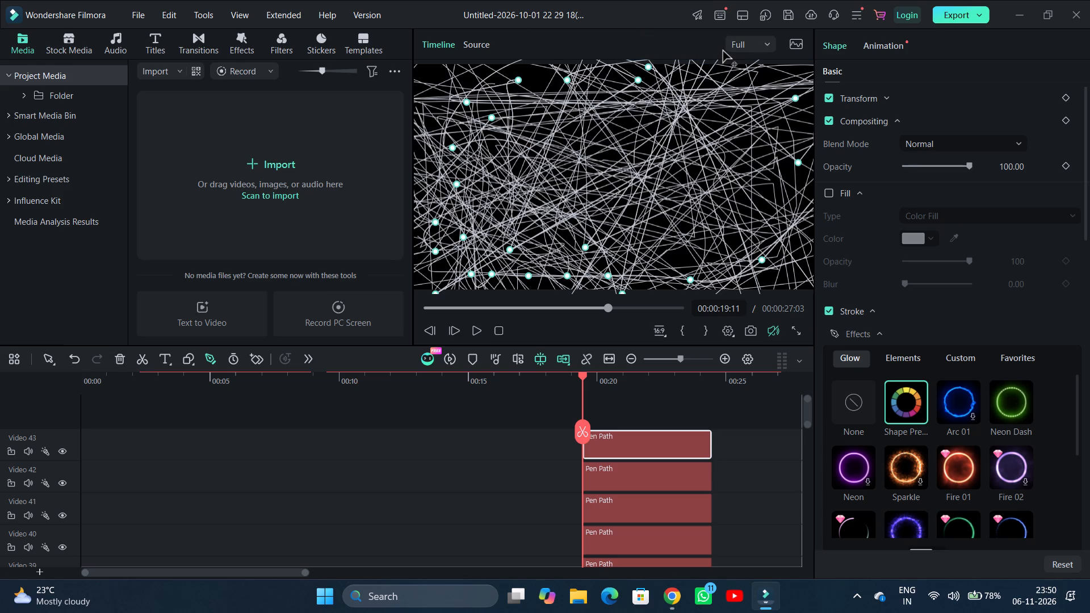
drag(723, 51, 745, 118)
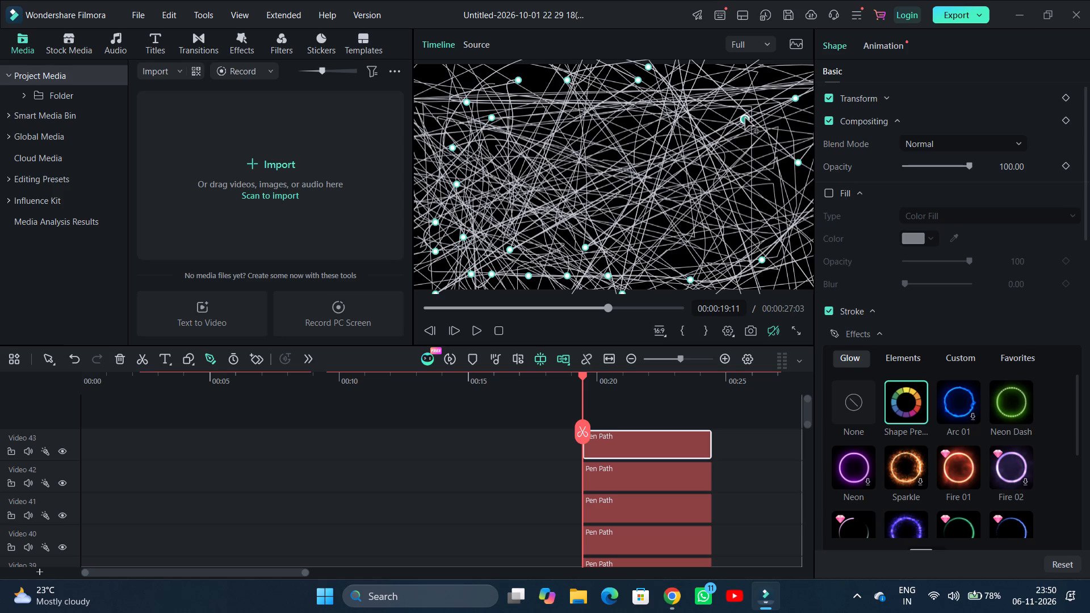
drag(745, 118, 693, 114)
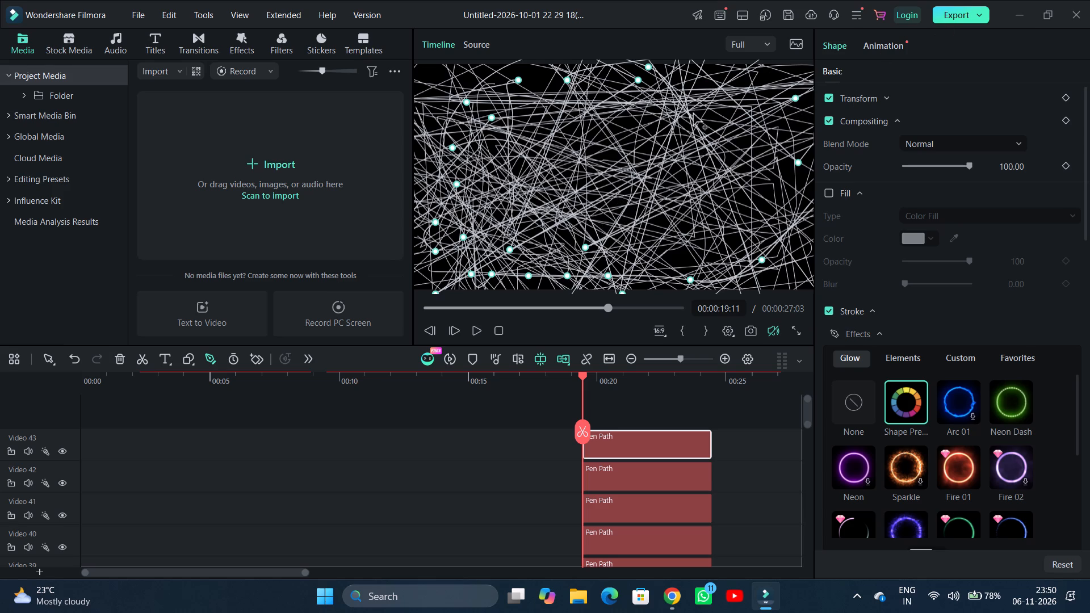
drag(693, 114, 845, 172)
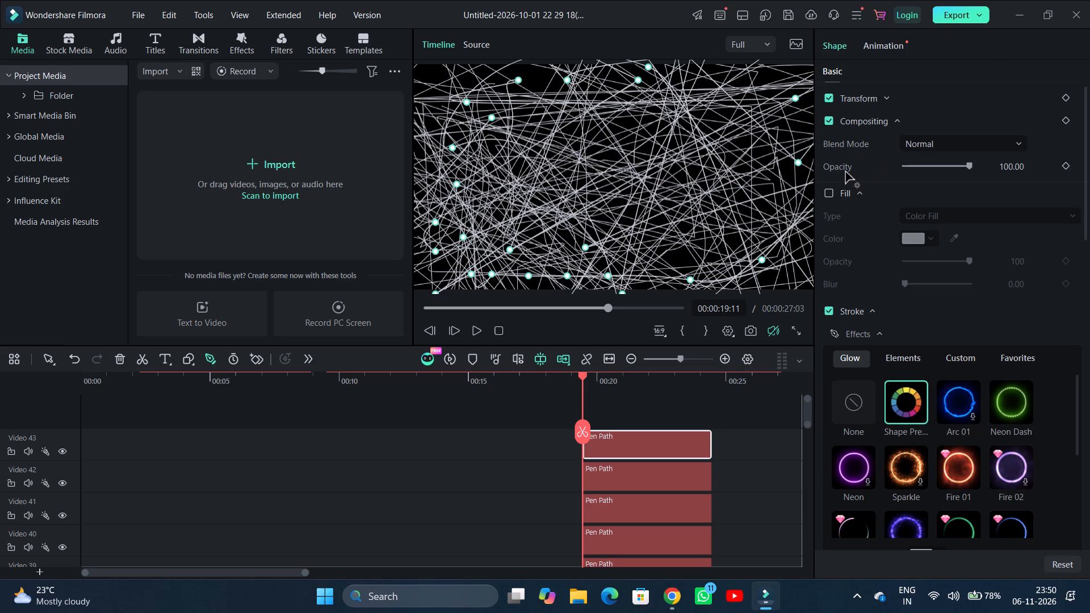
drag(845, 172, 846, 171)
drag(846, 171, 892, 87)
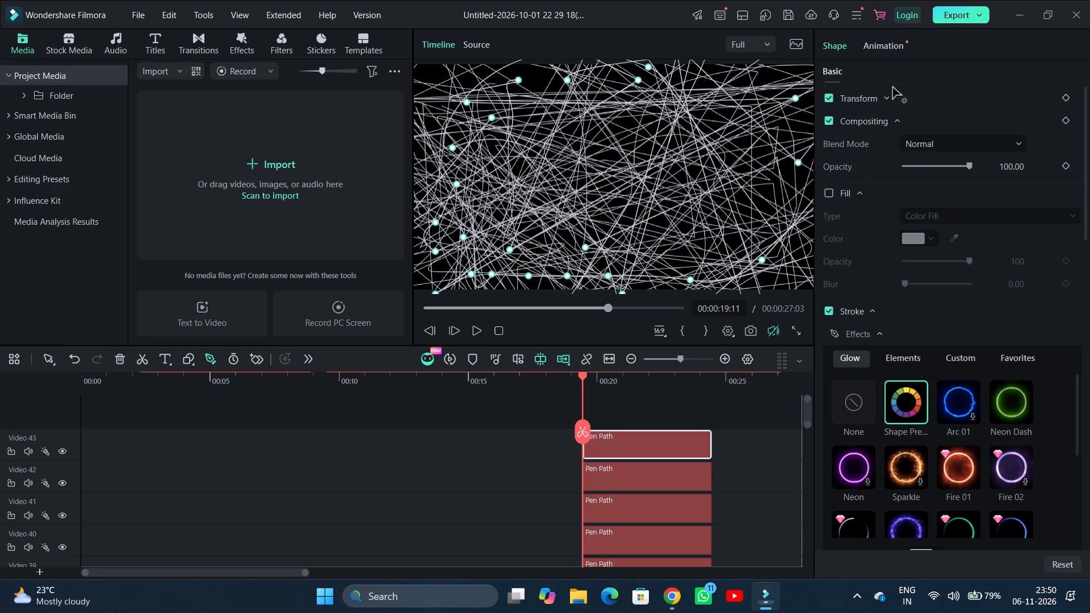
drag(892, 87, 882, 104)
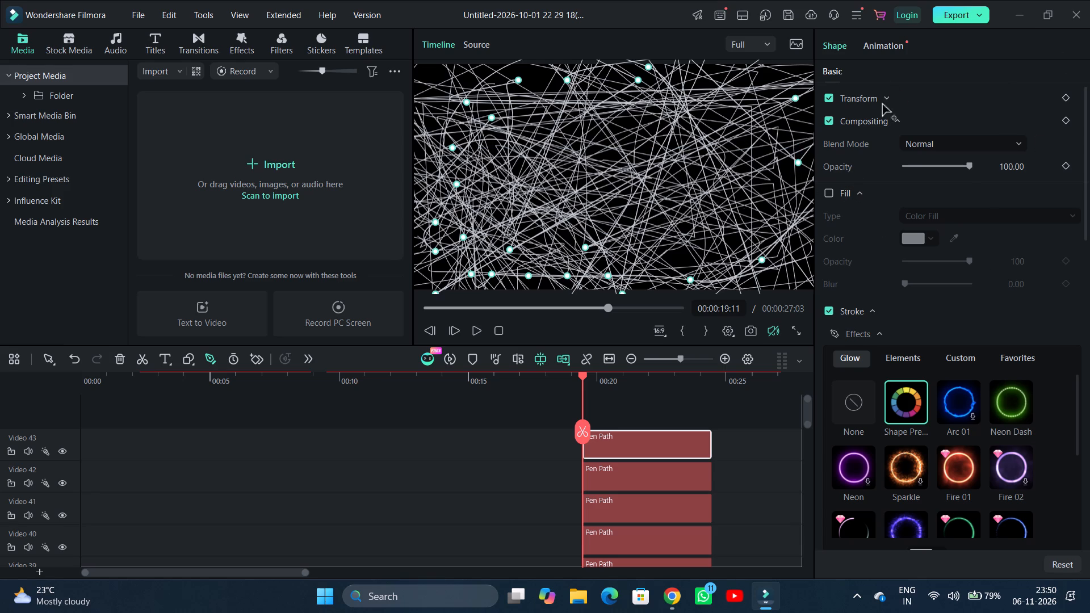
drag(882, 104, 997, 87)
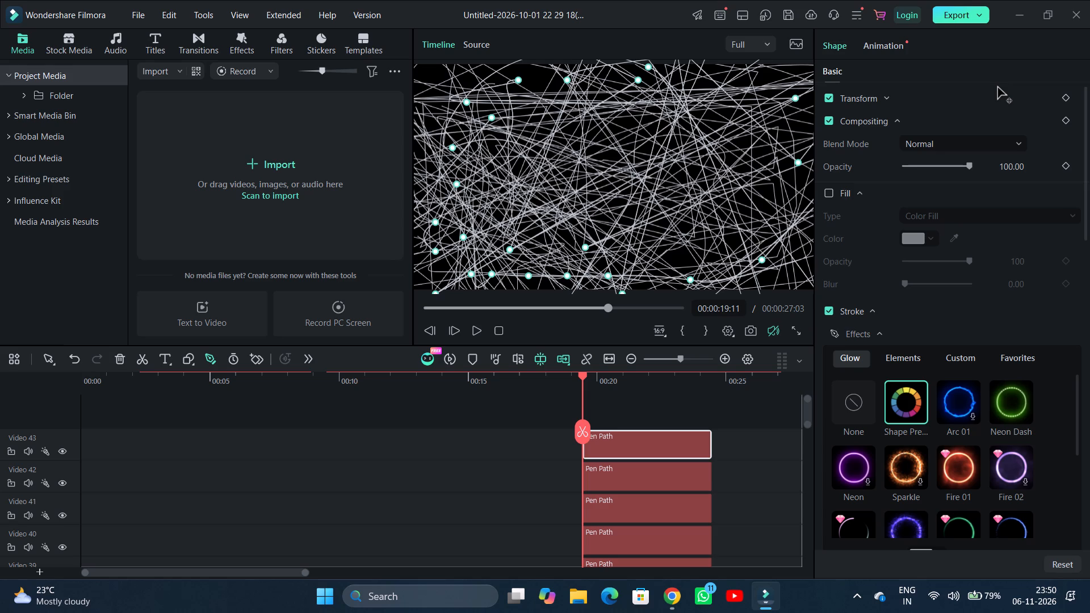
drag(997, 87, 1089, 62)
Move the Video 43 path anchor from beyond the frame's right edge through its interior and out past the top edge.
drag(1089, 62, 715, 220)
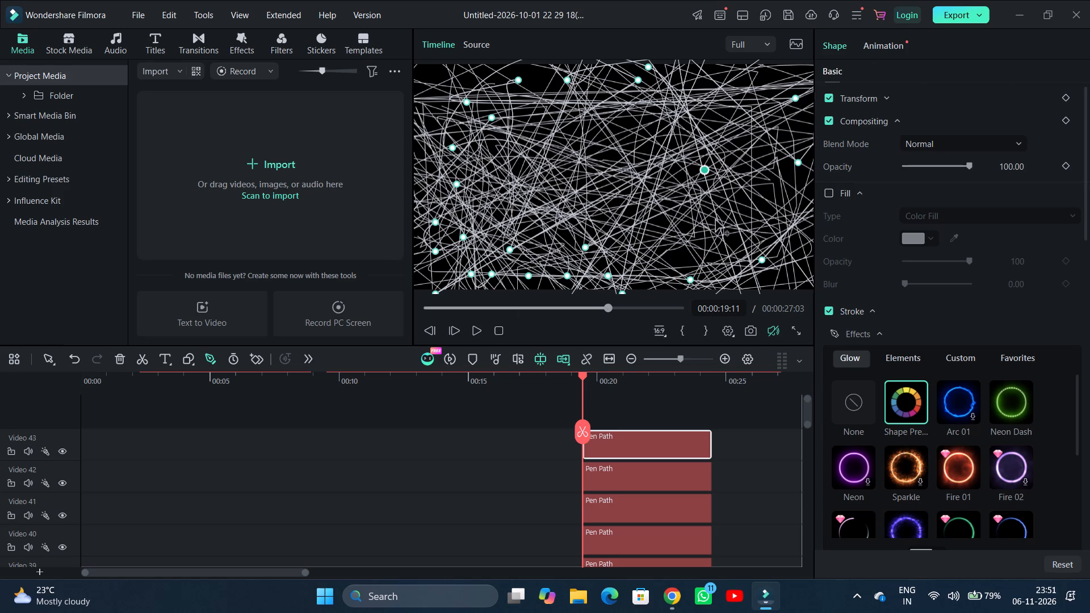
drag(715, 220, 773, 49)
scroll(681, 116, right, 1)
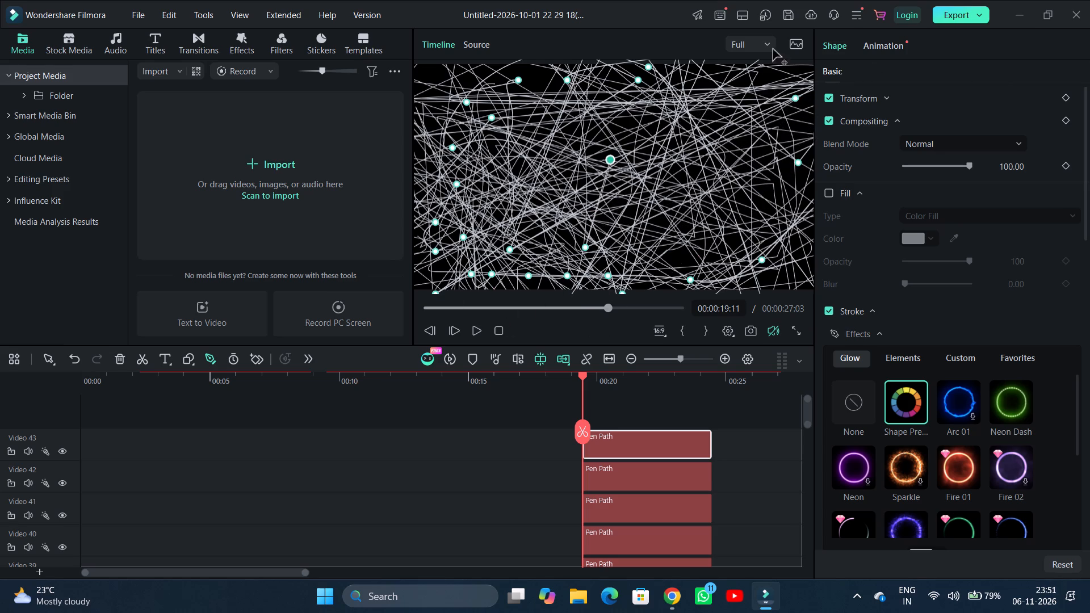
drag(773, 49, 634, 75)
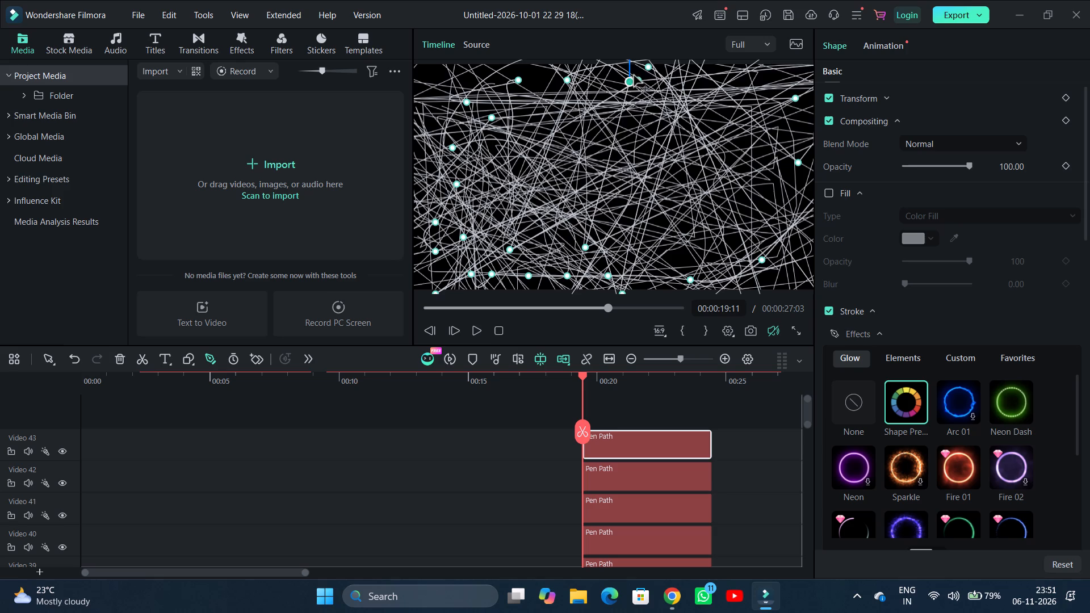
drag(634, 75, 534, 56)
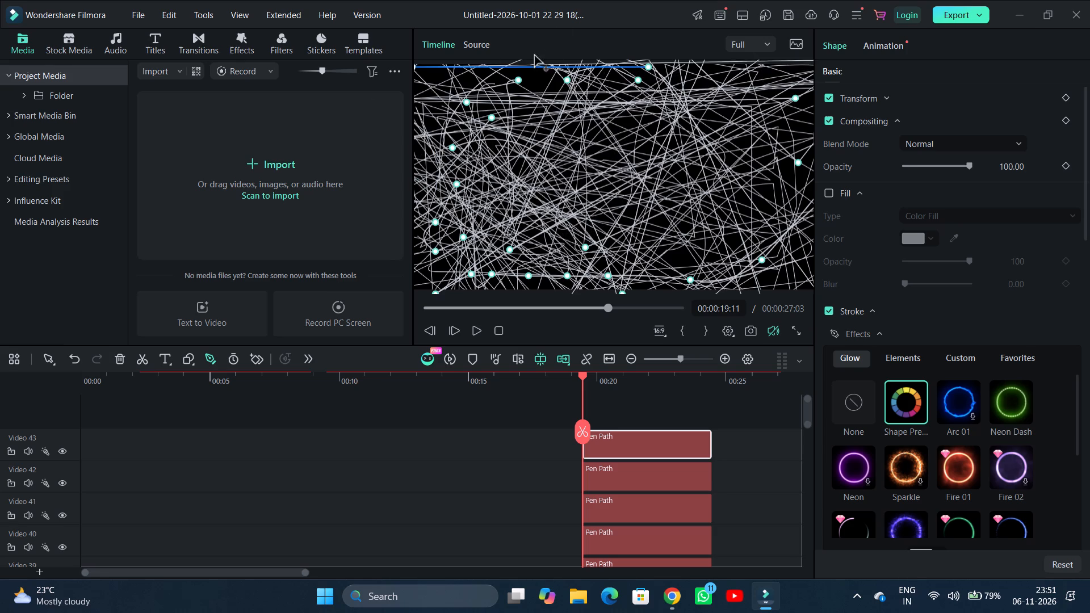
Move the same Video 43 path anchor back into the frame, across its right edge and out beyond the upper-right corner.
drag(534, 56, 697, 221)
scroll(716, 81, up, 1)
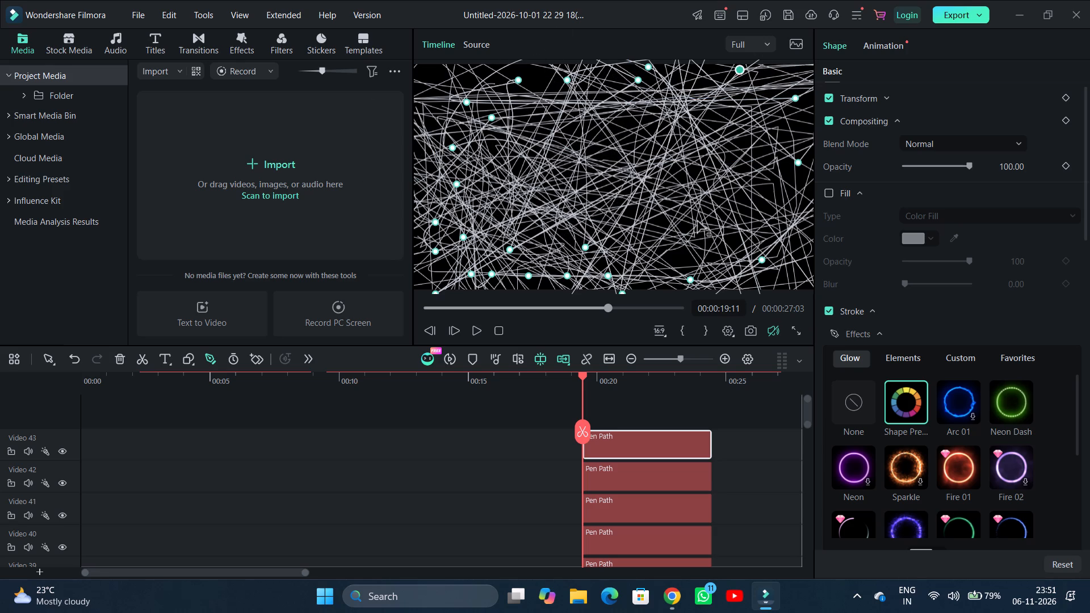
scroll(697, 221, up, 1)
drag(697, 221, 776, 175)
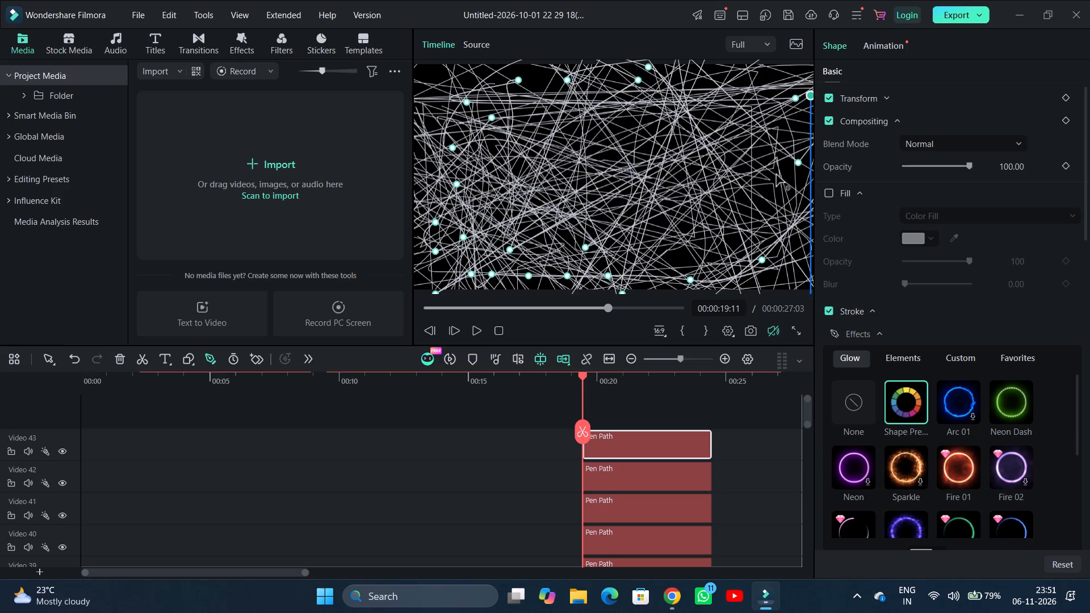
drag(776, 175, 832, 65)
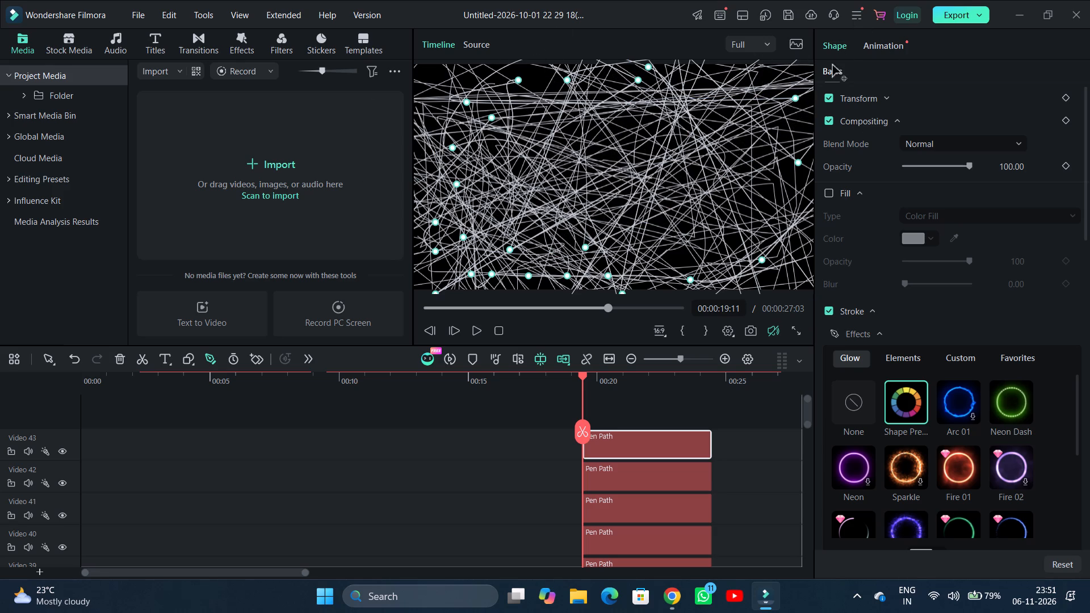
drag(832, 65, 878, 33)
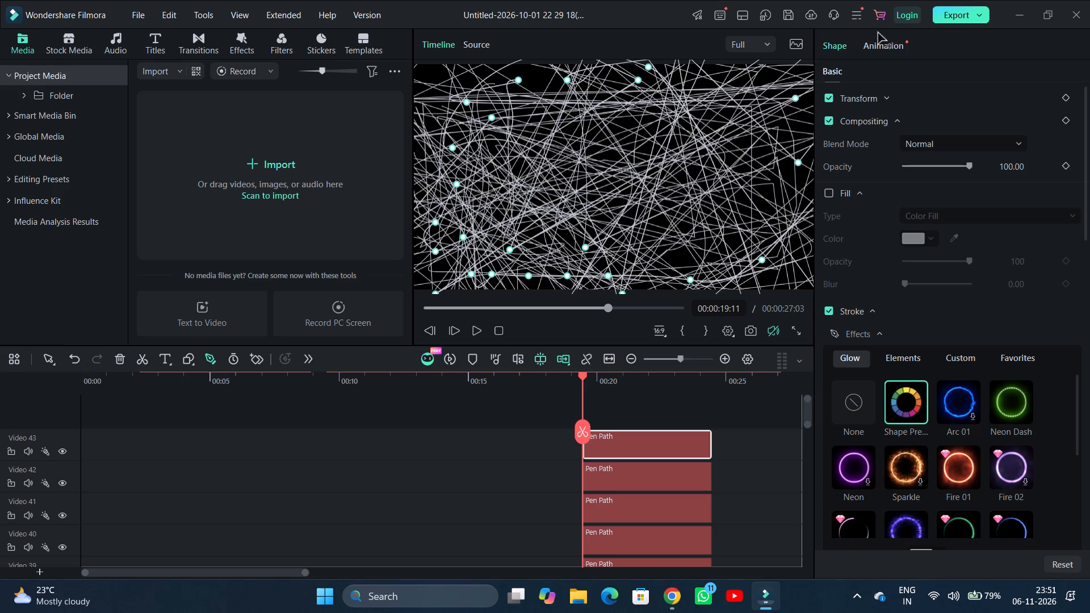
Bring the Video 43 path anchor back inside the frame and place it in the upper half, slightly right of centre.
drag(878, 33, 681, 35)
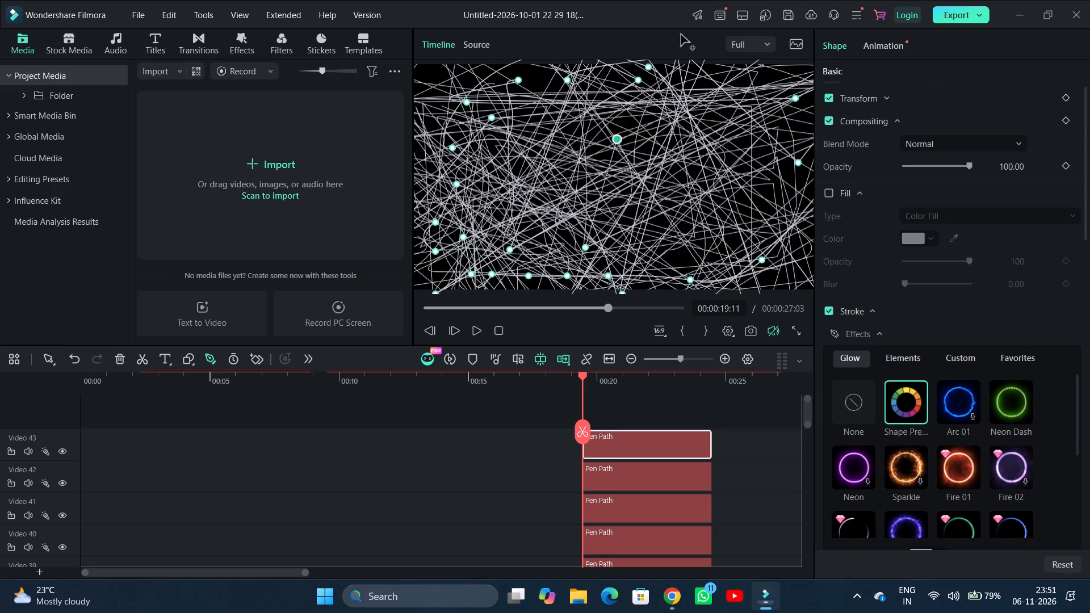
drag(681, 35, 613, 15)
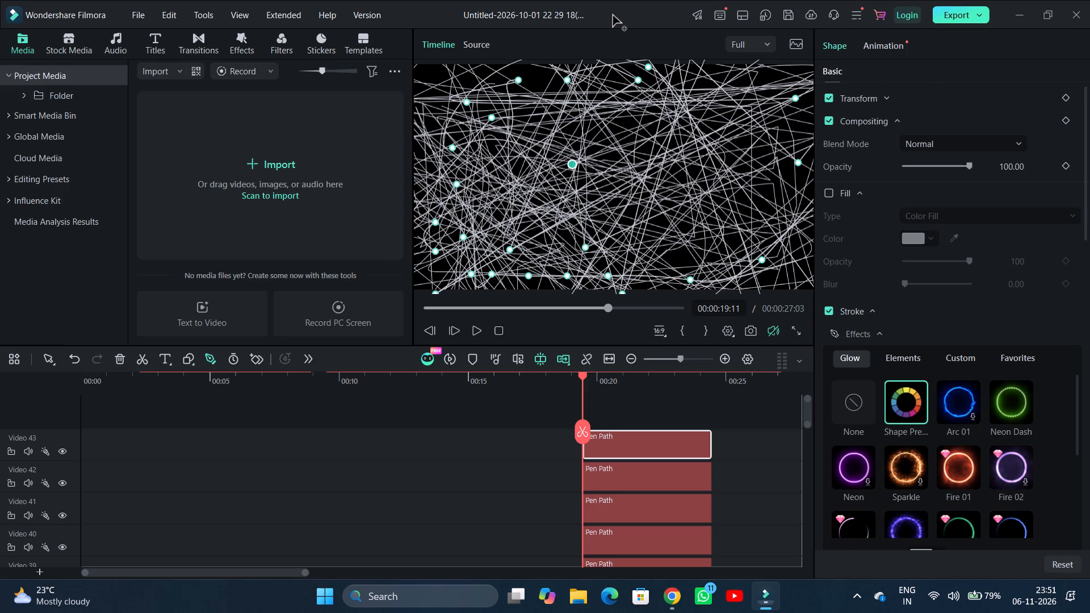
drag(613, 15, 560, 0)
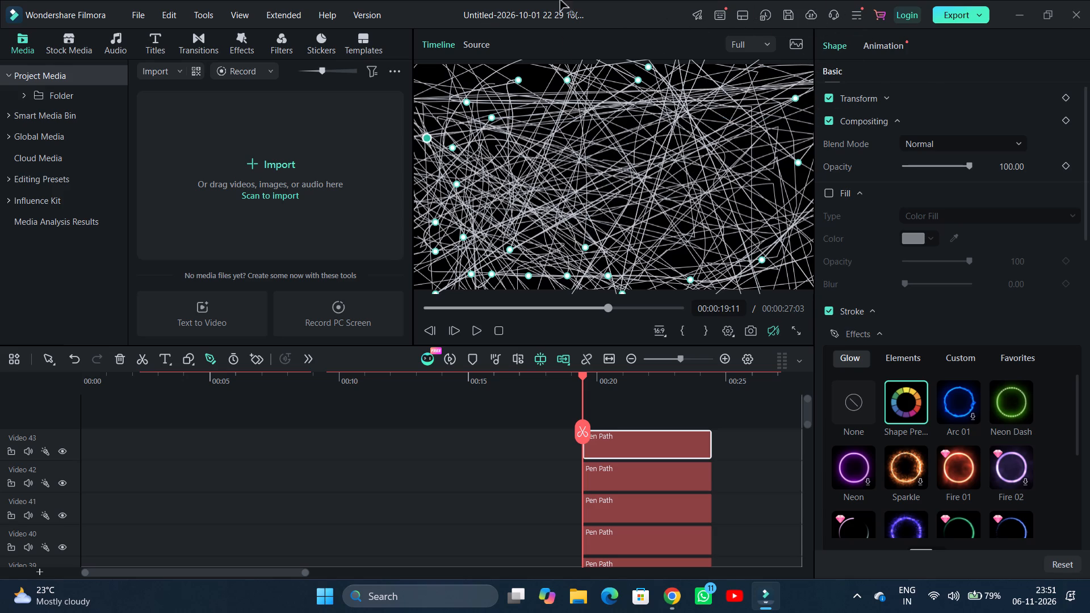
drag(560, 0, 702, 22)
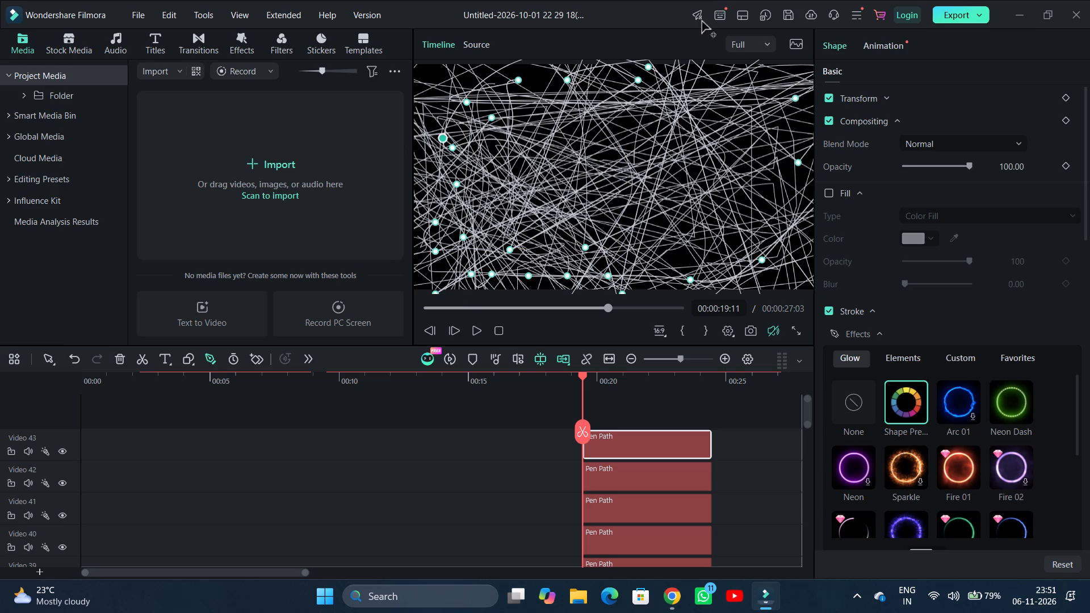
drag(702, 22, 632, 117)
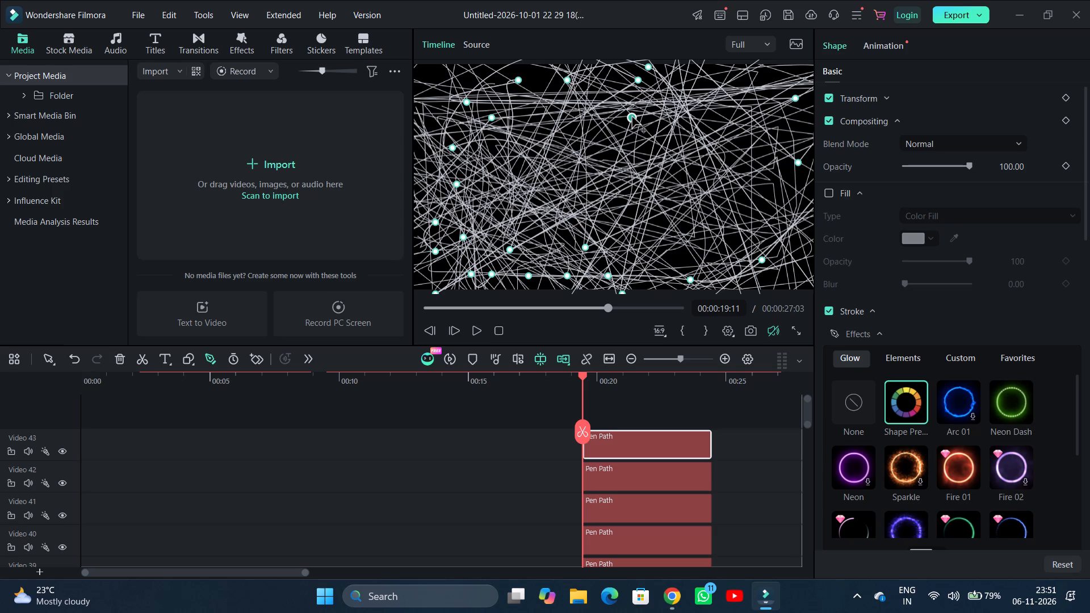
Switch to File Explorer and look through the files in the Downloads folder, down to the oldest ones.
click(576, 604)
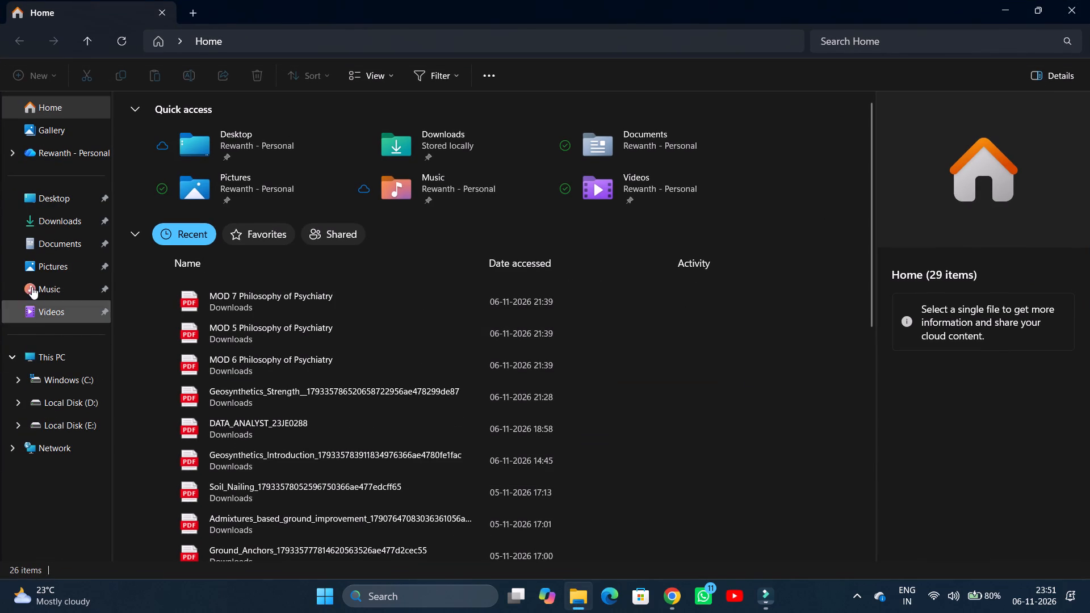
click(83, 221)
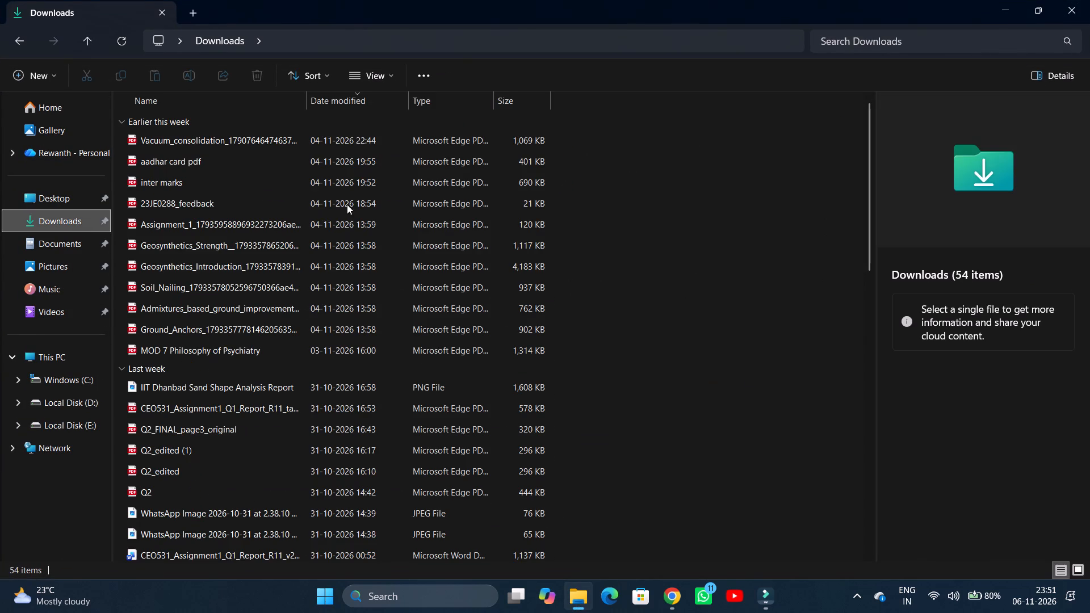
scroll(253, 389, down, 1)
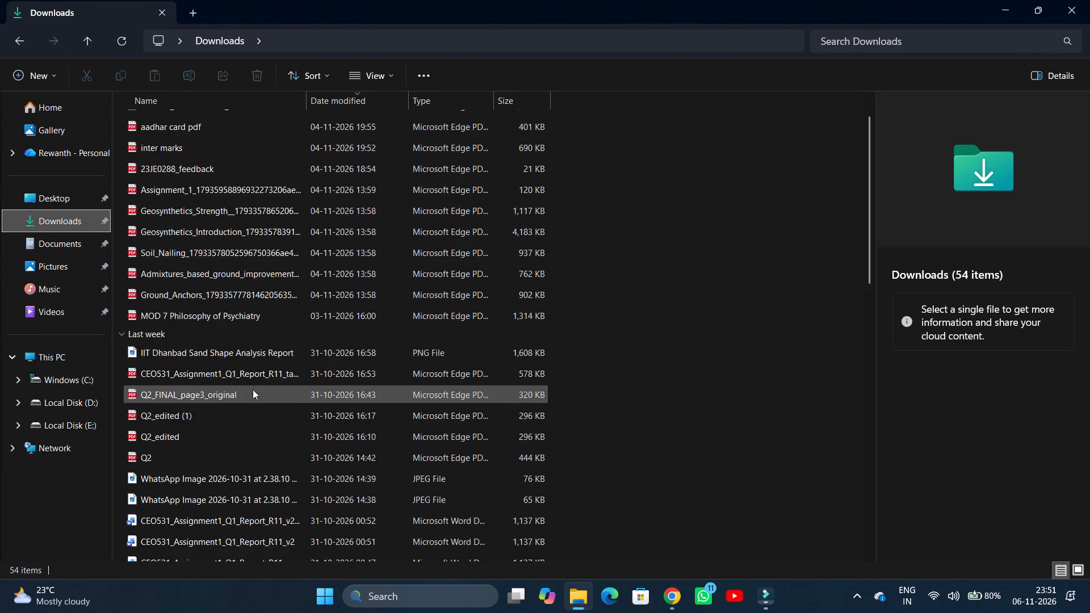
scroll(253, 389, down, 7)
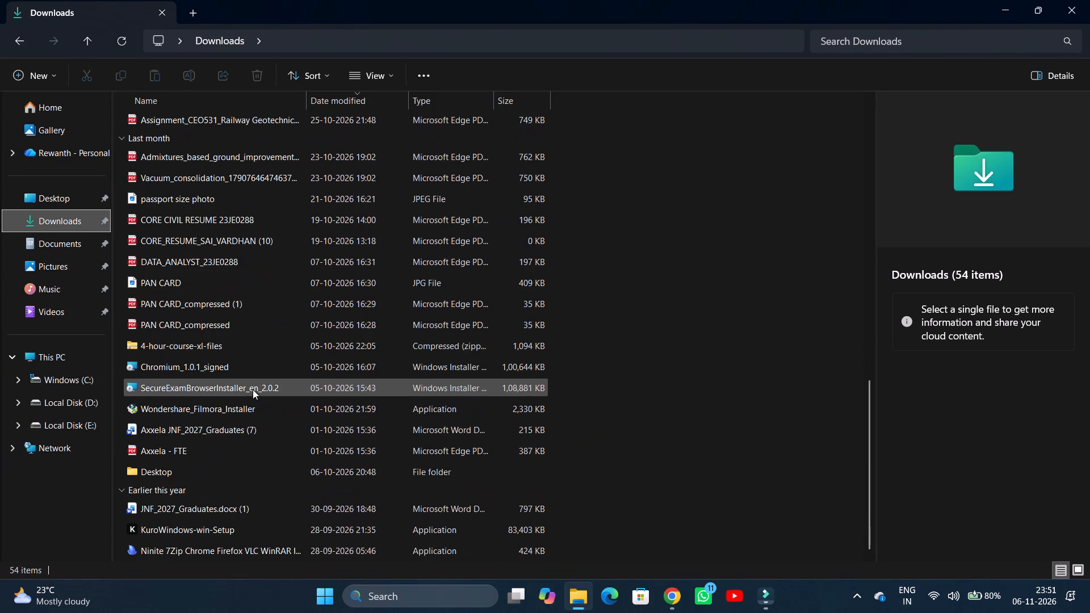
Open the core civil resume PDF from Downloads to check its contents, and close it again.
double_click(238, 223)
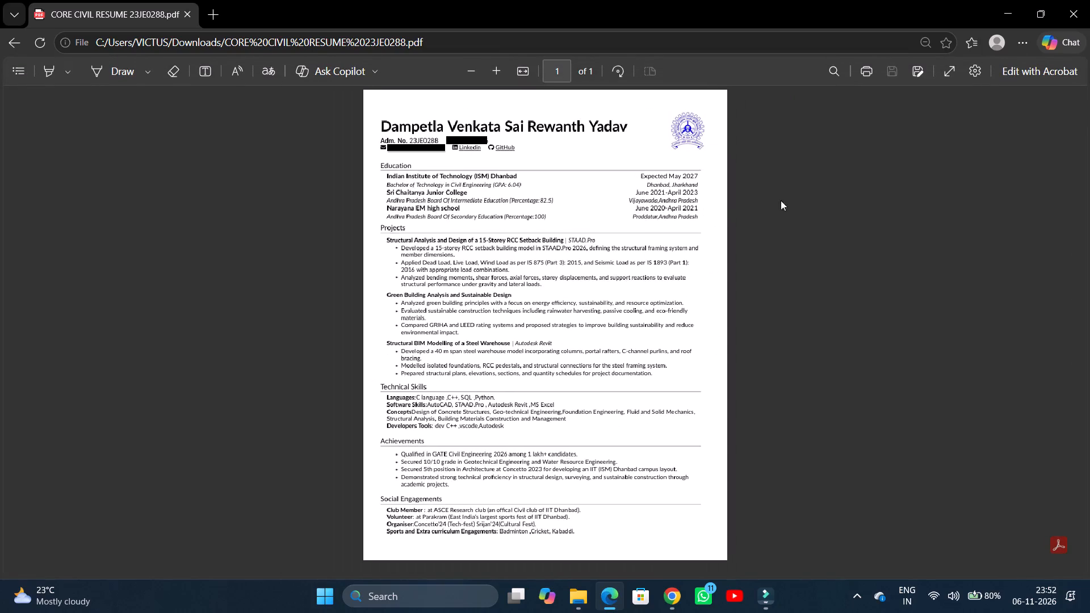
click(1060, 19)
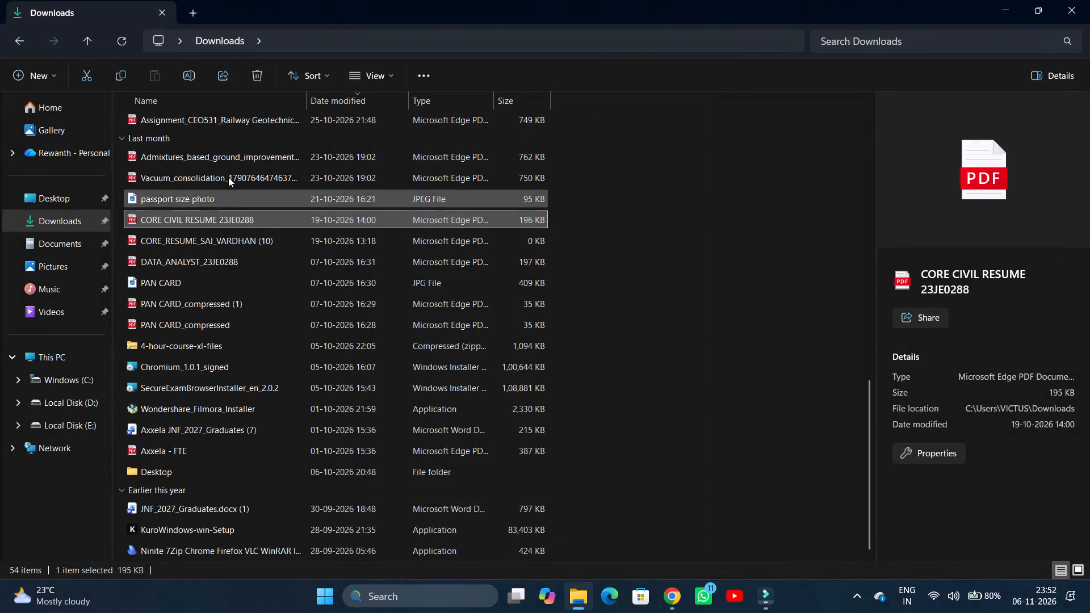
Open the sharing options for the core civil resume PDF.
click(226, 75)
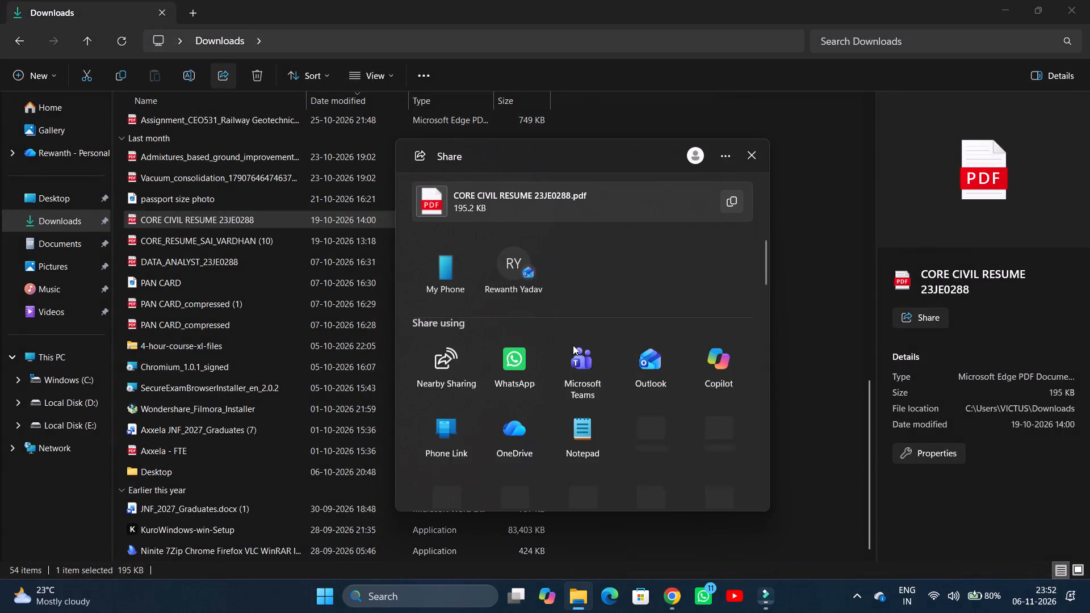
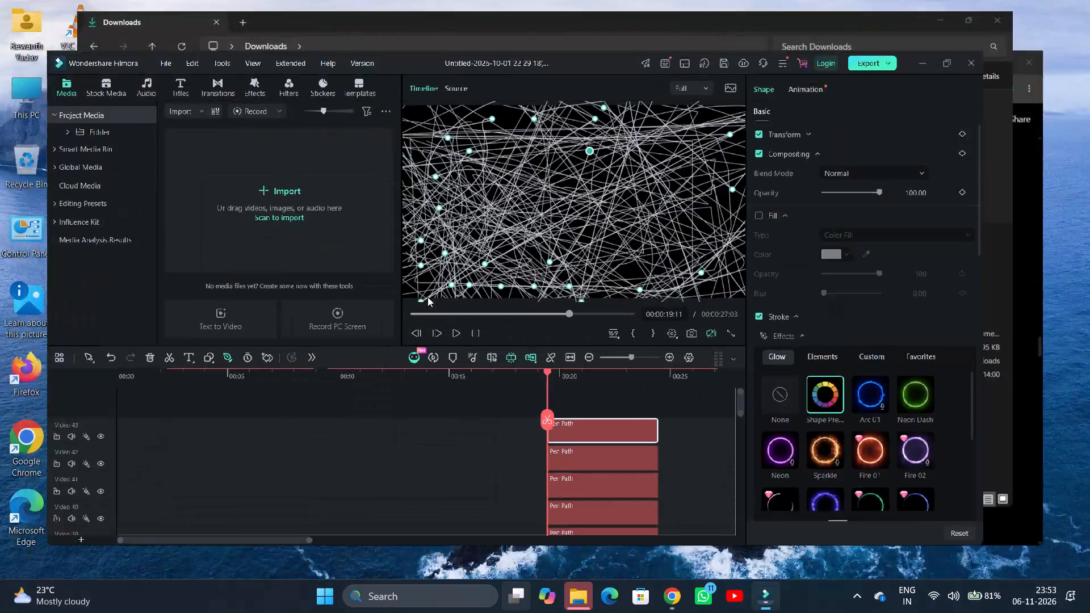
Back in Filmora, move the Video 43 path anchor out beyond the frame's upper-right corner, then back inside near the top edge, slightly left of centre.
drag(567, 278, 512, 272)
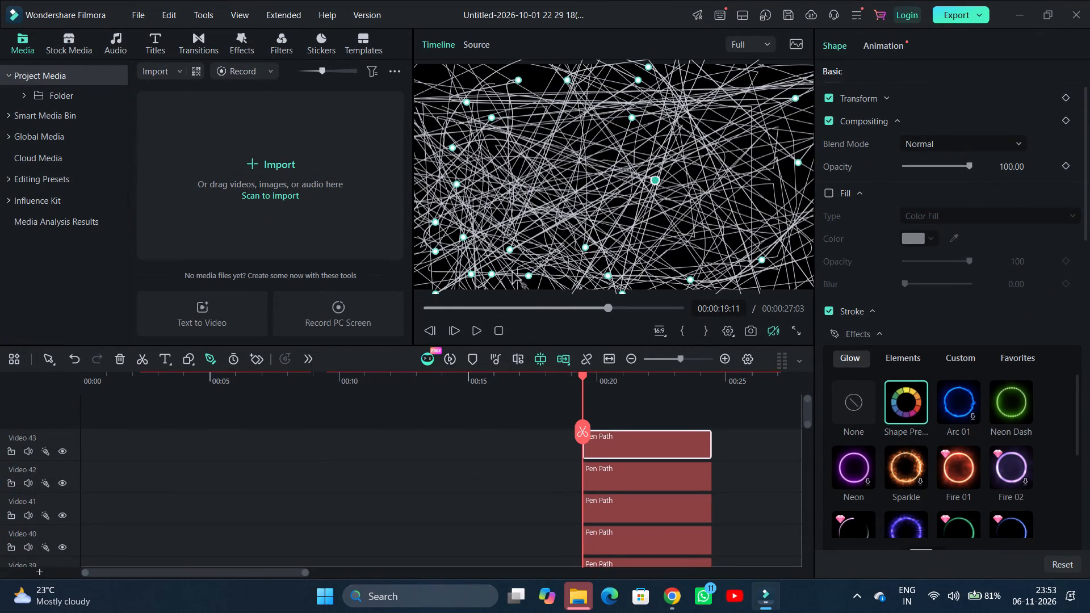
drag(512, 272, 833, 45)
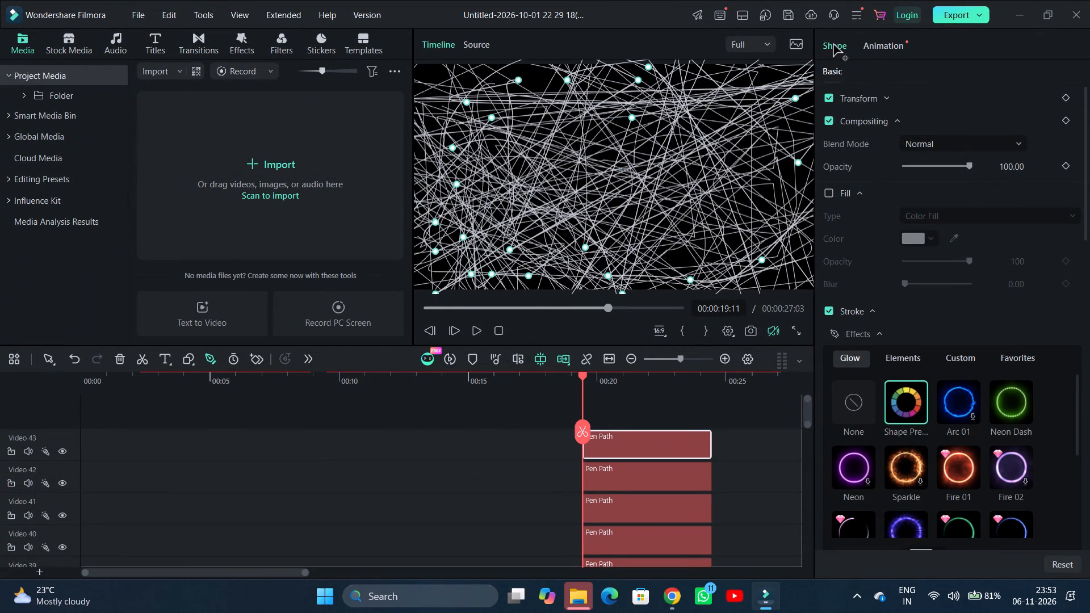
drag(833, 45, 858, 62)
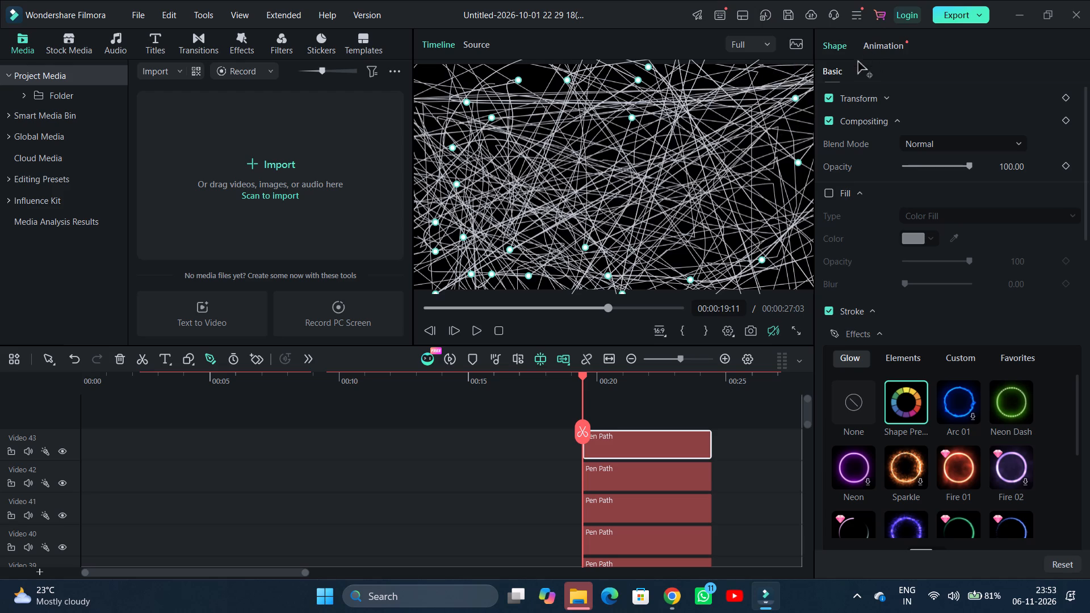
drag(858, 62, 926, 89)
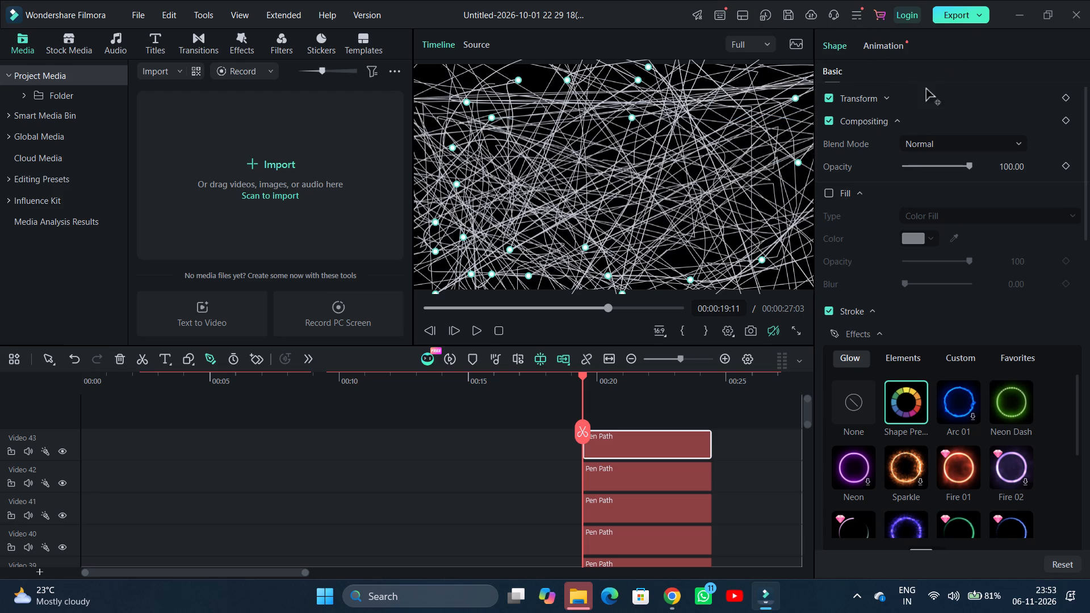
drag(926, 89, 1011, 37)
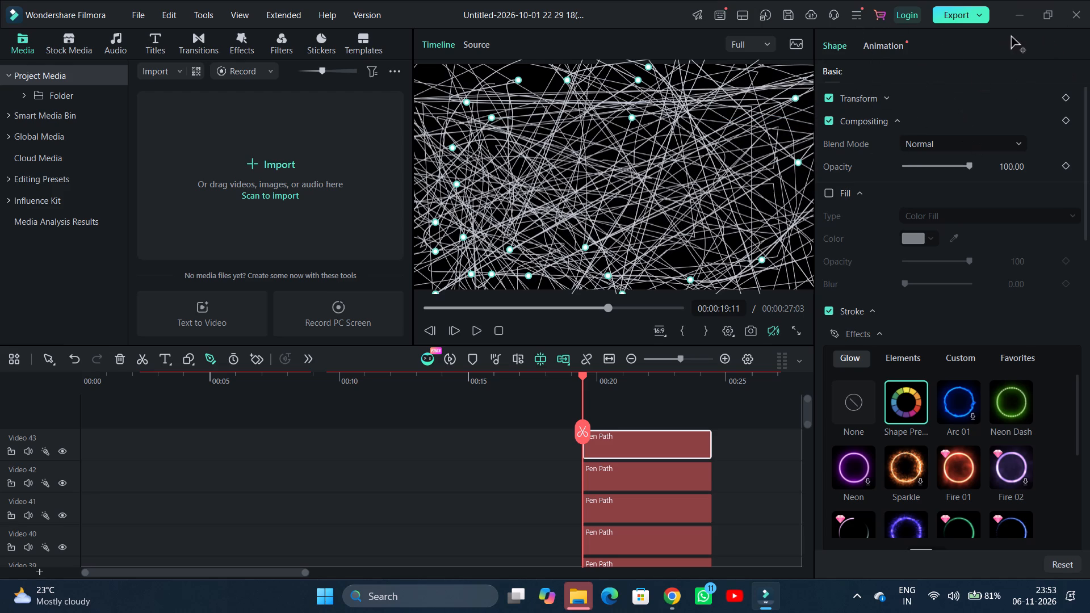
drag(1011, 37, 932, 110)
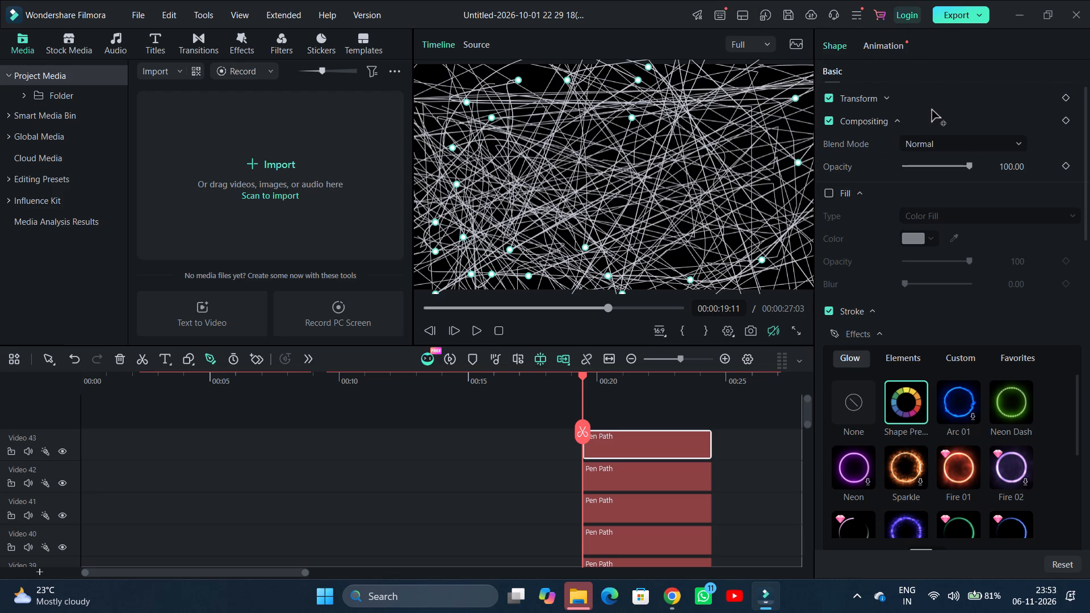
drag(932, 110, 434, 168)
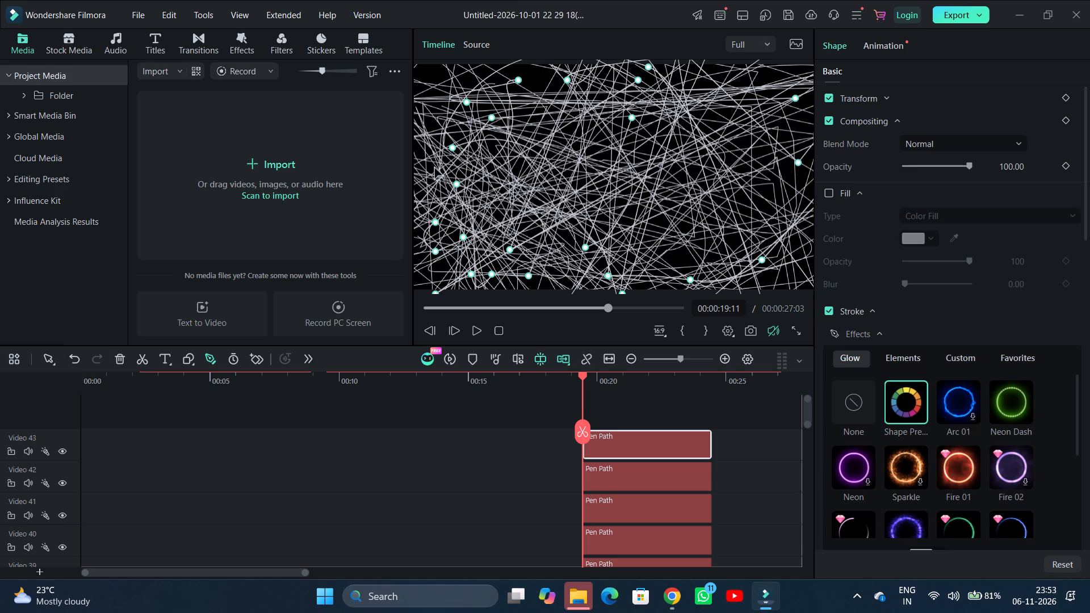
drag(434, 168, 601, 85)
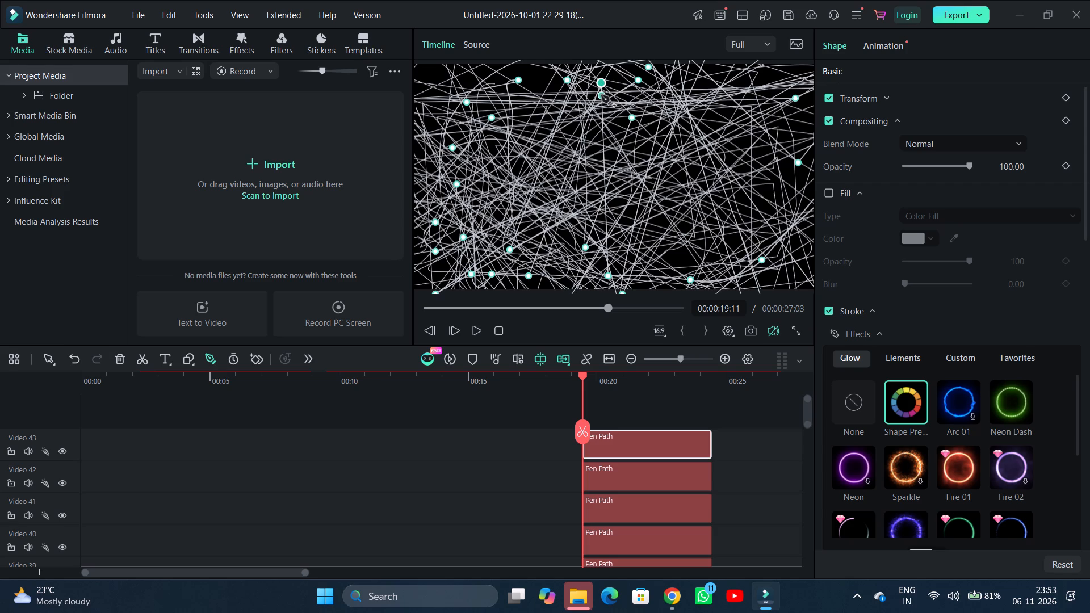
Place a Video 43 path anchor just below the existing one near the frame's top edge, slightly left of centre.
click(602, 92)
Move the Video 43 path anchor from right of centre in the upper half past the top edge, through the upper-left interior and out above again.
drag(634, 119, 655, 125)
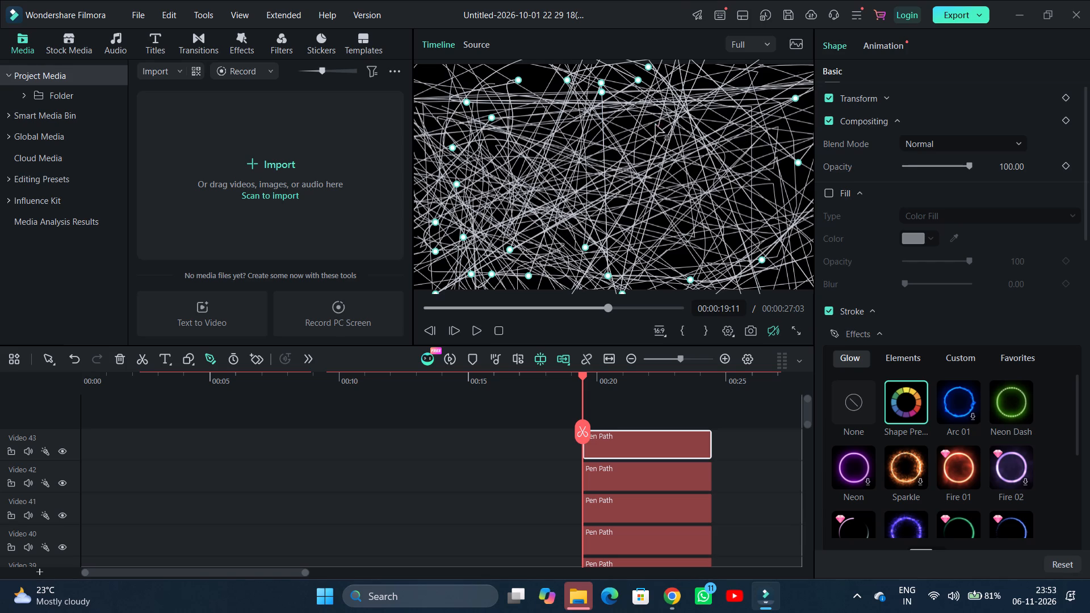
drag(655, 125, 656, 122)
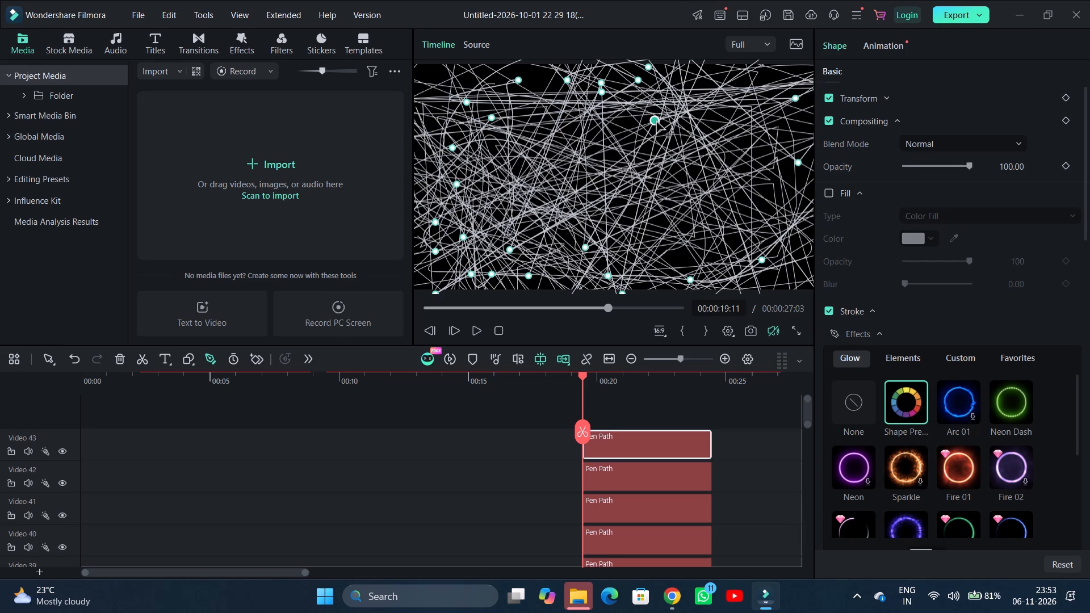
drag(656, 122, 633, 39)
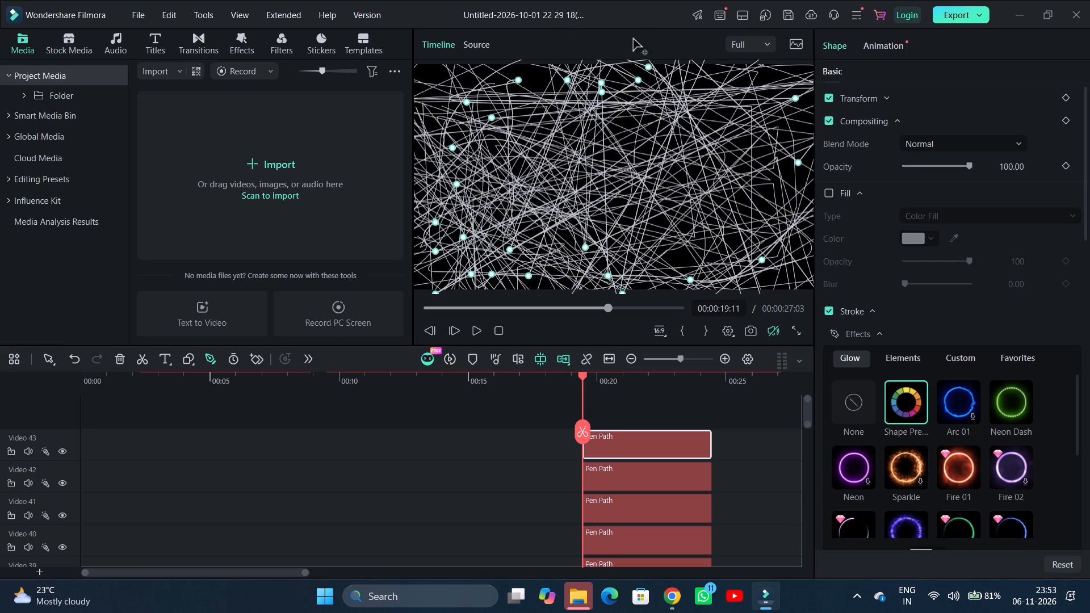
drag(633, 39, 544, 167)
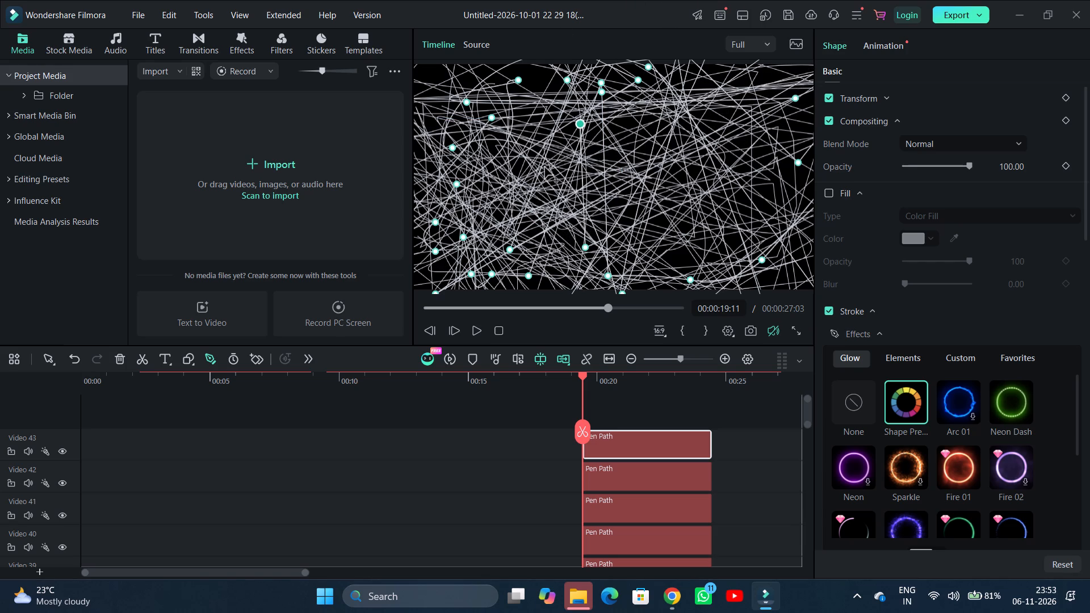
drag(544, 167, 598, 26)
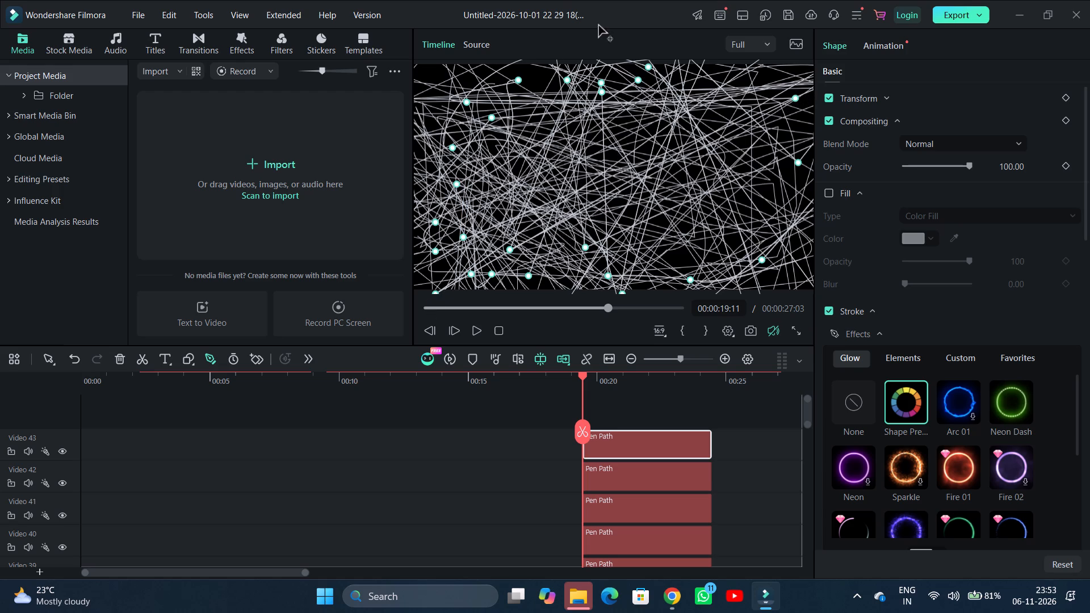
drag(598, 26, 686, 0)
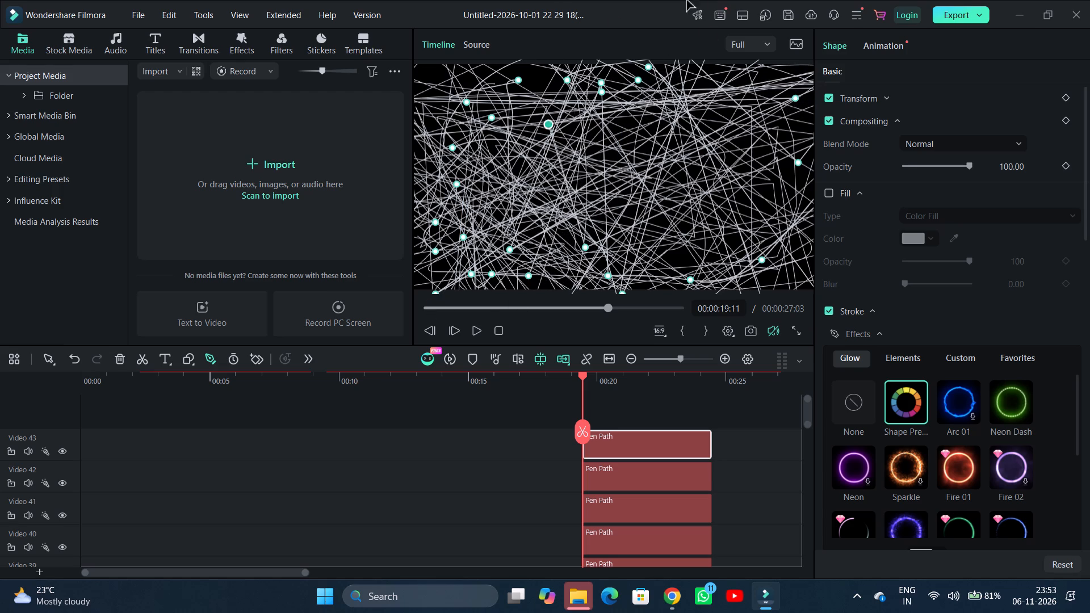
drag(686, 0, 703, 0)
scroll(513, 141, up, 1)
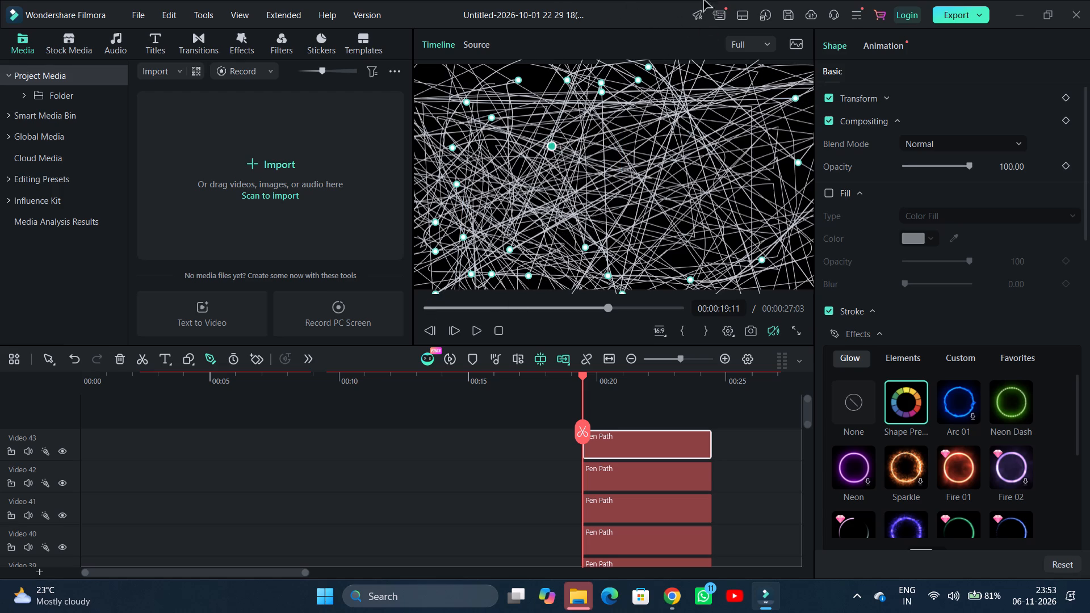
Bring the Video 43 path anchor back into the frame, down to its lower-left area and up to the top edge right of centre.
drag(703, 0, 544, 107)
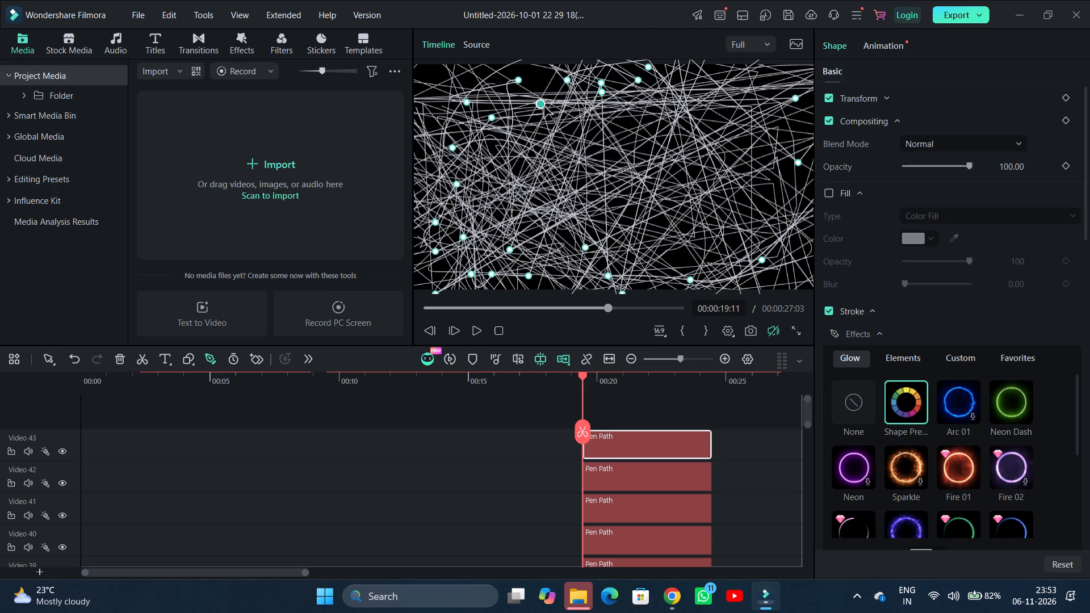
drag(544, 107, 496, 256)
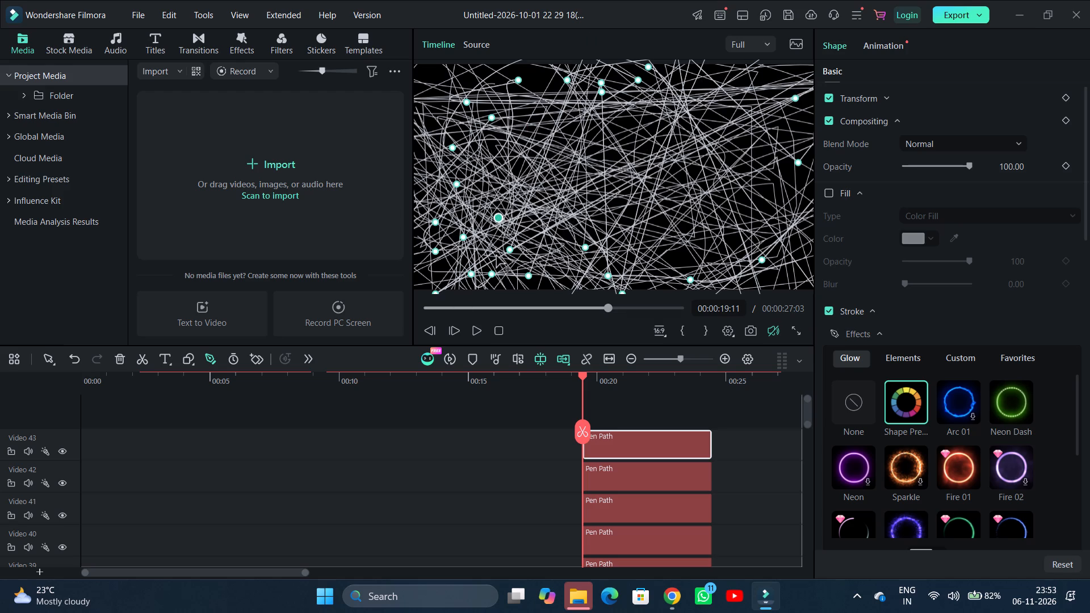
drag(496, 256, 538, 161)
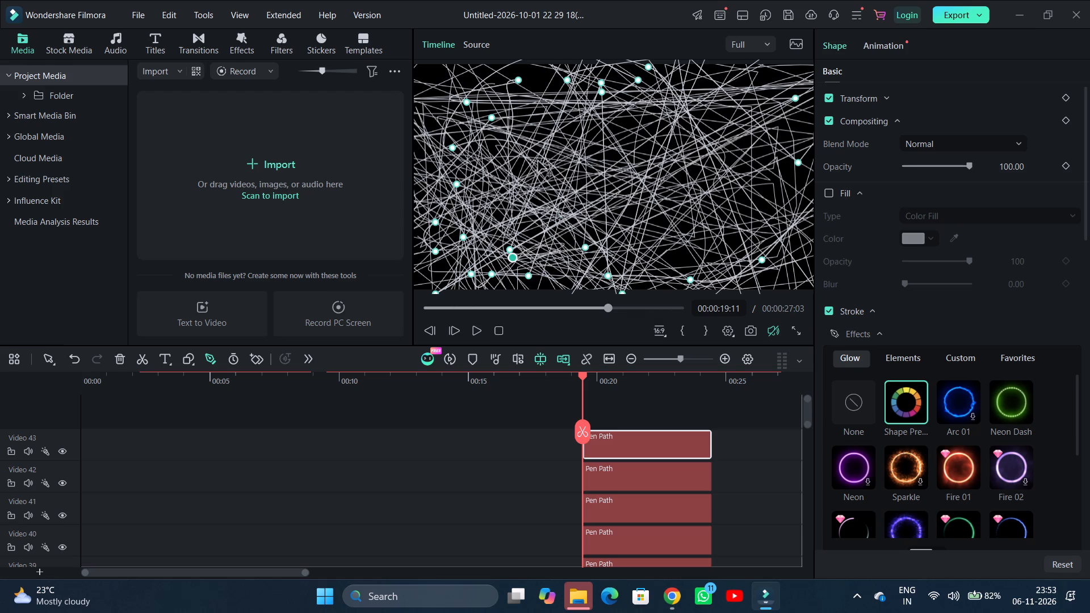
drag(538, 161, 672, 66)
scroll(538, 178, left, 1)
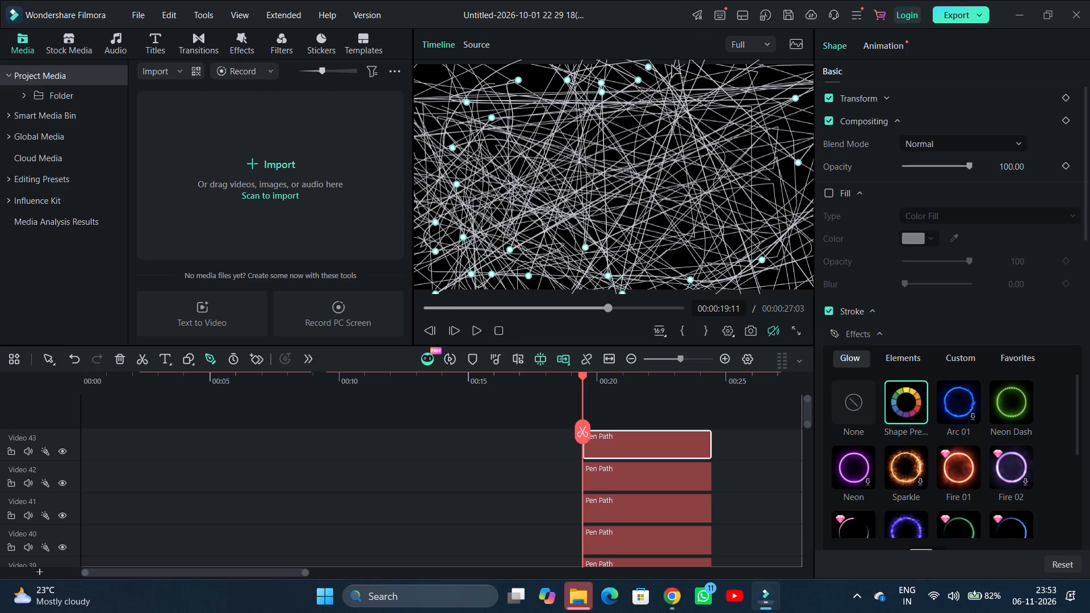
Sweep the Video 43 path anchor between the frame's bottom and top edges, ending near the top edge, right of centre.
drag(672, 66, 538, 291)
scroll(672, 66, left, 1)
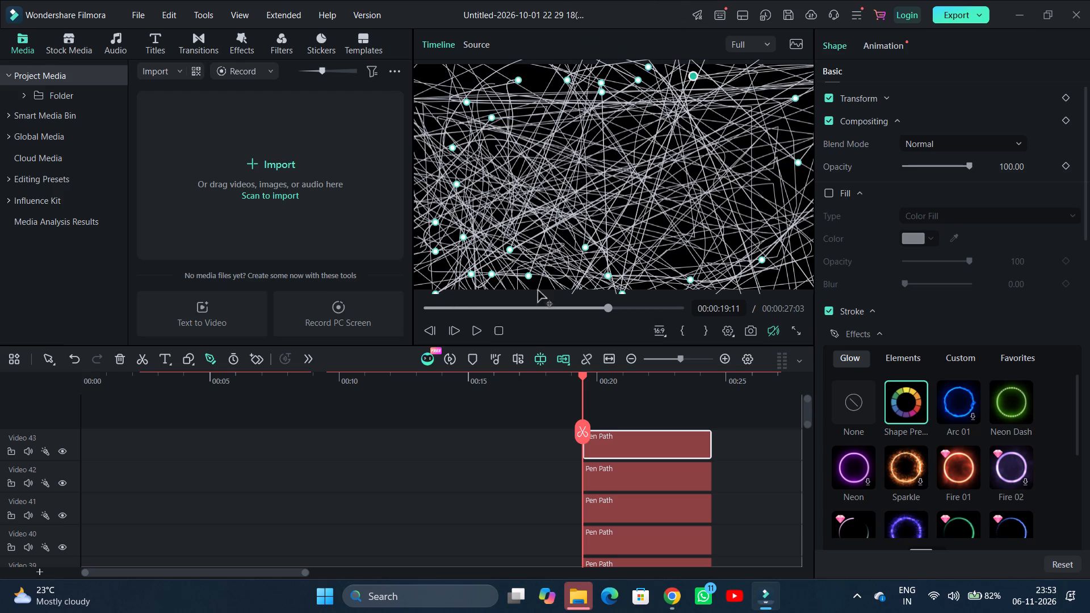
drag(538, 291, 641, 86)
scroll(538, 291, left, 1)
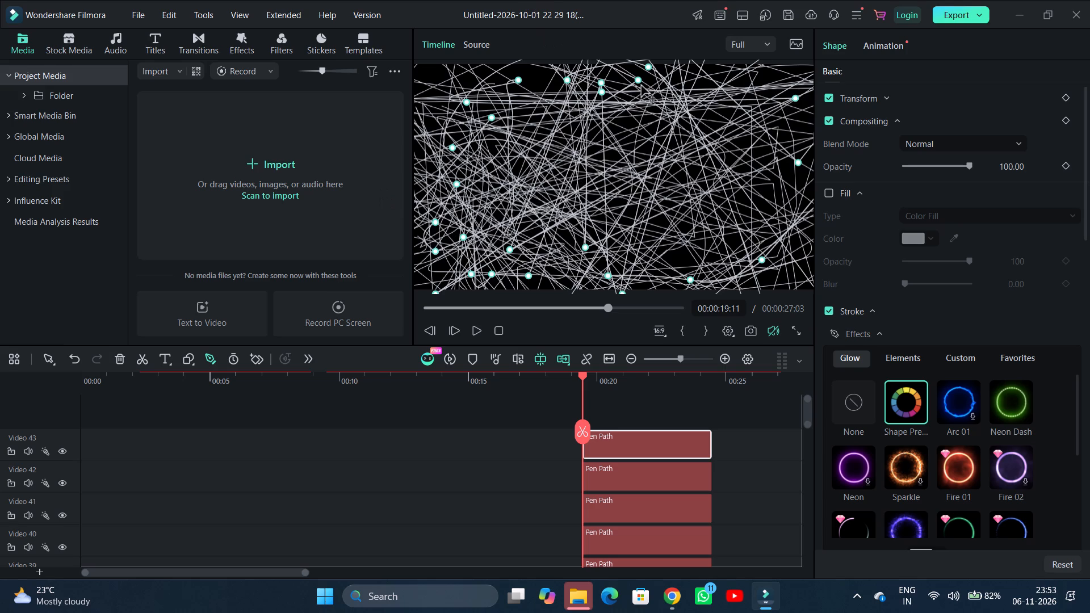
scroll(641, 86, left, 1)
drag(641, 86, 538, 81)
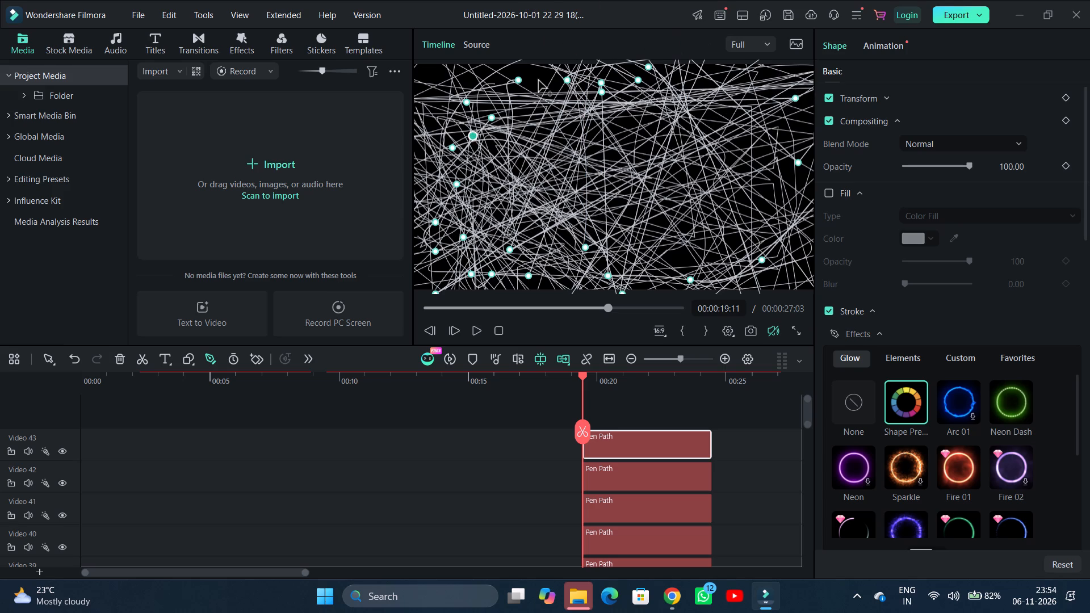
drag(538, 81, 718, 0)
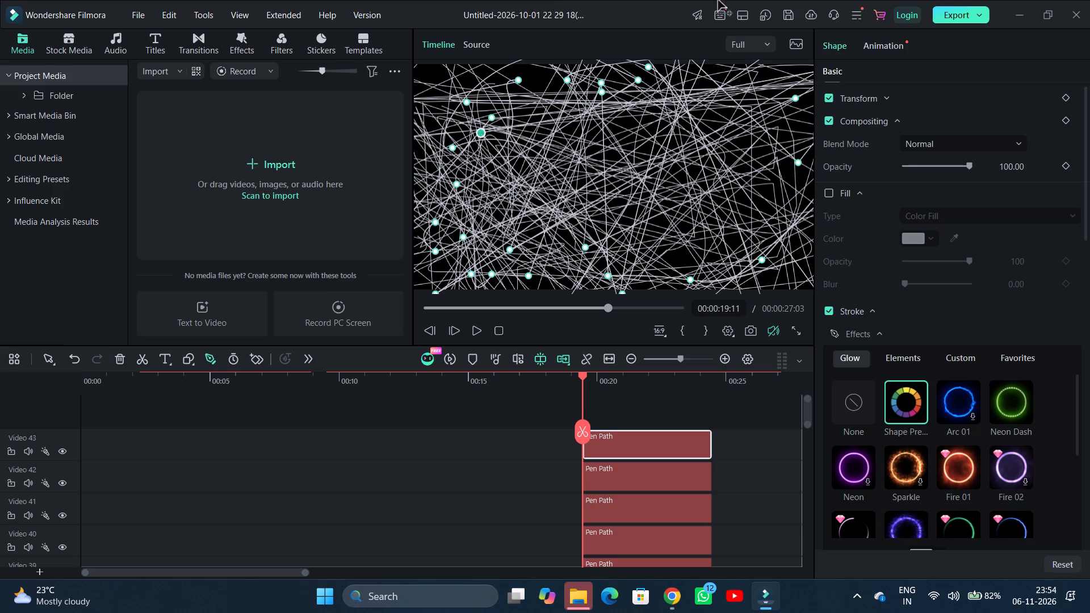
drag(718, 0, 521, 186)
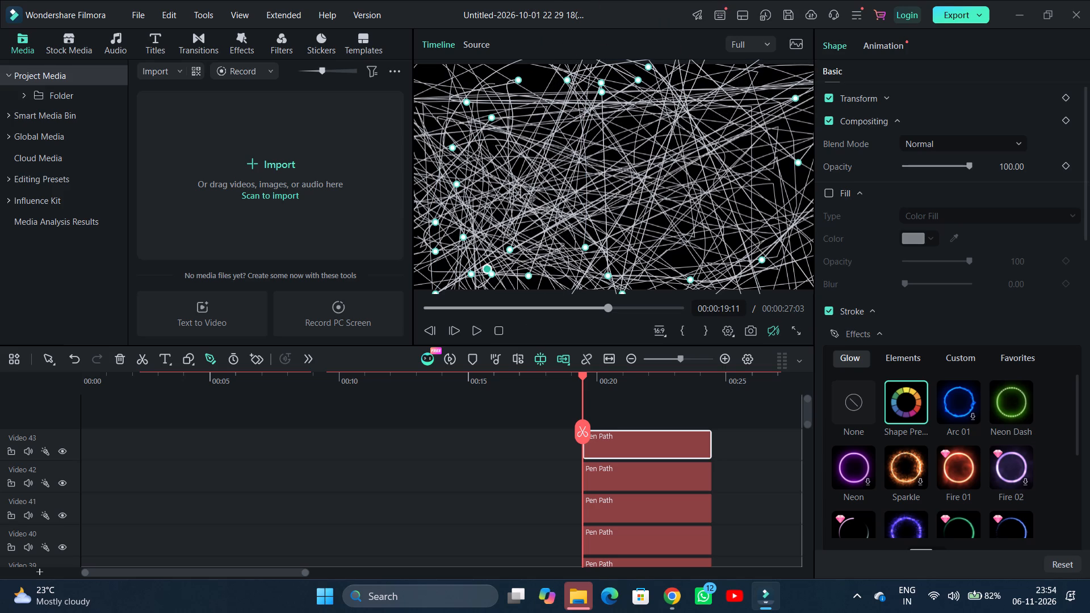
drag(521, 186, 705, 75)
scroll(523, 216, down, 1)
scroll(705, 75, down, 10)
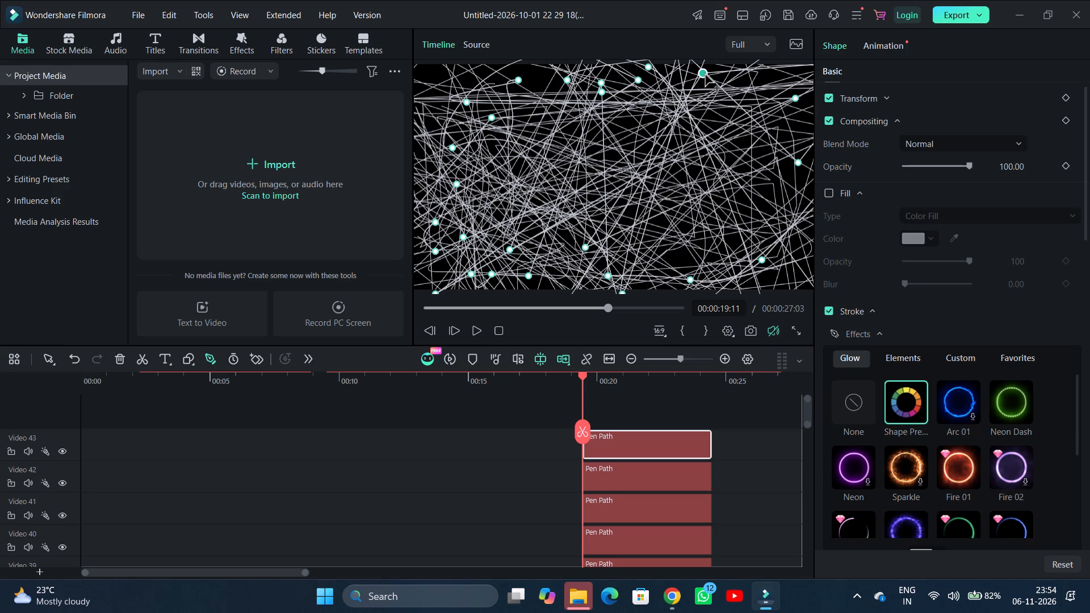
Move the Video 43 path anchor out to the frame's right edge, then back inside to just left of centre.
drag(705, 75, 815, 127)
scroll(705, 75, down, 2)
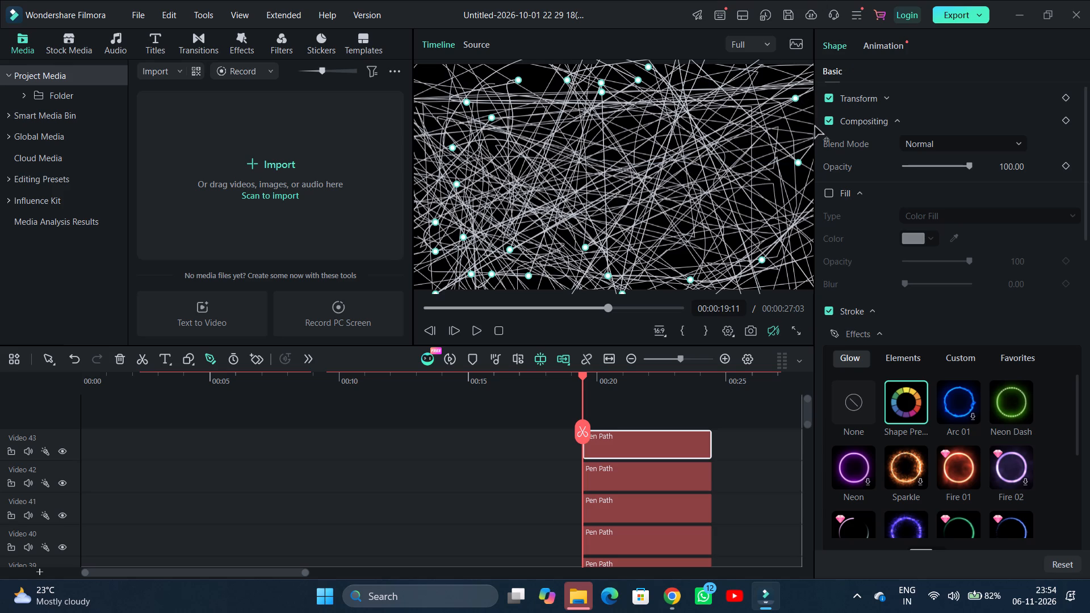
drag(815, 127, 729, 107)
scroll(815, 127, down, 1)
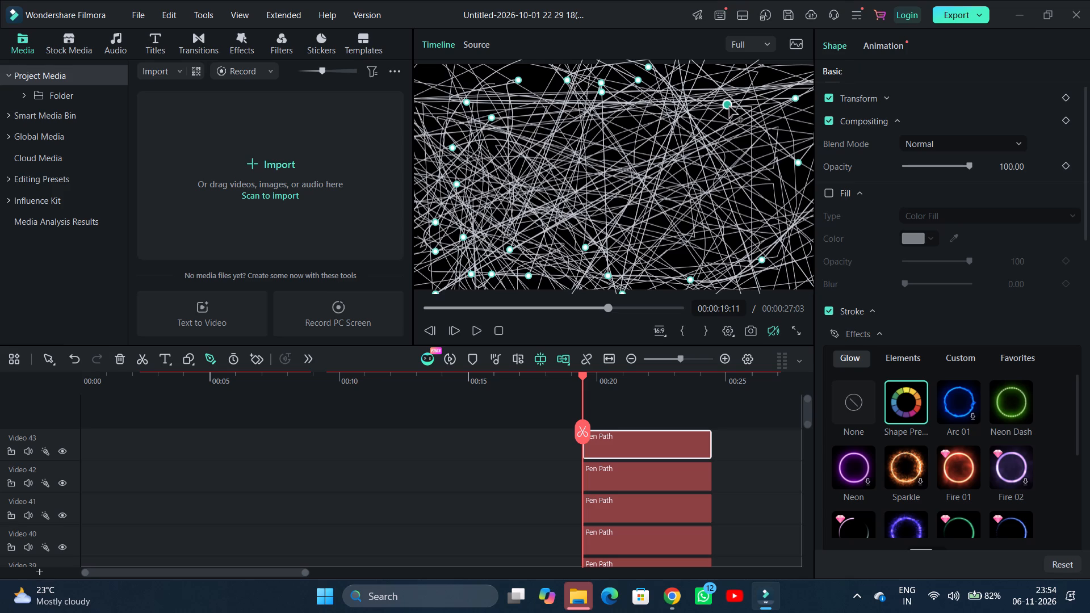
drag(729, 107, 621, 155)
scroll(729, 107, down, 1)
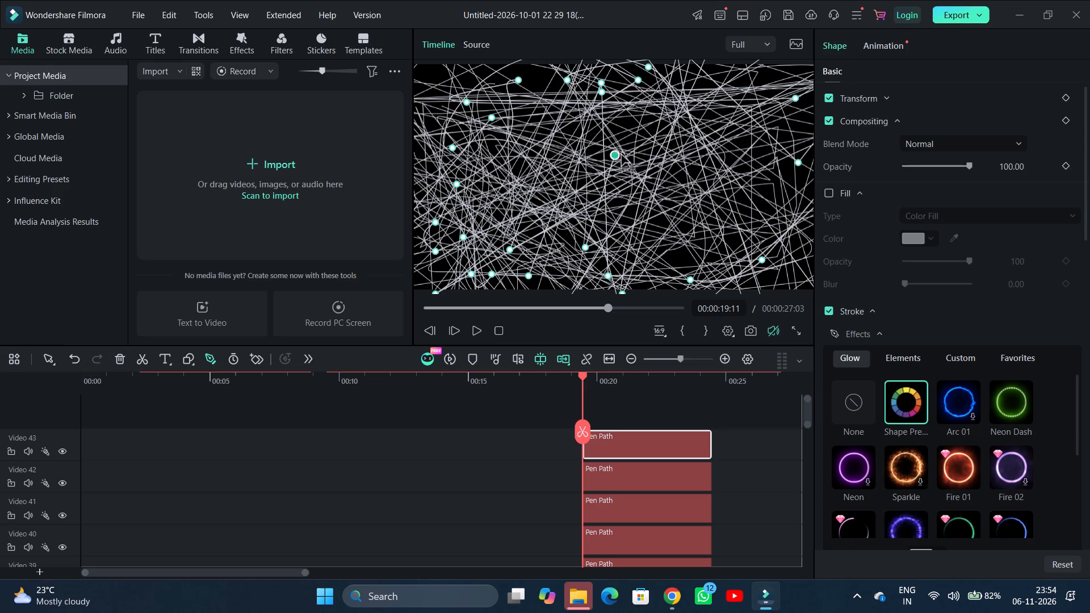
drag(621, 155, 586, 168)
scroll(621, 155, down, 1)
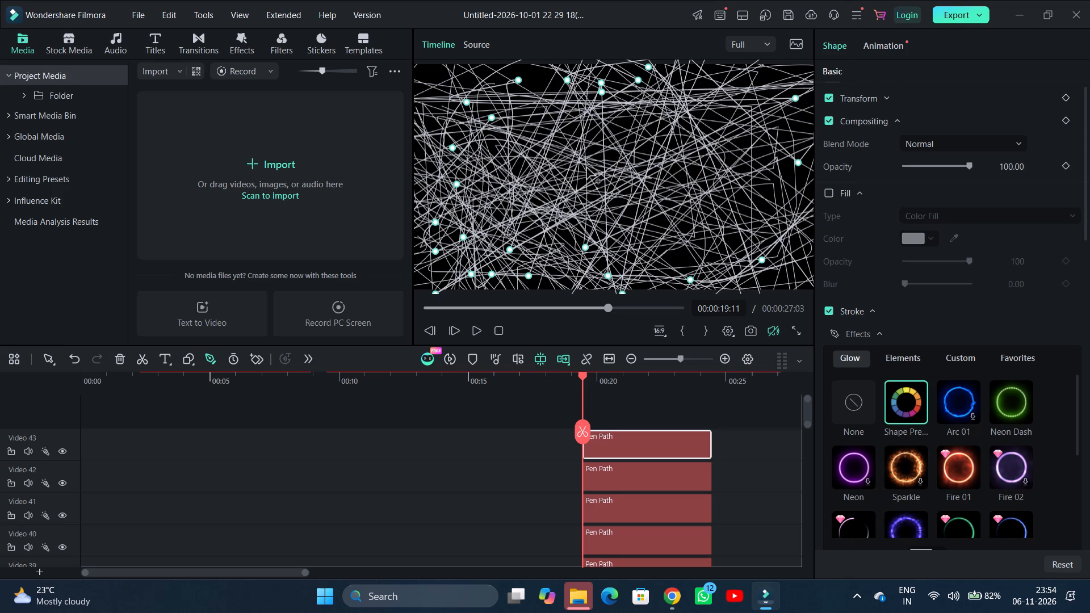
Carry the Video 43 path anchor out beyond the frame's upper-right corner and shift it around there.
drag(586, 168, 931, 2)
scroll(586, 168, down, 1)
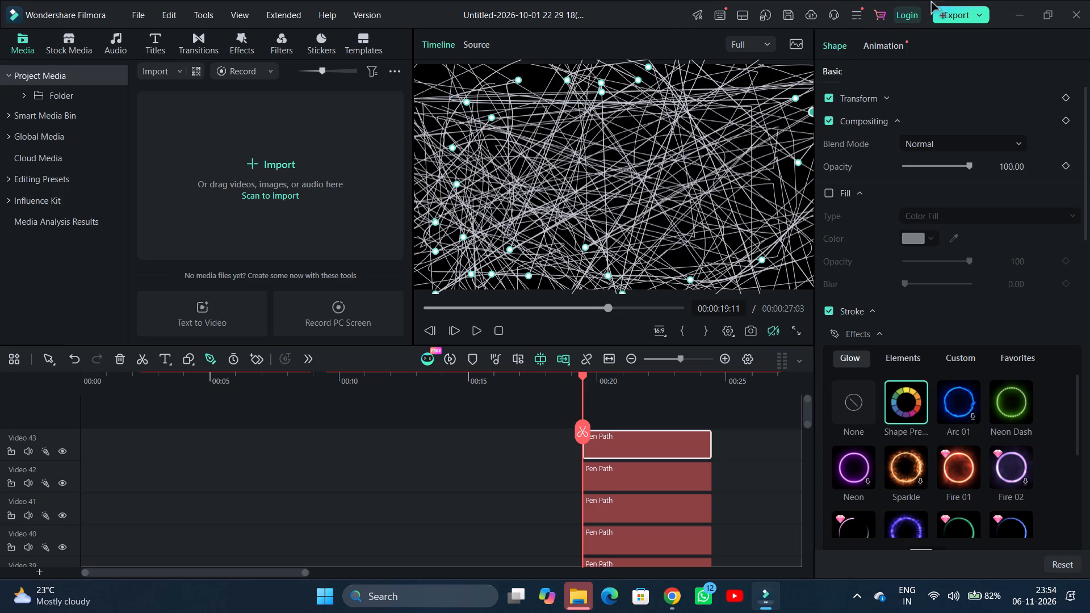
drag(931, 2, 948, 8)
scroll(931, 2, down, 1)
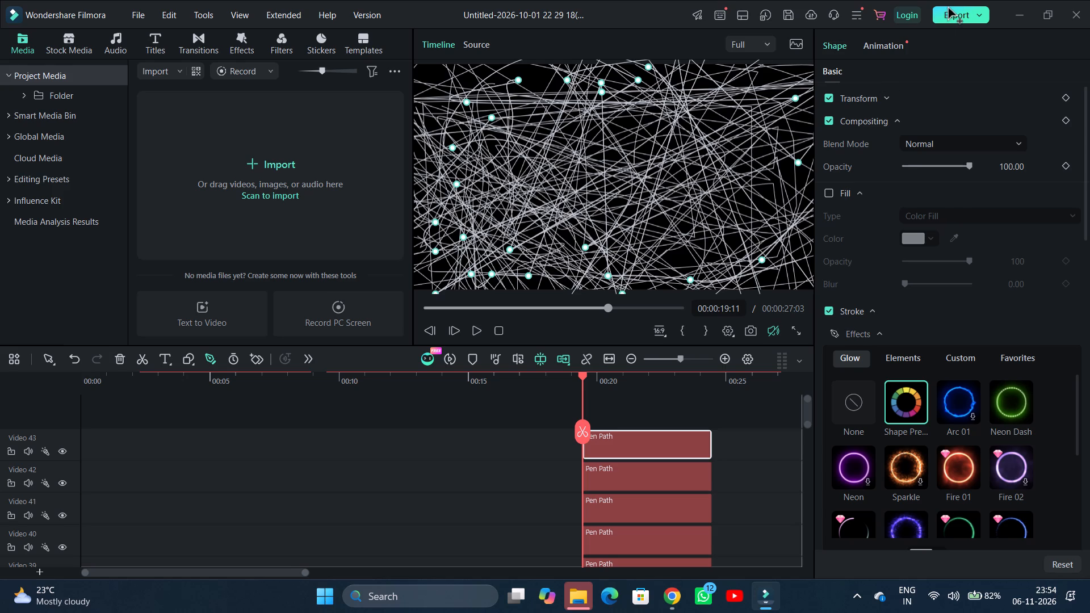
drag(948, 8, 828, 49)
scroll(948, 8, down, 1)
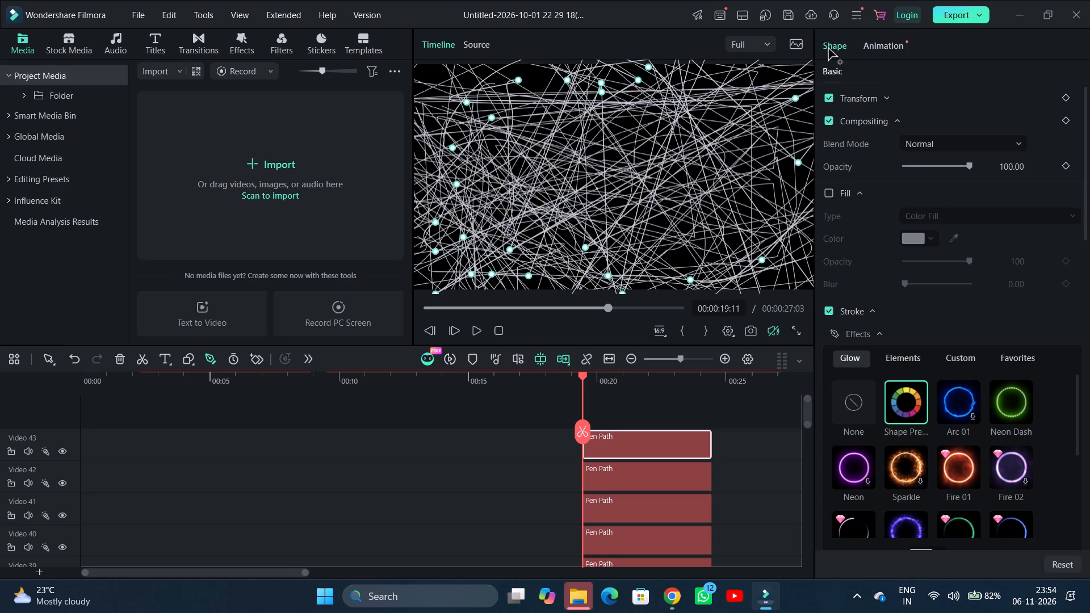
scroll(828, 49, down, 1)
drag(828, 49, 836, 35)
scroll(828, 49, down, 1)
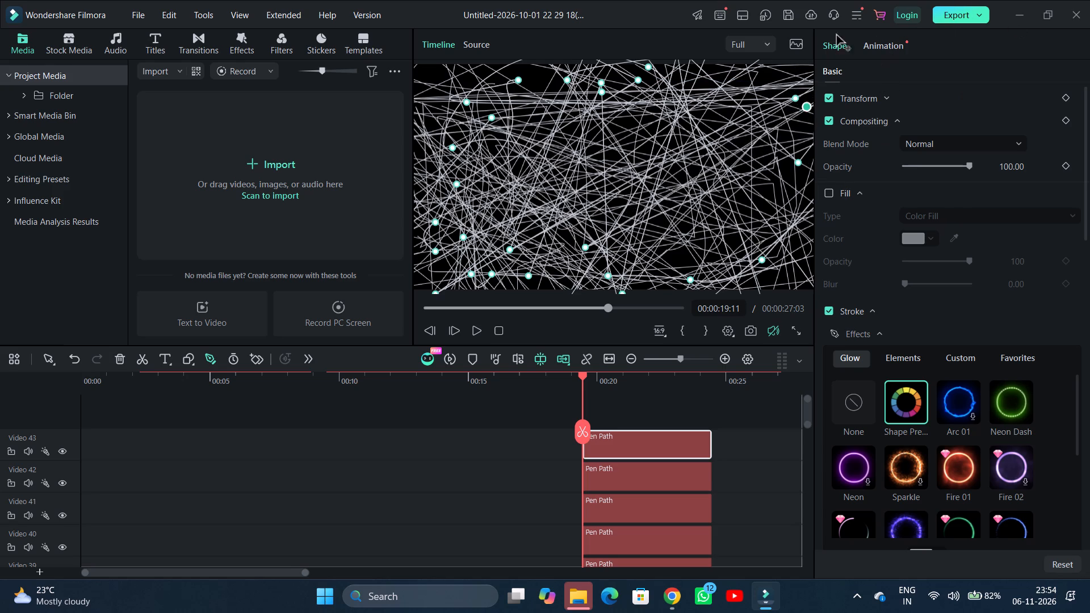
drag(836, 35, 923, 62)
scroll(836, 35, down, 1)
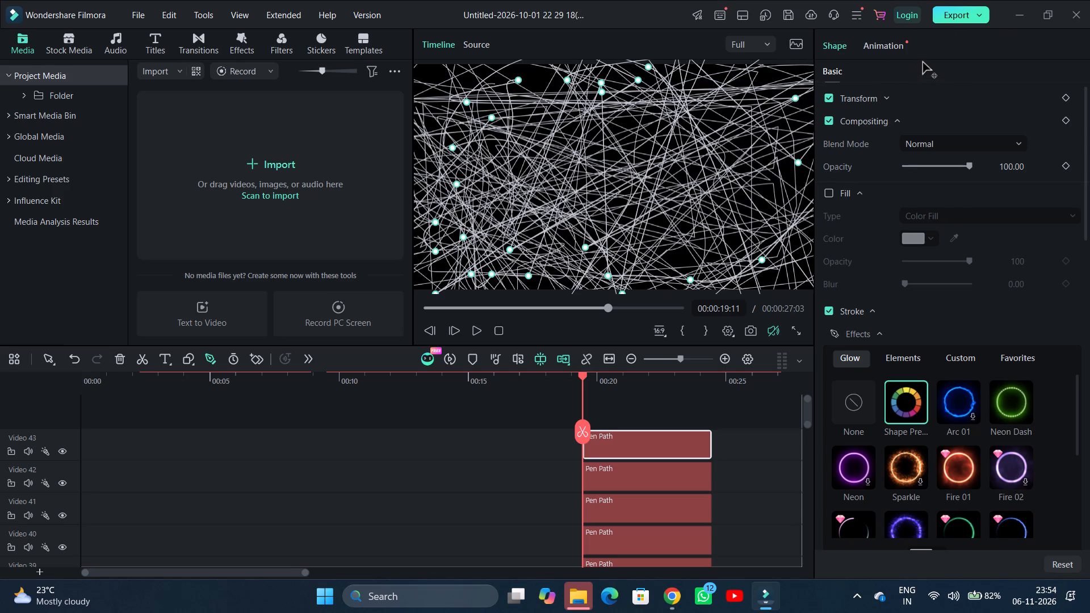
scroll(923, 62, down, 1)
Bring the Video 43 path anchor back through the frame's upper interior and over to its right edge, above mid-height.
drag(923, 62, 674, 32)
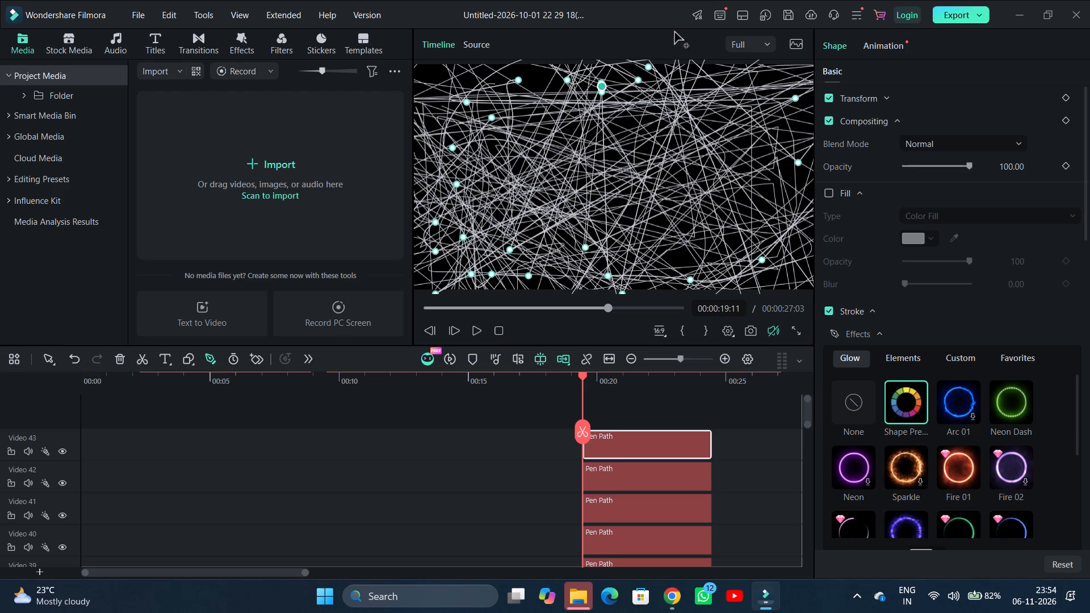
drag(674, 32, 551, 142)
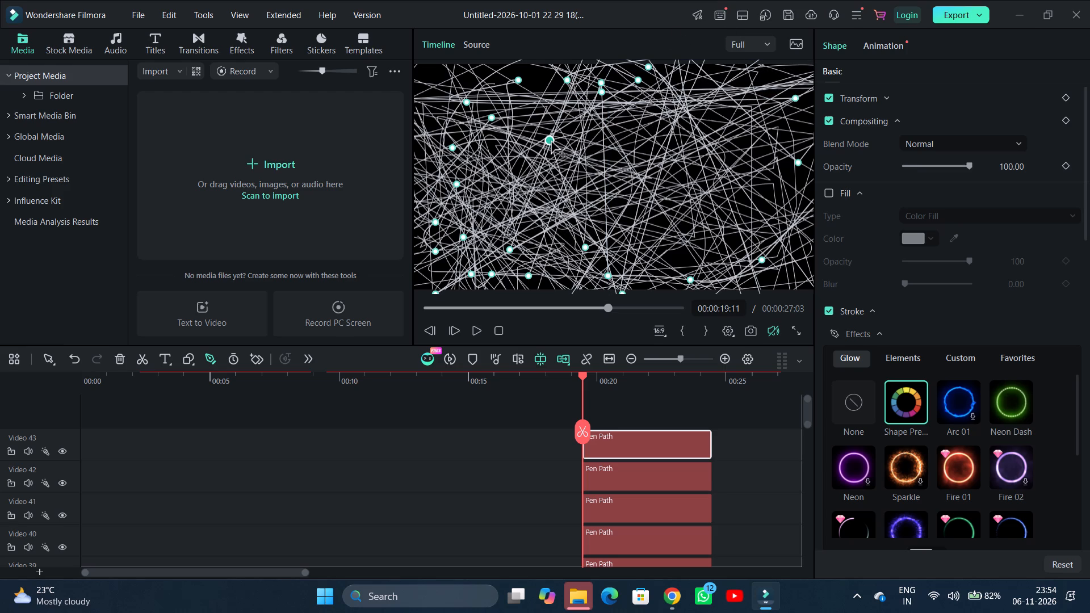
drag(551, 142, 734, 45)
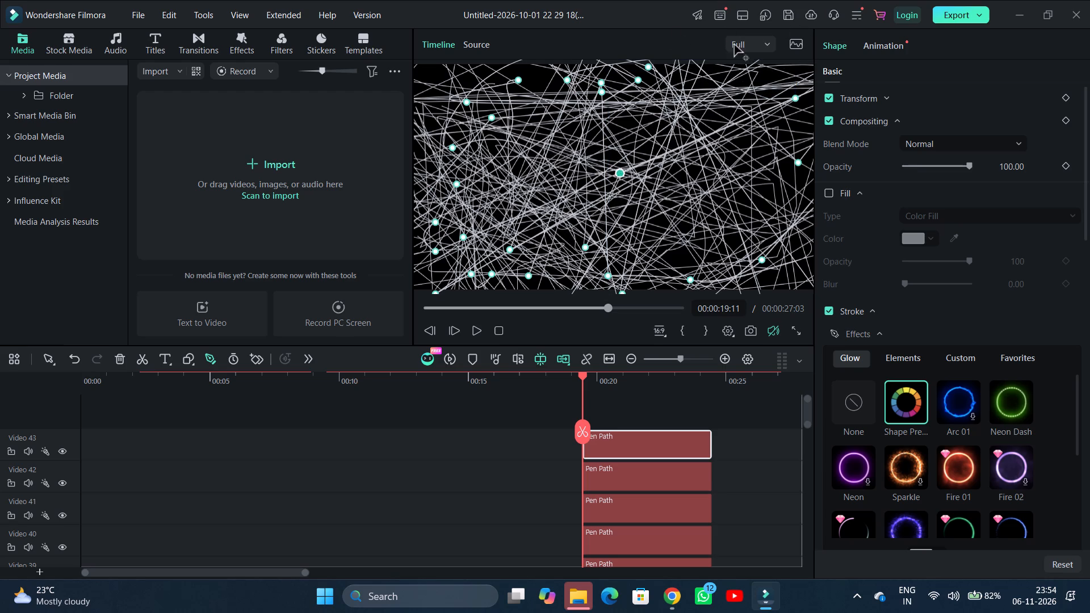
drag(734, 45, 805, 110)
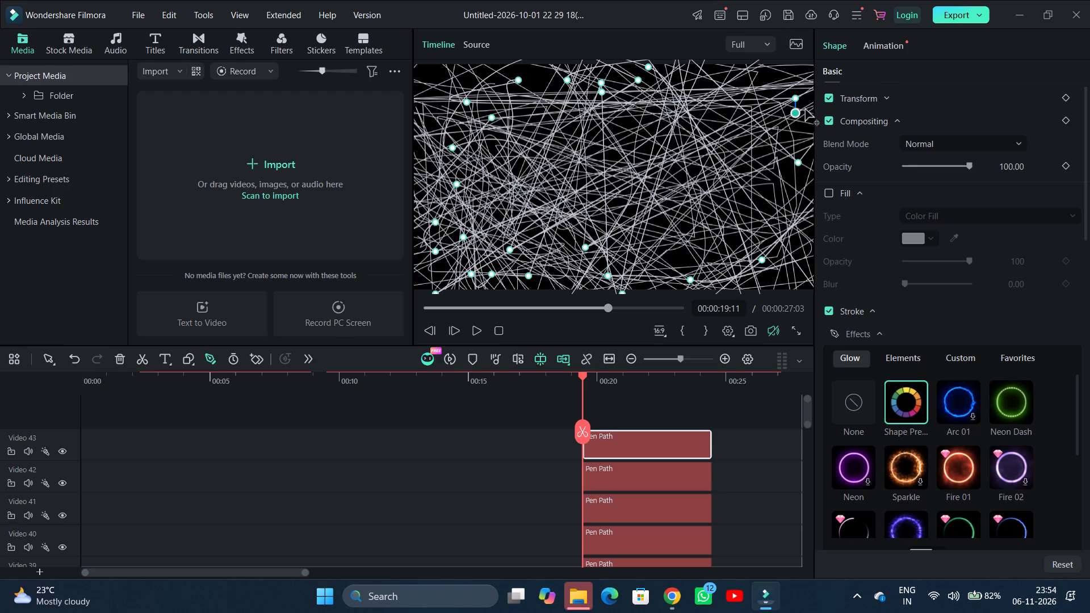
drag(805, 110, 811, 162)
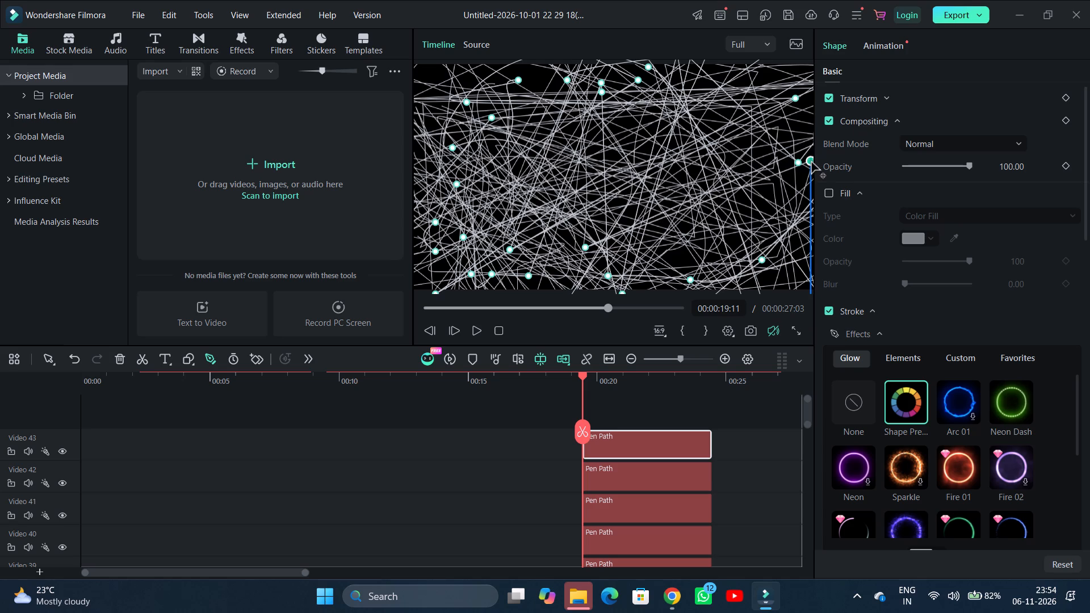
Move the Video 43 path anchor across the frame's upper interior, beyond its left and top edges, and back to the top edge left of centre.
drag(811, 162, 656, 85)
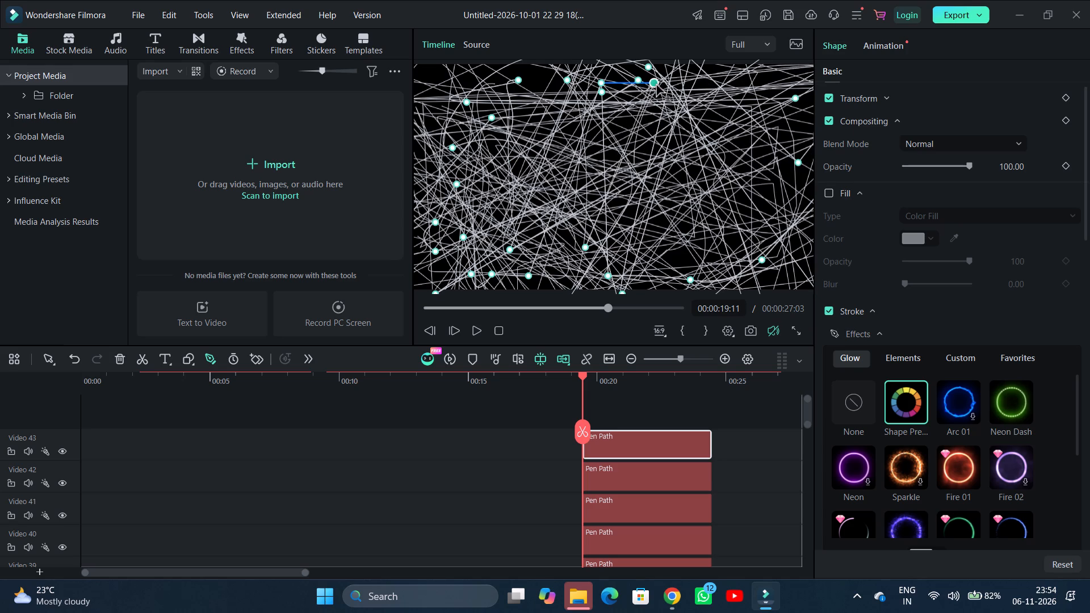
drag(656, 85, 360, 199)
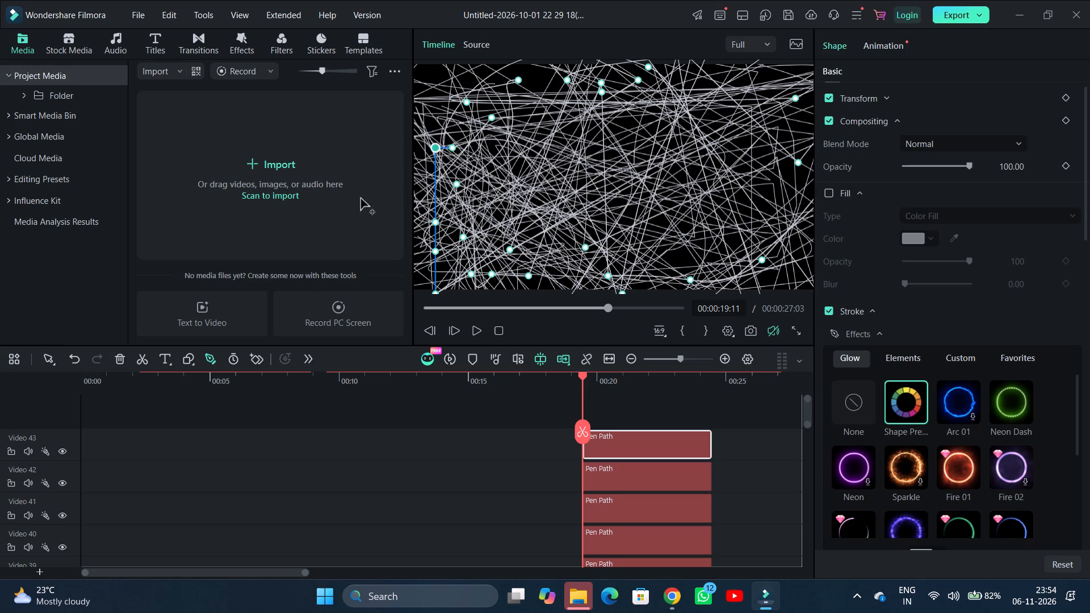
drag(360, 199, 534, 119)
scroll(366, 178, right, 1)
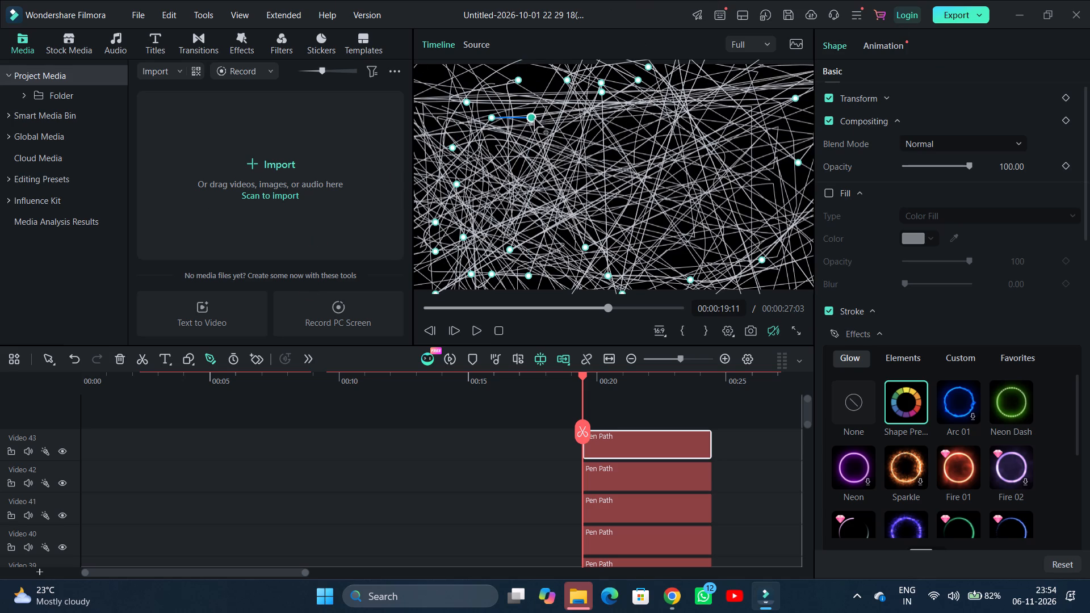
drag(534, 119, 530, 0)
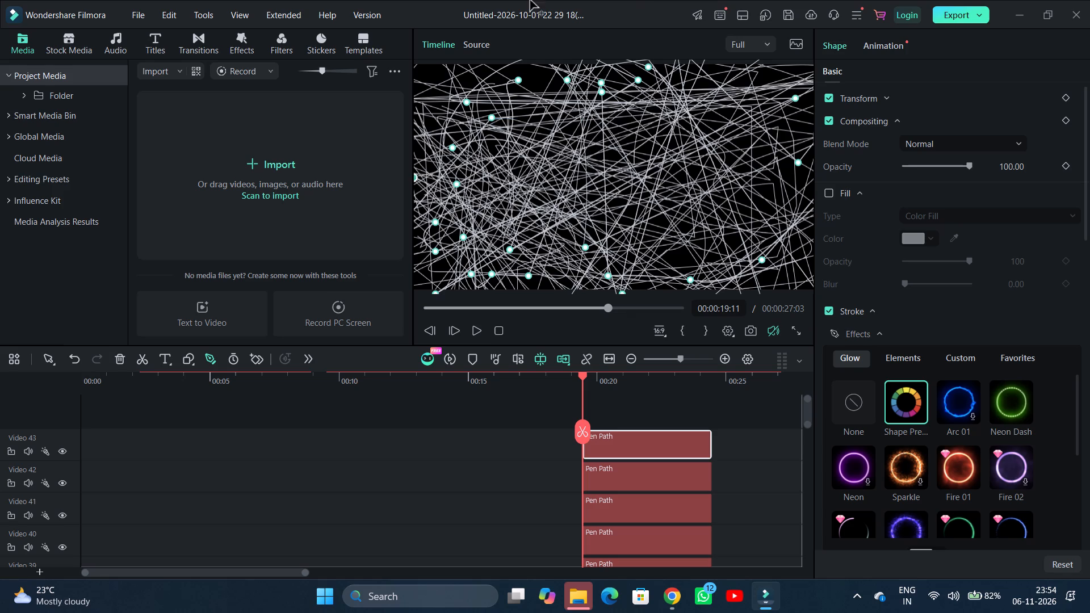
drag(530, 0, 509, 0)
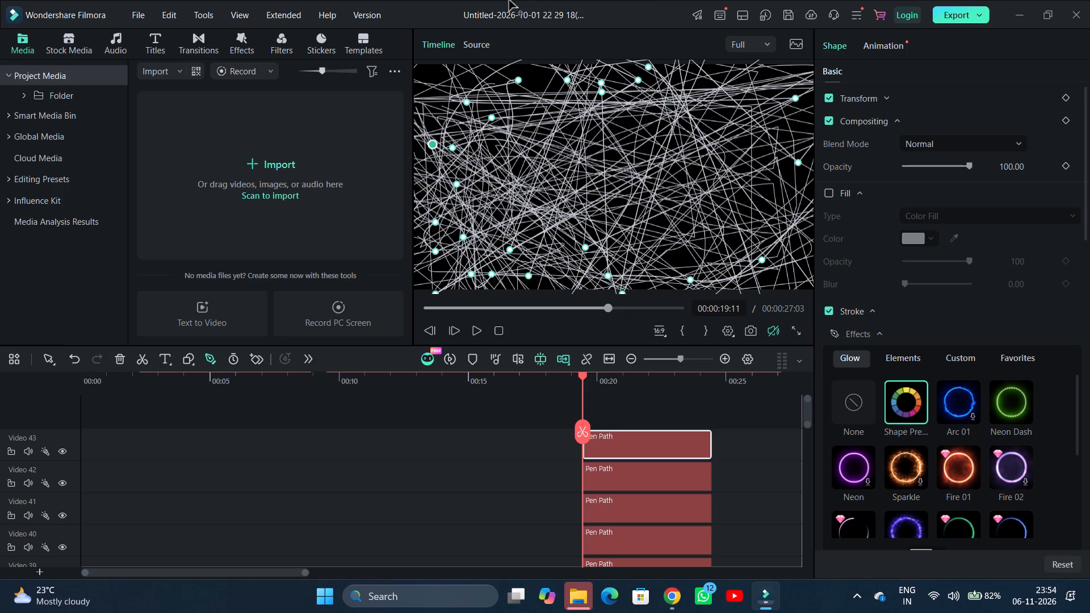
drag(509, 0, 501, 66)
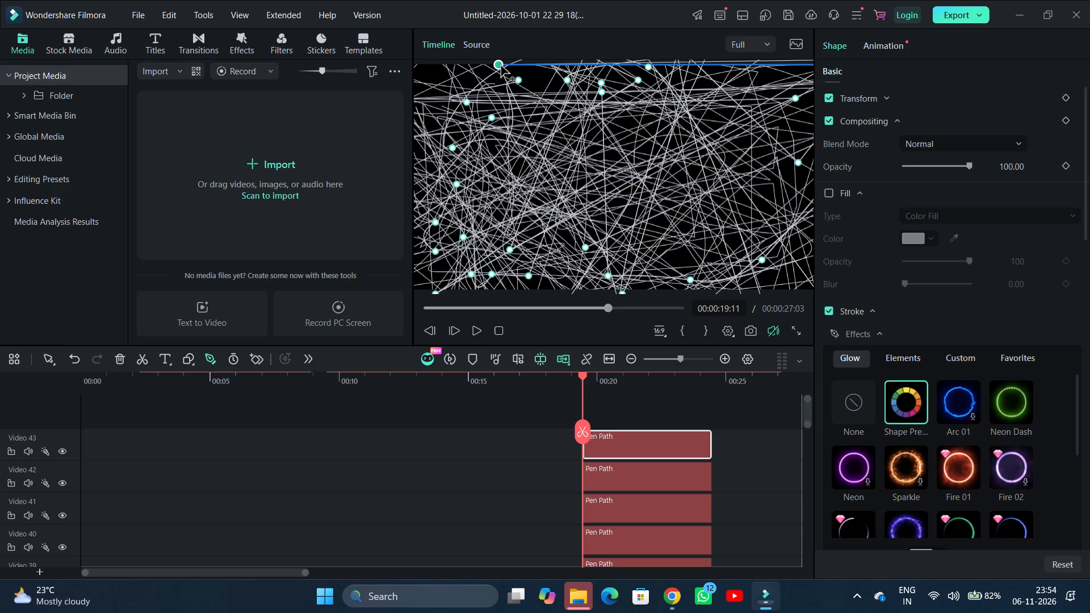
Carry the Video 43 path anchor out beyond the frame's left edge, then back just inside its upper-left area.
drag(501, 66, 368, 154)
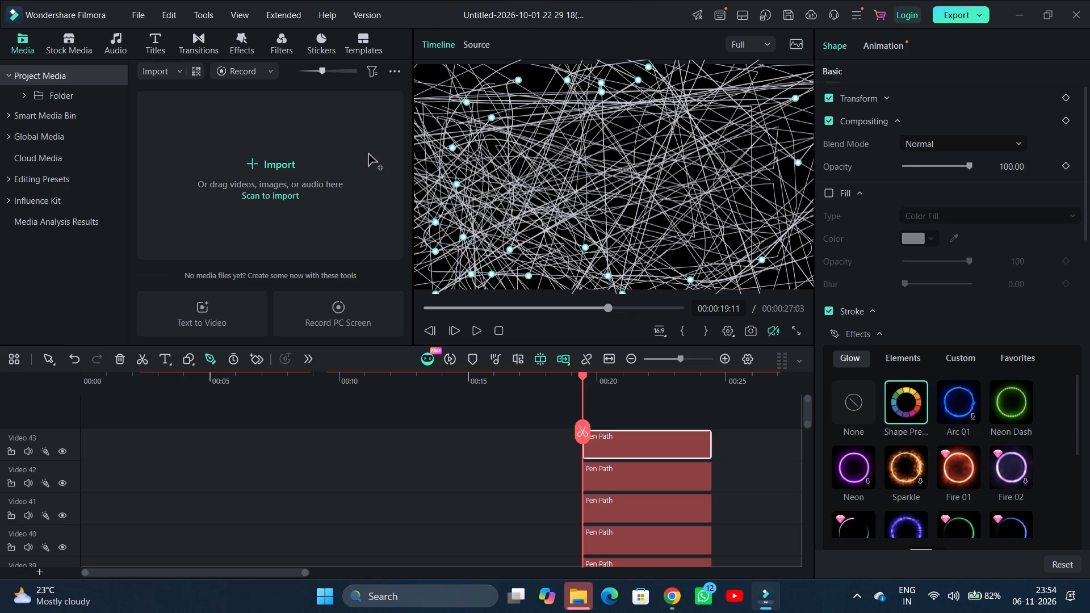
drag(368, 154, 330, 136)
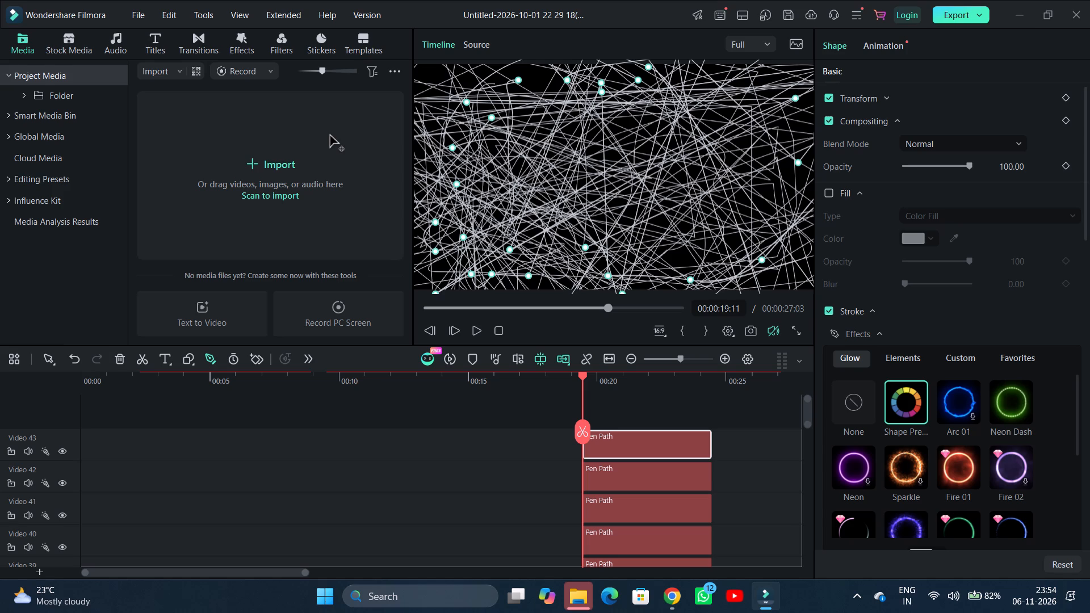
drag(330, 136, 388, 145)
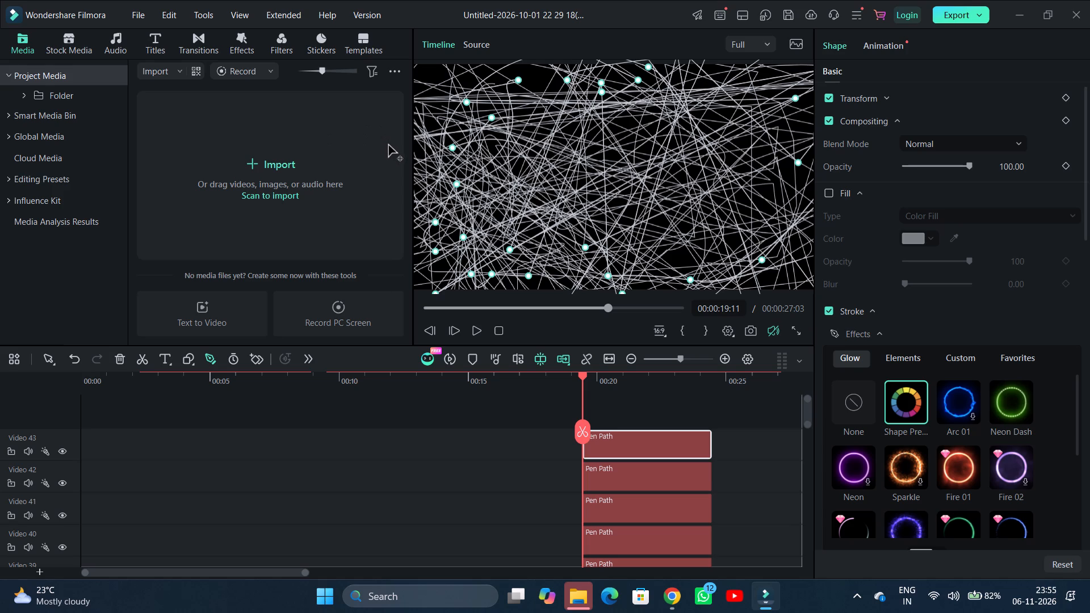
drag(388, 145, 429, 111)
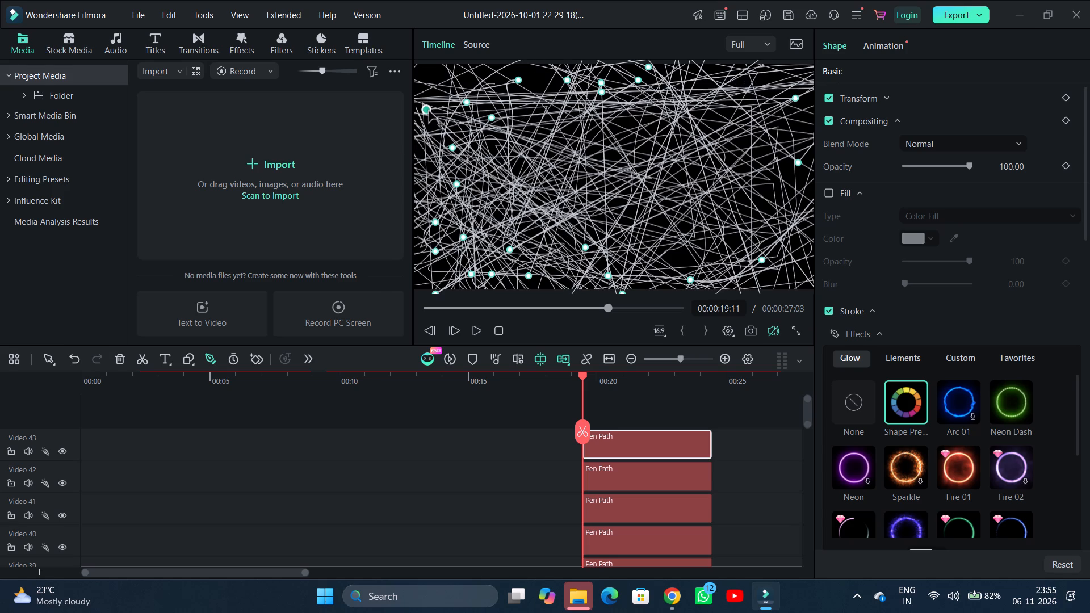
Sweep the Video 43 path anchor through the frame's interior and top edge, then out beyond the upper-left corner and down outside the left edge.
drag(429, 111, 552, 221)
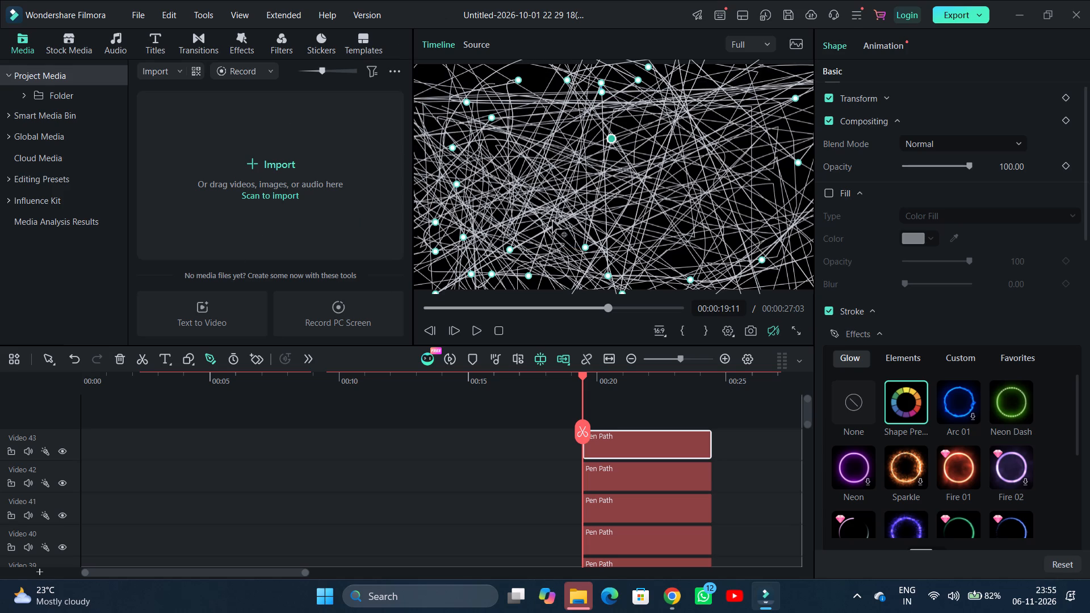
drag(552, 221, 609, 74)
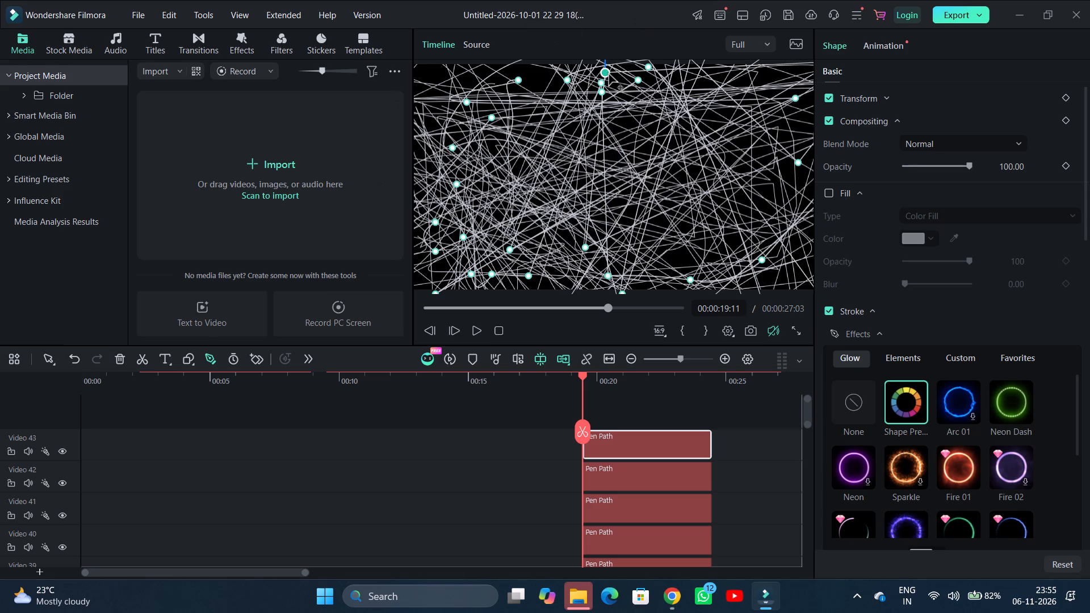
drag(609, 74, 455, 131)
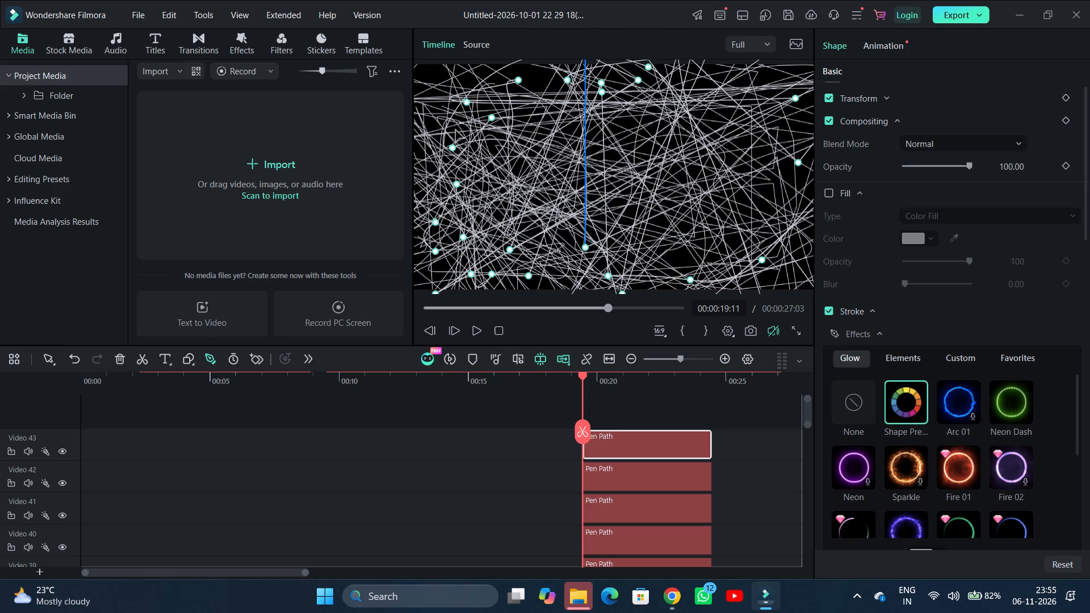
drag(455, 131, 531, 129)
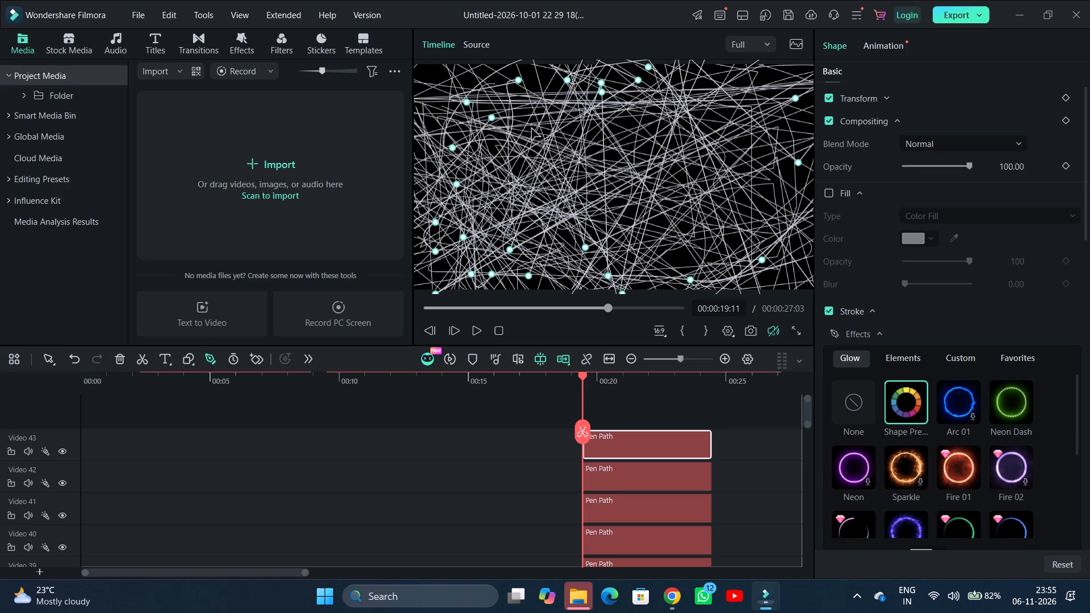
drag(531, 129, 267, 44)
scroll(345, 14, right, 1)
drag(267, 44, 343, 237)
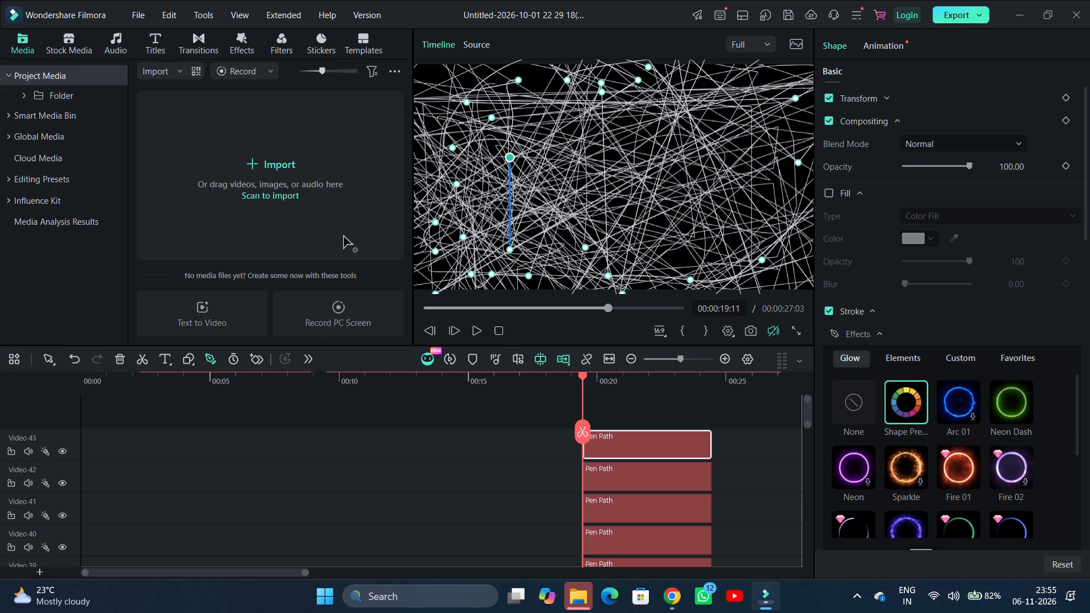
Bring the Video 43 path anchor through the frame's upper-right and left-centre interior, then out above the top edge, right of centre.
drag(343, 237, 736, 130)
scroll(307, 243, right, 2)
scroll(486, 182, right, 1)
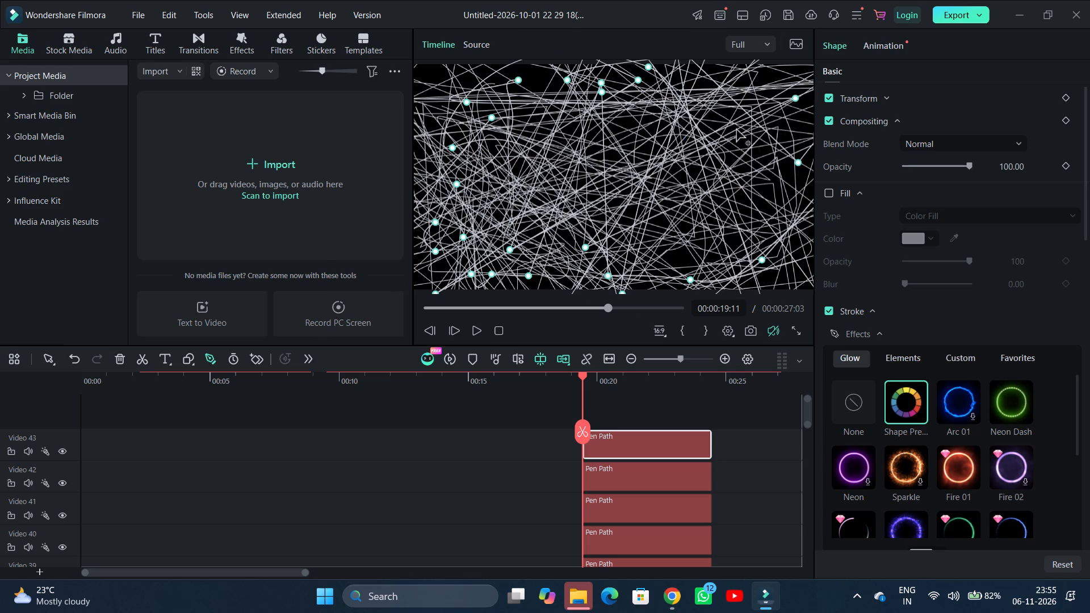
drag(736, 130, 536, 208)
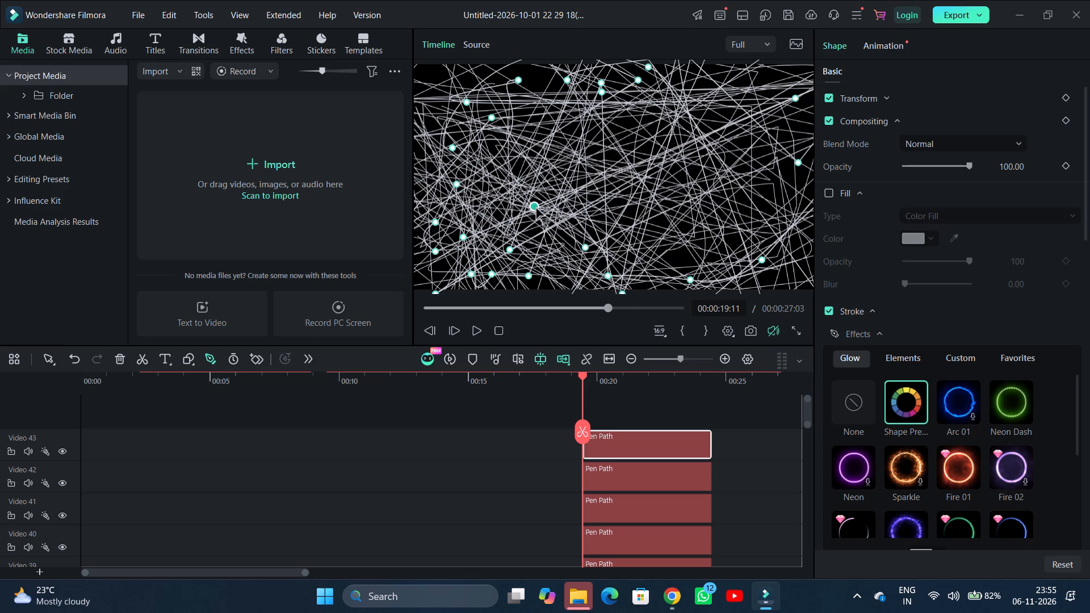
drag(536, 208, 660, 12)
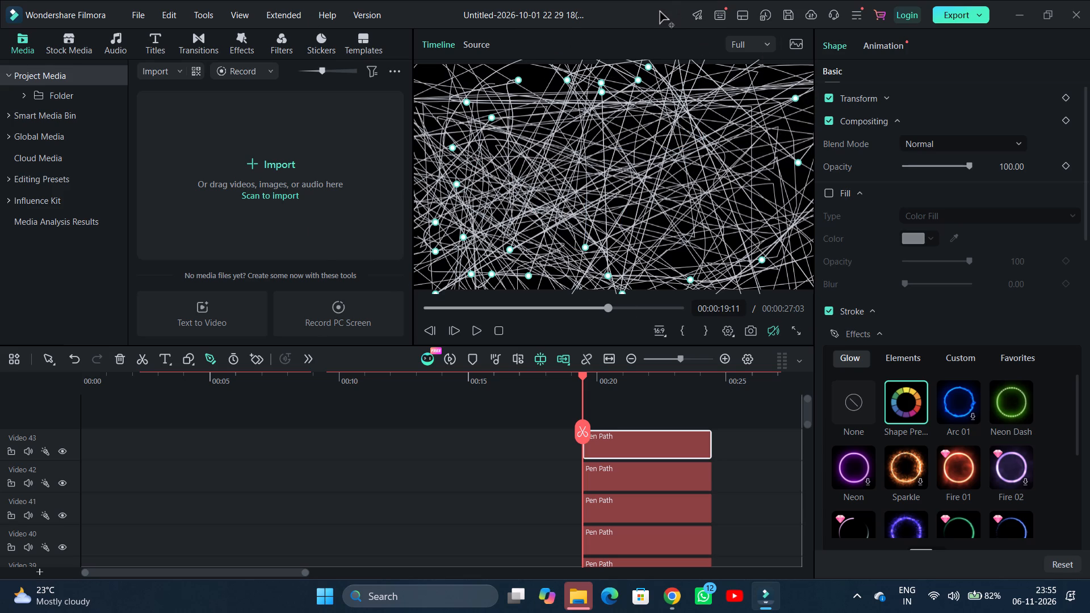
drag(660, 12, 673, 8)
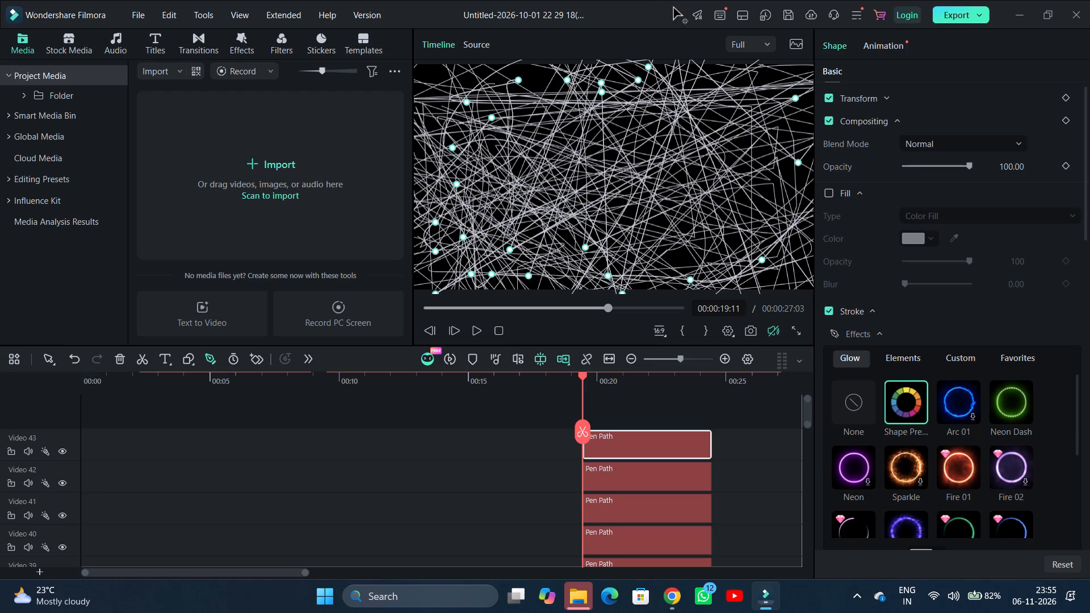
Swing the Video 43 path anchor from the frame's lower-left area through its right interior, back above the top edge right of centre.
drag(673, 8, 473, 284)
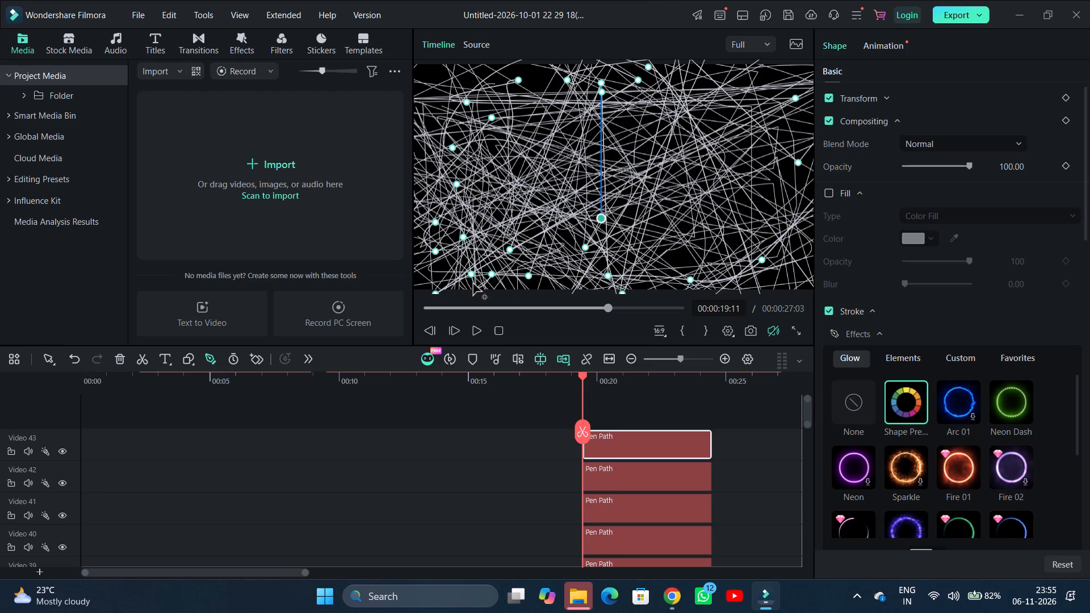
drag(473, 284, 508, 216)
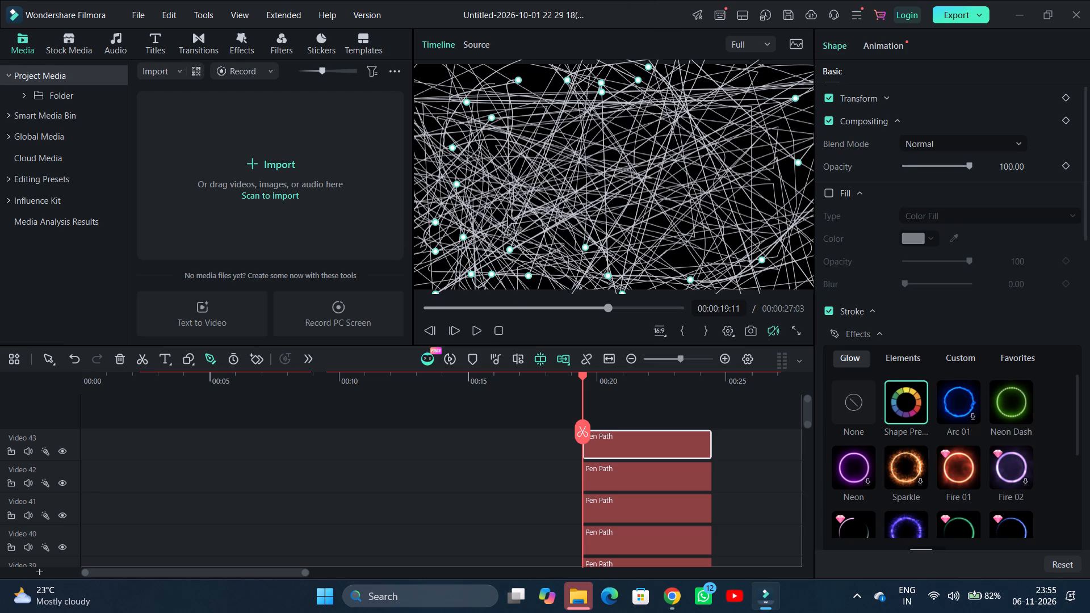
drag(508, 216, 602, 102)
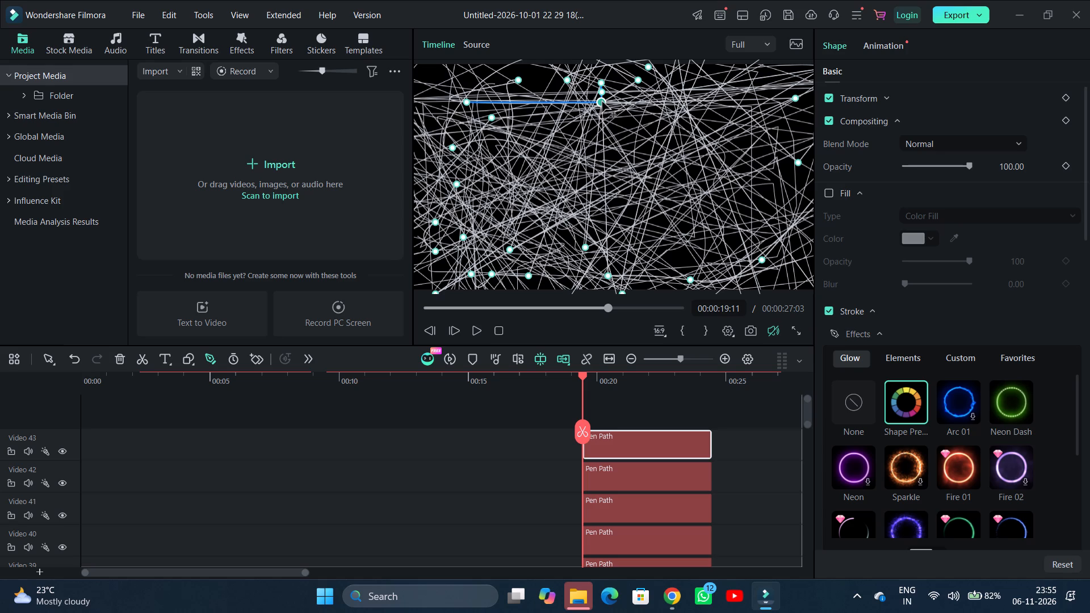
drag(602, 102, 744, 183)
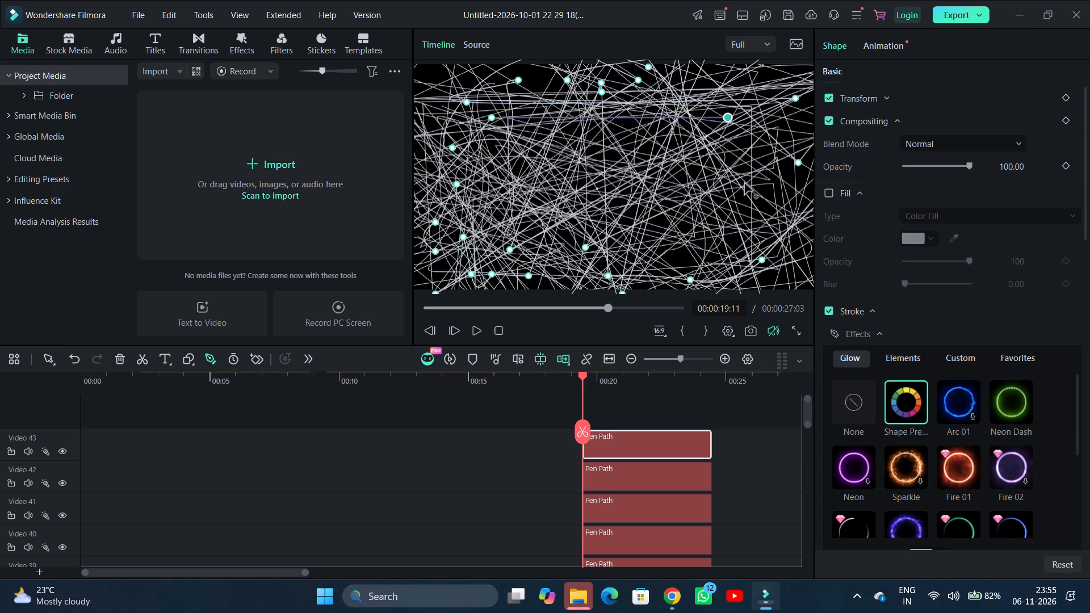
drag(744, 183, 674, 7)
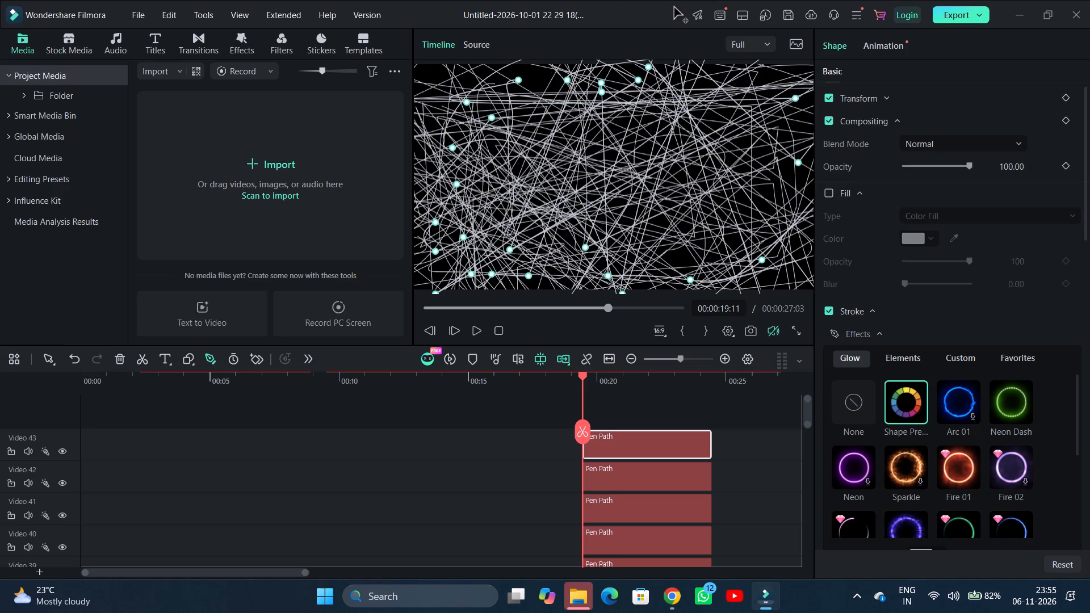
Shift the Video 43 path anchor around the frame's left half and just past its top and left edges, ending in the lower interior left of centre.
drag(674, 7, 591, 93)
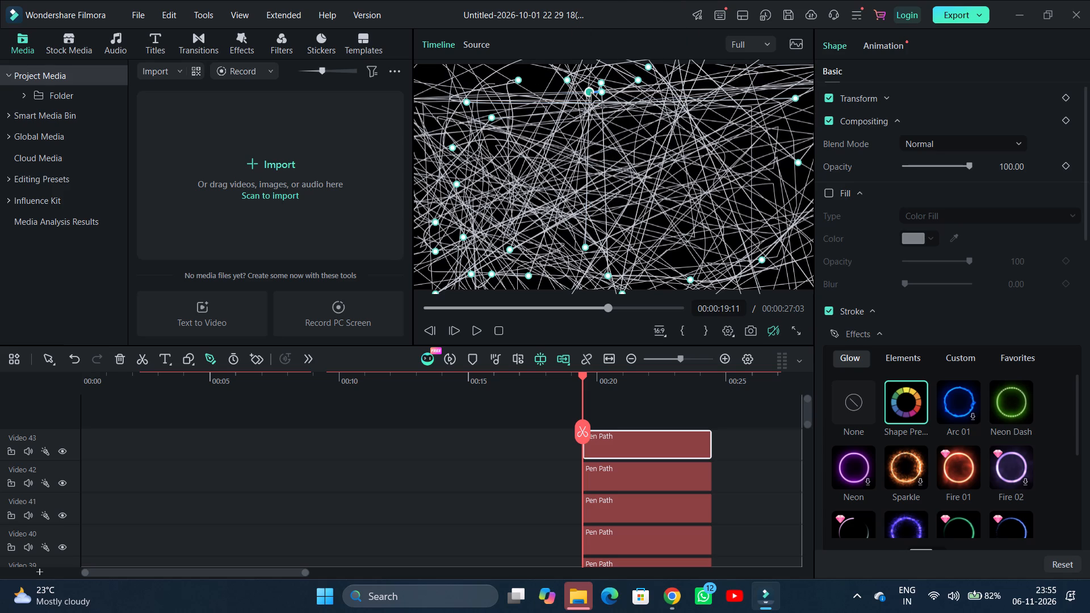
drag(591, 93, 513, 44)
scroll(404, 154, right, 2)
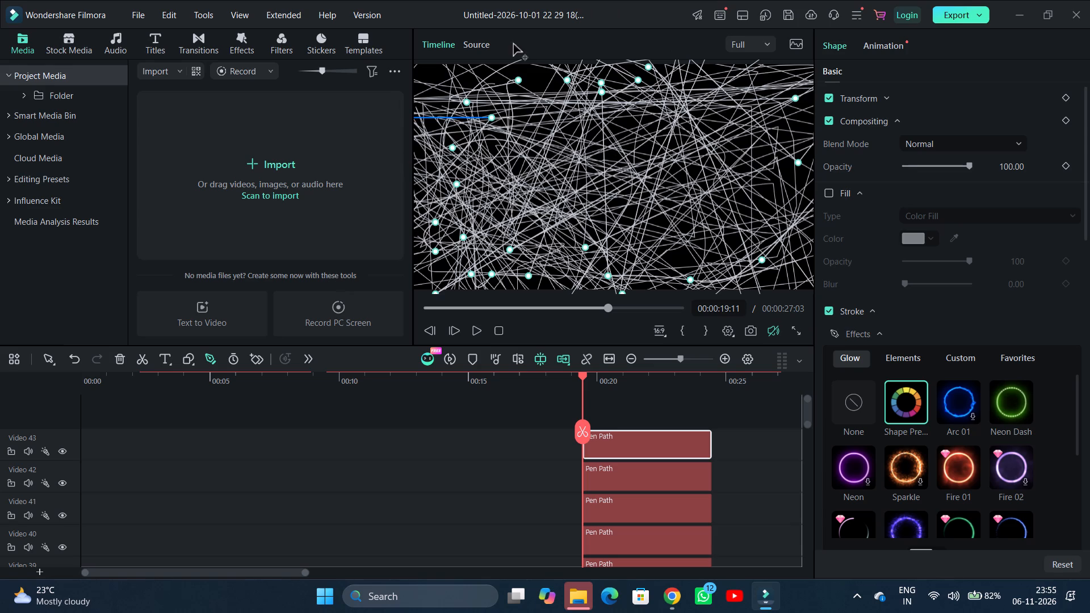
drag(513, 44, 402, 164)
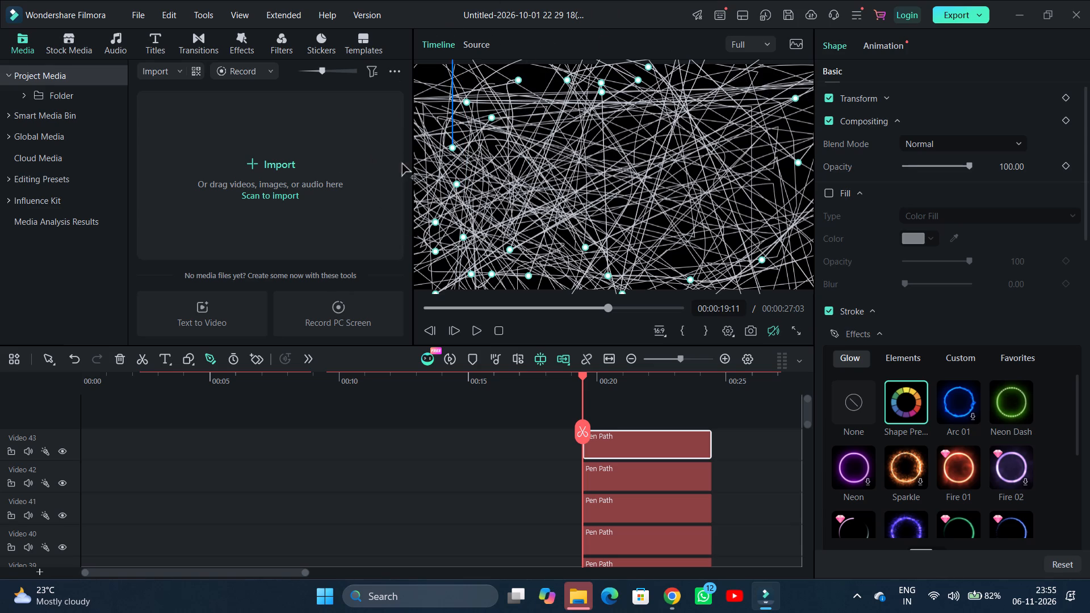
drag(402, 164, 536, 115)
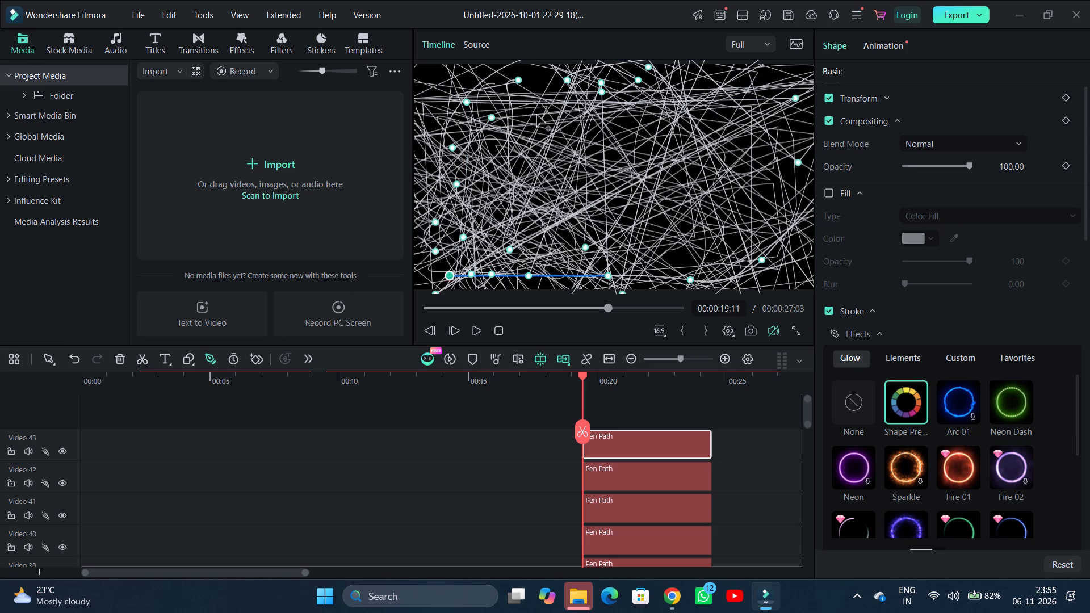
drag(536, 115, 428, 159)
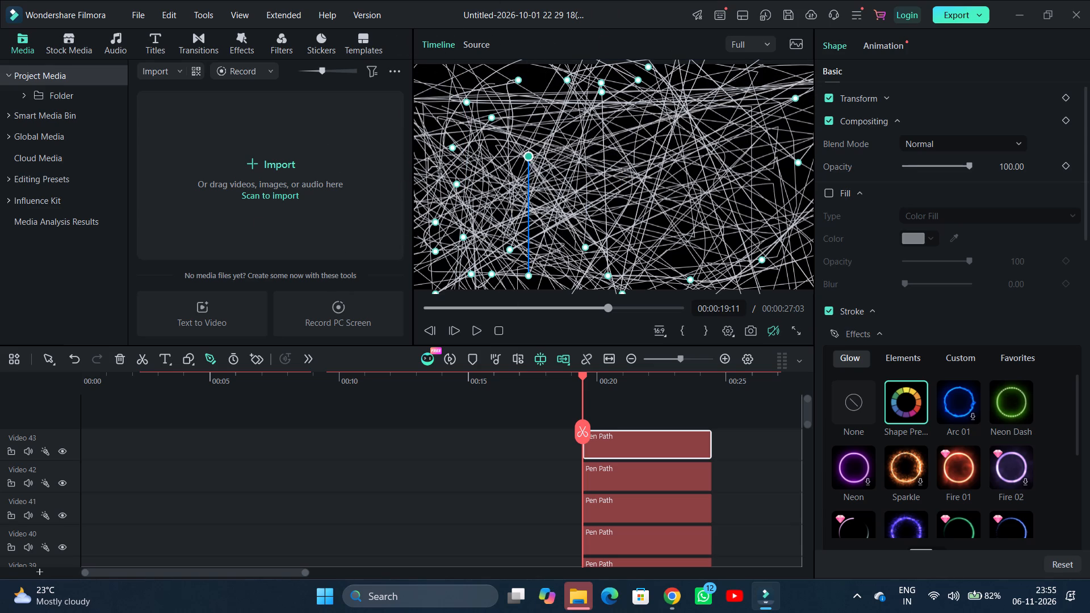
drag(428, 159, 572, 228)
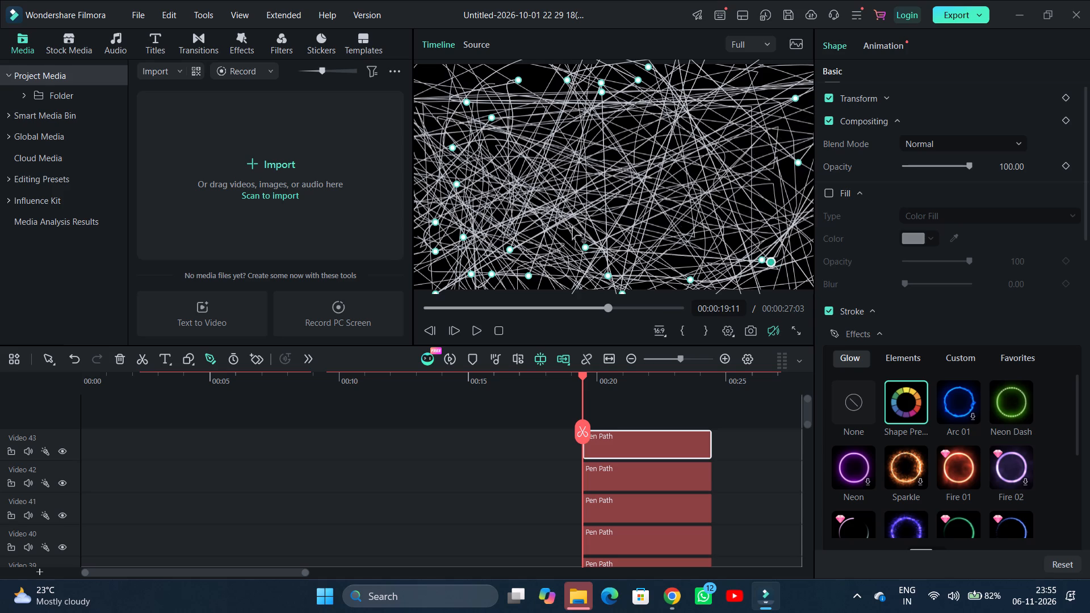
Move the Video 43 path anchor beyond the frame's top edge, through its centre, and back to just inside the top edge right of centre.
drag(572, 228, 729, 26)
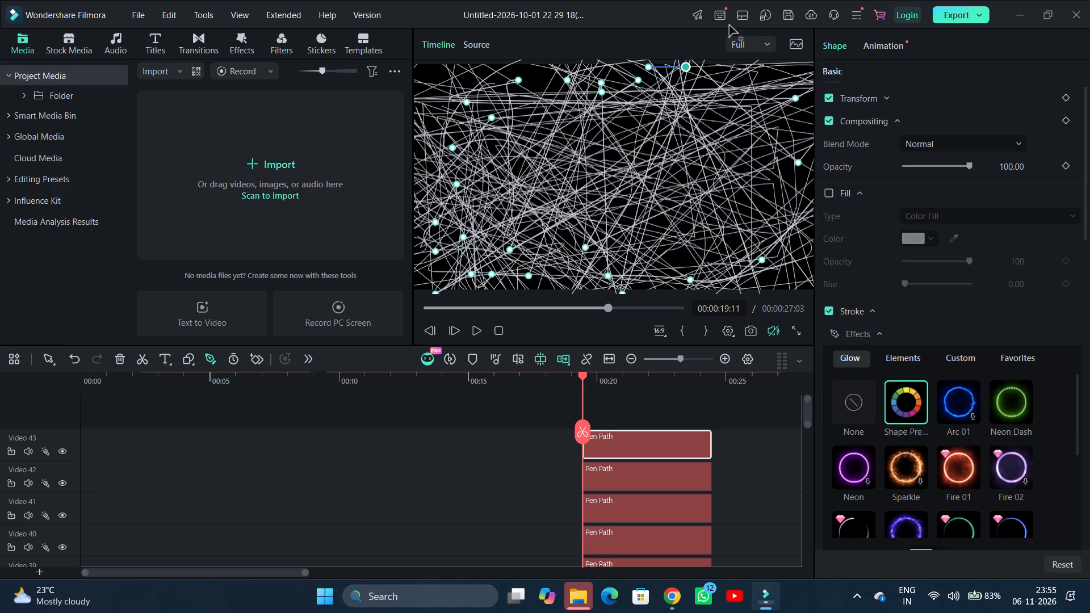
drag(729, 26, 766, 0)
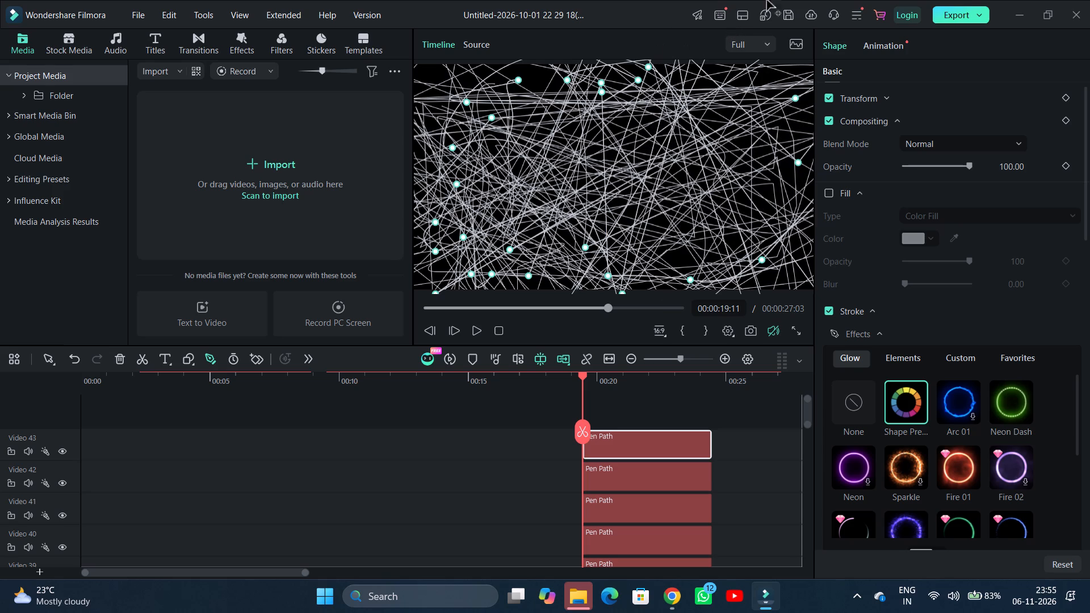
drag(766, 0, 602, 171)
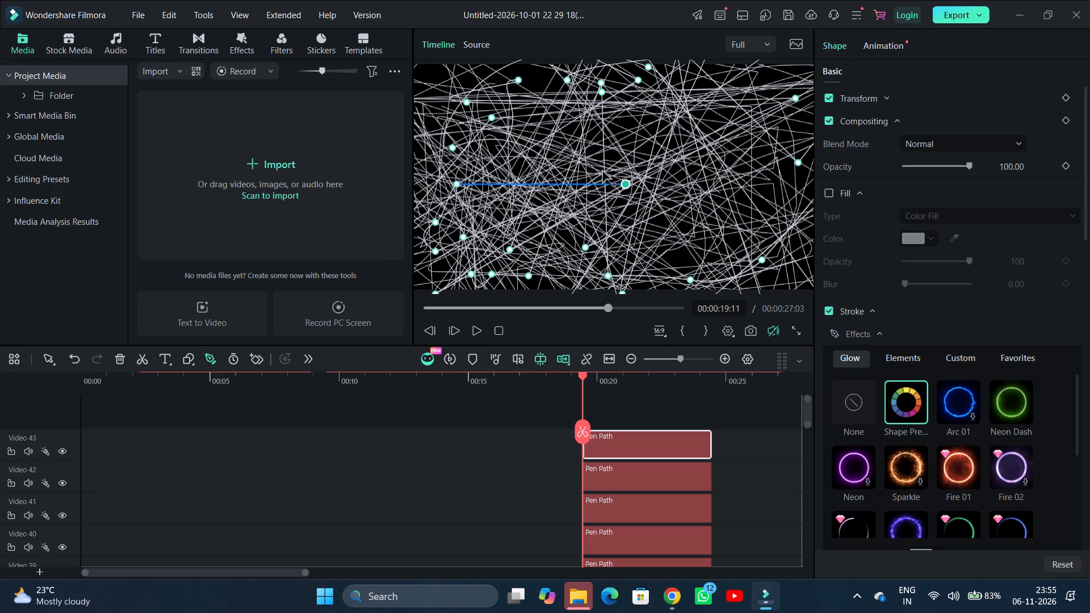
drag(602, 171, 685, 49)
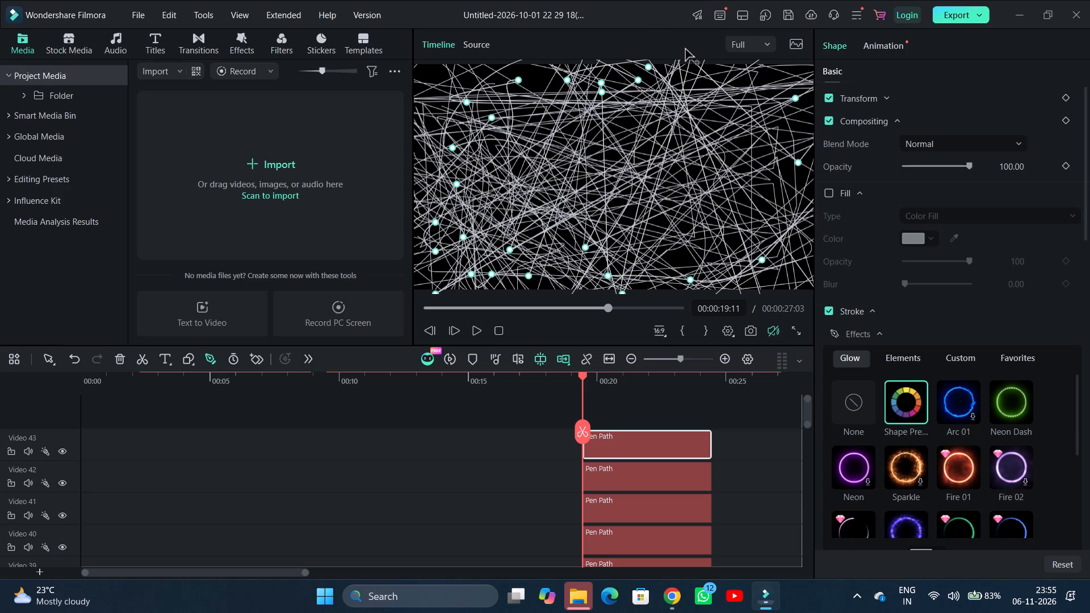
drag(685, 49, 691, 41)
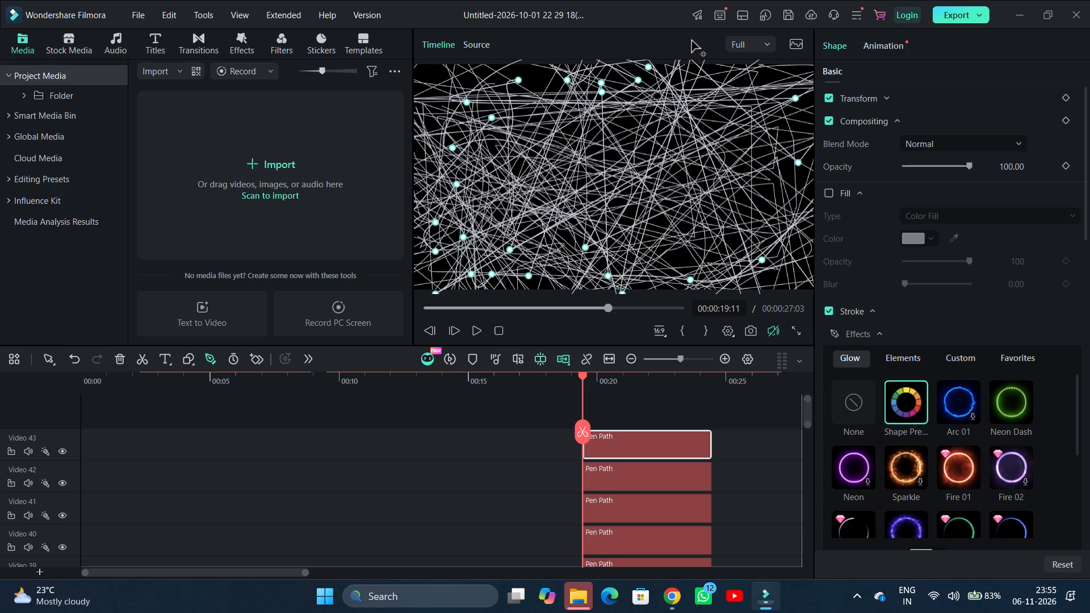
drag(691, 41, 643, 78)
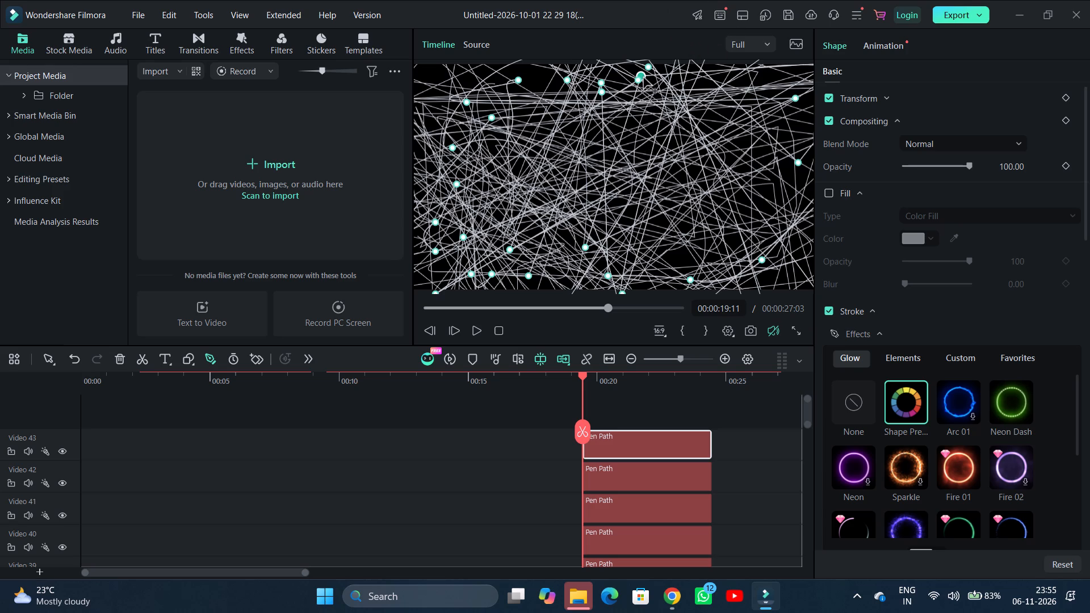
drag(643, 78, 643, 77)
Sweep the Video 43 path anchor through the frame's left and centre interior, out above the top edge, and back to the lower-left interior.
drag(643, 77, 475, 206)
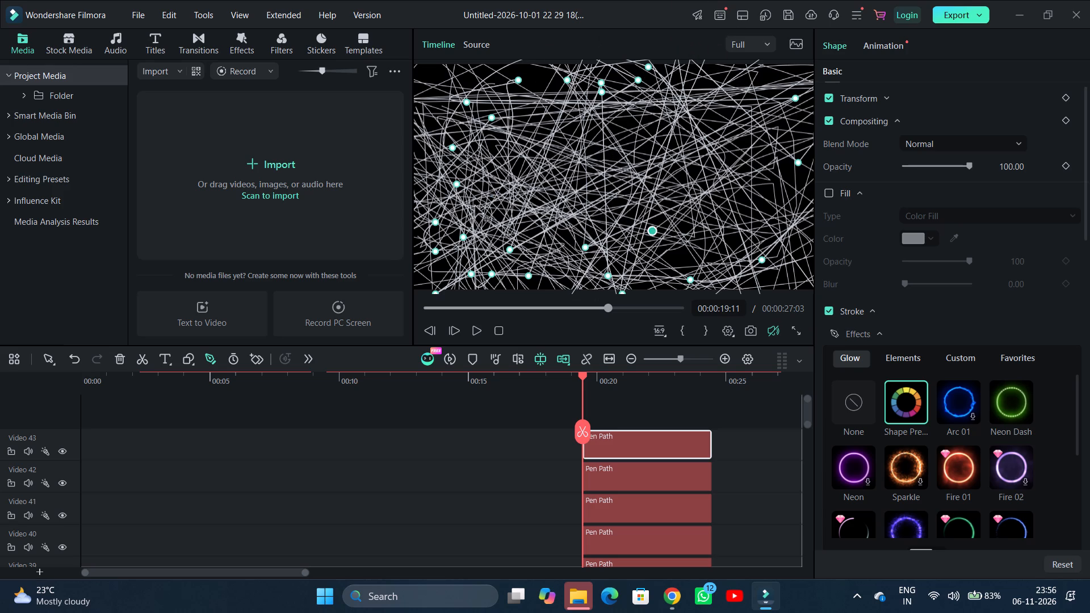
drag(475, 206, 602, 164)
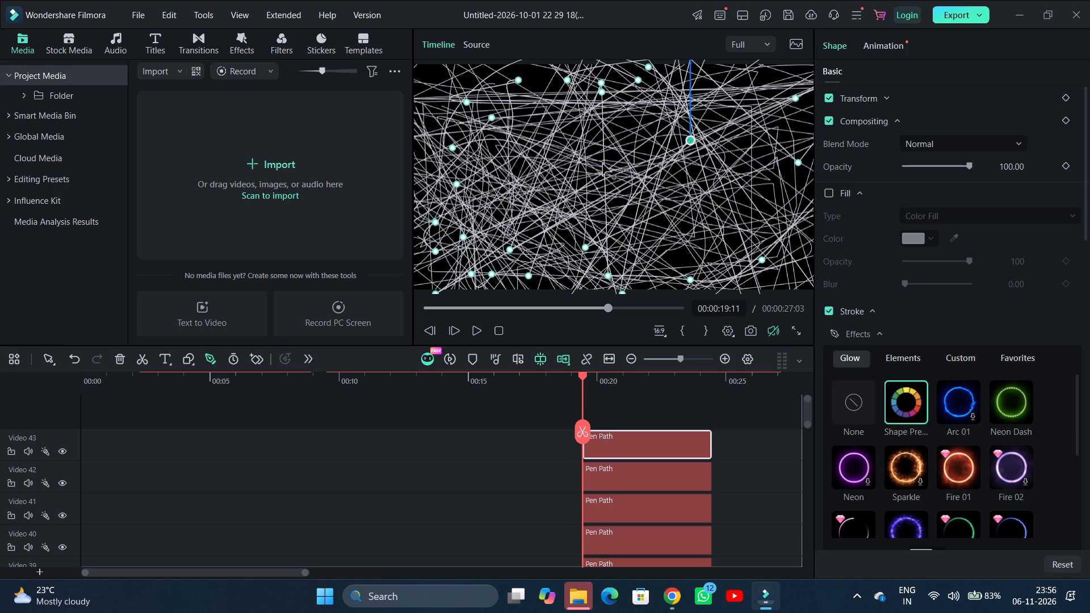
drag(602, 164, 585, 115)
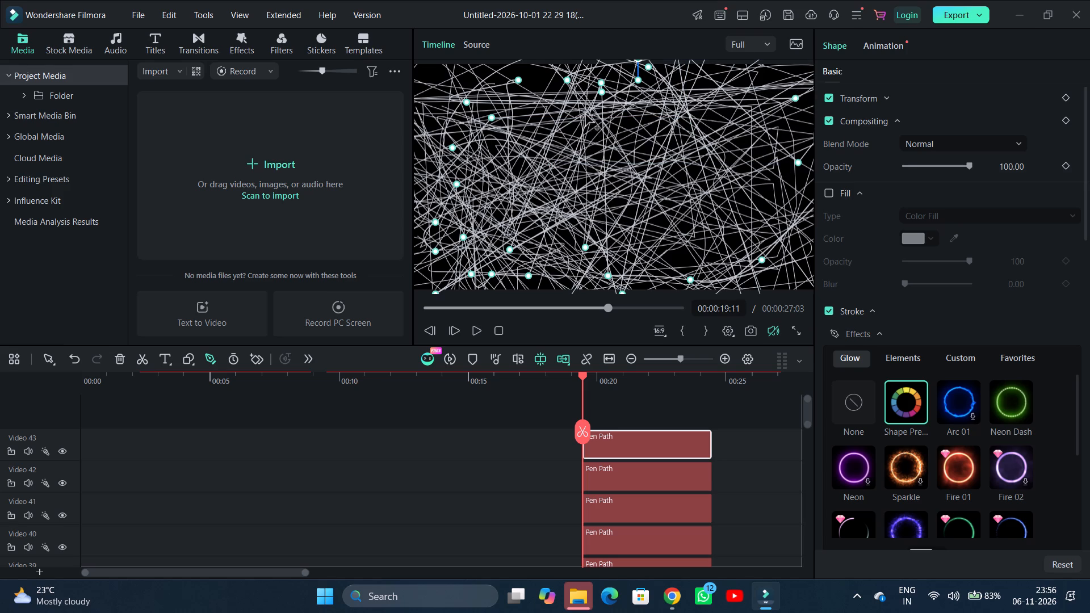
drag(585, 115, 496, 154)
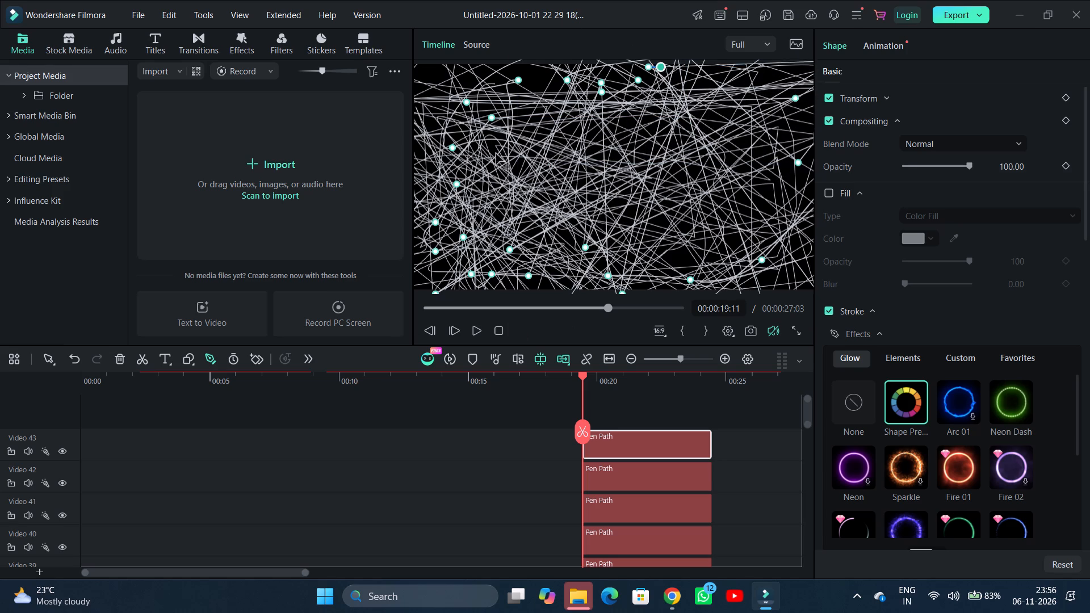
drag(496, 154, 557, 20)
scroll(571, 57, up, 1)
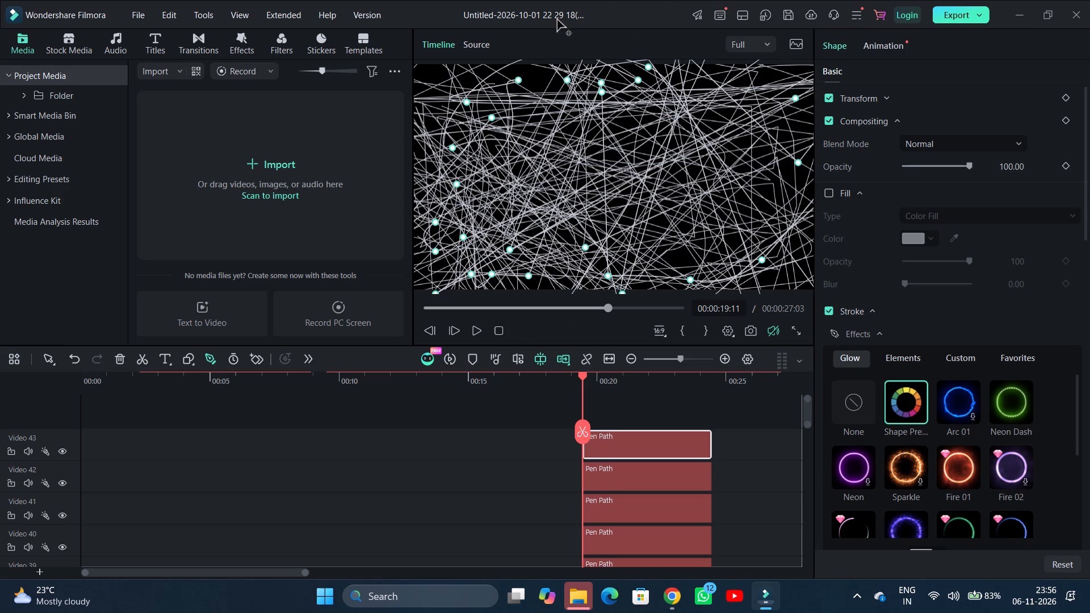
drag(557, 20, 557, 210)
scroll(655, 107, down, 2)
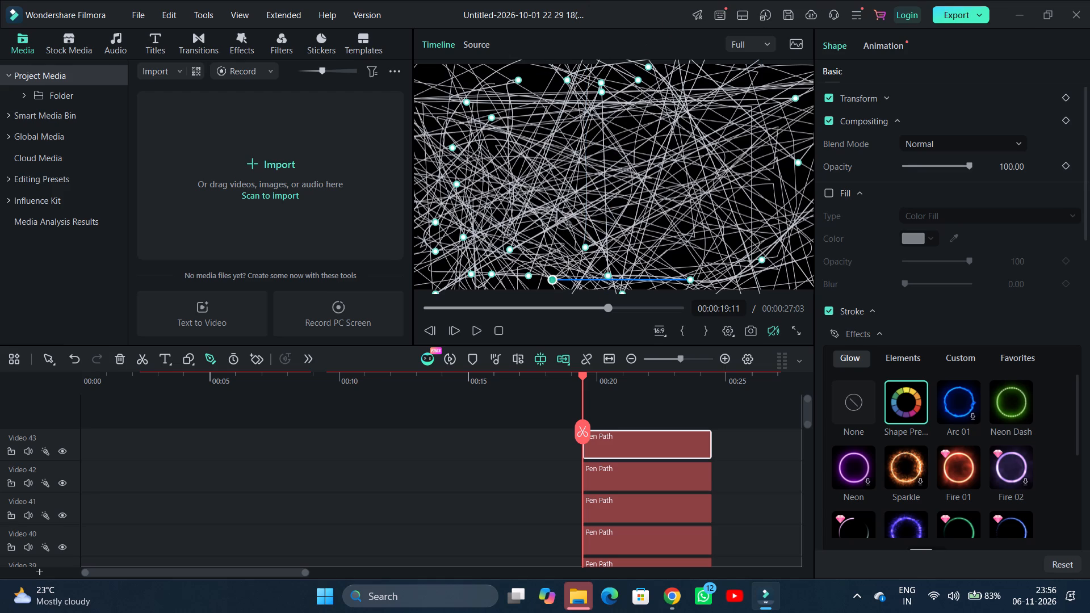
drag(557, 210, 496, 221)
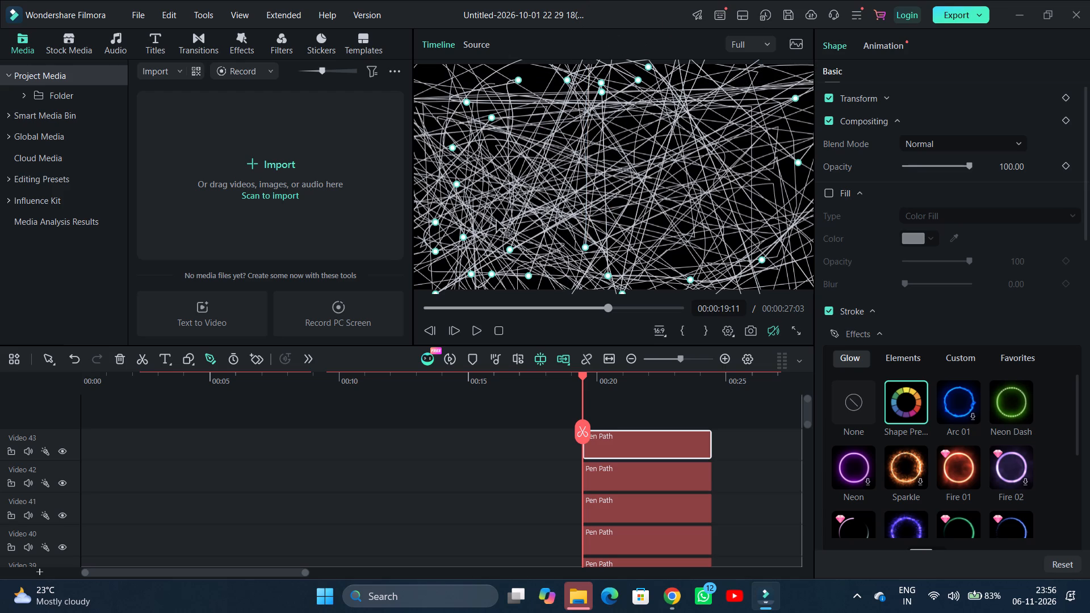
Swing the Video 43 path anchor between the frame's left-side interior, upper-right interior and top edge, ending just above the top edge right of centre.
drag(496, 221, 645, 0)
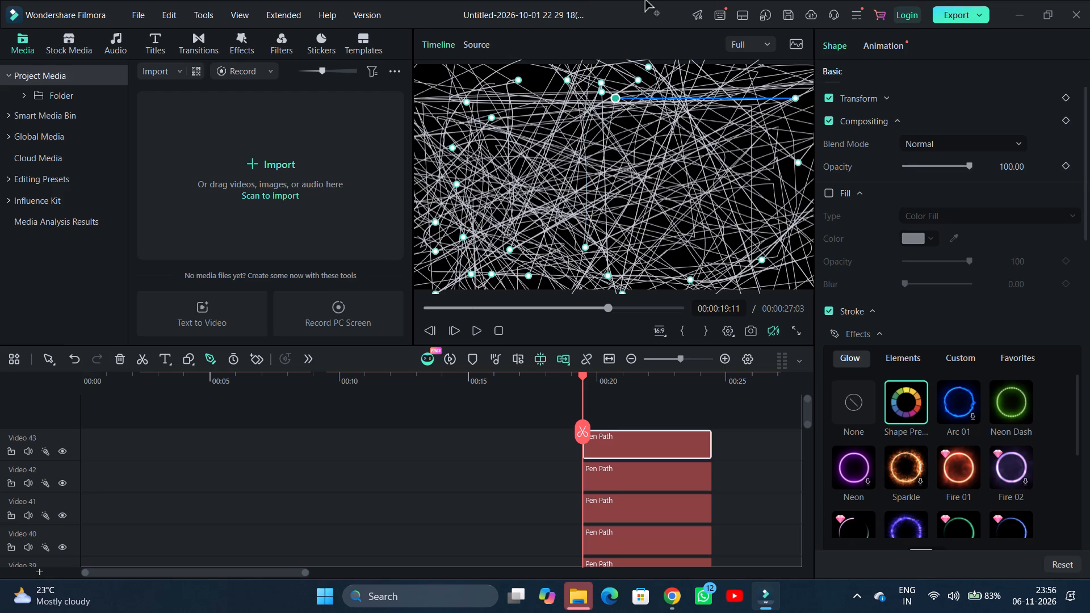
drag(645, 0, 466, 232)
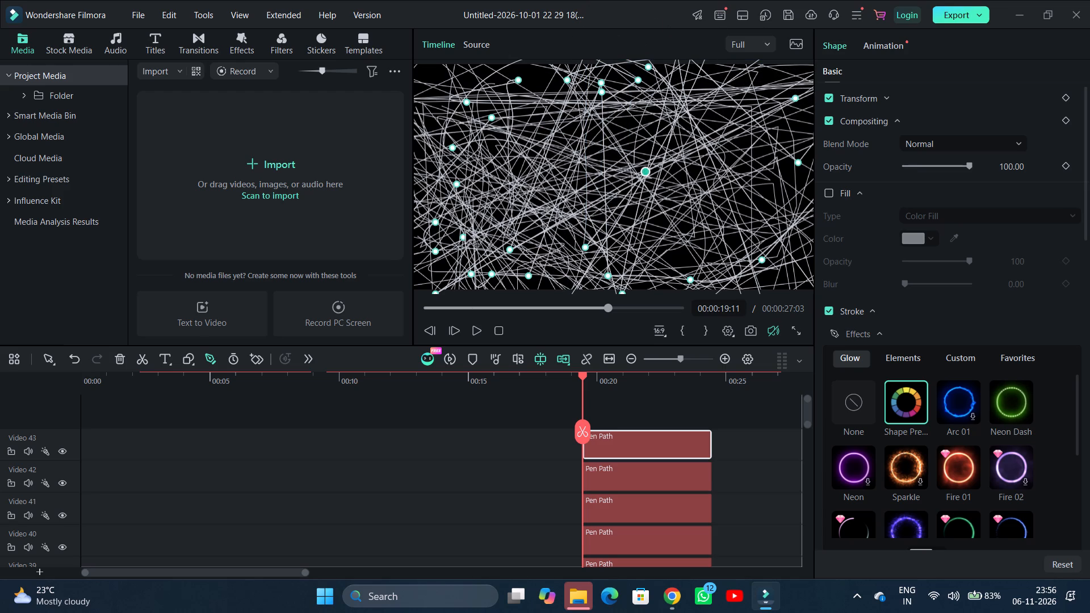
drag(466, 232, 485, 122)
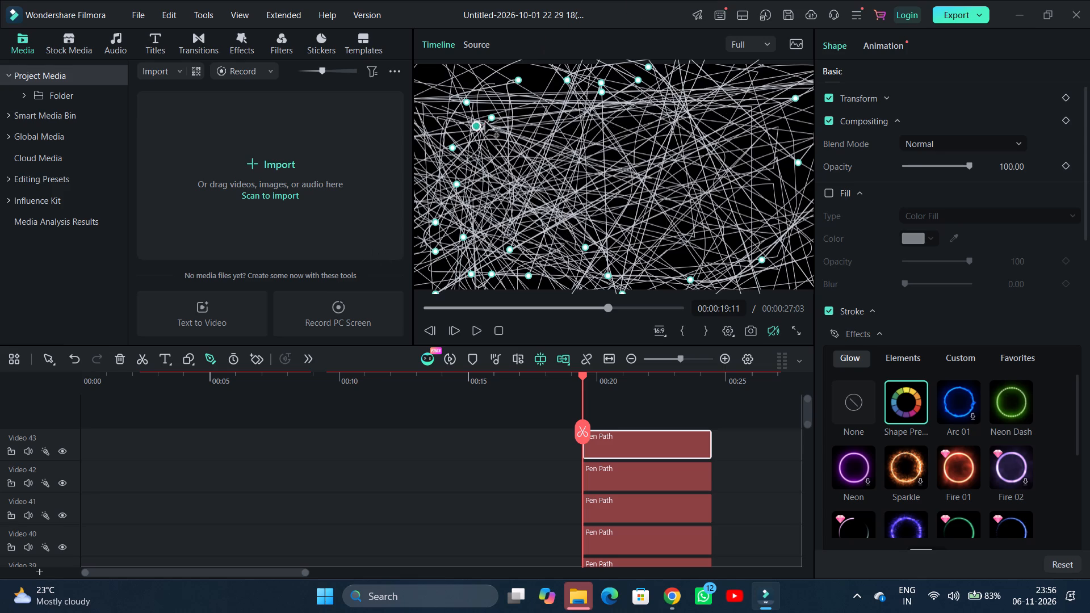
drag(485, 122, 485, 121)
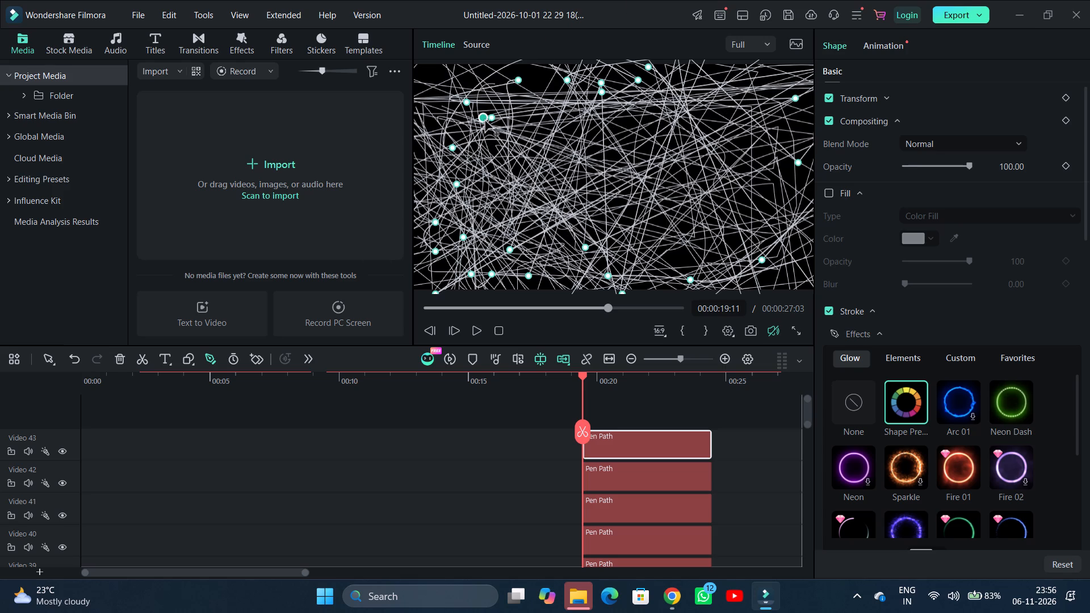
drag(485, 121, 533, 59)
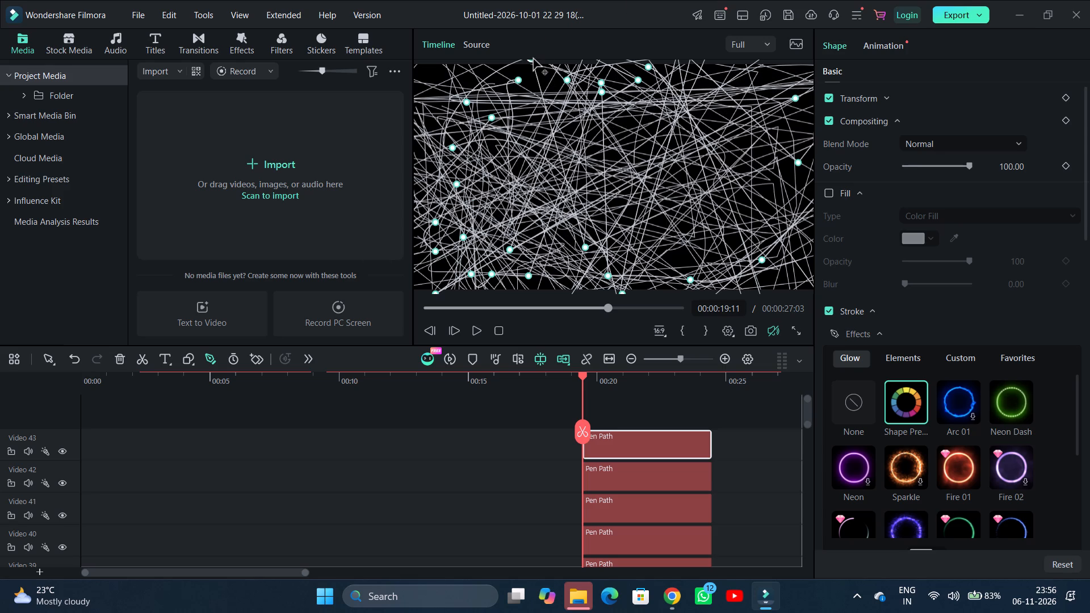
drag(533, 59, 682, 87)
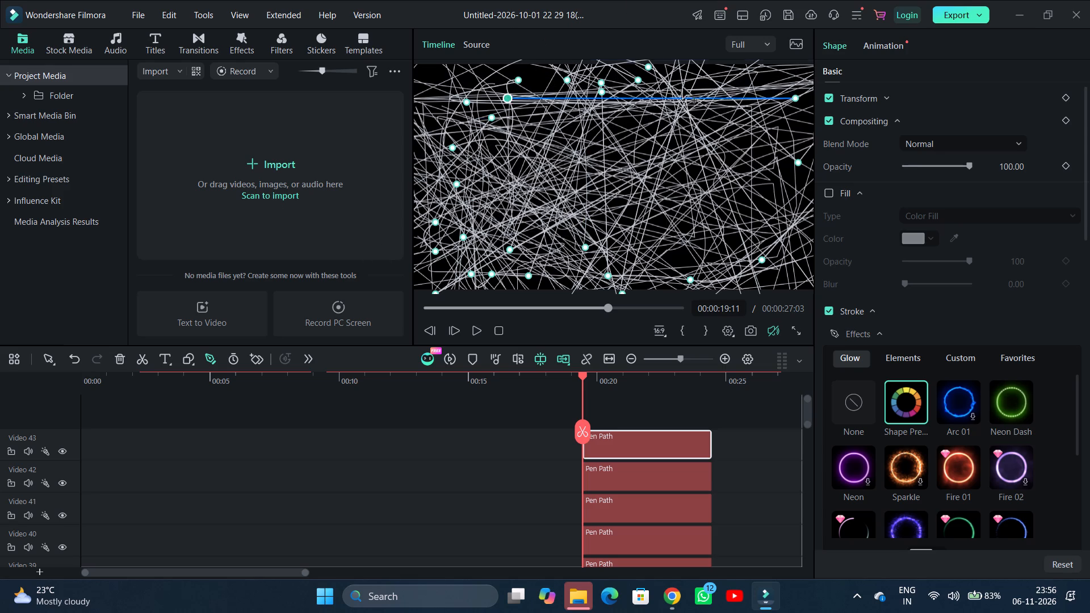
drag(682, 87, 483, 208)
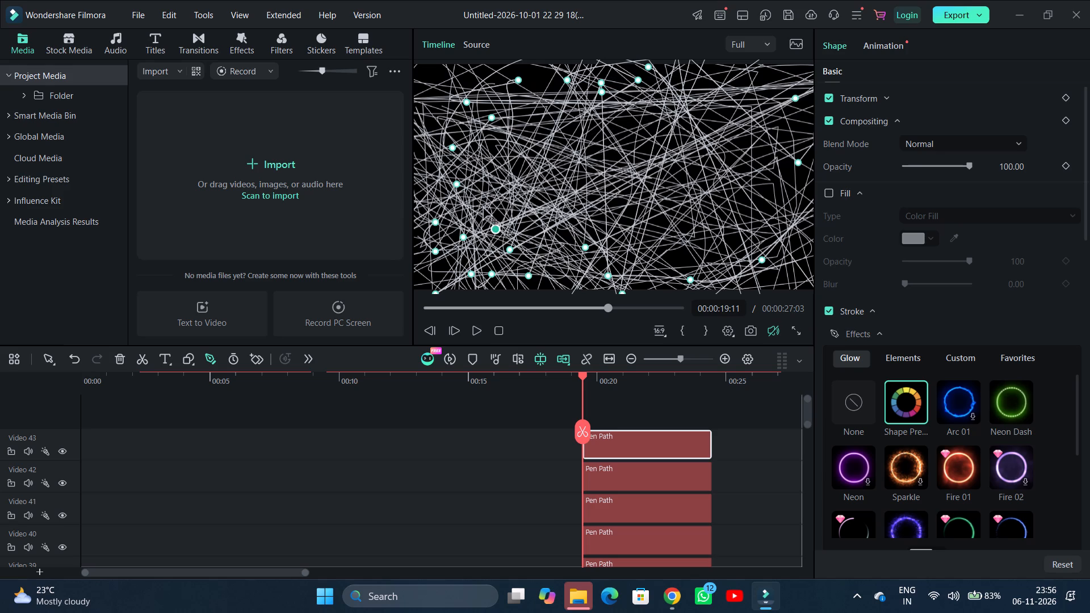
drag(483, 208, 632, 55)
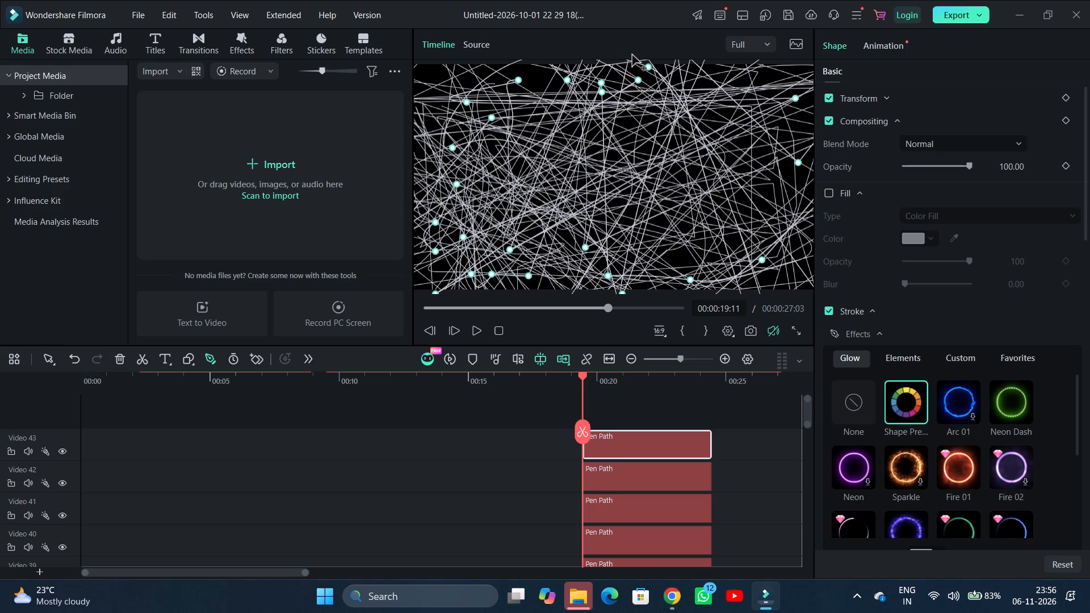
Shift the Video 43 path anchor through the frame's lower, upper-centre and left interior, ending in the interior right of centre.
drag(632, 55, 555, 228)
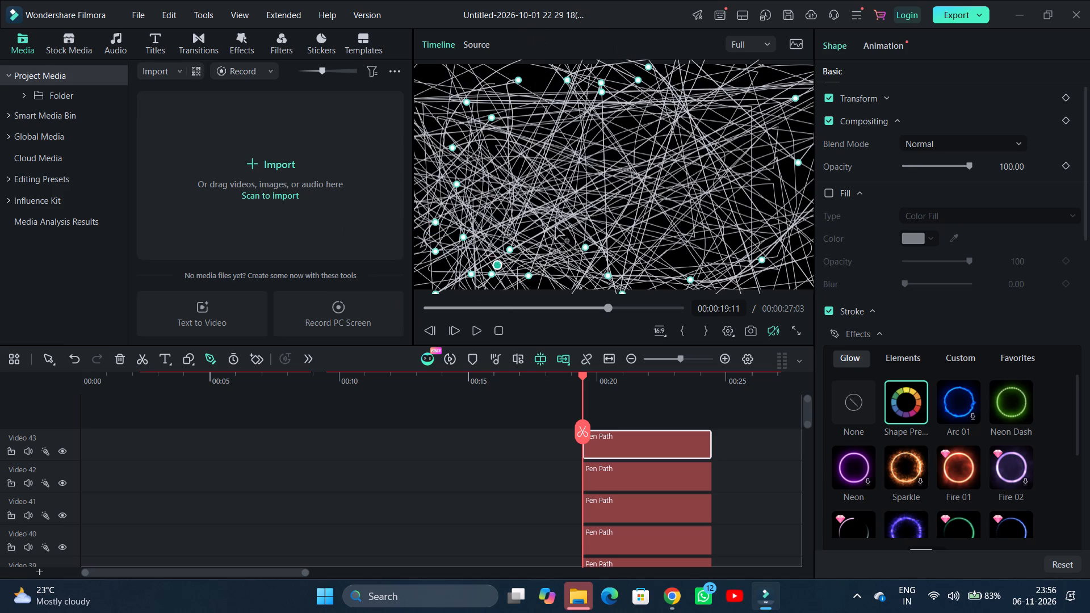
drag(555, 228, 602, 87)
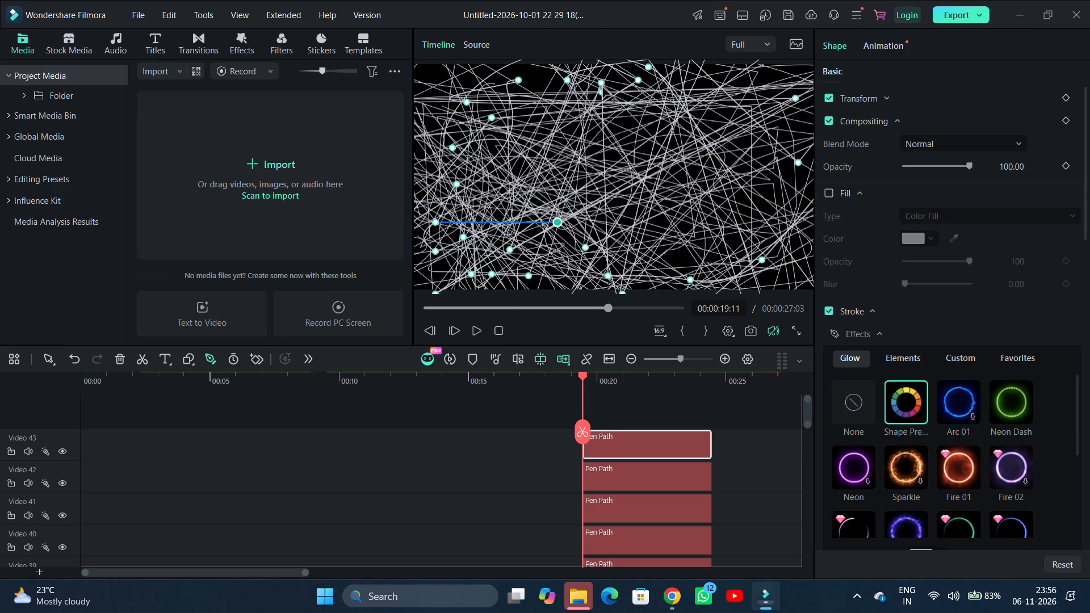
drag(602, 87, 460, 211)
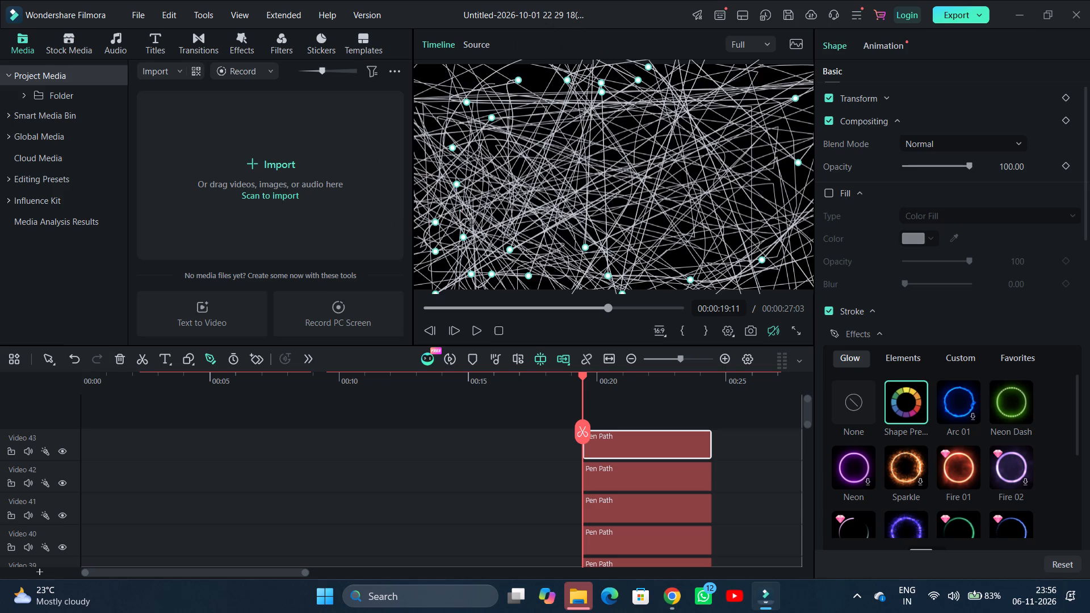
drag(460, 211, 531, 186)
scroll(667, 155, up, 1)
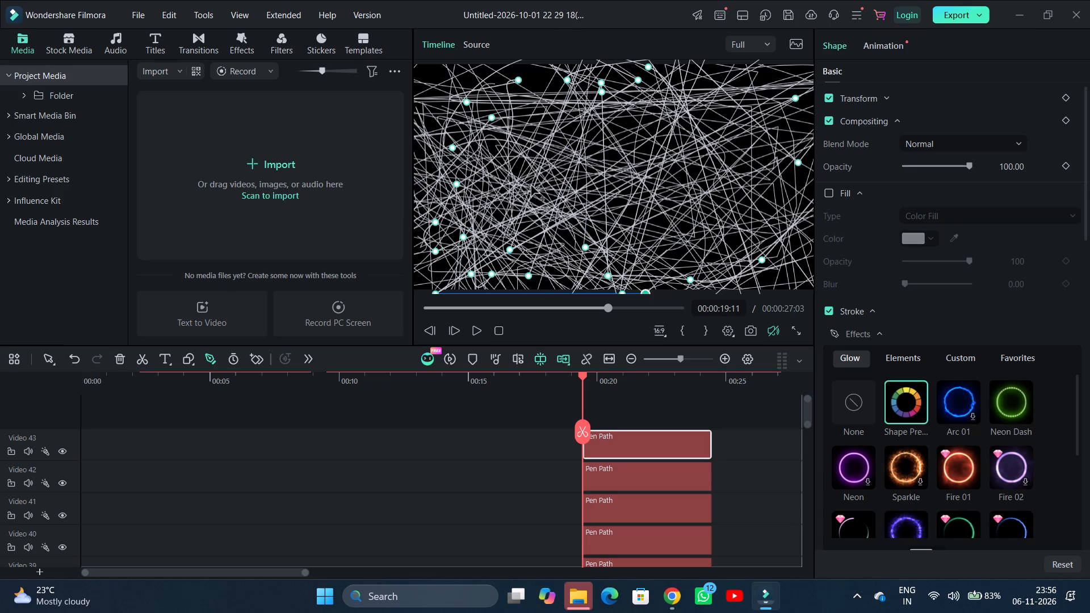
drag(531, 186, 584, 123)
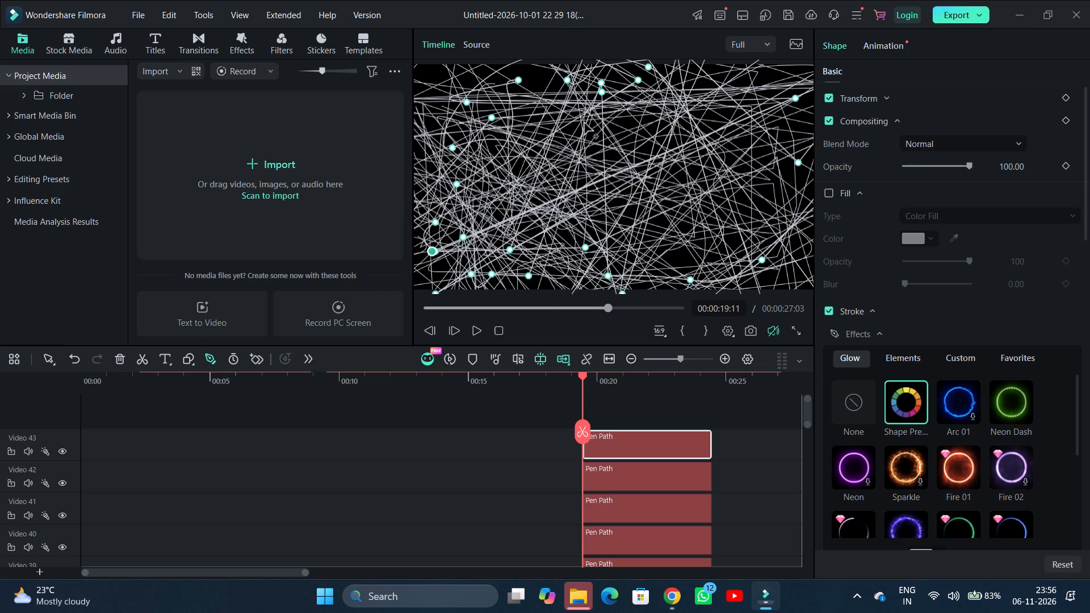
drag(584, 123, 619, 113)
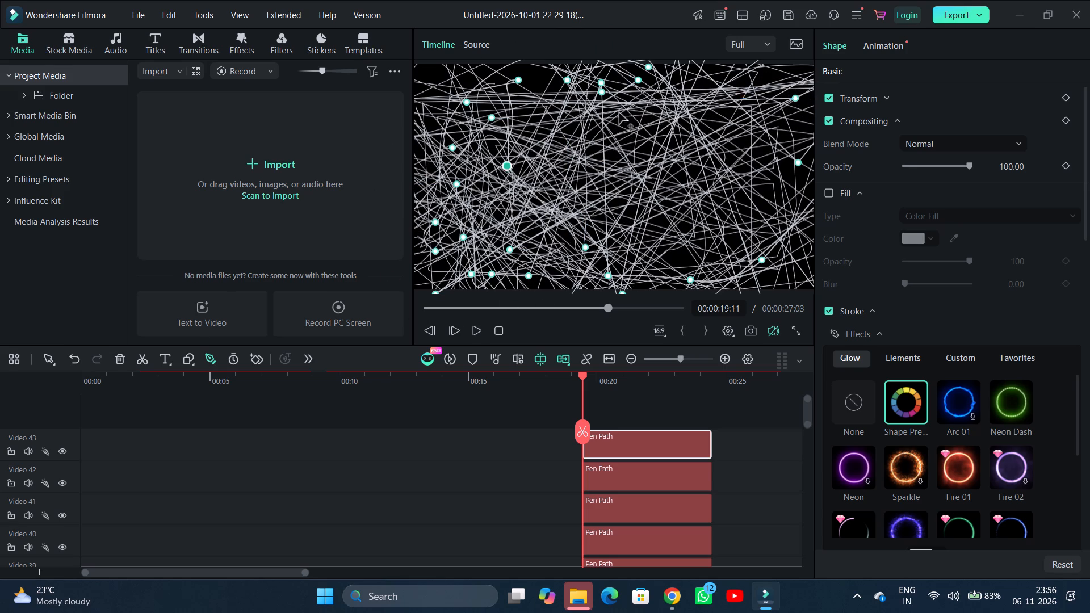
drag(619, 113, 648, 186)
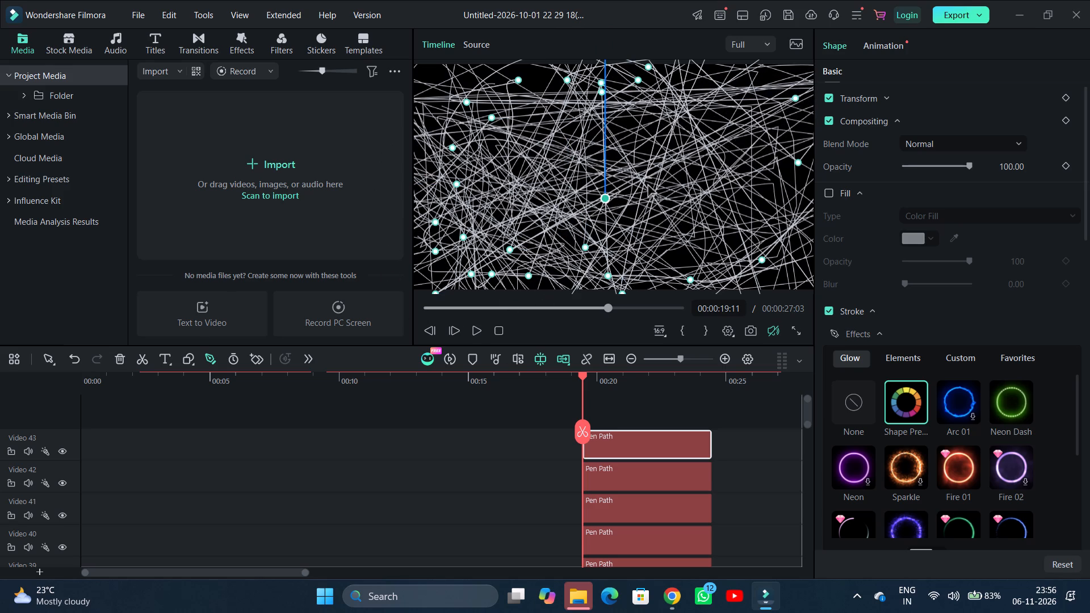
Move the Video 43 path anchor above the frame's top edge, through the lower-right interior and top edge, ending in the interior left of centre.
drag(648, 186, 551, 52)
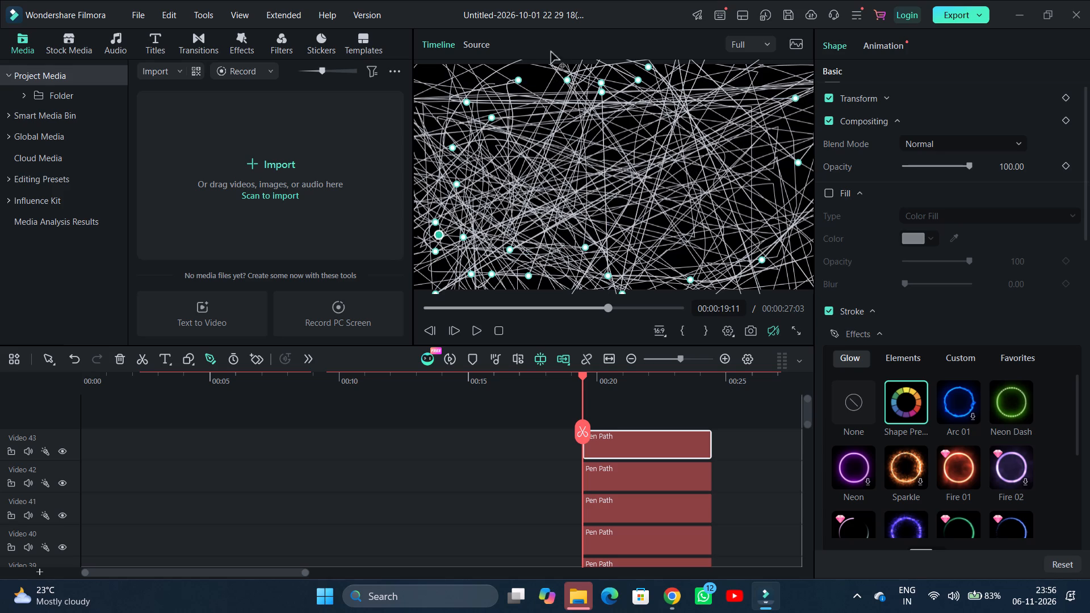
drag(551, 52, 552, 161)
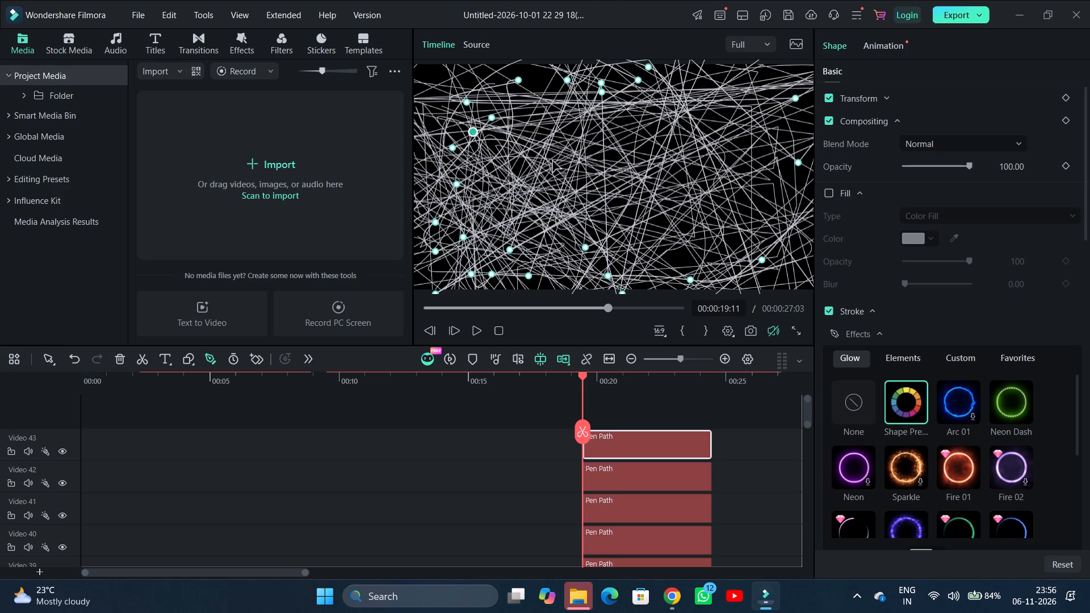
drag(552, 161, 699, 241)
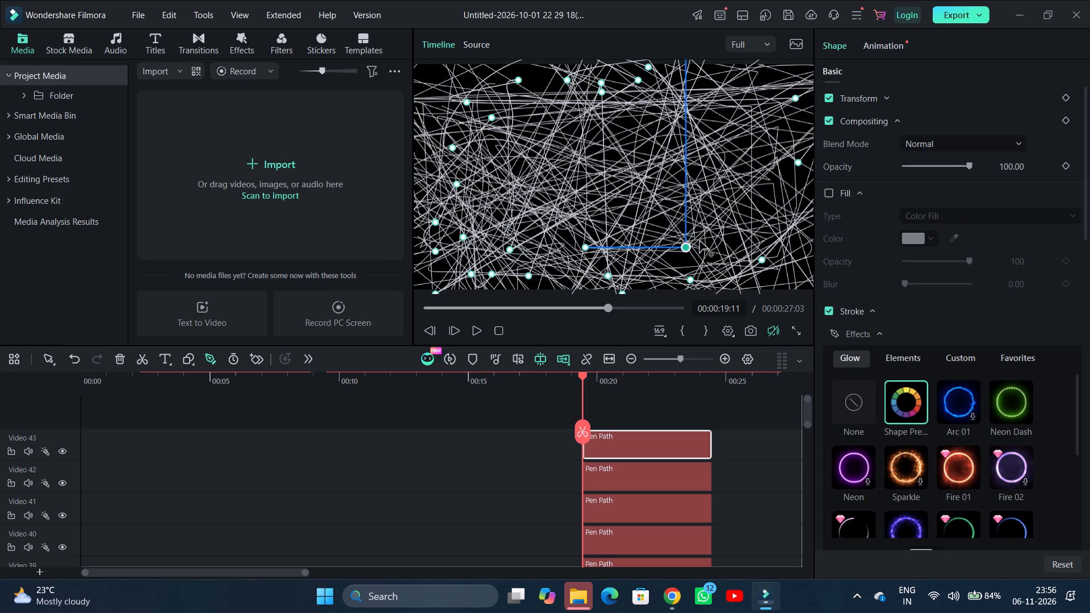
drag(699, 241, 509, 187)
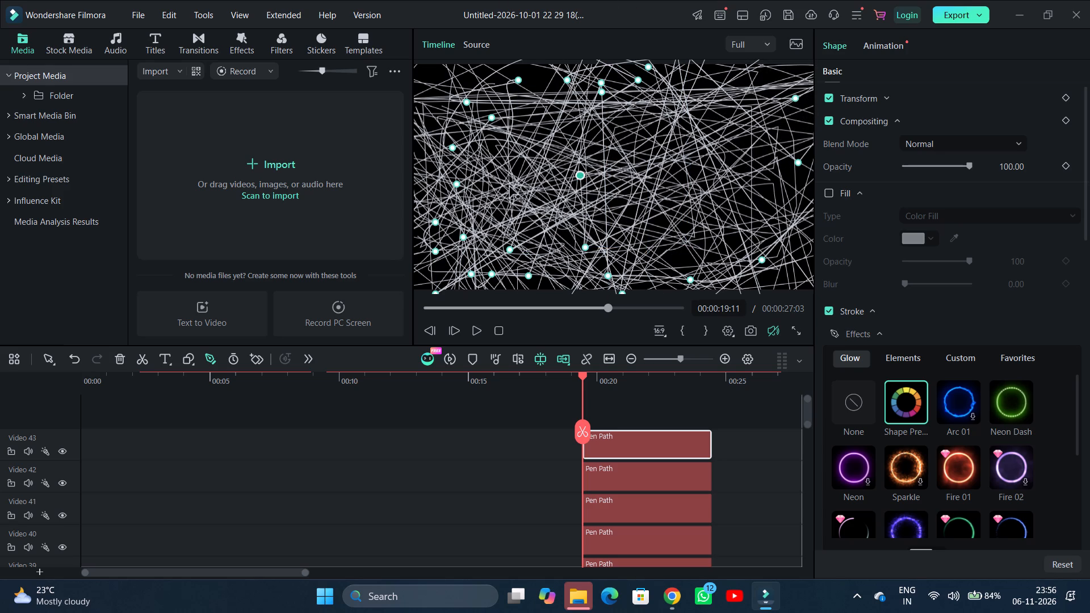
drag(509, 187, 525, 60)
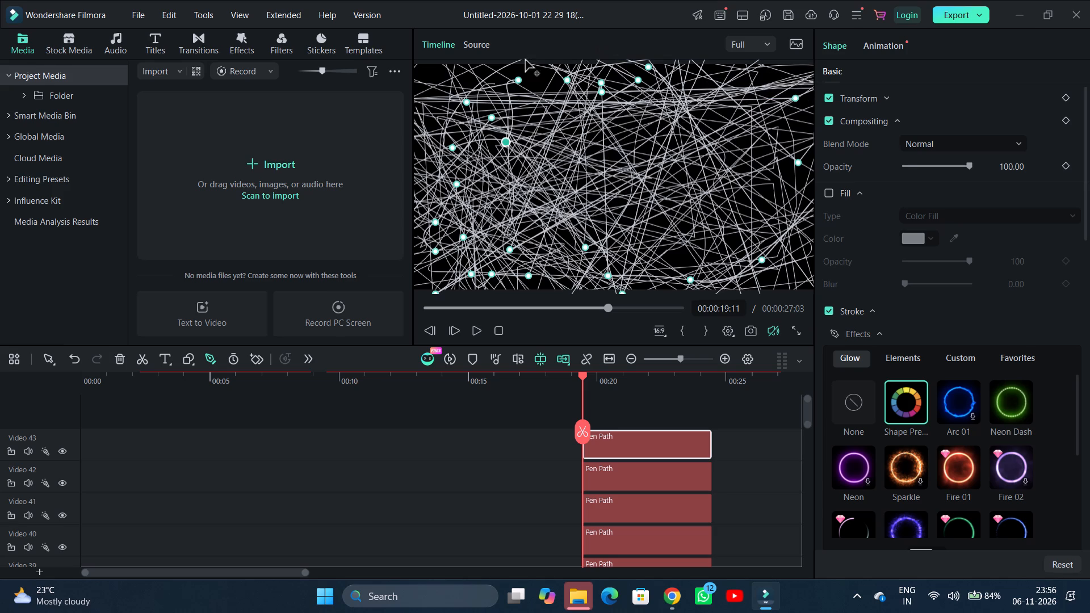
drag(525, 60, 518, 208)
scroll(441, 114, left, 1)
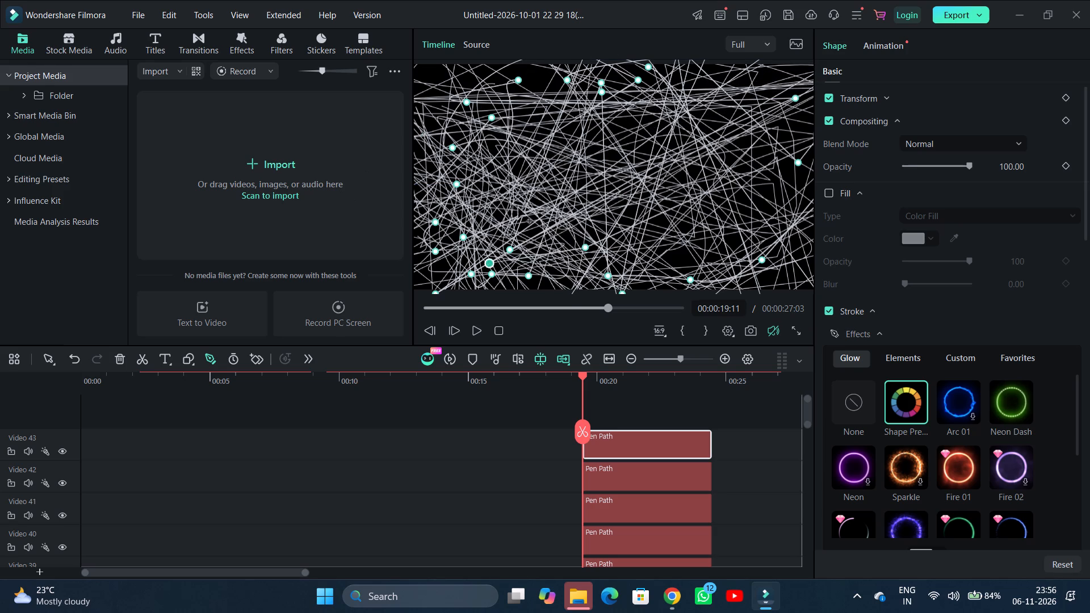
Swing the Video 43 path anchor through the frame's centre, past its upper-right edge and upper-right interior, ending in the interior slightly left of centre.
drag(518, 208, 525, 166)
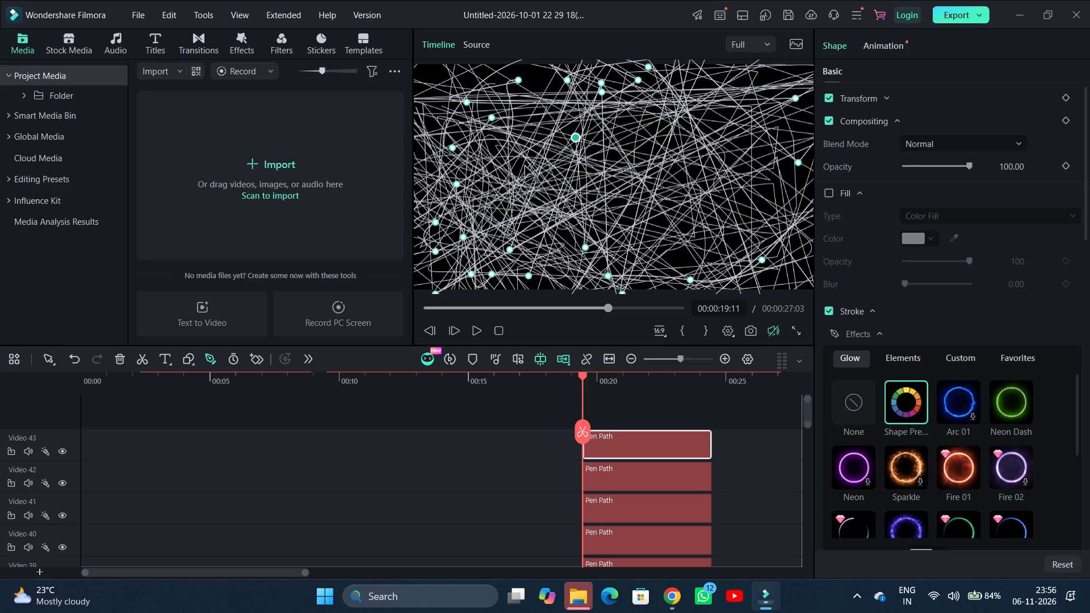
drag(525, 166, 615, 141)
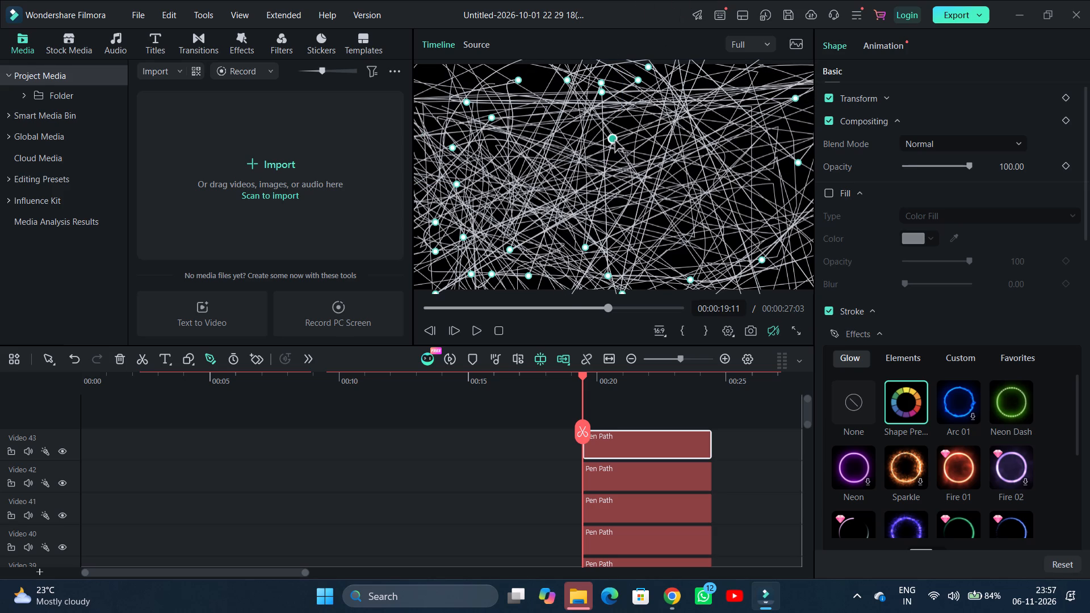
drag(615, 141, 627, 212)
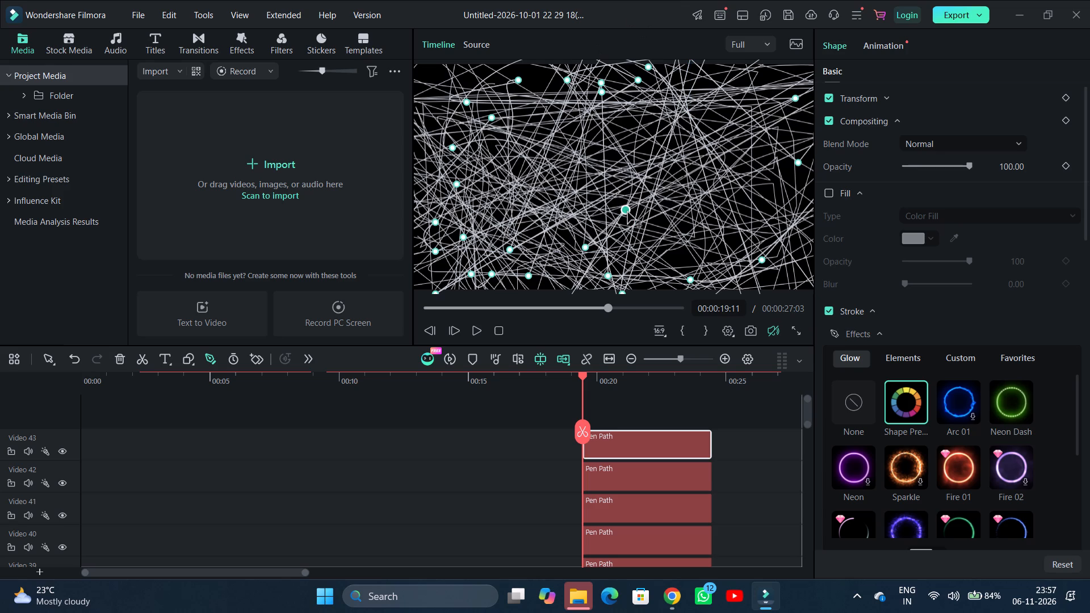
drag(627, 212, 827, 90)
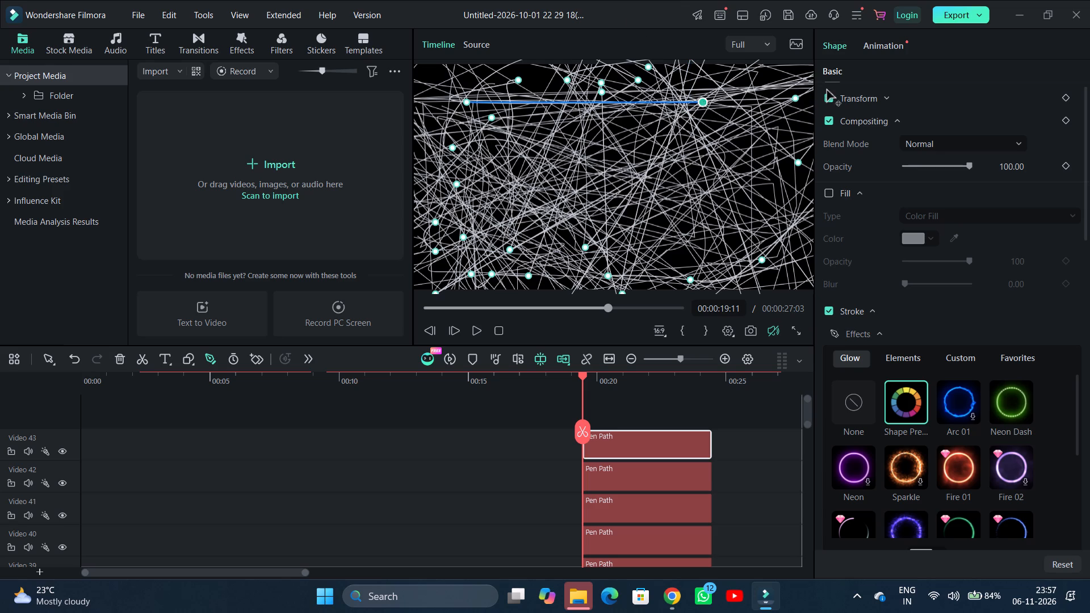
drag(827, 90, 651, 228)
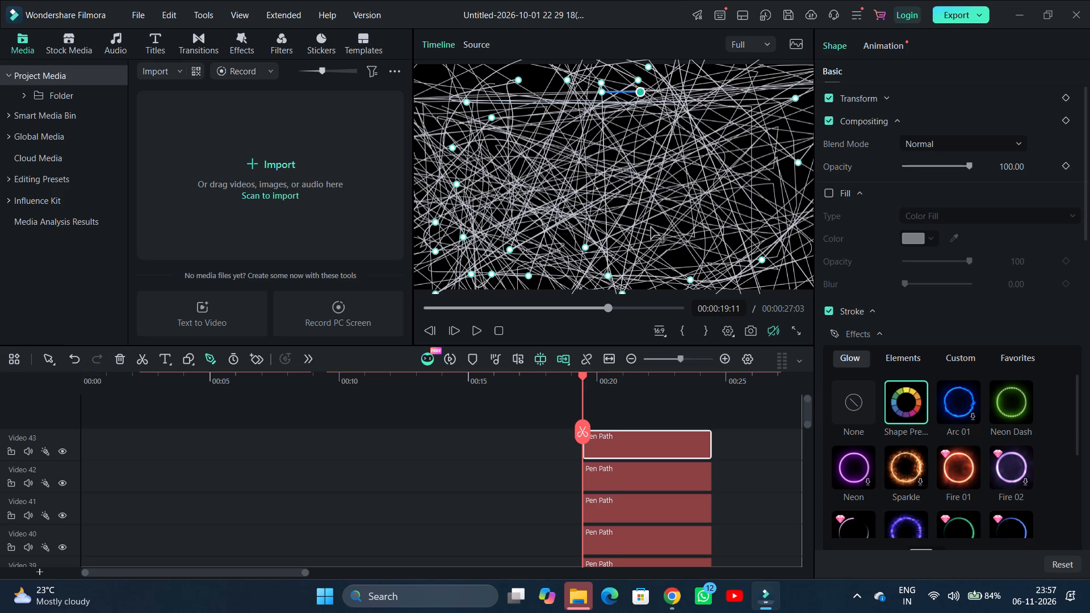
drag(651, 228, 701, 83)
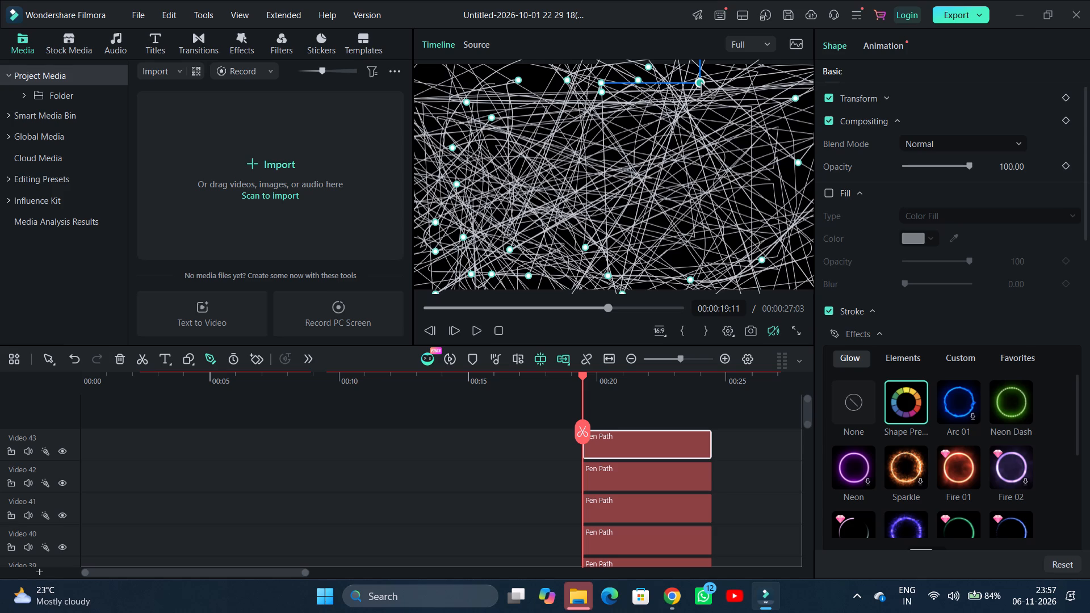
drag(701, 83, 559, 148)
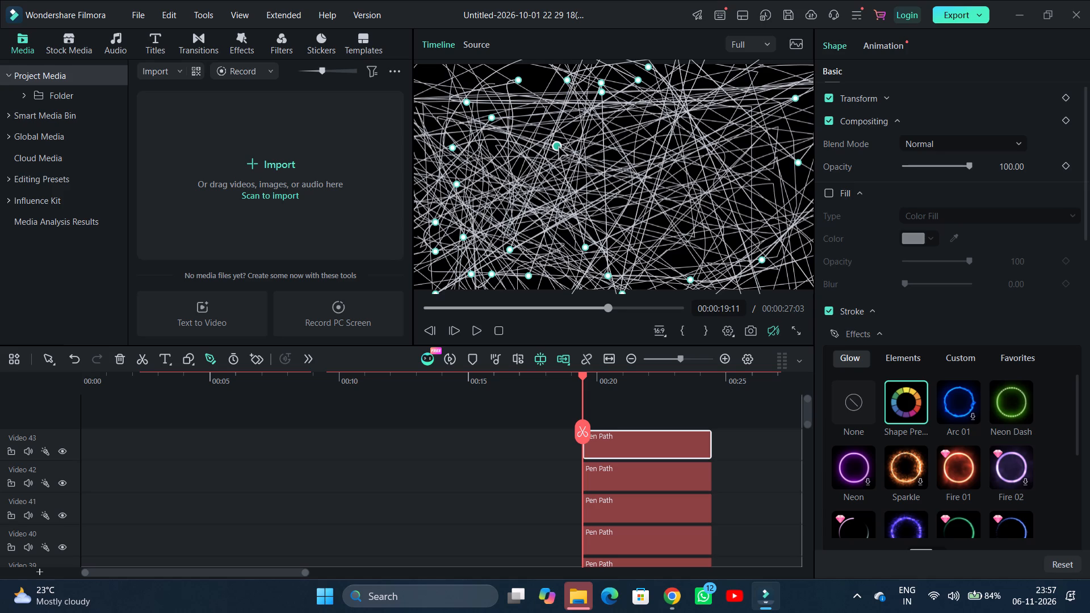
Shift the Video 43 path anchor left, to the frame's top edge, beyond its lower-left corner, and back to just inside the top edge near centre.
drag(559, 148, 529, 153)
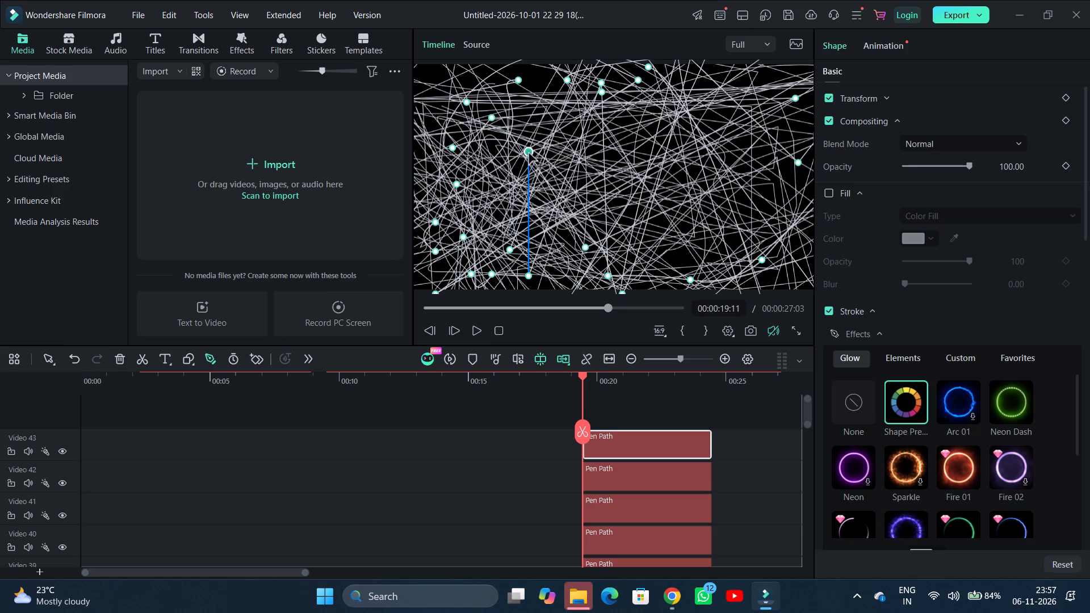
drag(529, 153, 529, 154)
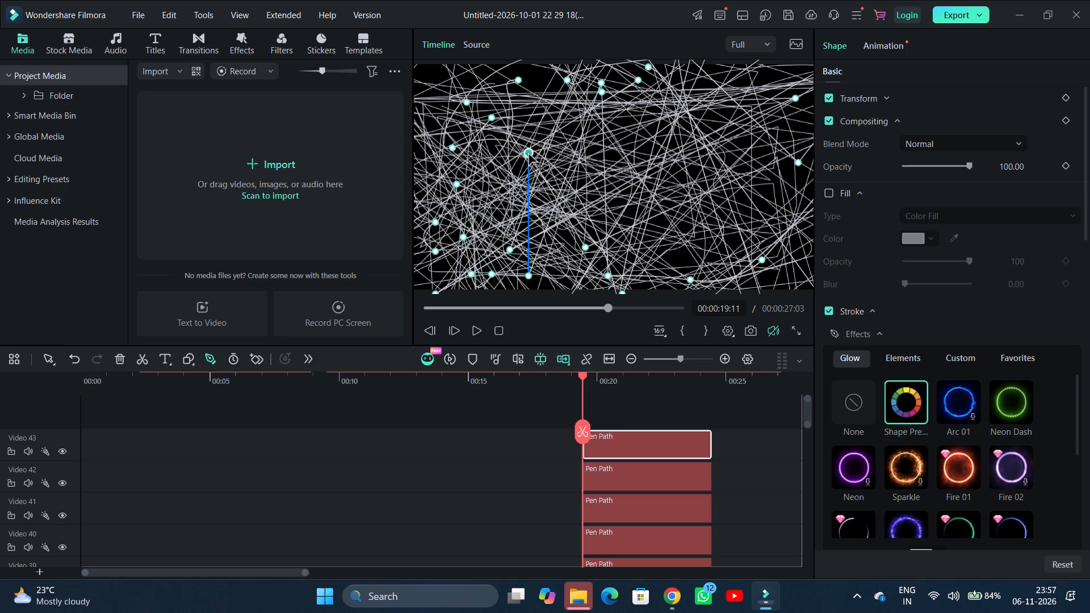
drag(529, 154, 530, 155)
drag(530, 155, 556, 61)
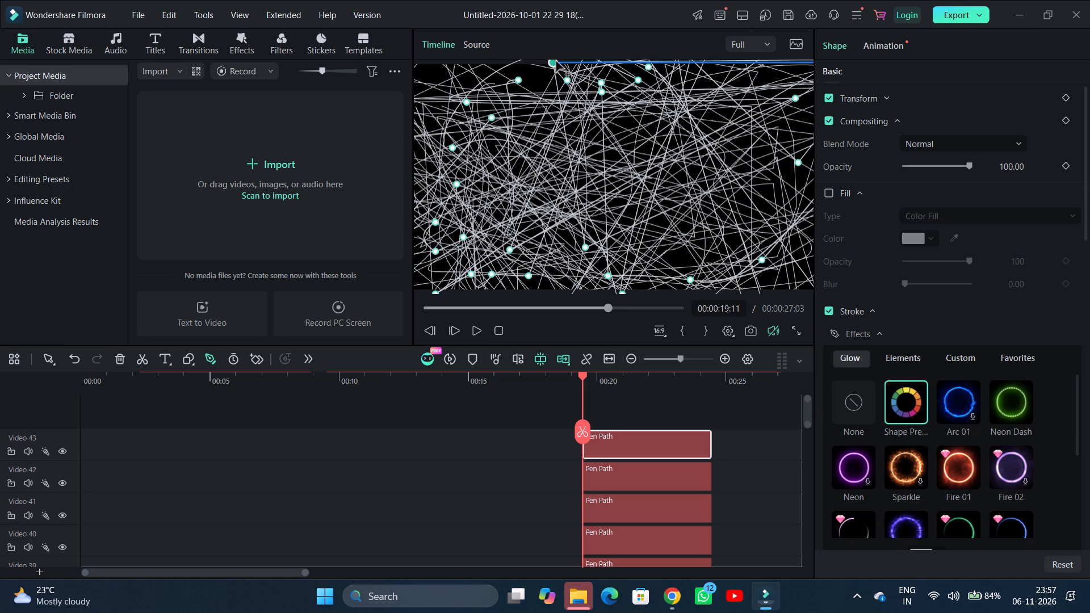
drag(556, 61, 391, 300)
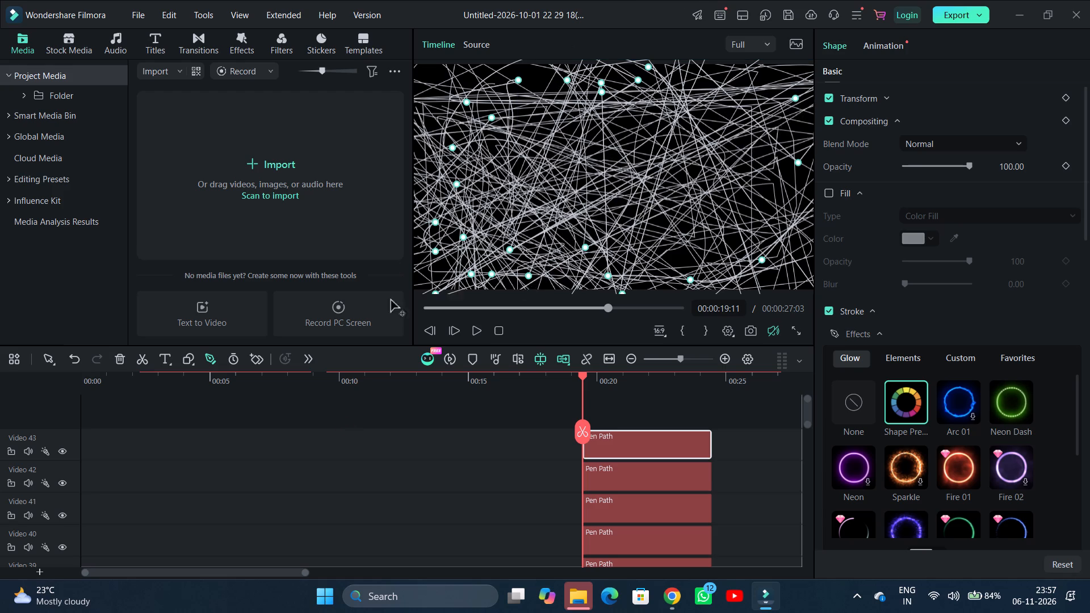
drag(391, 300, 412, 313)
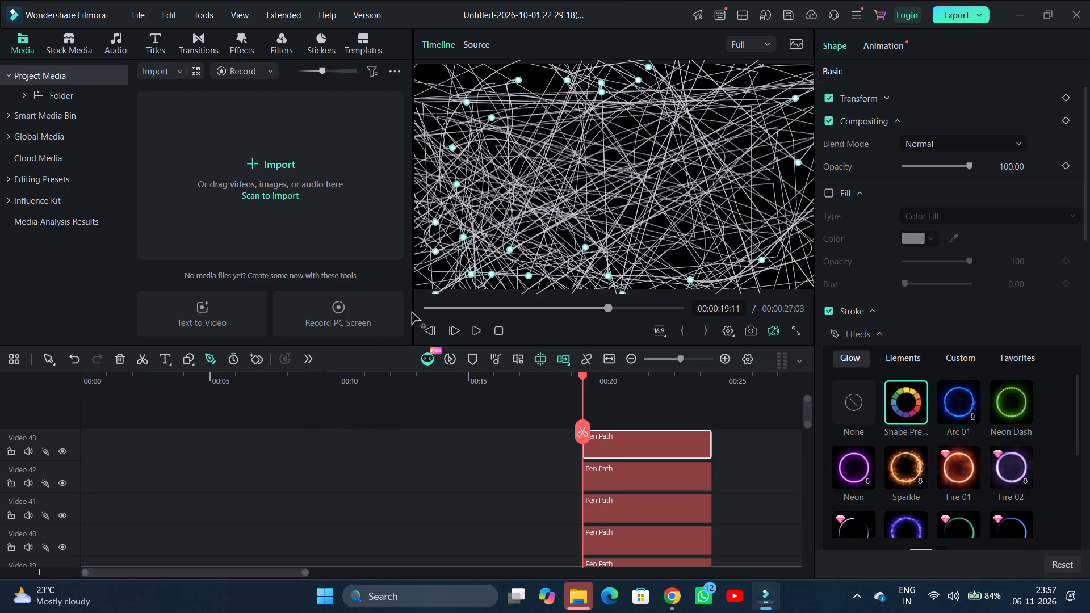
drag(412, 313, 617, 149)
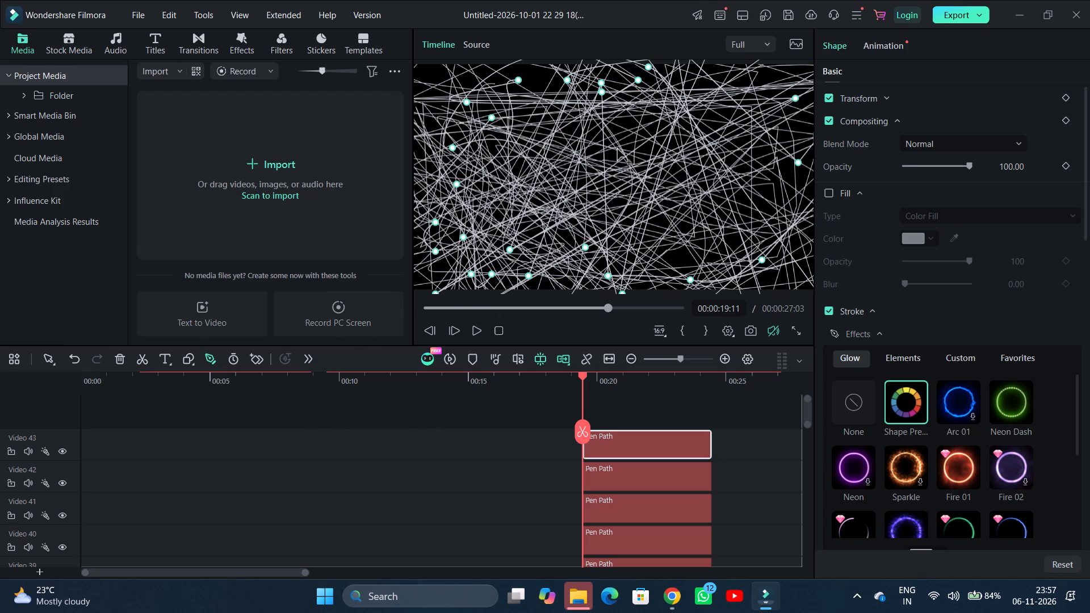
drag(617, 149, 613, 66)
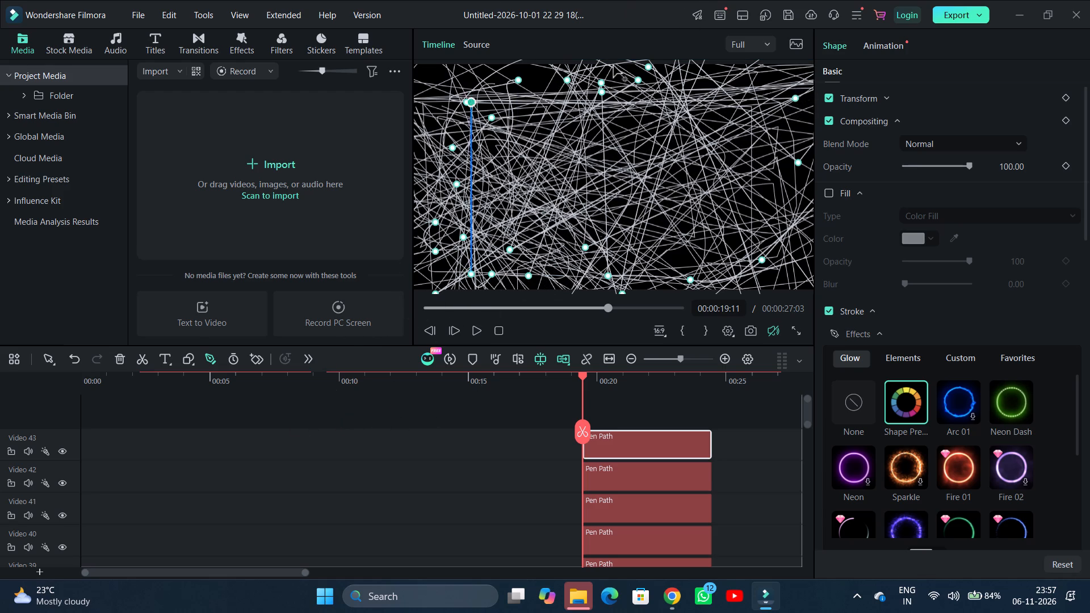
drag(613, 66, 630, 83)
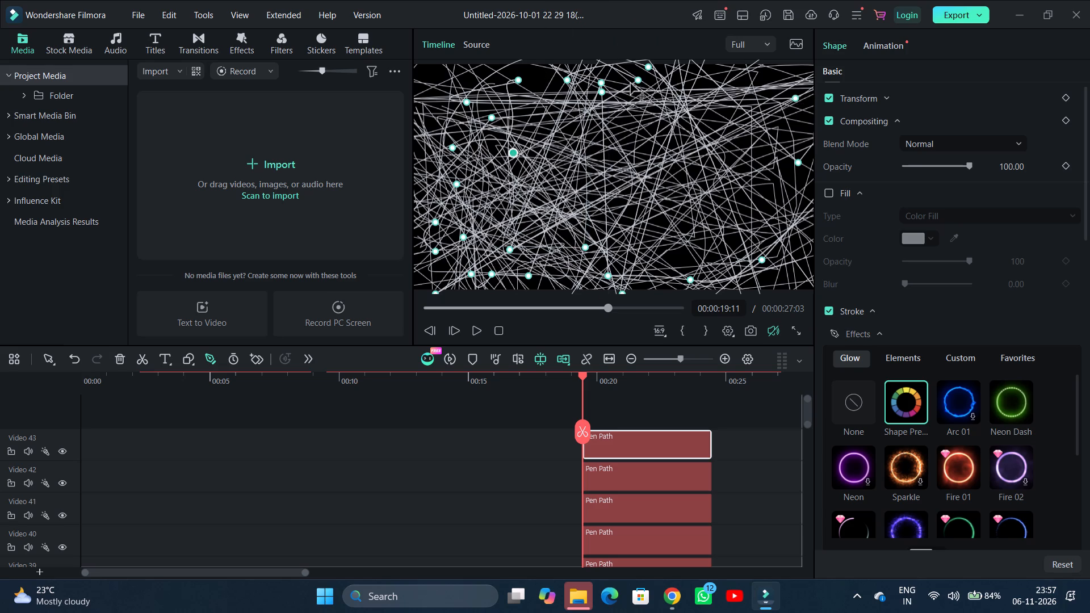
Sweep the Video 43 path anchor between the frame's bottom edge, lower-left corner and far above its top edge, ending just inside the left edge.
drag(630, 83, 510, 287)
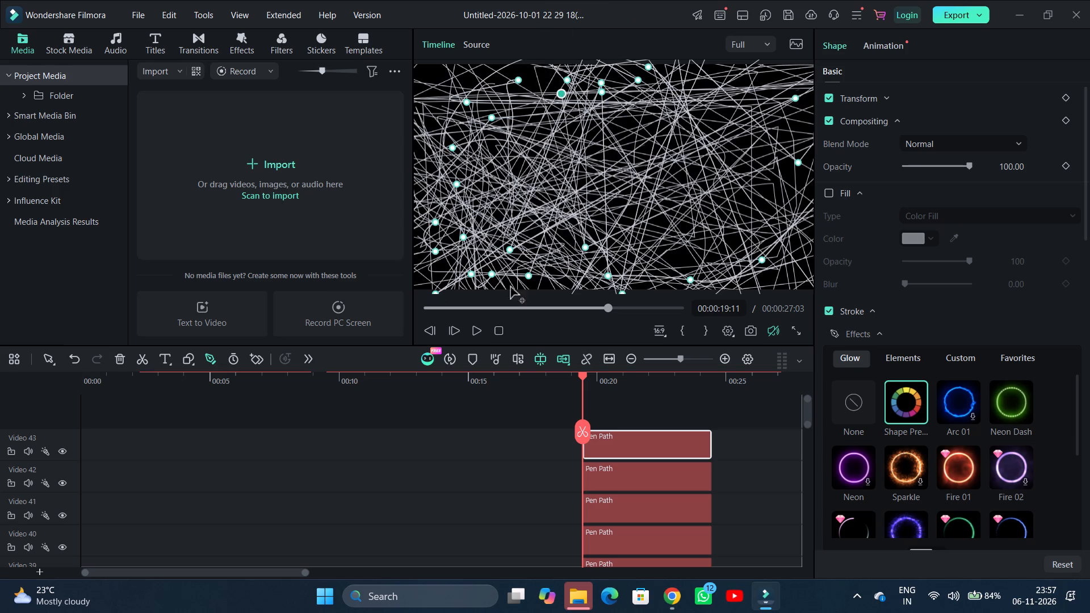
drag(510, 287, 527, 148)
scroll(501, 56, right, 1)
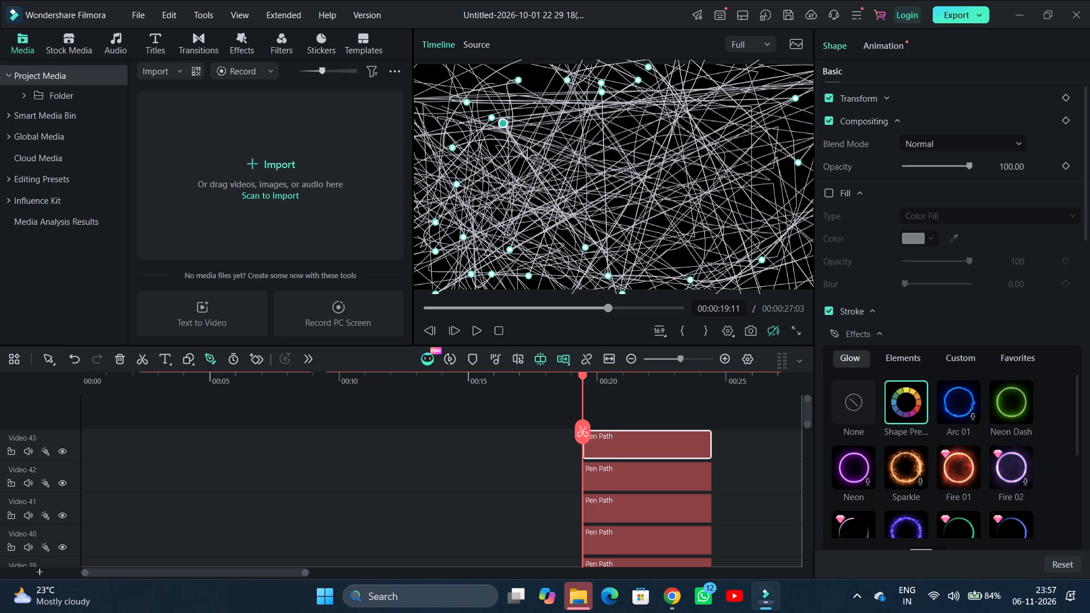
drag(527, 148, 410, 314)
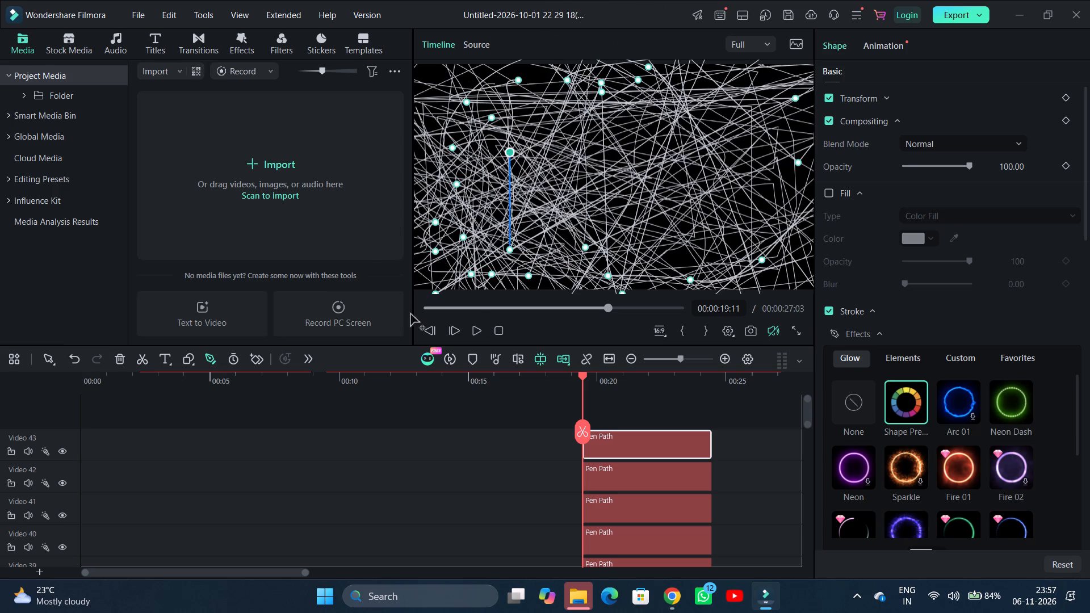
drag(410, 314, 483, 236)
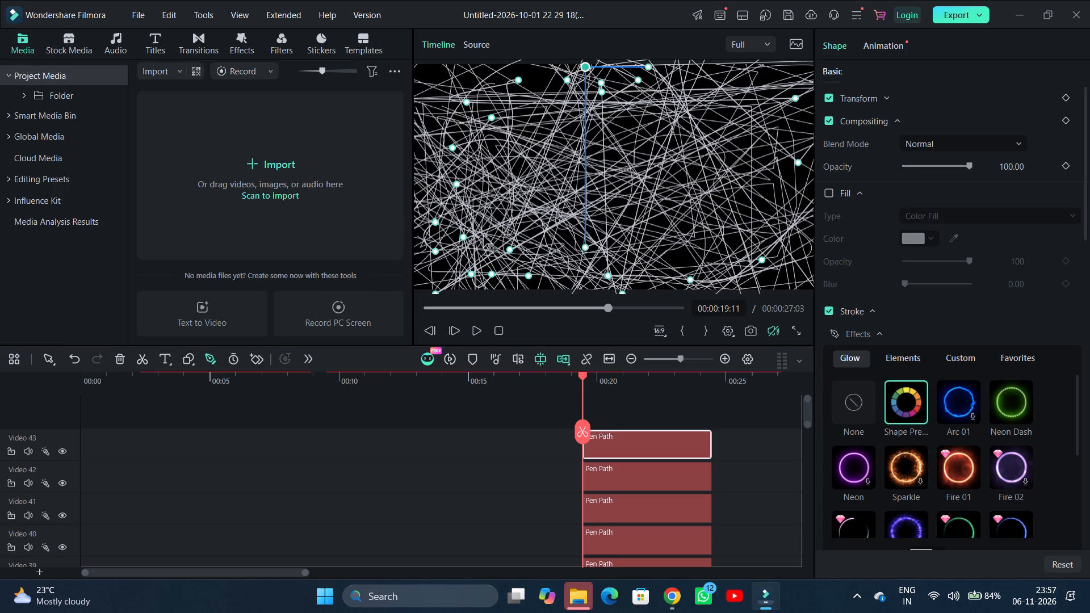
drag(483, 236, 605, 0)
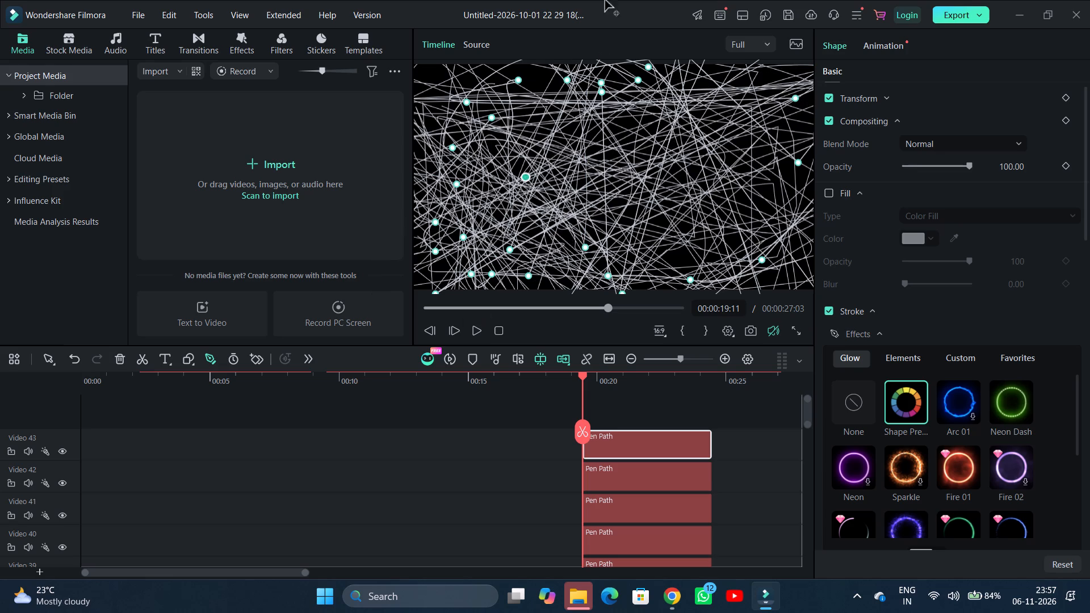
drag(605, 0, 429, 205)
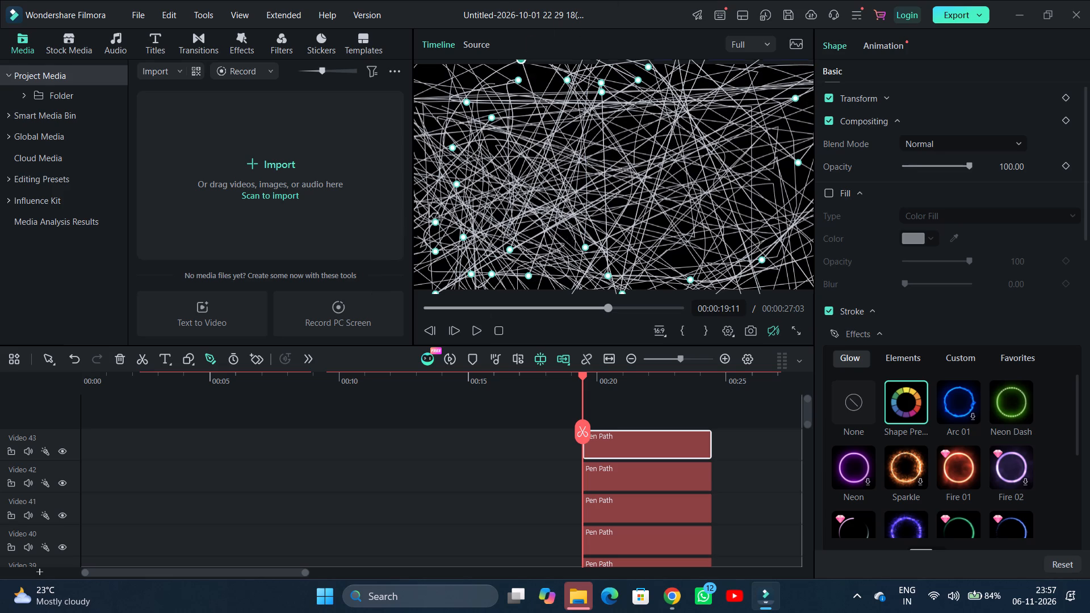
Move the Video 43 path anchor below the frame, up around its top edge and upper-left interior, ending beyond the left edge near the bottom.
drag(429, 205, 574, 295)
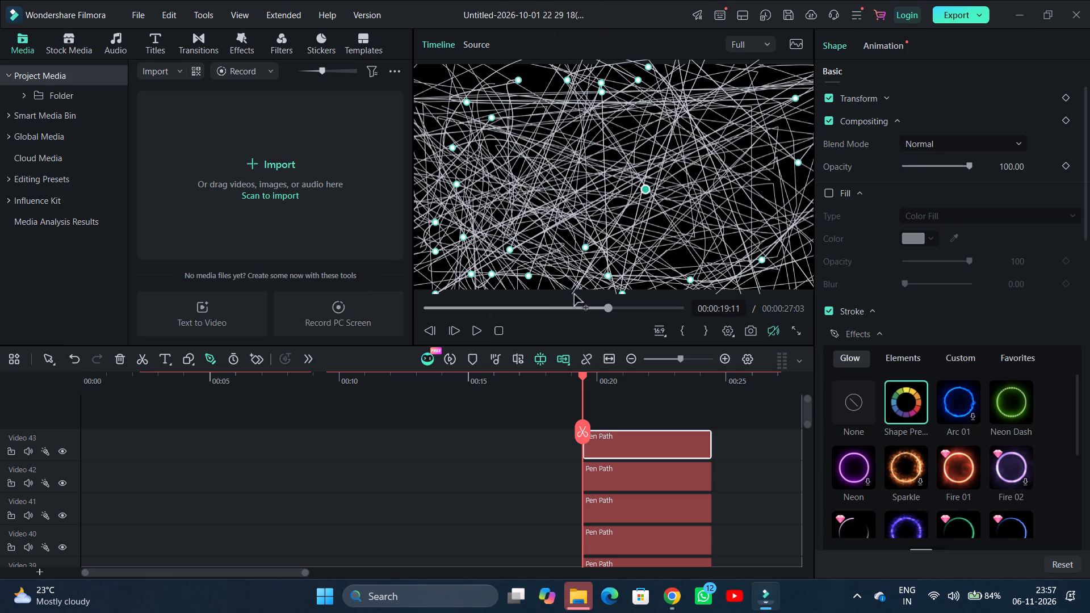
drag(574, 295, 642, 383)
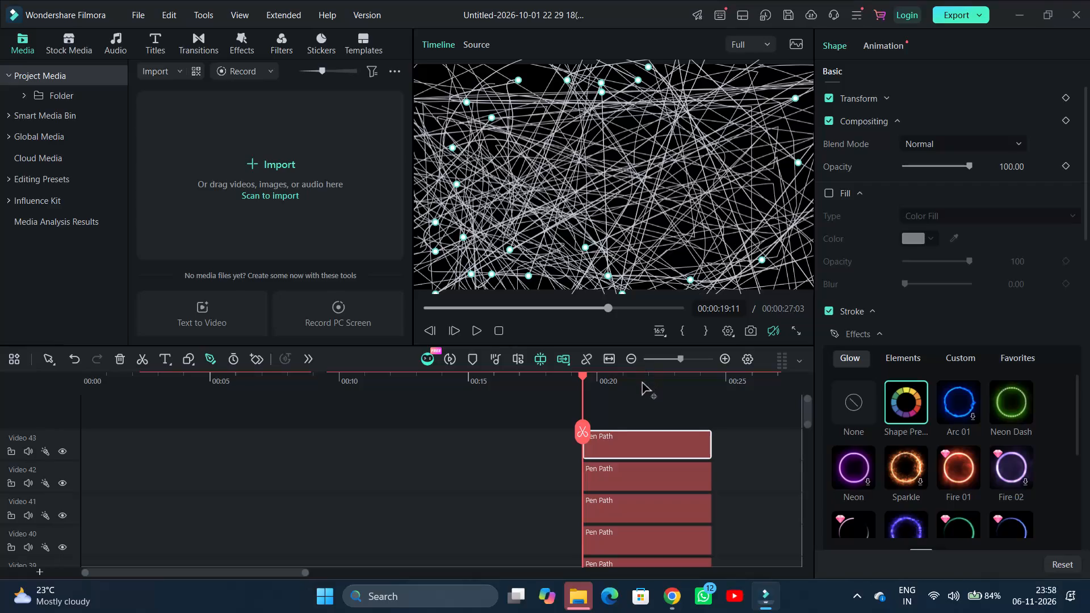
drag(642, 383, 621, 354)
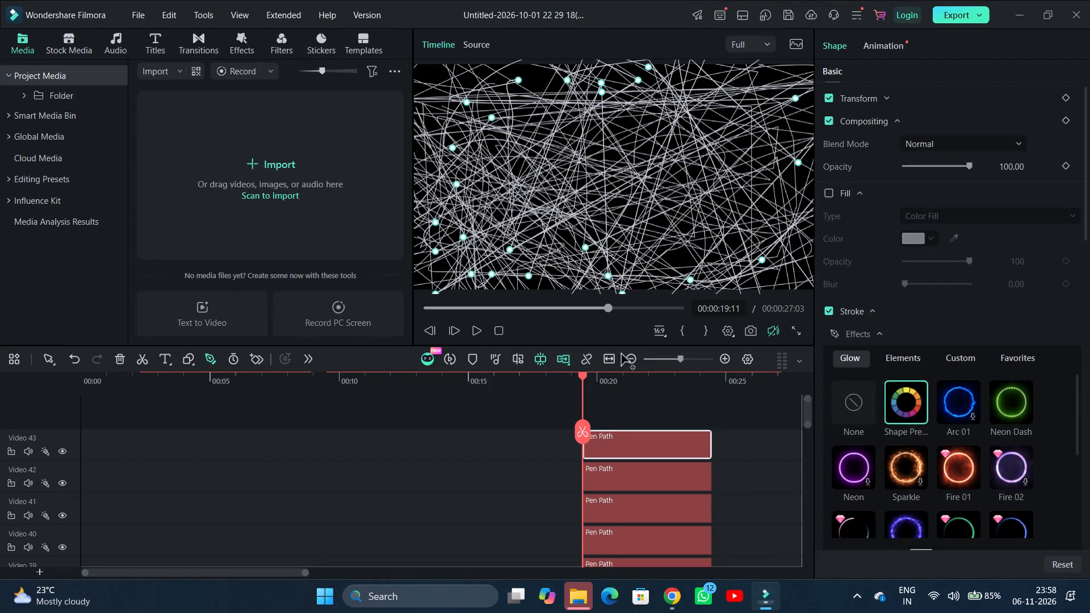
drag(621, 354, 659, 70)
scroll(624, 30, right, 1)
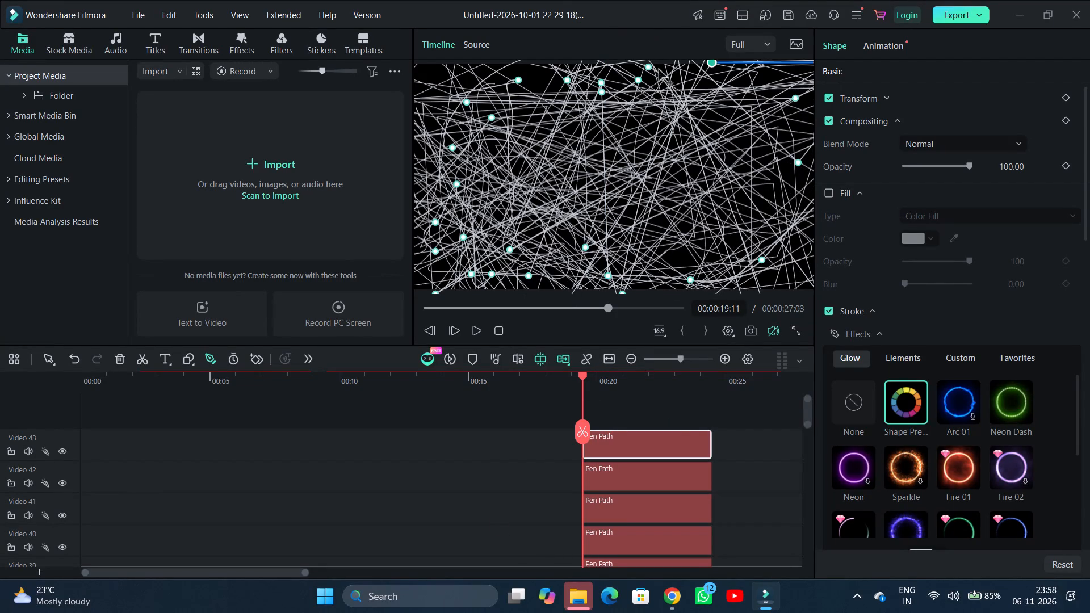
drag(659, 70, 521, 131)
scroll(528, 103, up, 1)
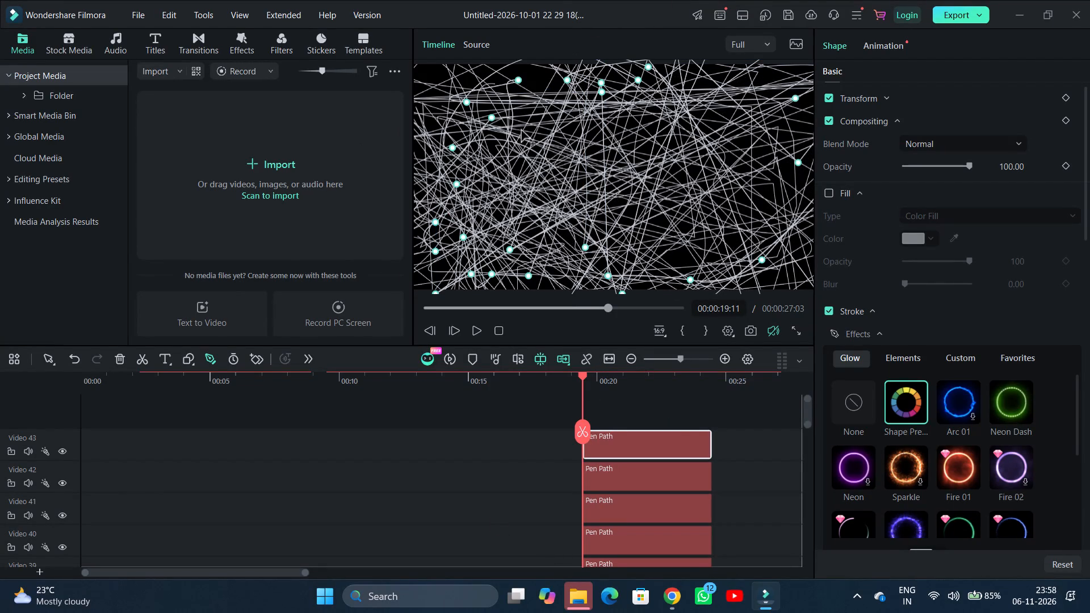
drag(521, 131, 673, 53)
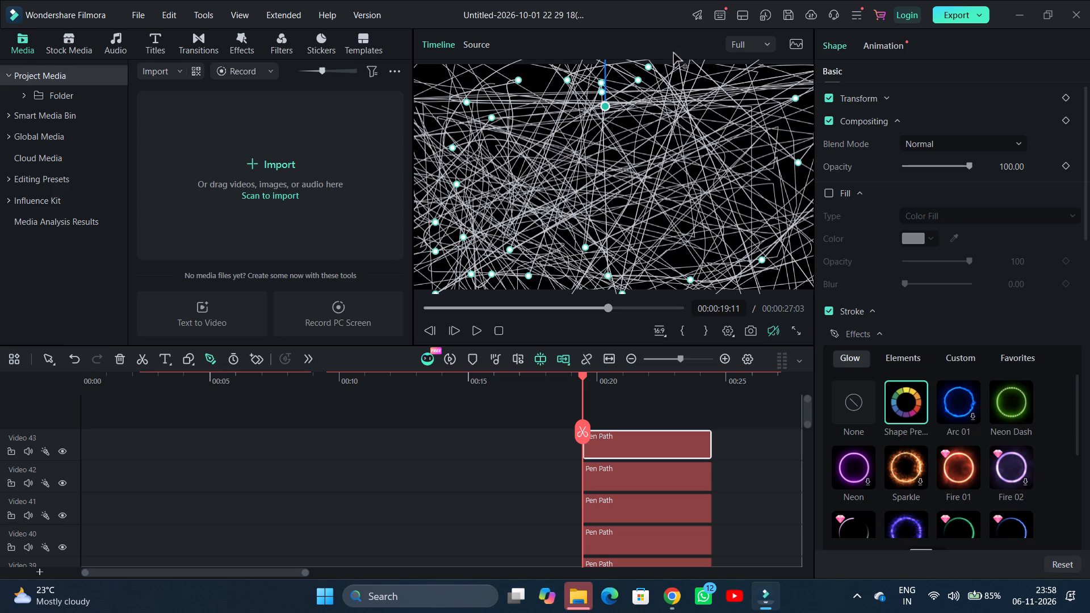
drag(673, 53, 393, 284)
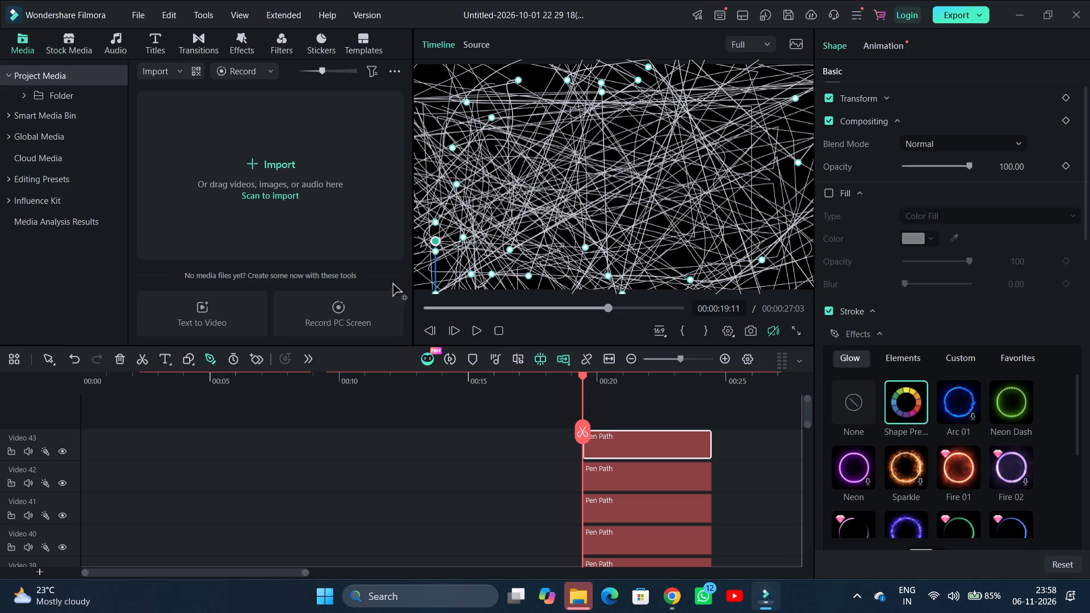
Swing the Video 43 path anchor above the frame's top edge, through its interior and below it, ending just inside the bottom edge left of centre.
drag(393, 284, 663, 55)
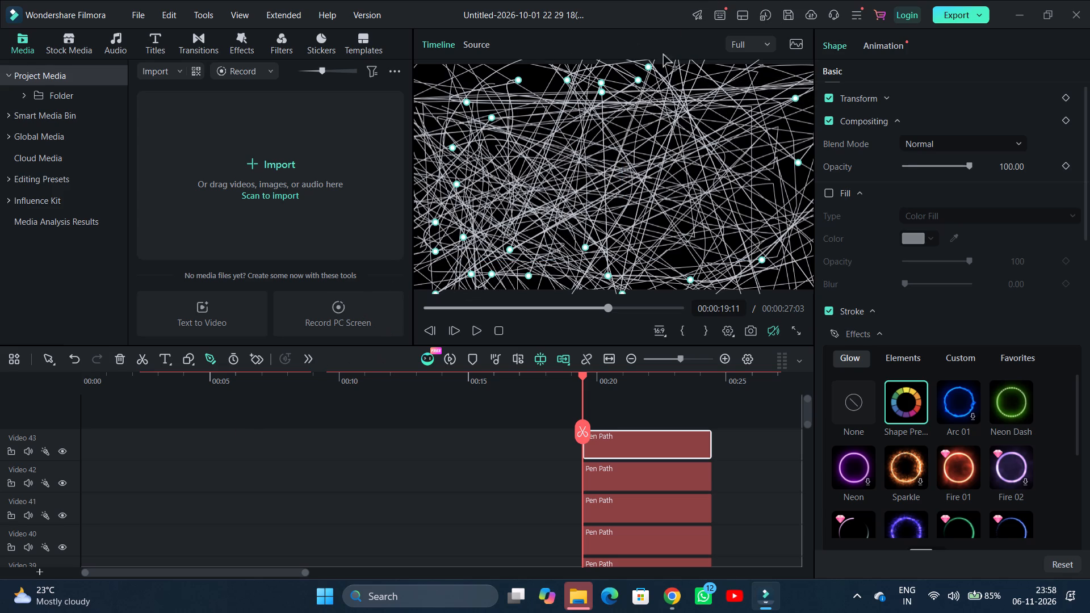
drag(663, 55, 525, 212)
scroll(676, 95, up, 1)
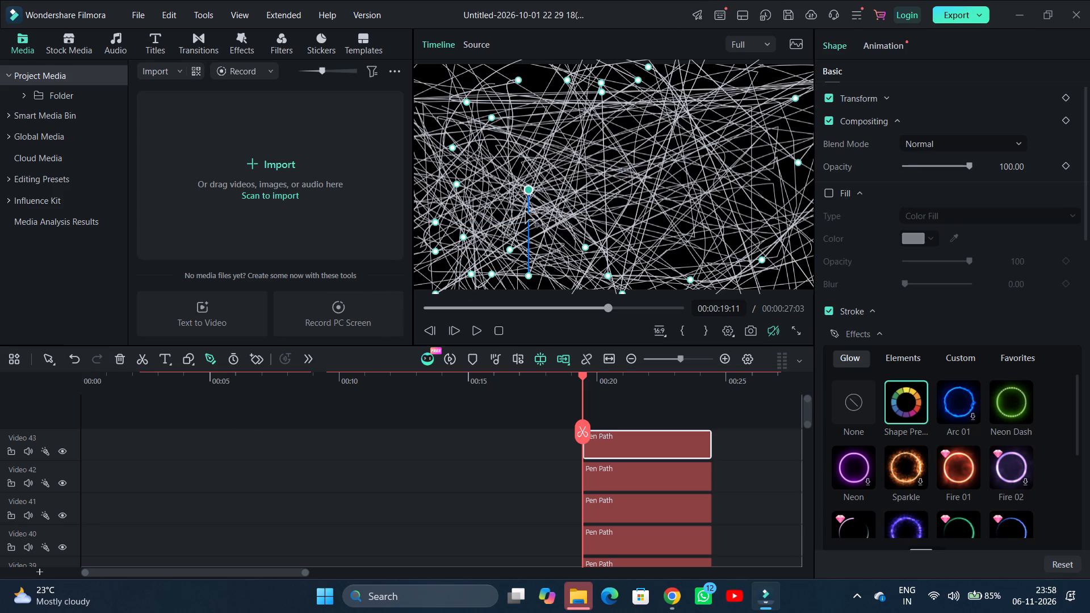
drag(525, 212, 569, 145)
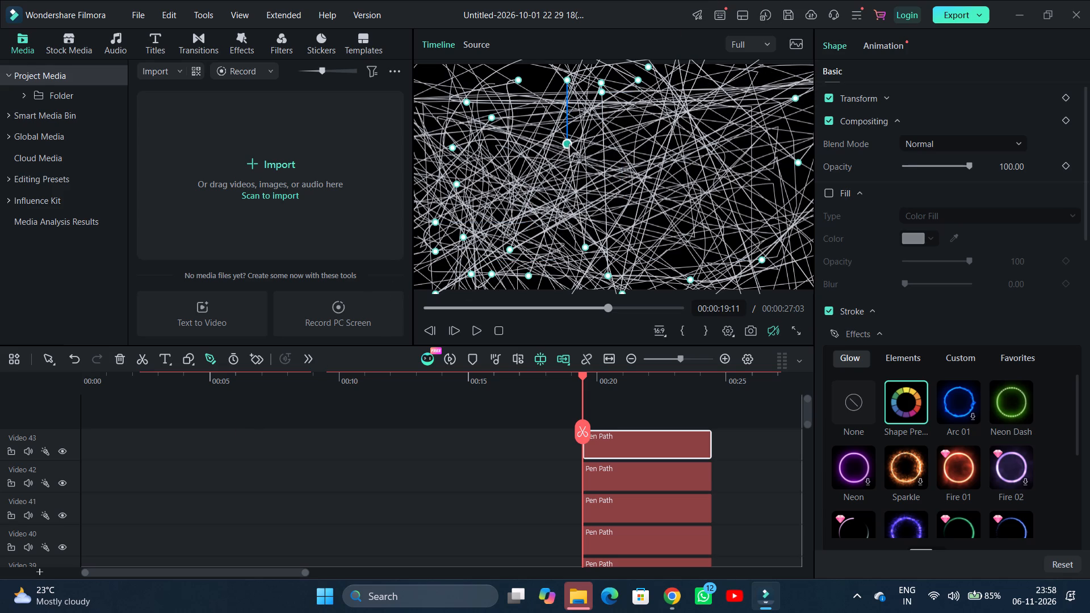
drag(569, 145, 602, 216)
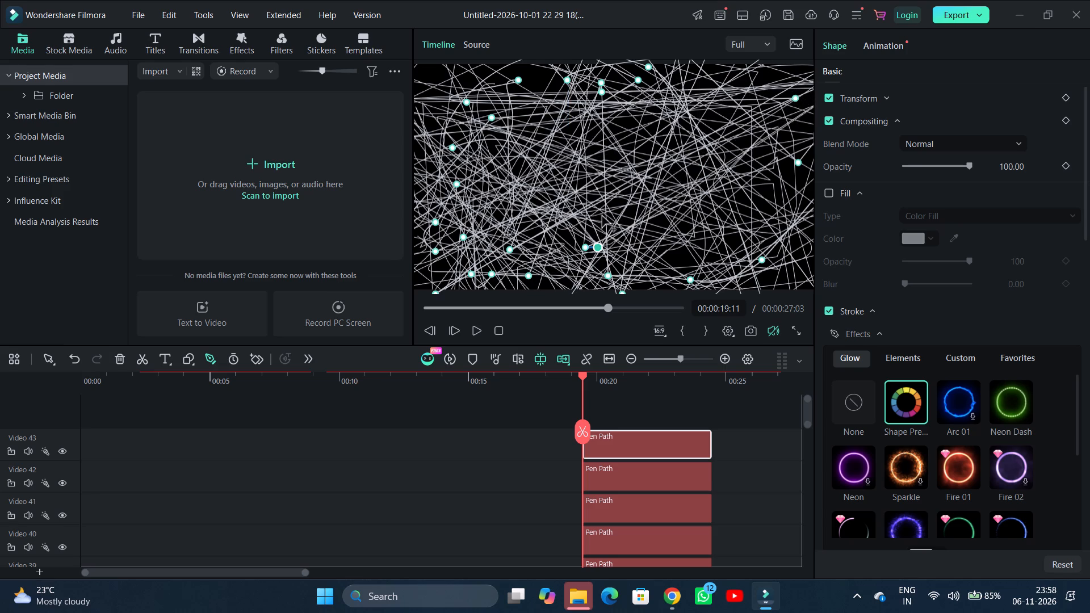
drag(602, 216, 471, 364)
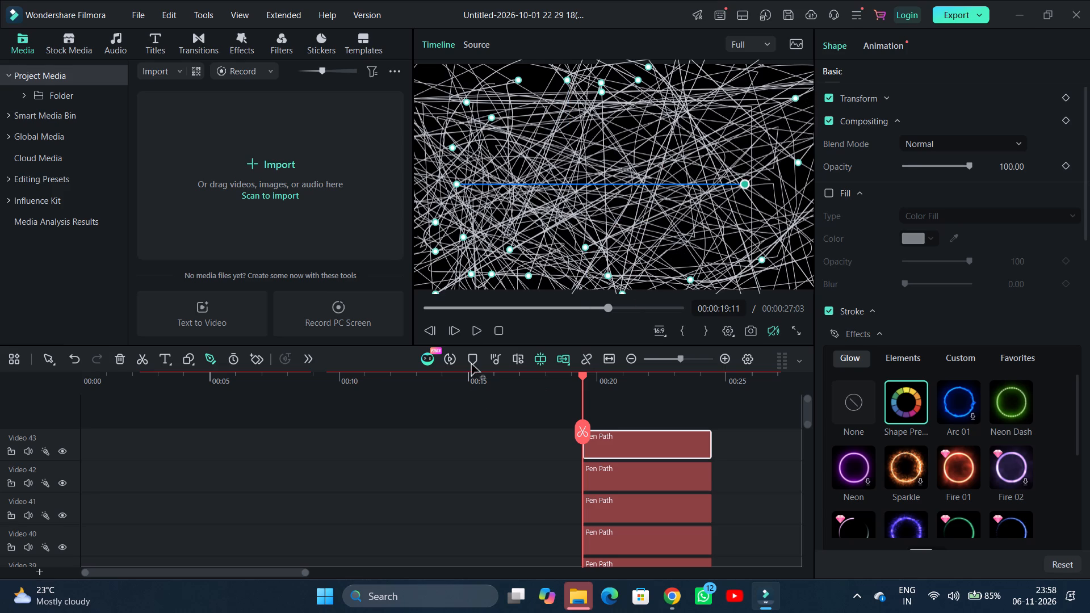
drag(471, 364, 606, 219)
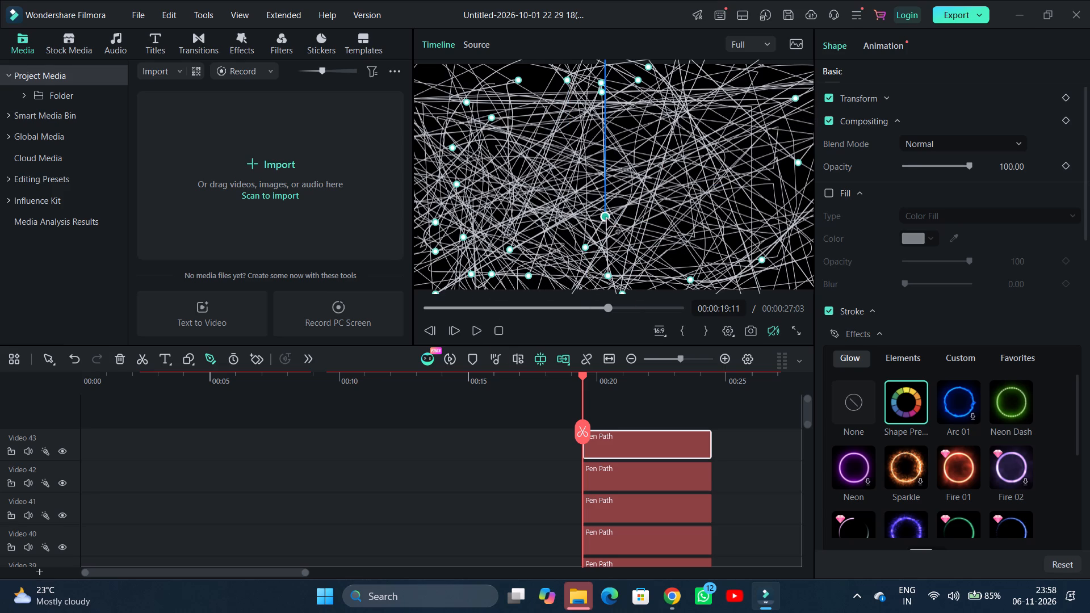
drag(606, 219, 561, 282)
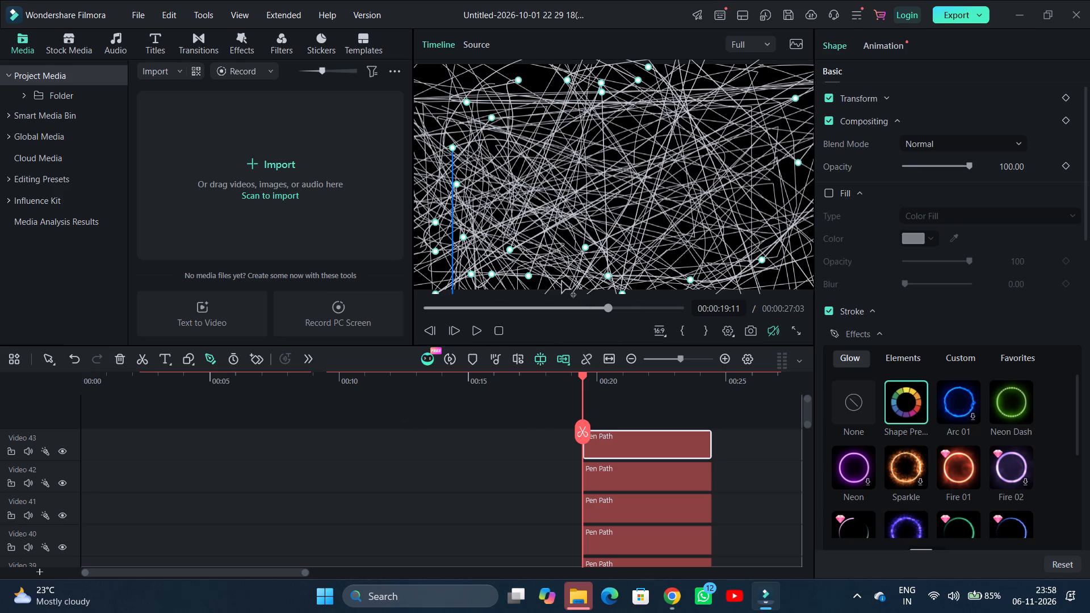
Move the Video 43 path anchor out below the frame and around that area, ending well below and slightly left of the lower-left corner.
drag(561, 282, 529, 522)
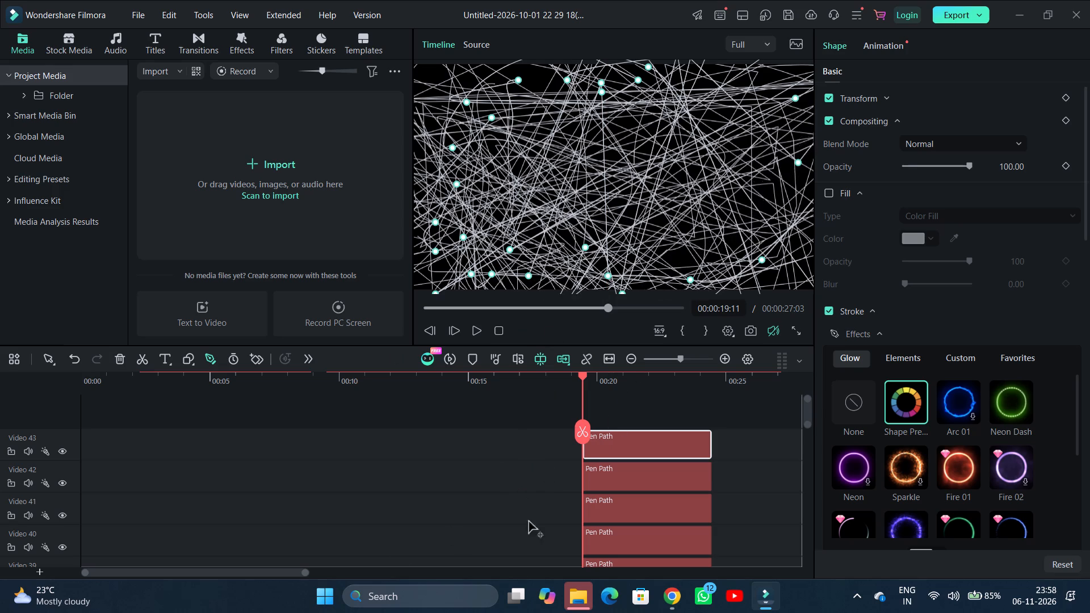
drag(529, 522, 392, 561)
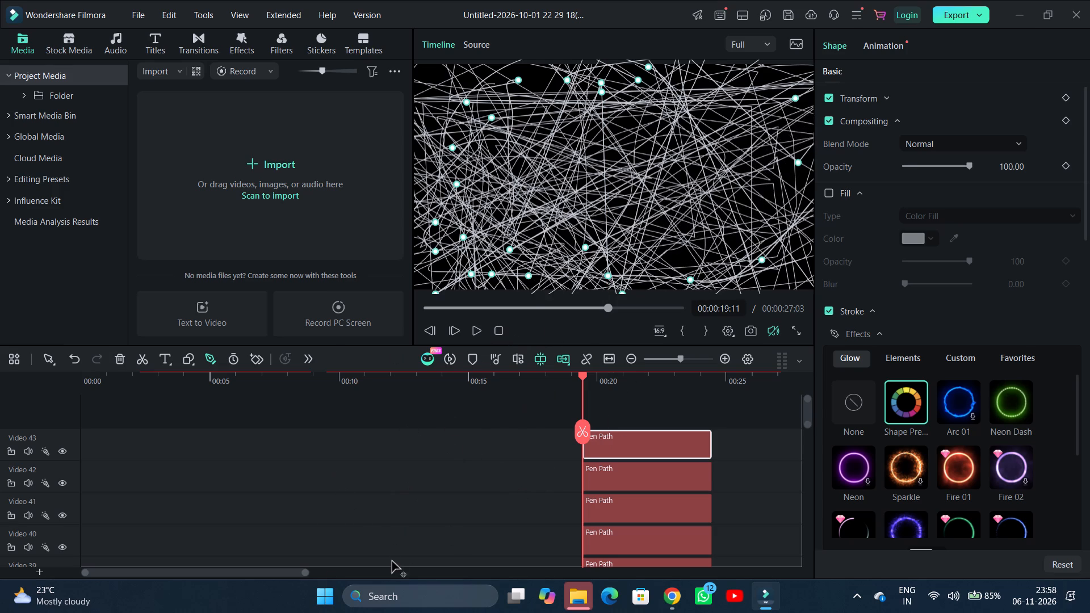
drag(392, 561, 436, 394)
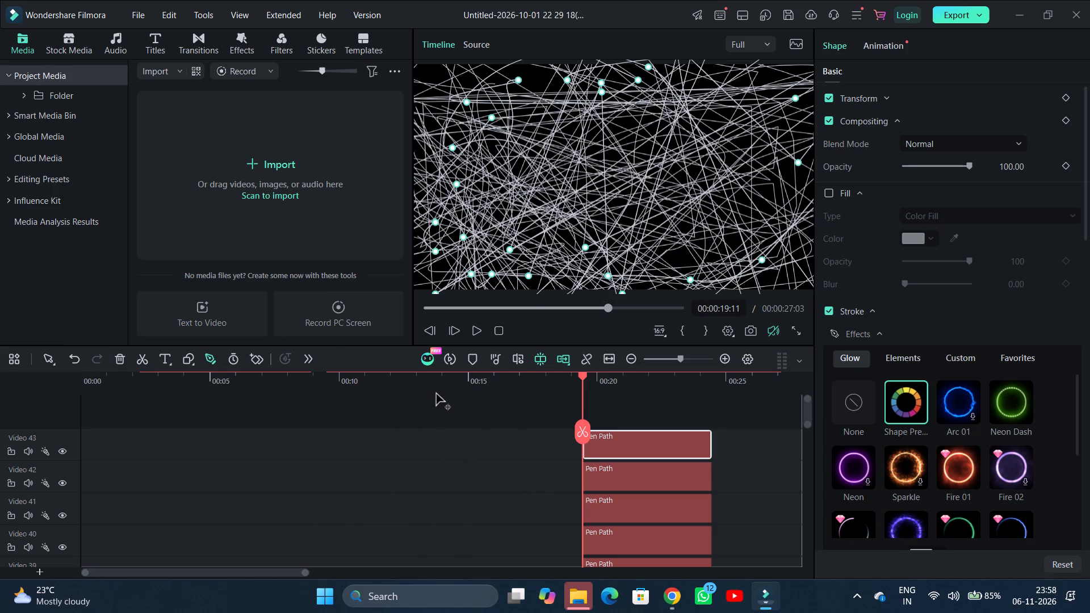
drag(436, 394, 466, 398)
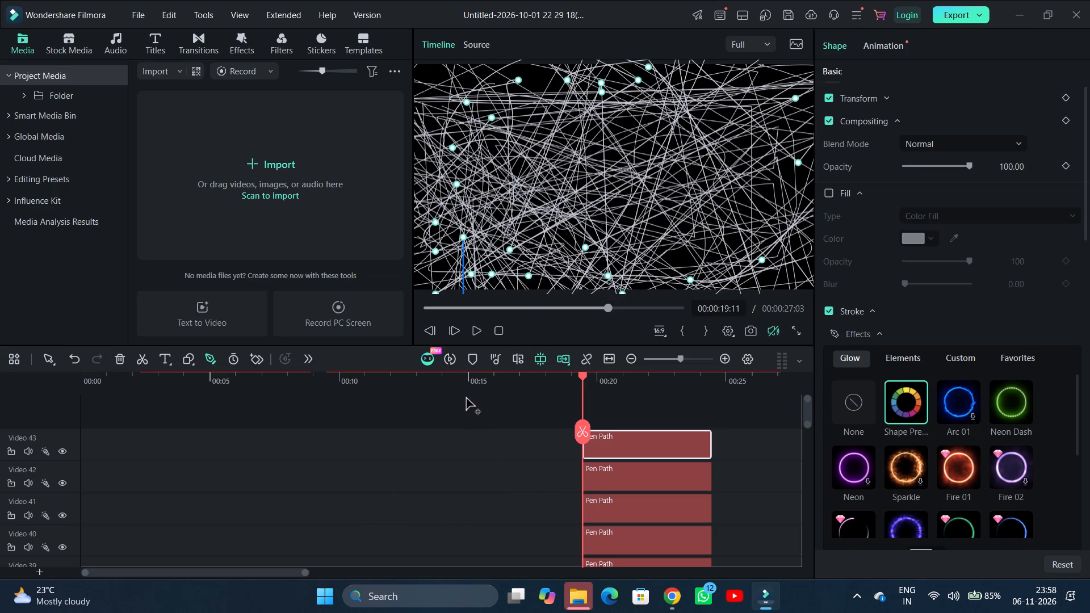
drag(466, 398, 475, 446)
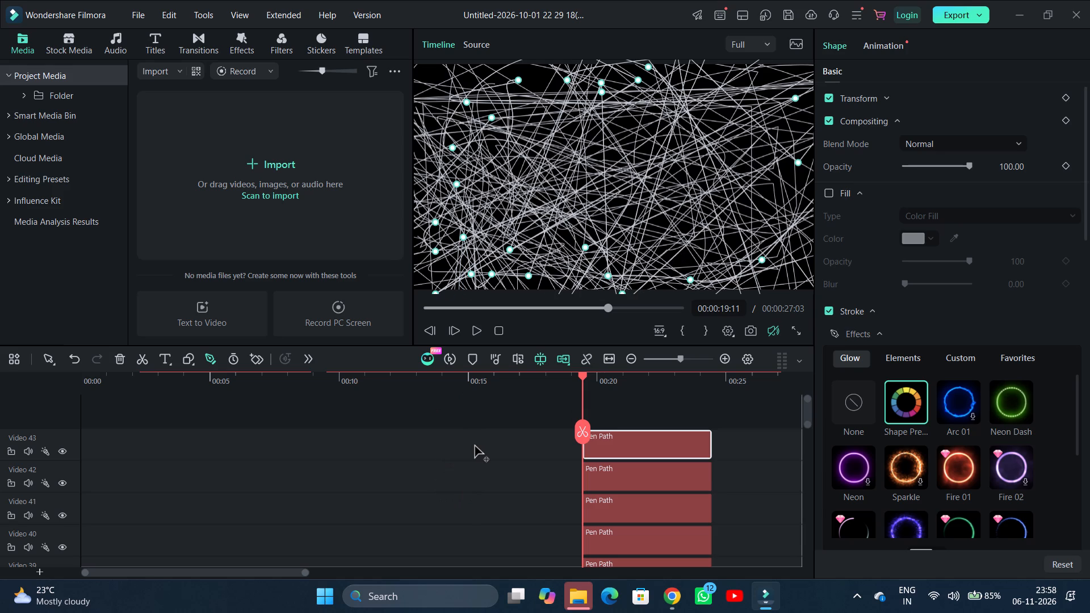
drag(475, 446, 429, 552)
drag(429, 552, 469, 468)
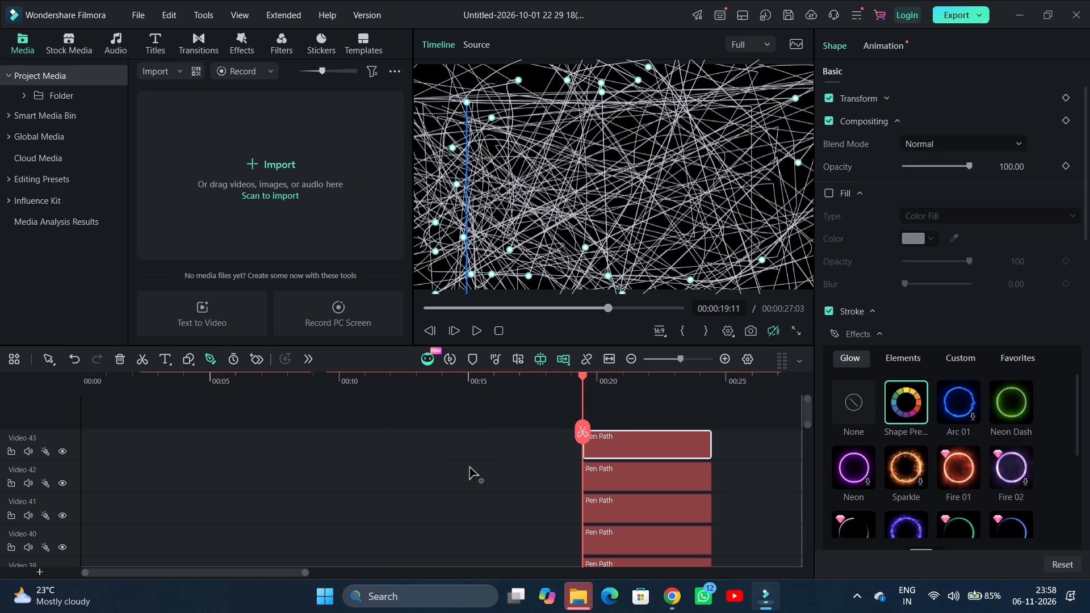
drag(469, 468, 406, 465)
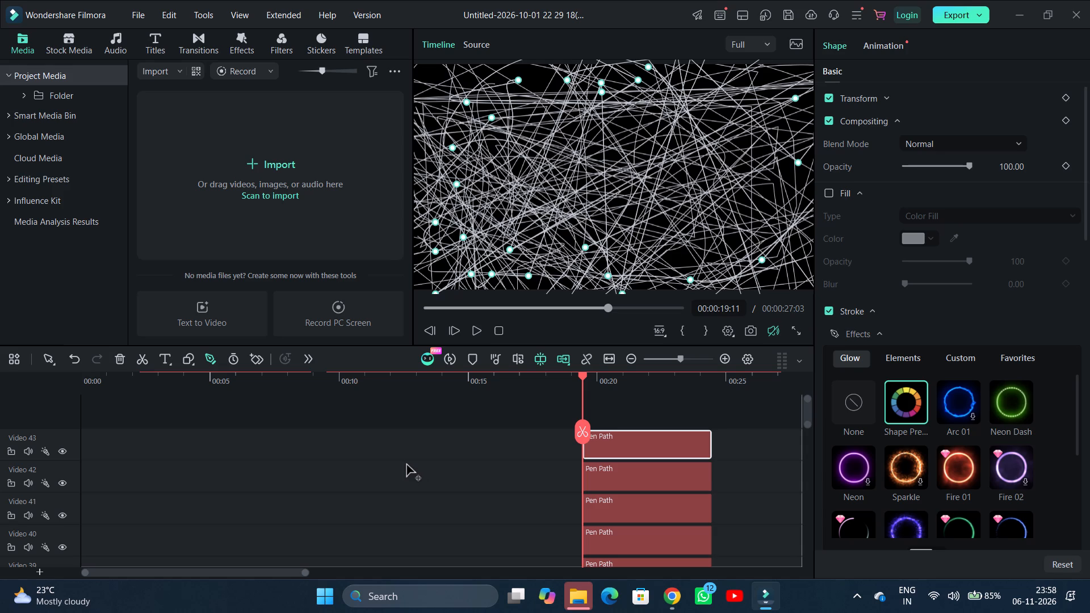
drag(406, 465, 326, 443)
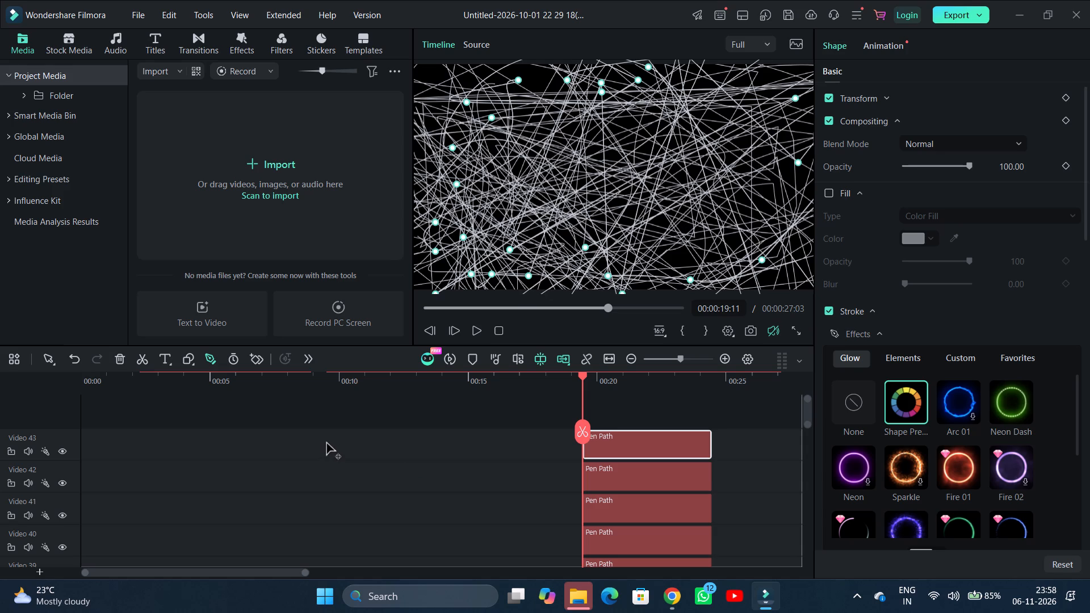
drag(326, 443, 391, 445)
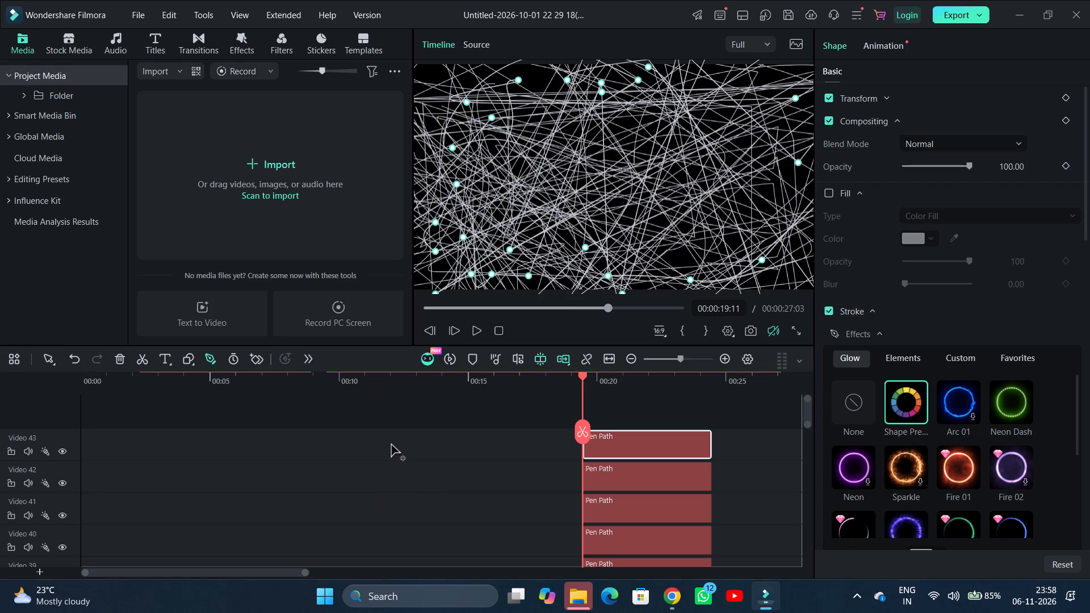
drag(391, 445, 393, 444)
drag(393, 444, 393, 444)
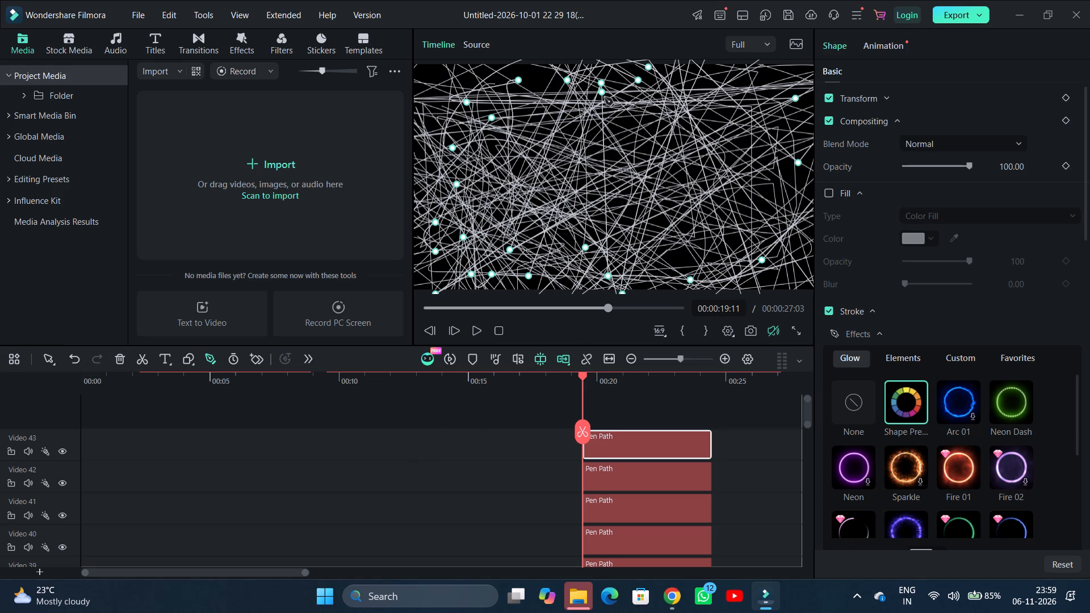
Move the lower of the two close-set Video 43 path anchors near the top centre across the frame's interior to the top edge, right of centre.
drag(602, 91, 707, 125)
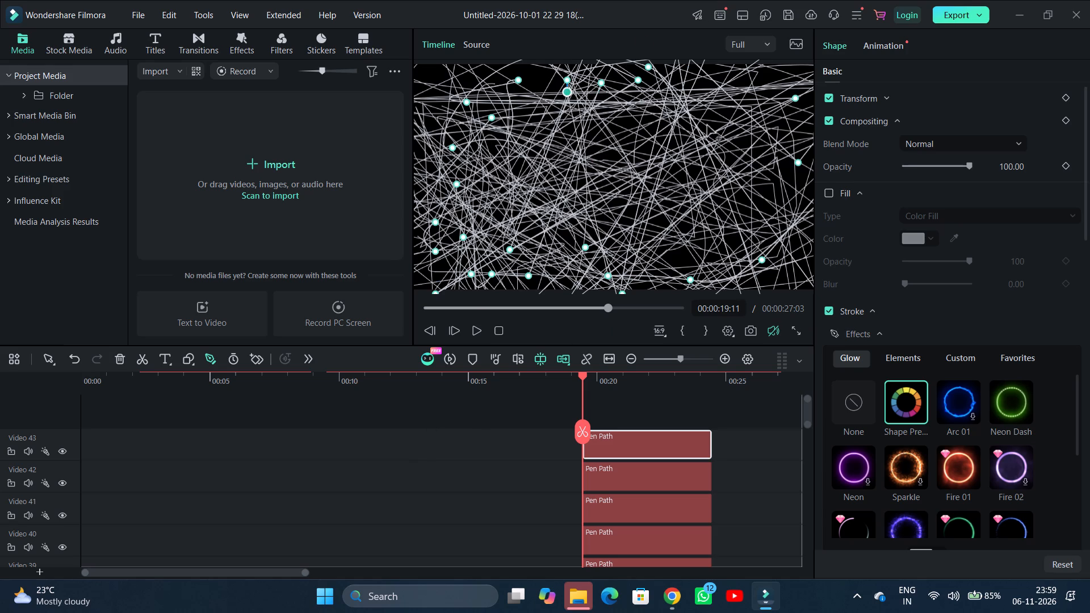
drag(707, 125, 645, 209)
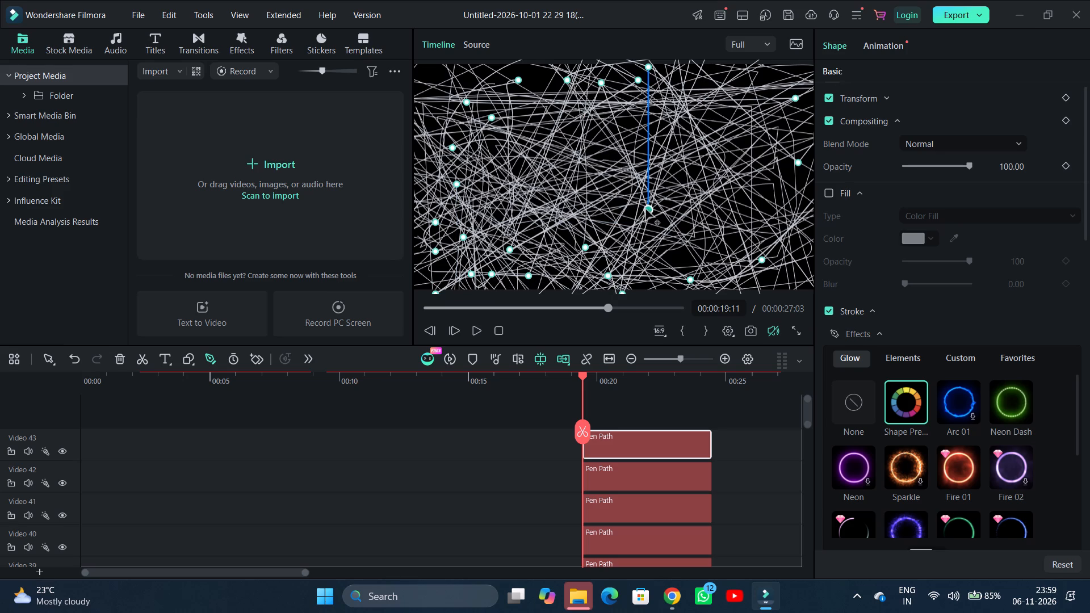
drag(645, 209, 649, 207)
drag(649, 207, 448, 221)
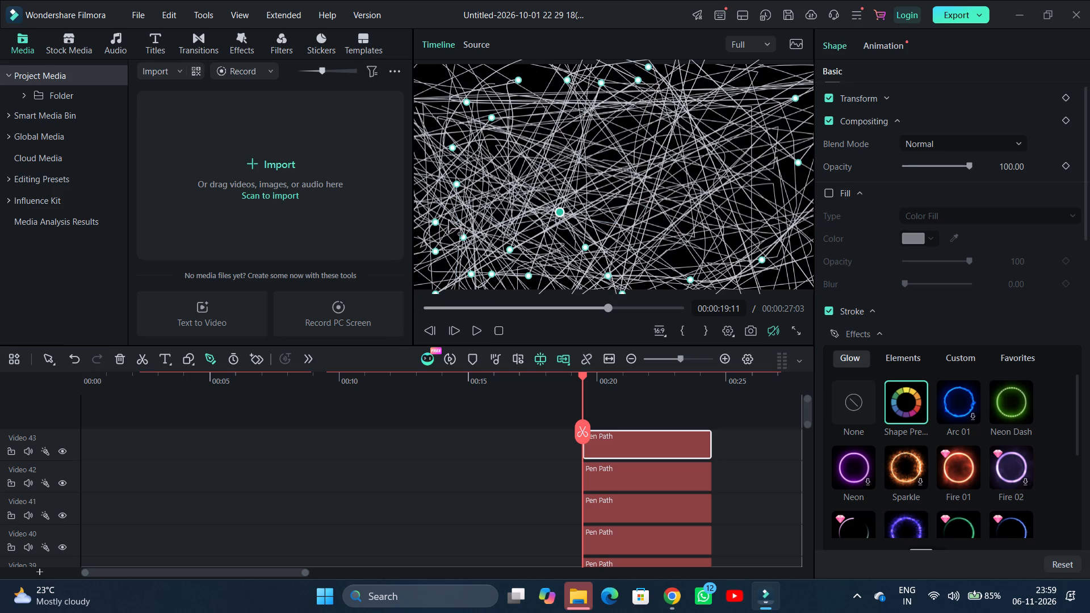
drag(448, 221, 706, 26)
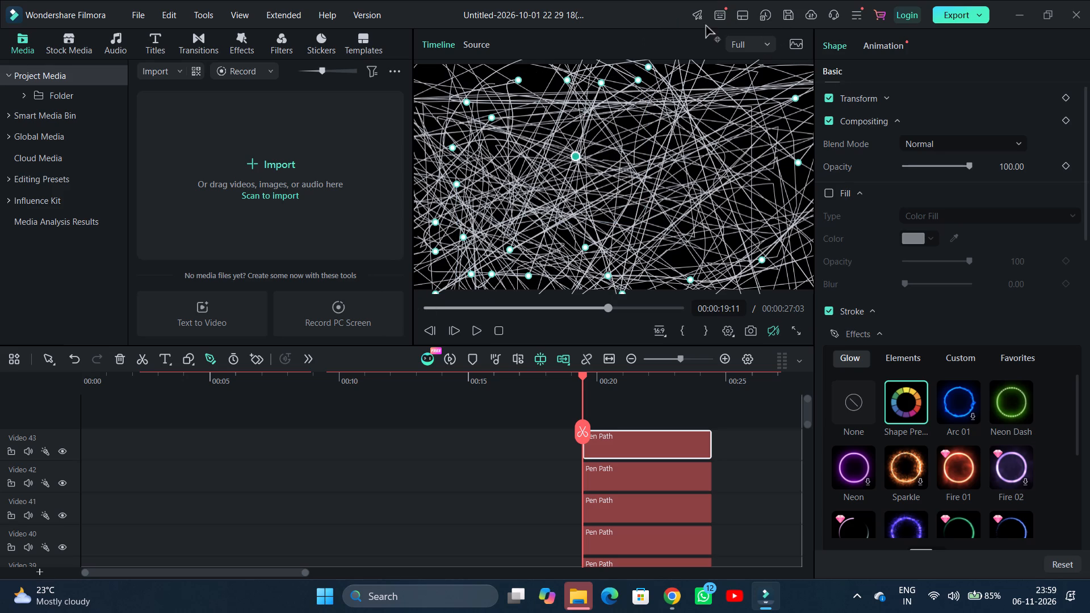
drag(706, 26, 697, 64)
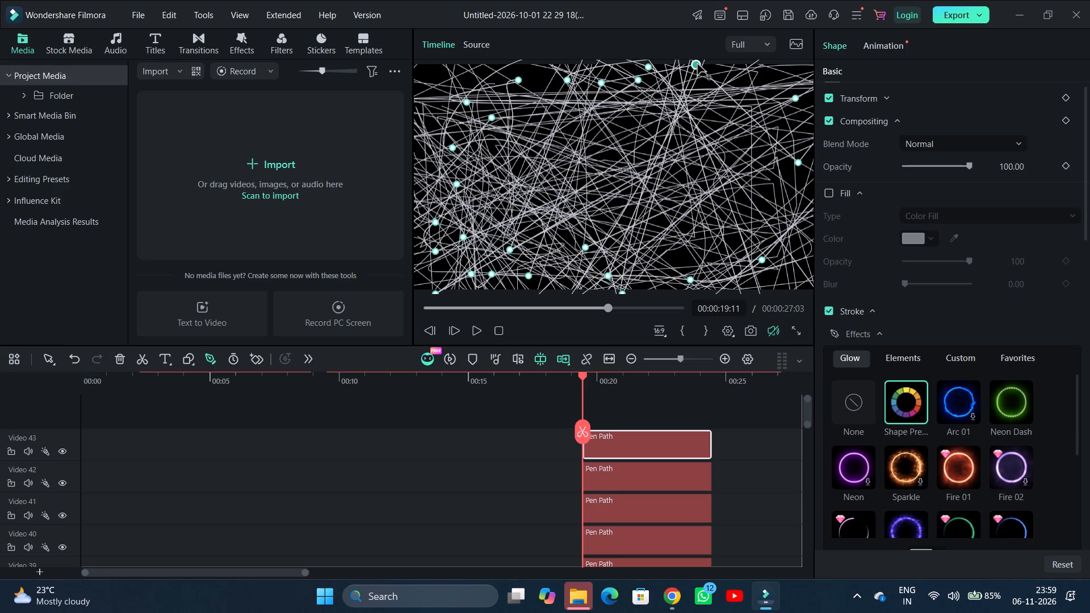
Move the Video 43 path anchor near the right edge's mid-height through the frame's interior to just inside the top edge, slightly right of centre.
drag(798, 164, 795, 184)
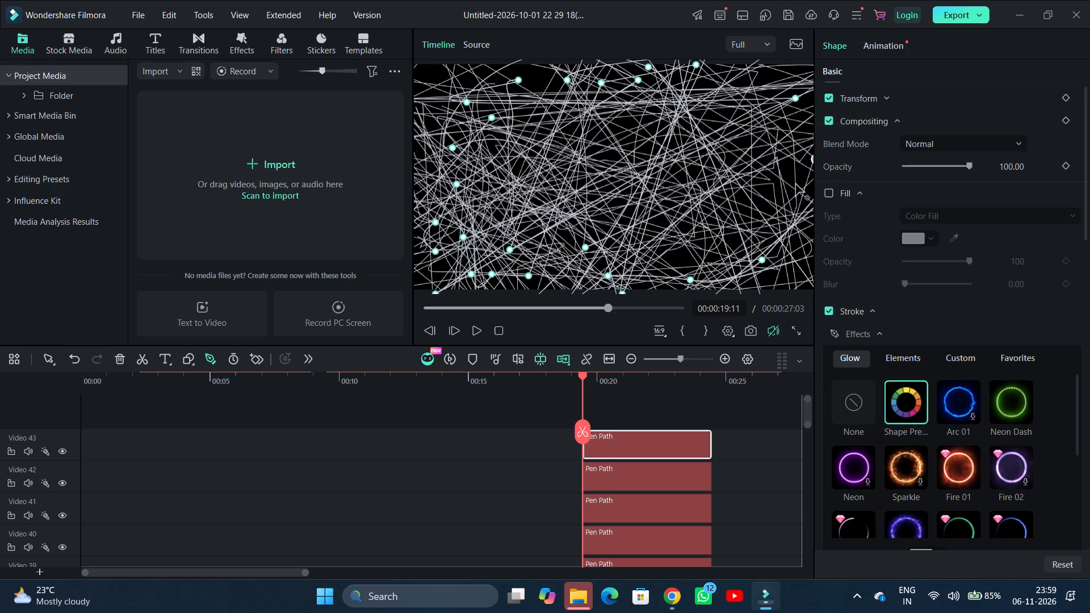
drag(795, 184, 729, 46)
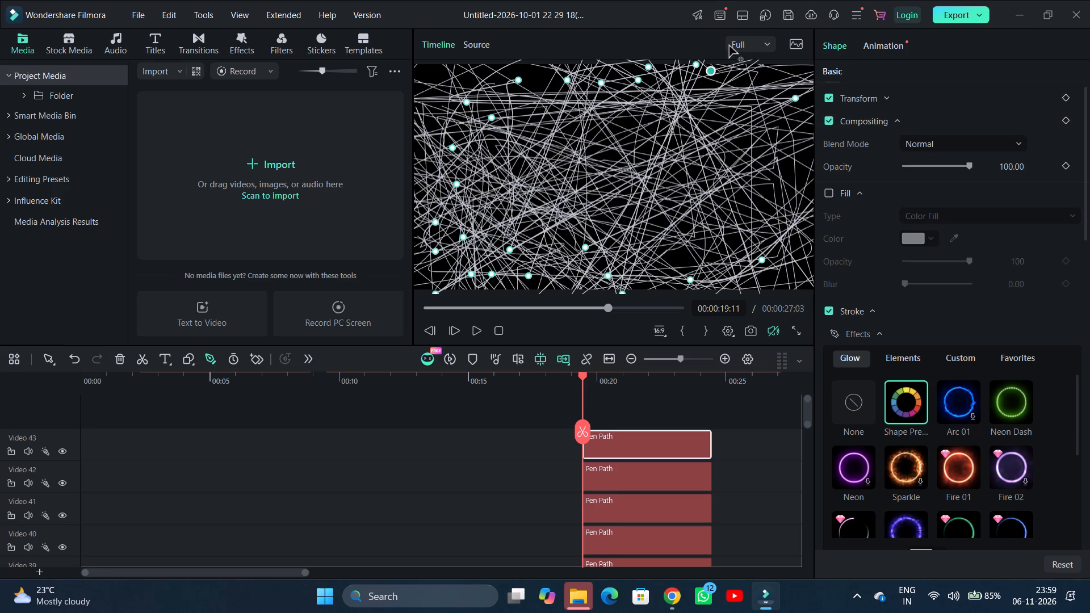
drag(729, 46, 655, 128)
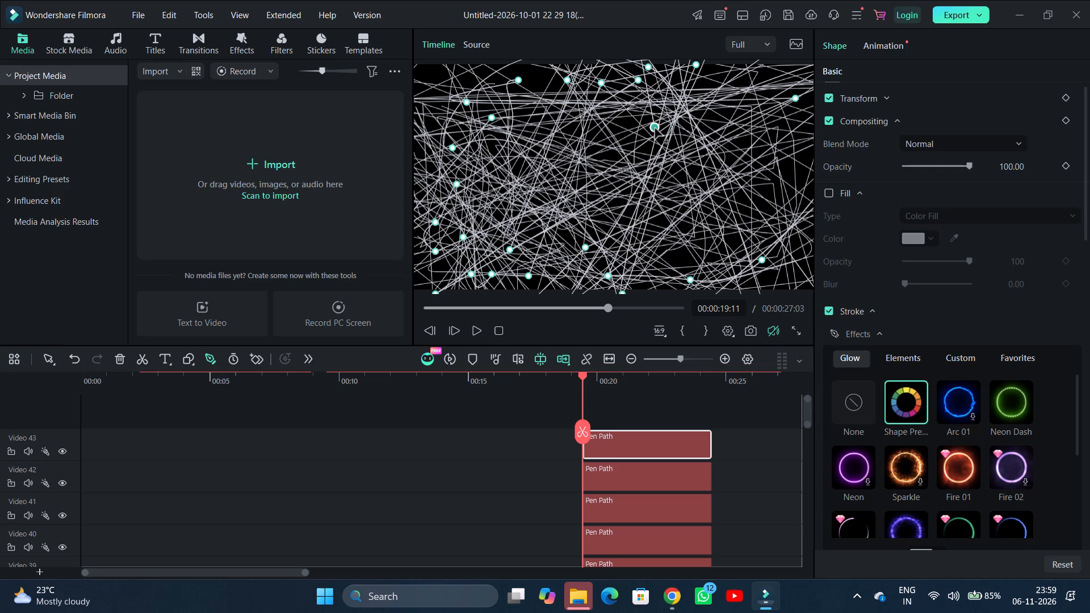
drag(655, 128, 656, 129)
drag(656, 129, 626, 171)
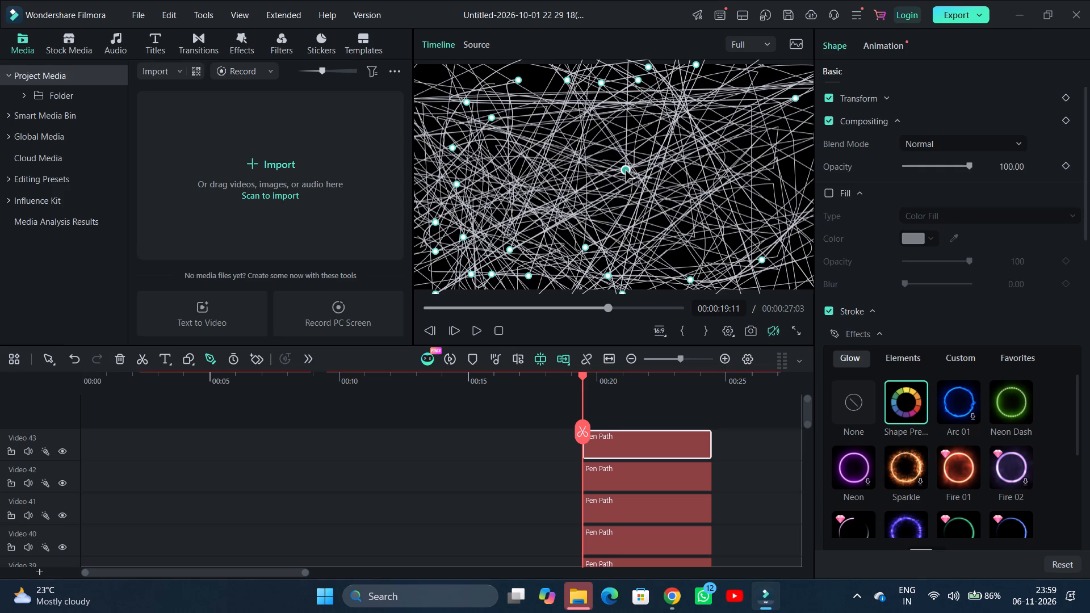
drag(626, 171, 734, 45)
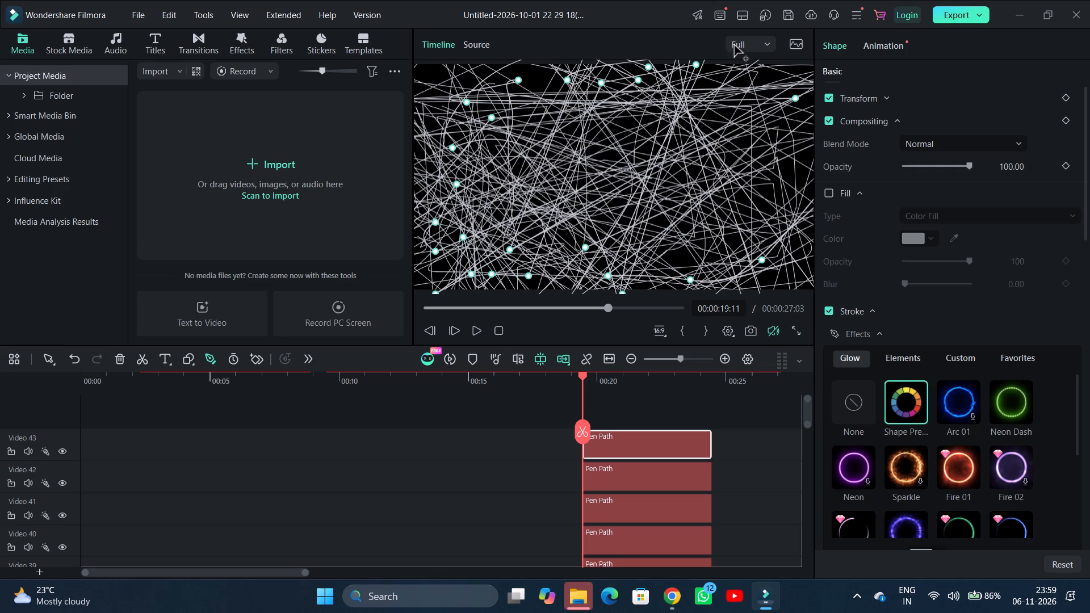
drag(734, 45, 706, 108)
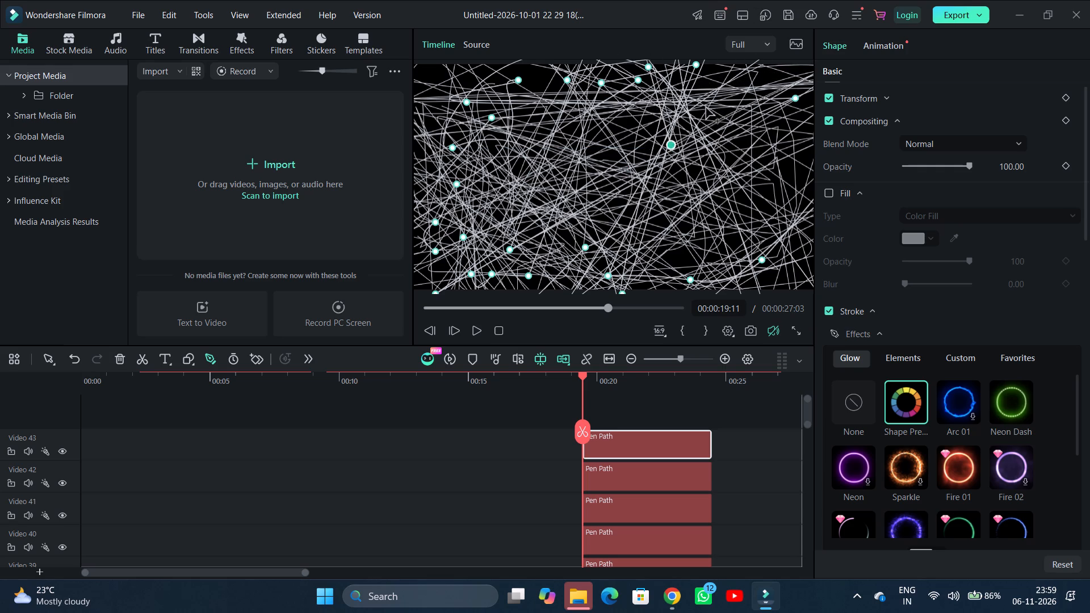
drag(706, 108, 598, 142)
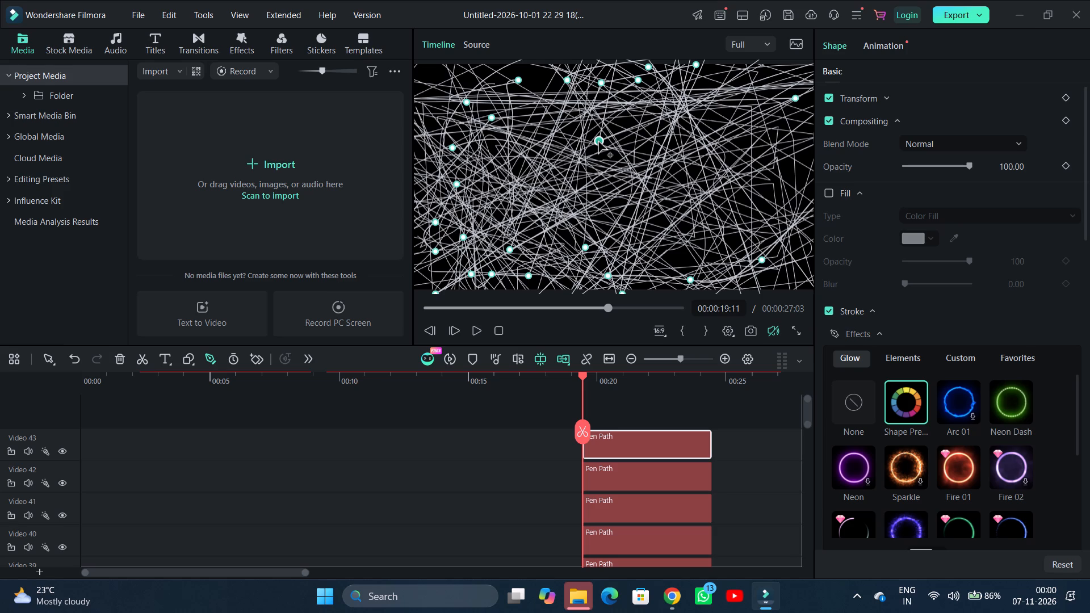
drag(598, 142, 435, 233)
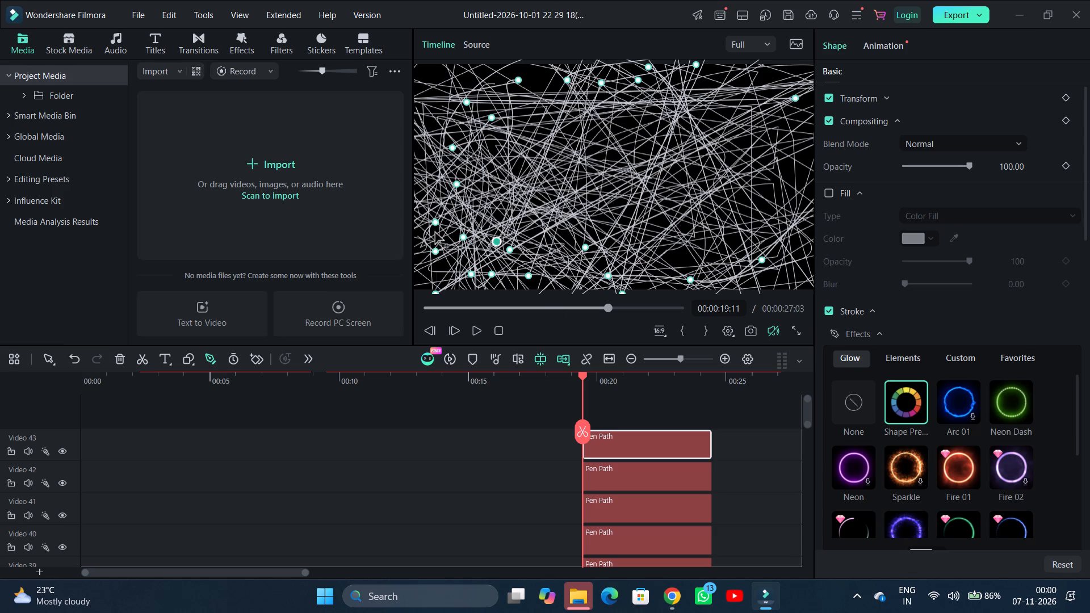
drag(435, 233, 453, 249)
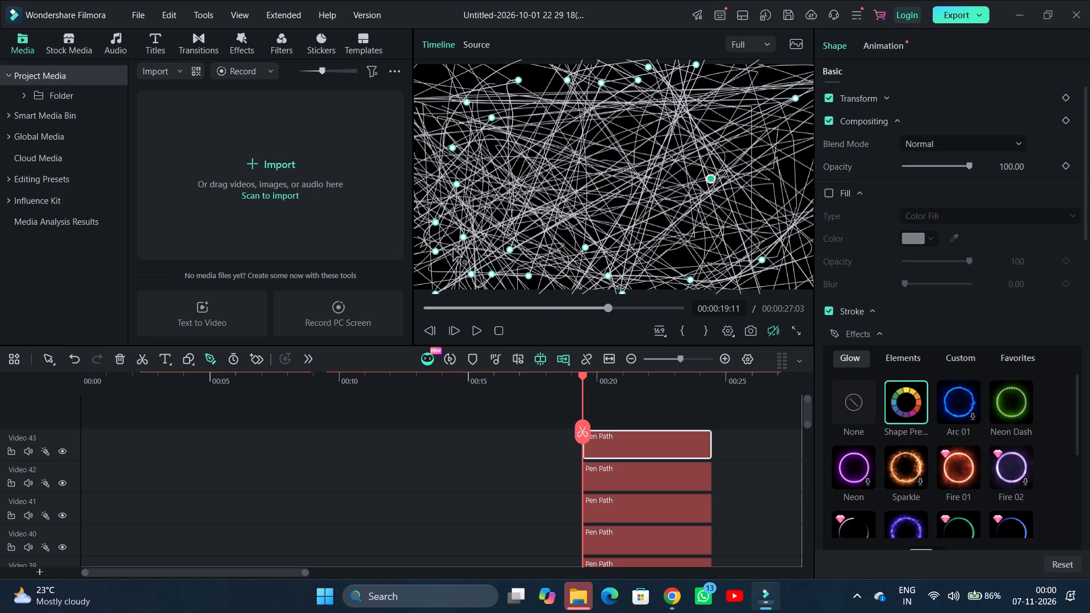
drag(453, 249, 630, 71)
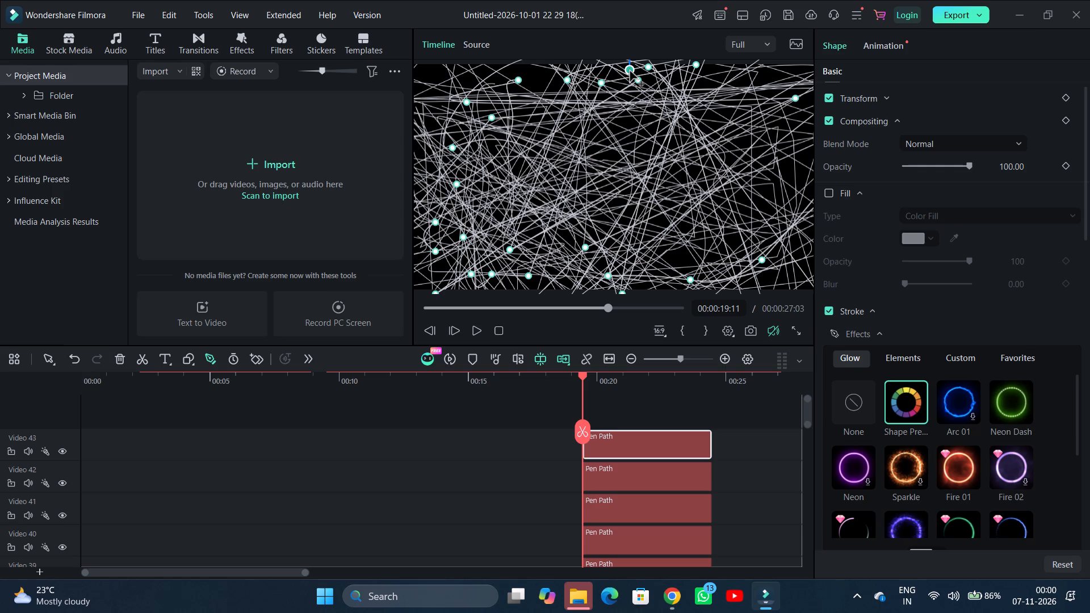
drag(630, 71, 628, 71)
drag(628, 71, 630, 71)
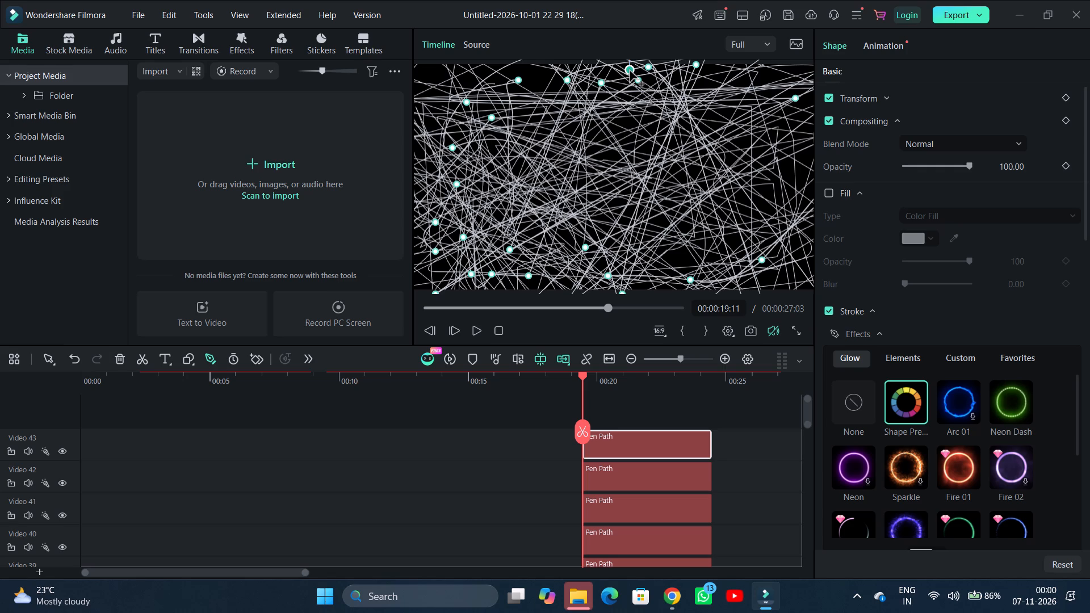
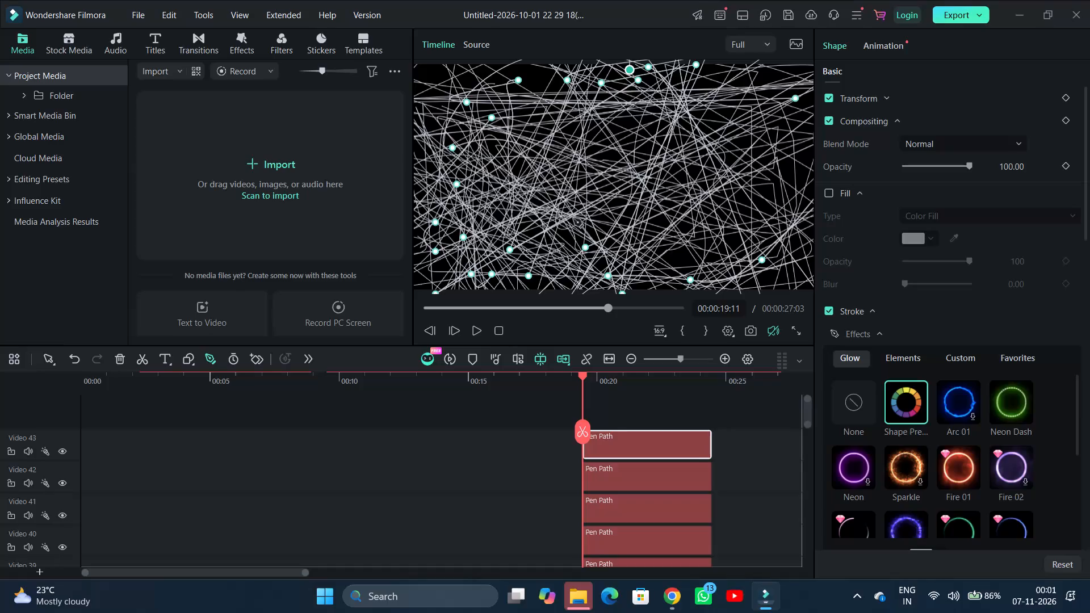
Move the Video 43 path anchor from the lower middle of the frame to near its left edge, close to the lower-left corner.
drag(587, 247, 488, 306)
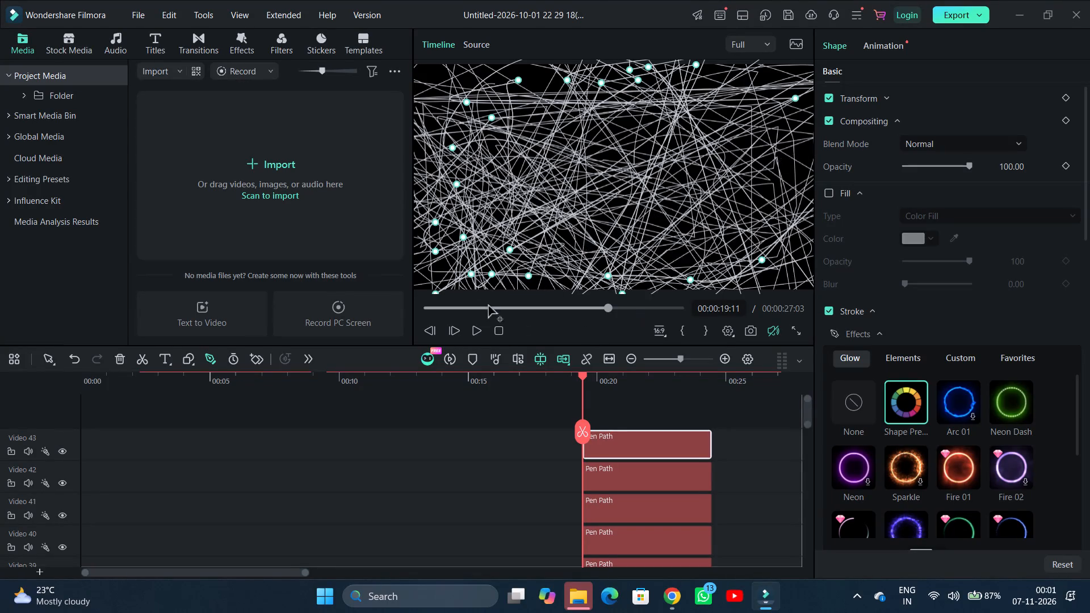
Swing another Video 43 path anchor through the frame's interior, along its top edge and back across the middle, ending outside below the frame.
drag(488, 306, 677, 108)
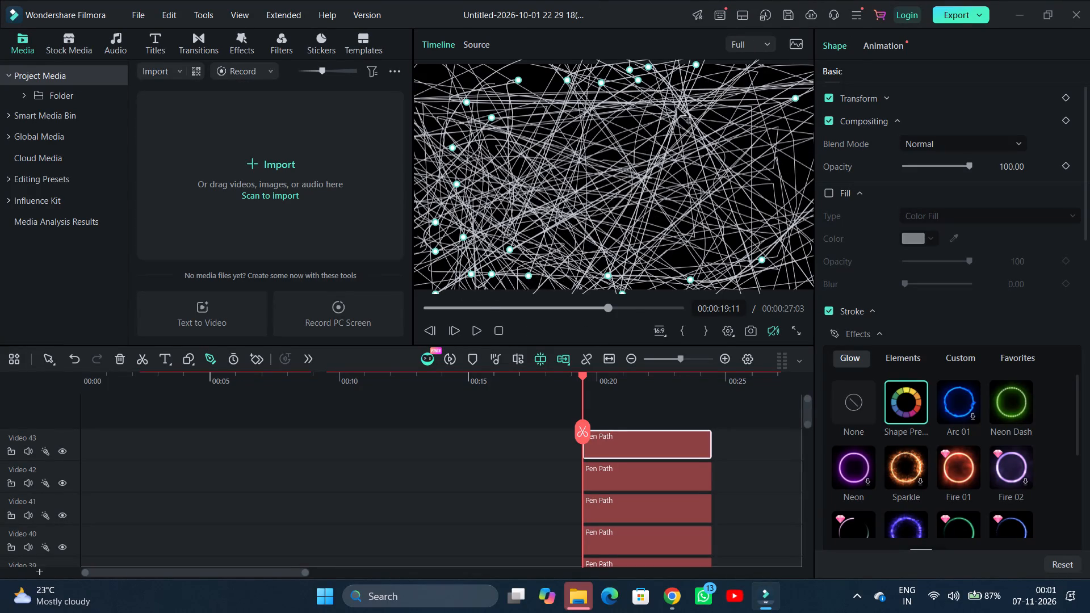
drag(677, 108, 698, 87)
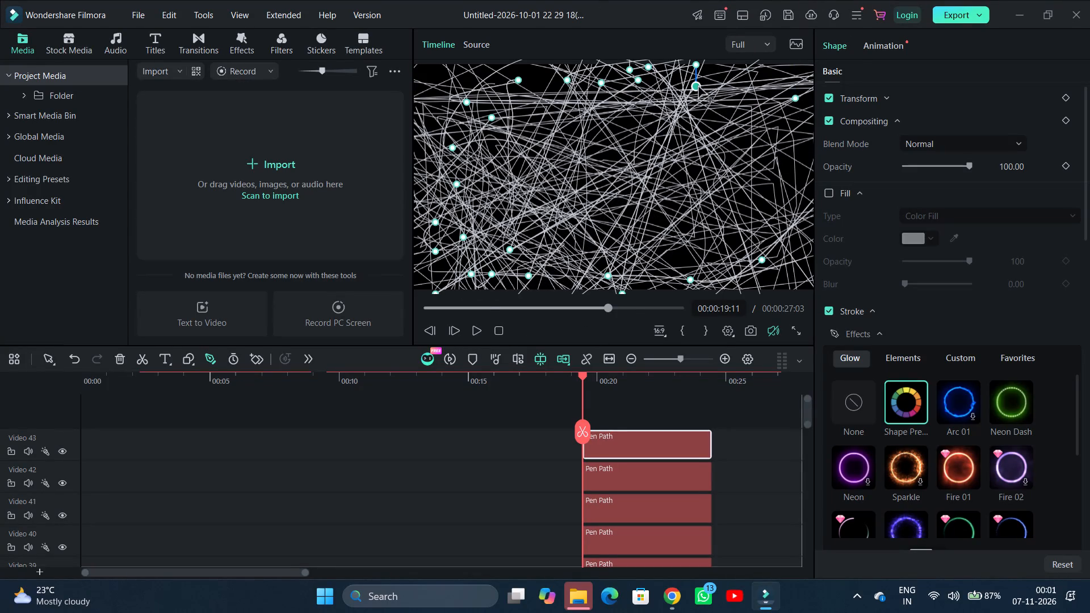
drag(698, 87, 584, 125)
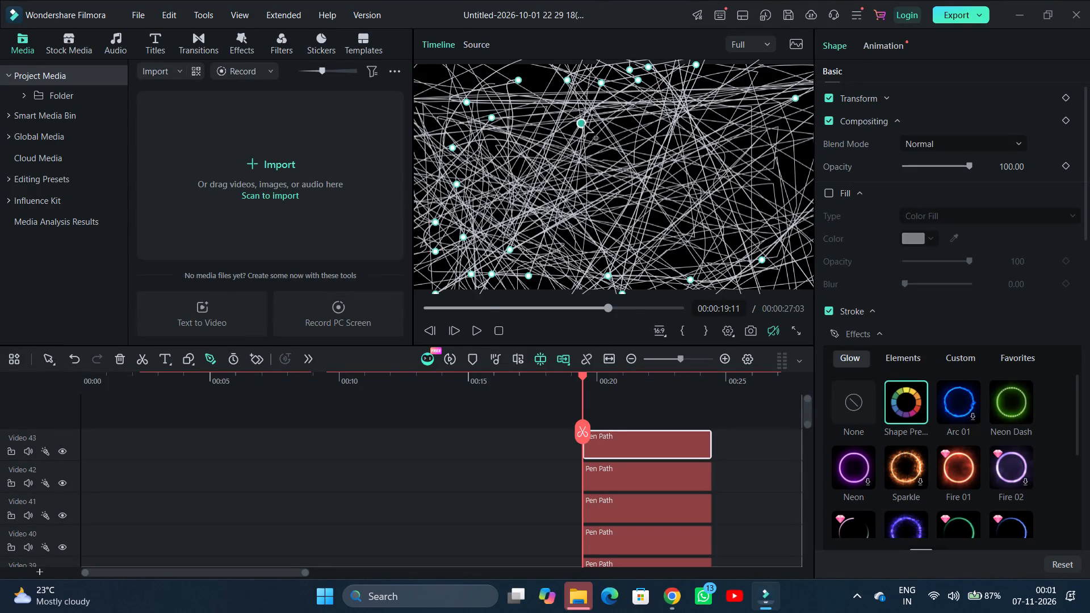
drag(584, 125, 735, 29)
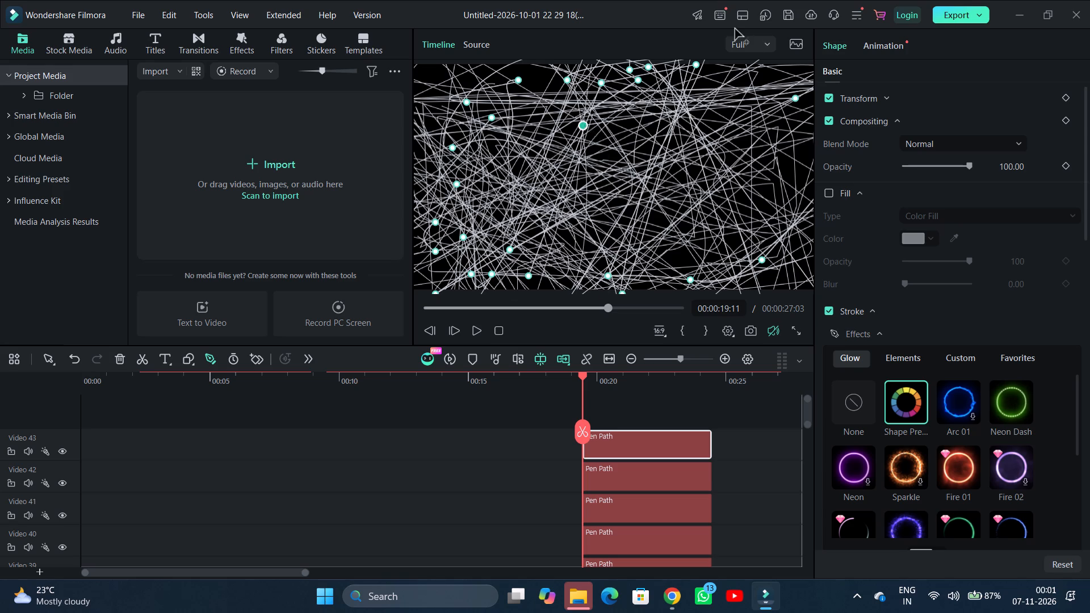
drag(735, 29, 767, 64)
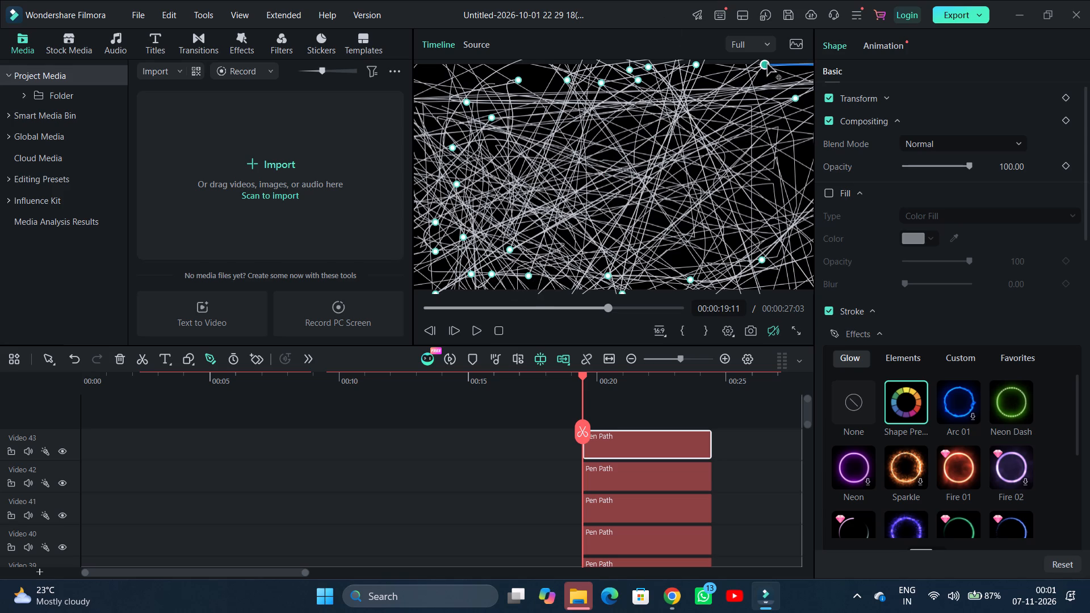
drag(767, 64, 767, 64)
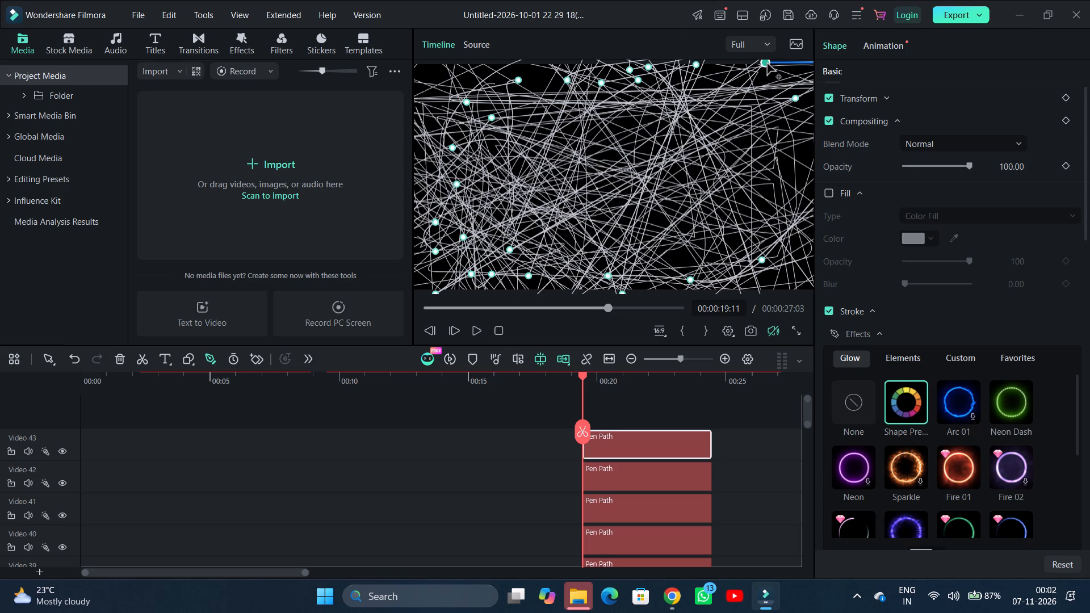
drag(767, 64, 604, 212)
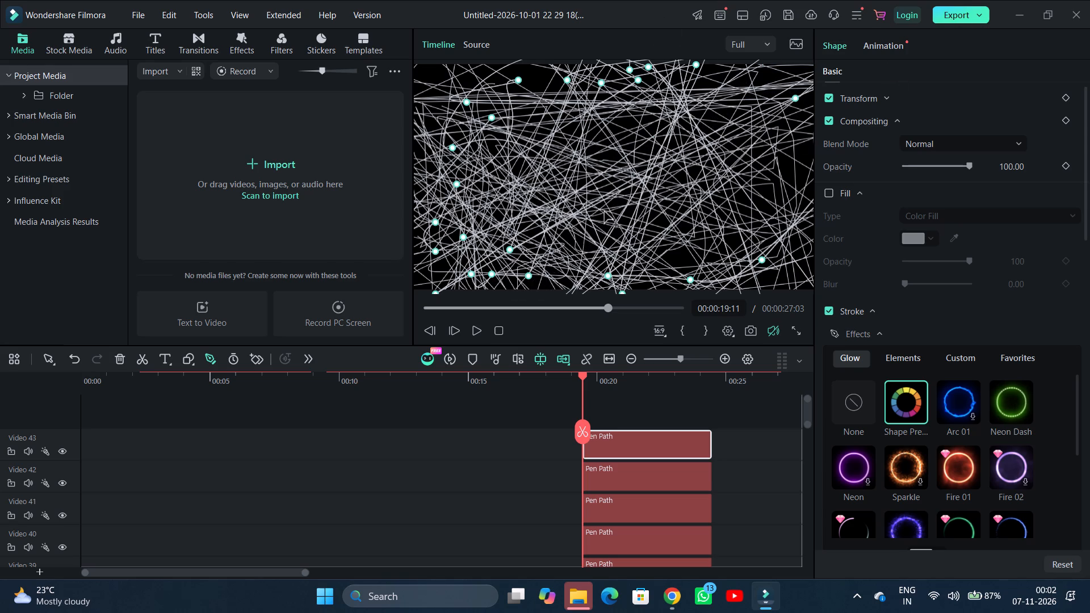
drag(604, 212, 573, 215)
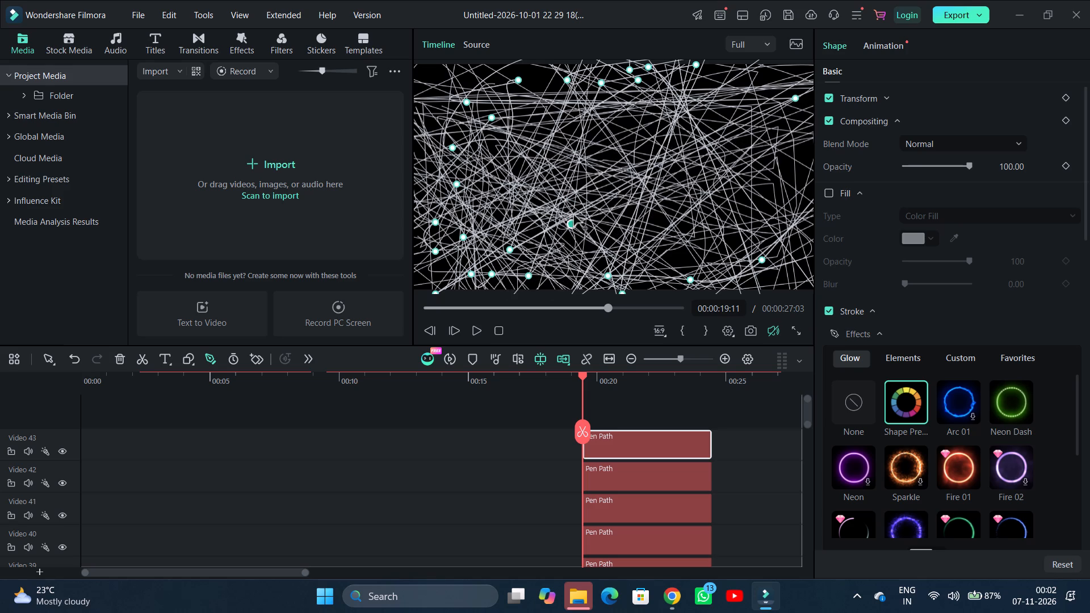
drag(573, 215, 615, 85)
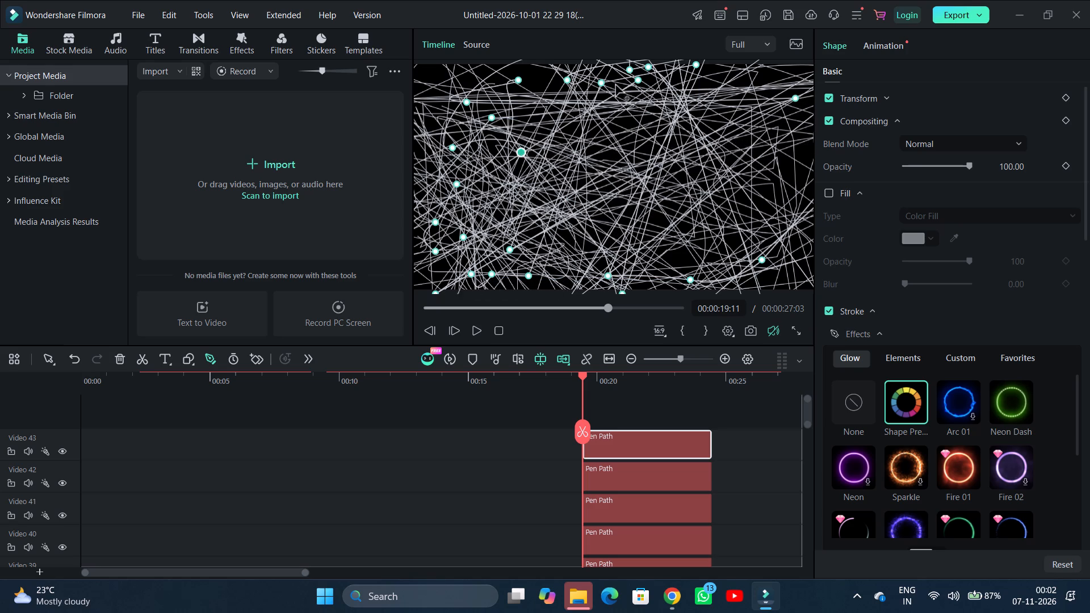
drag(615, 85, 578, 355)
click(852, 612)
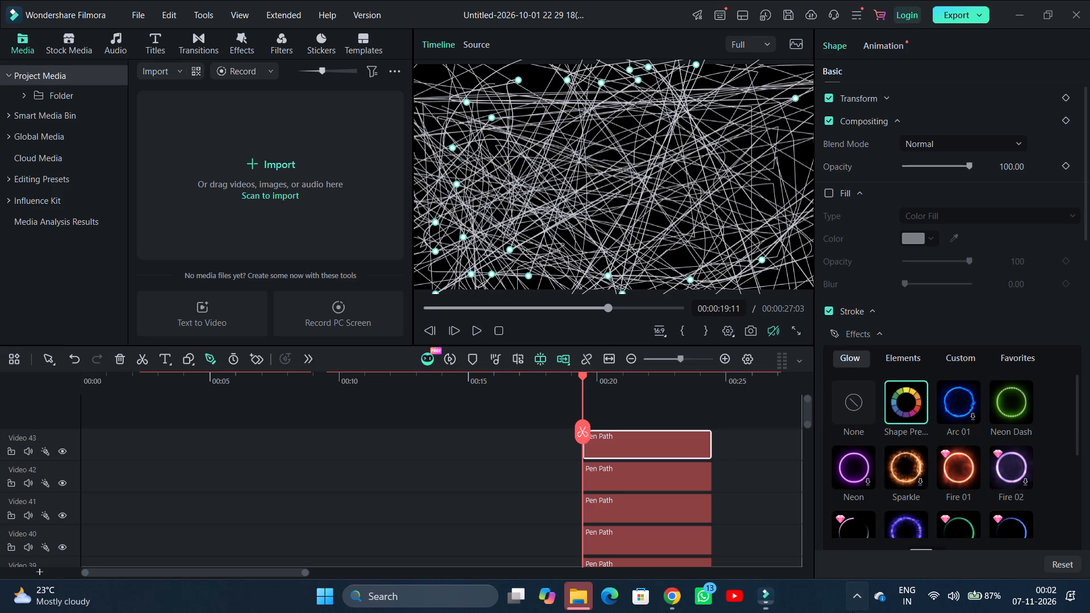
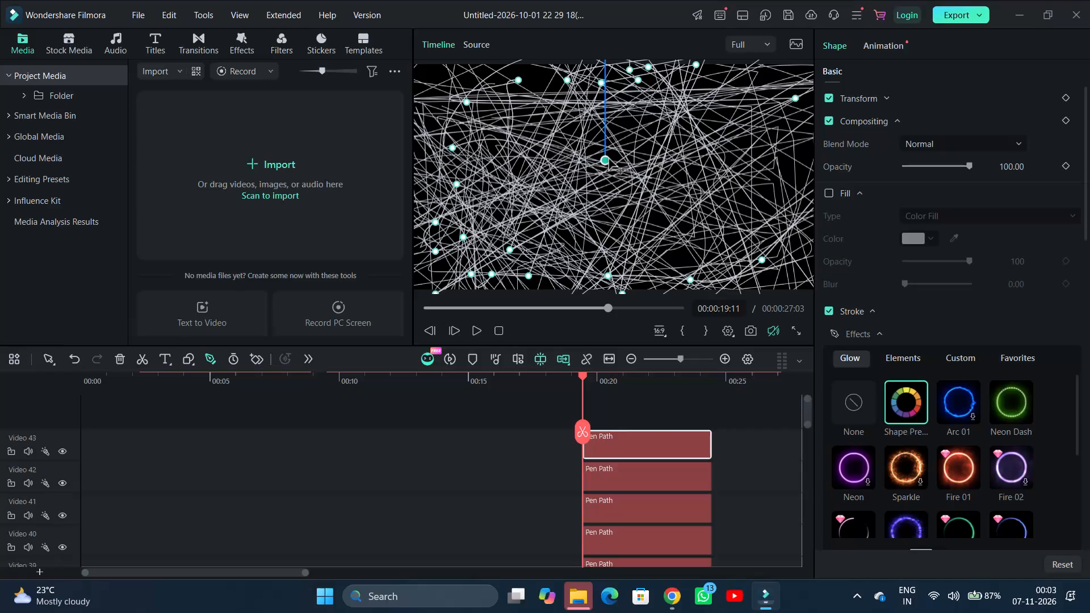
Swing the current Video 43 path anchor from mid-frame up to the top edge, back down through the middle, and out below the frame.
drag(609, 159, 619, 110)
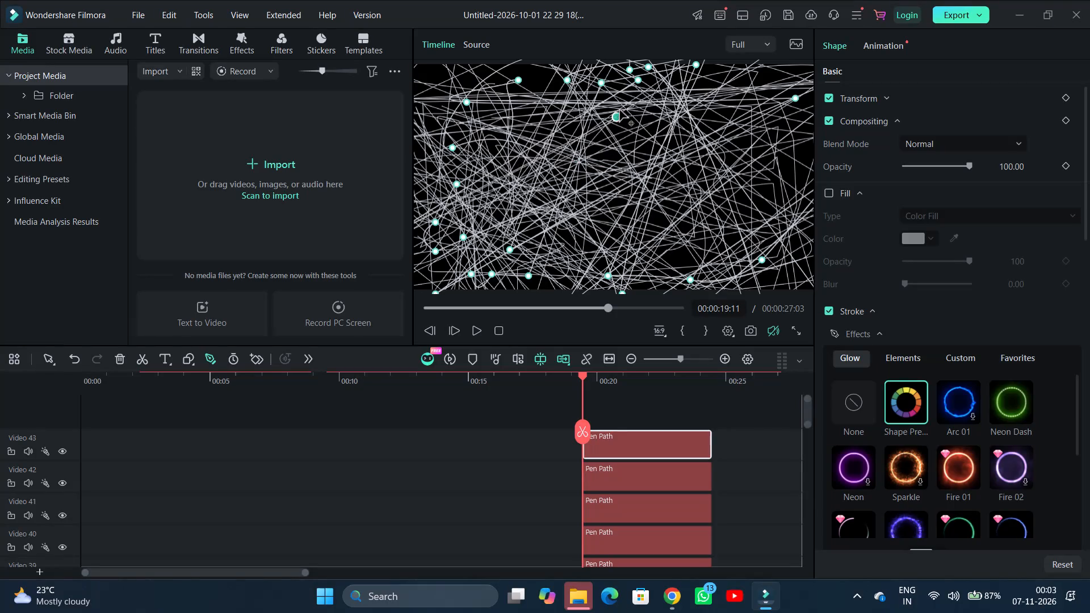
drag(619, 110, 605, 83)
drag(605, 83, 631, 224)
drag(631, 224, 705, 343)
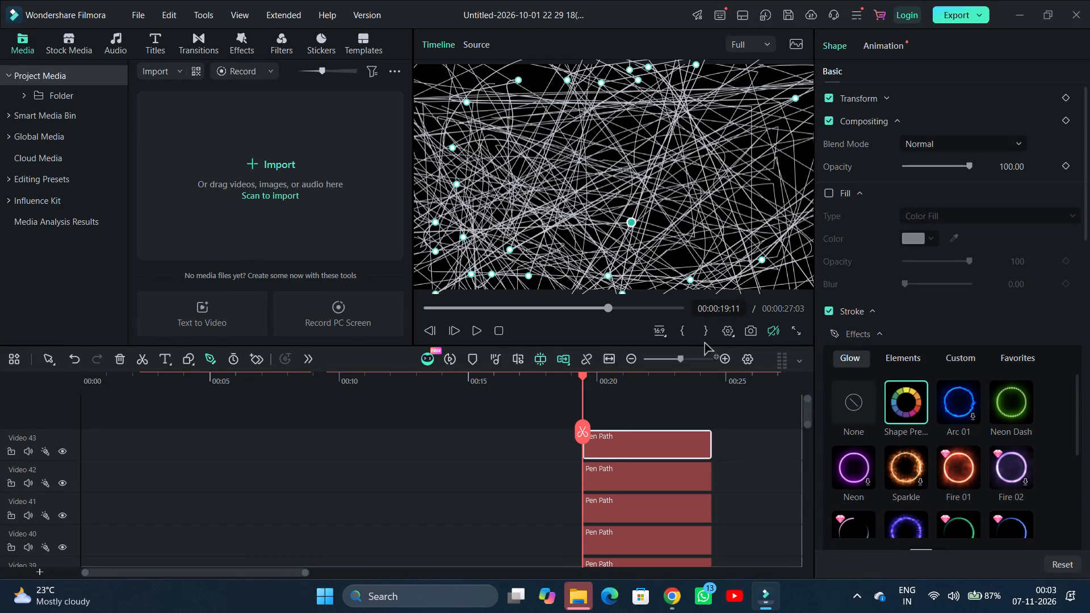
drag(705, 343, 710, 356)
Grab a Video 43 path anchor with curve handles right of the upper centre and sweep it across the frame, ending near the upper centre.
click(670, 140)
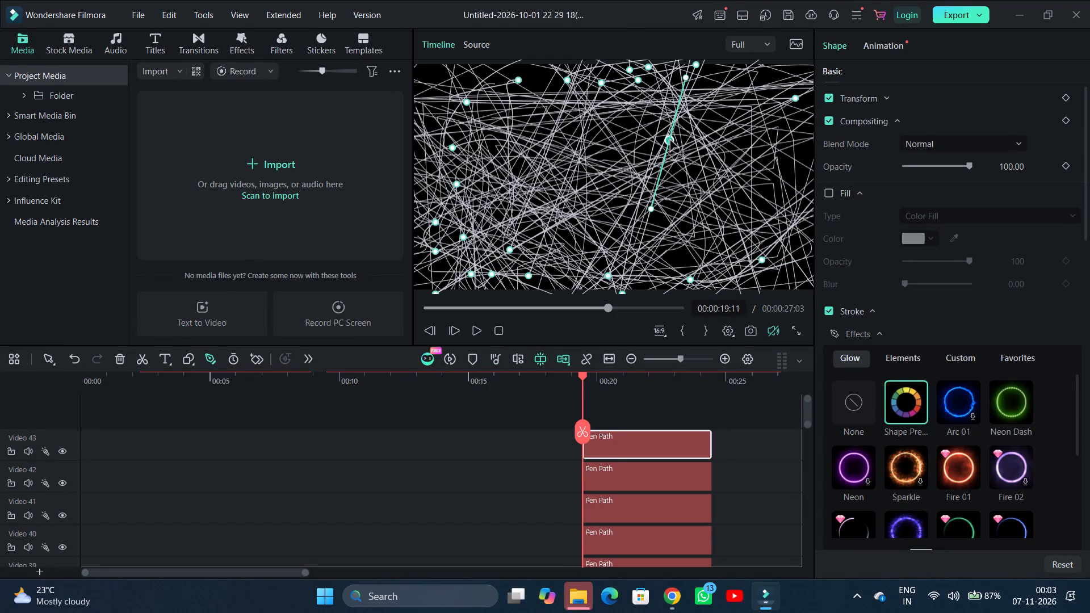
drag(668, 140, 720, 79)
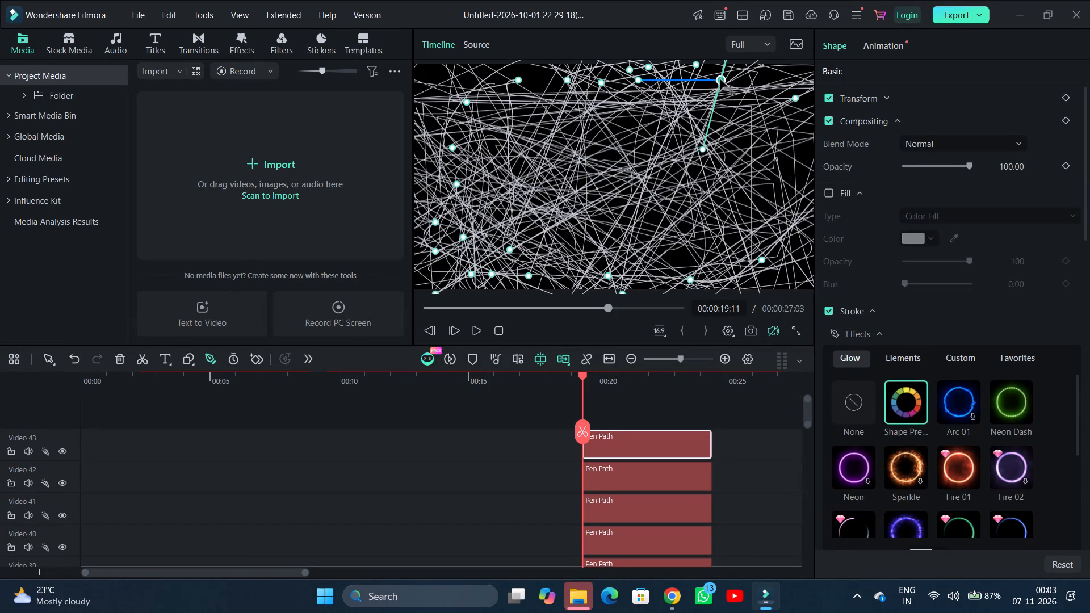
drag(720, 79, 827, 84)
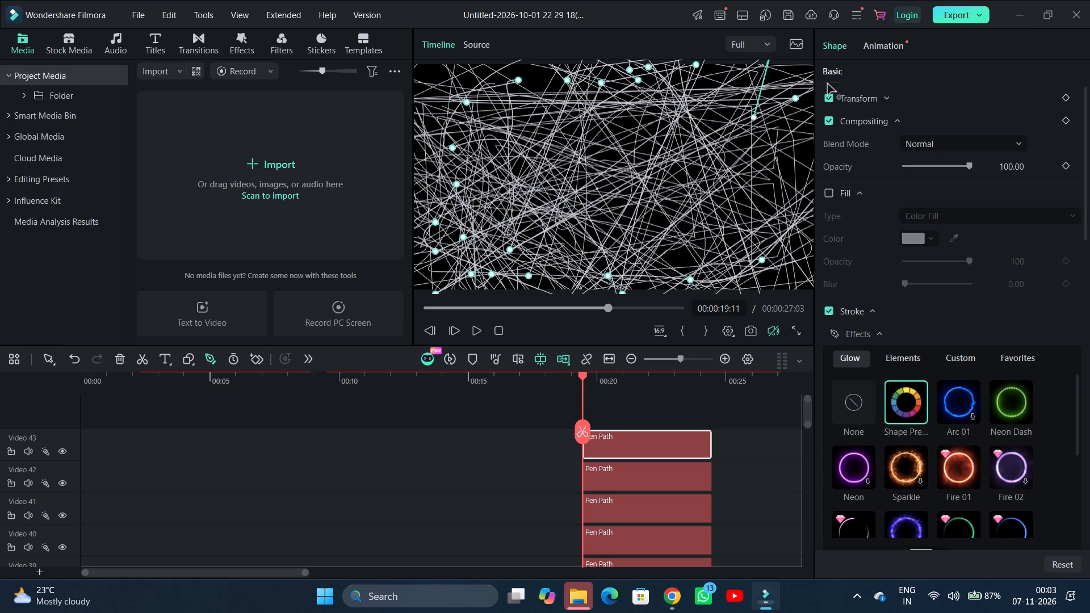
drag(827, 84, 728, 26)
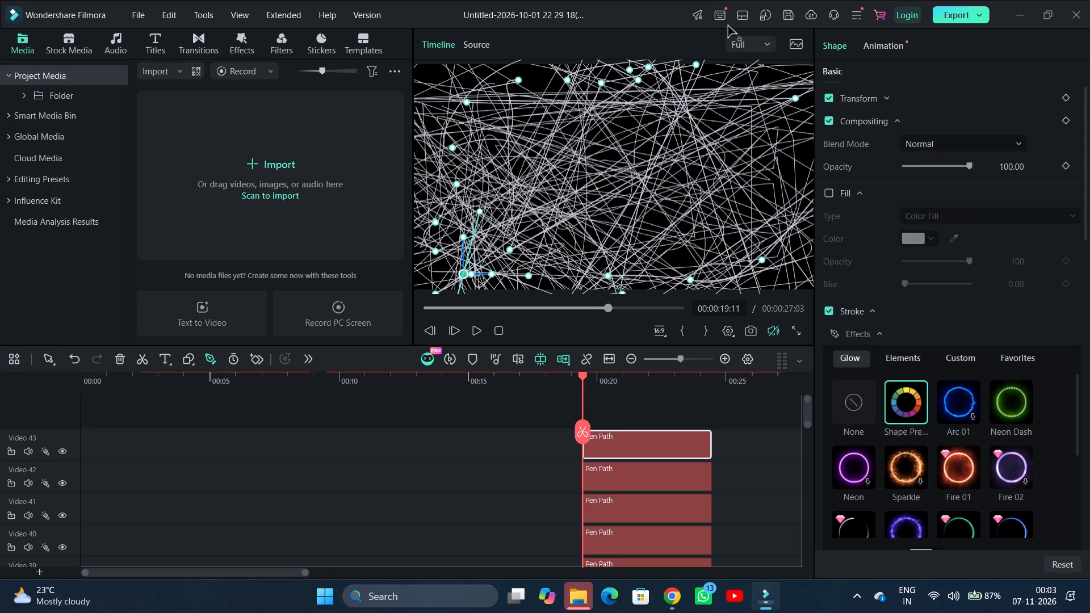
drag(728, 26, 449, 185)
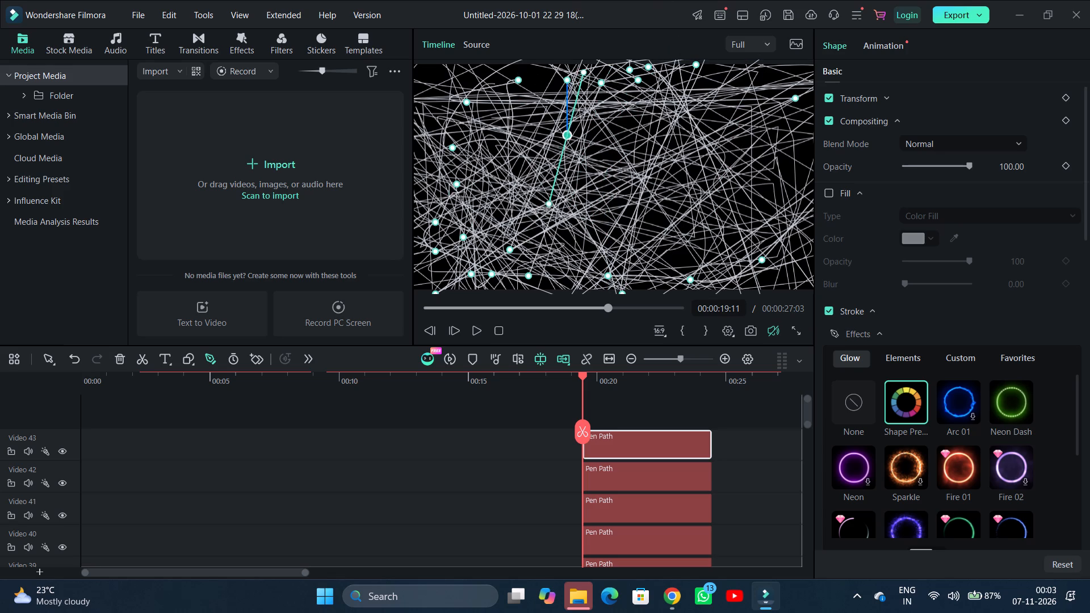
drag(449, 185, 659, 0)
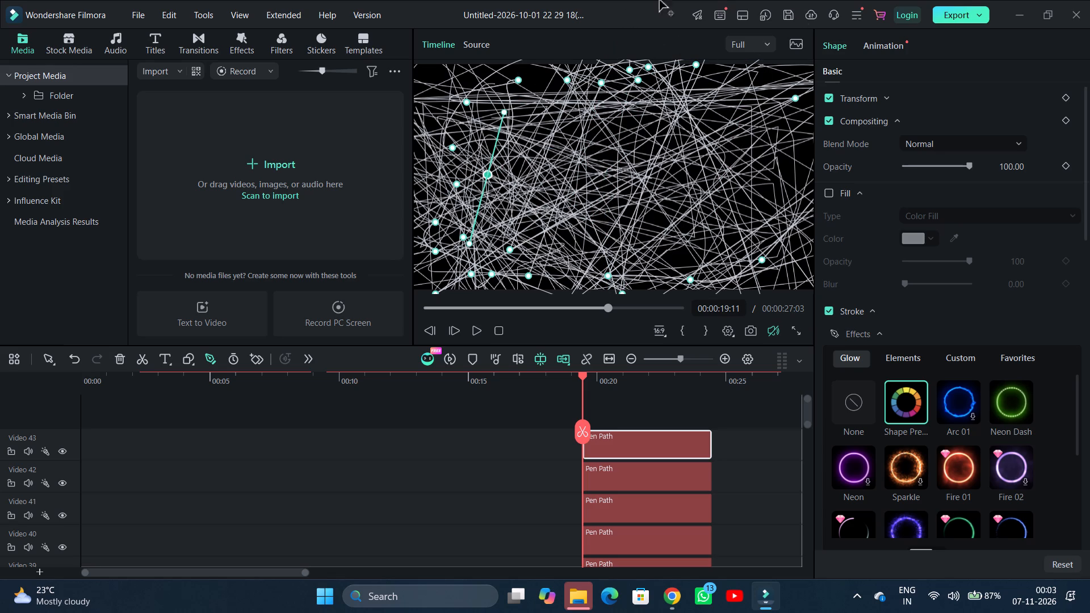
drag(659, 0, 597, 100)
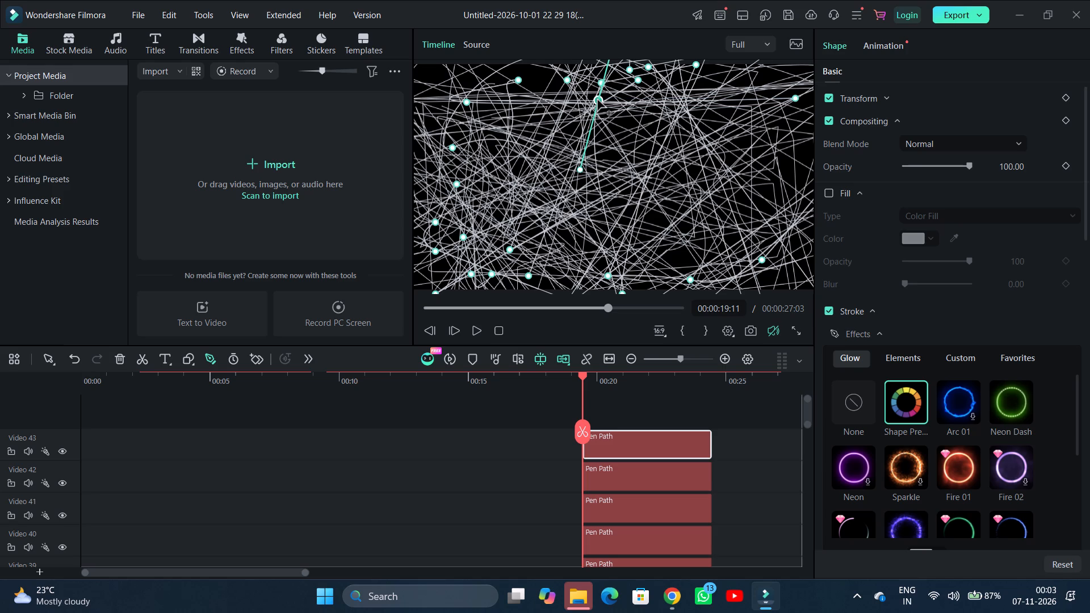
drag(597, 100, 611, 151)
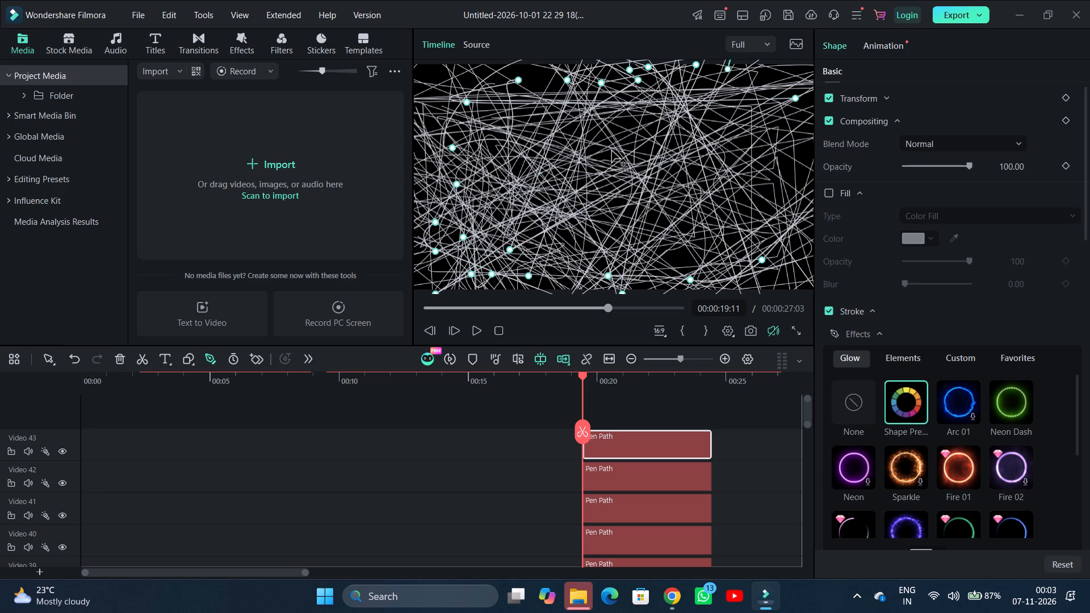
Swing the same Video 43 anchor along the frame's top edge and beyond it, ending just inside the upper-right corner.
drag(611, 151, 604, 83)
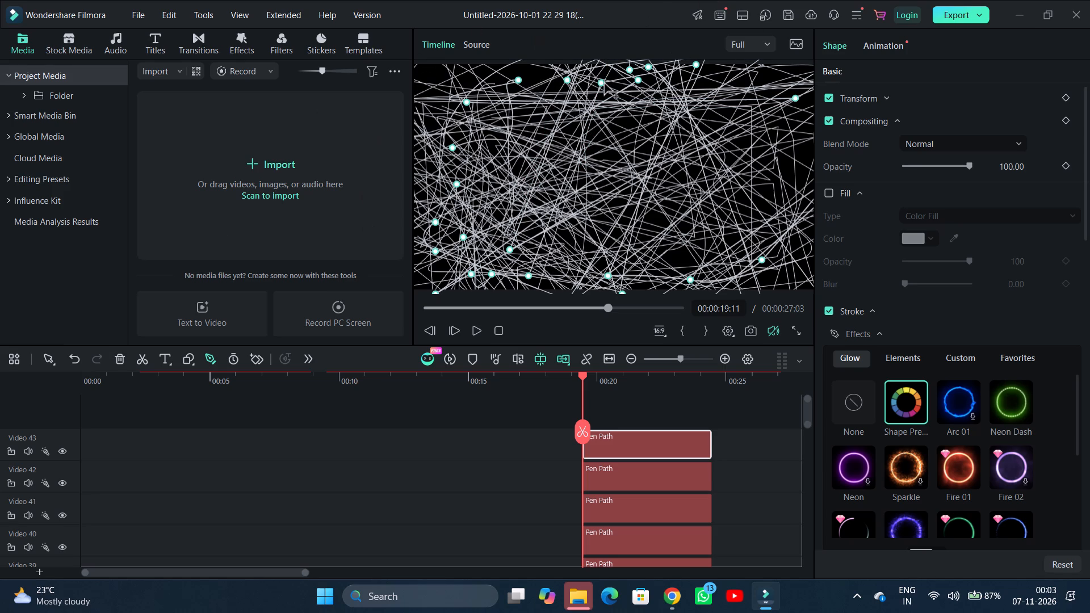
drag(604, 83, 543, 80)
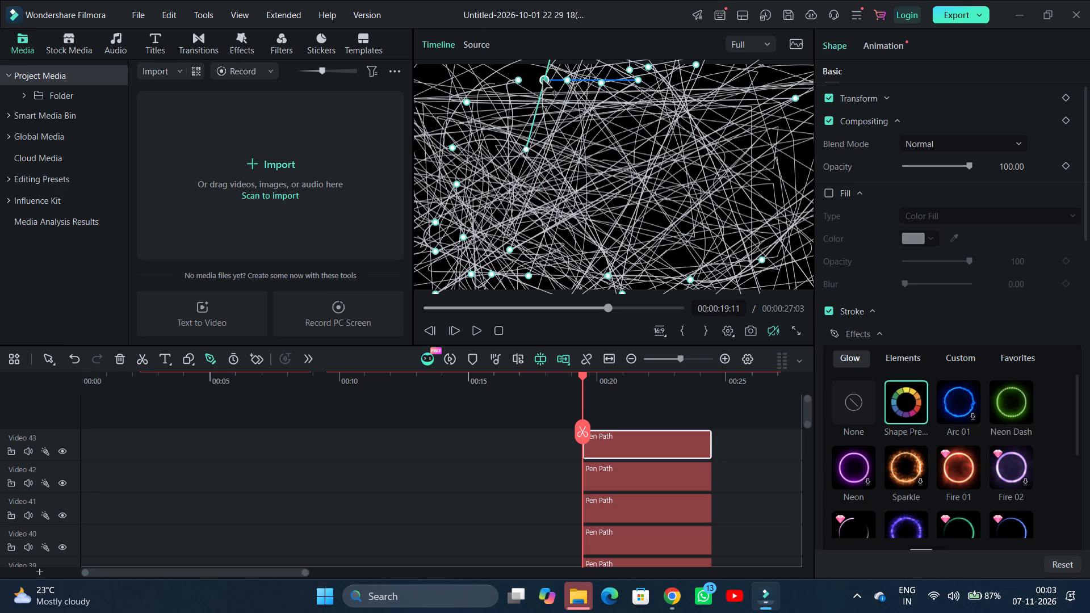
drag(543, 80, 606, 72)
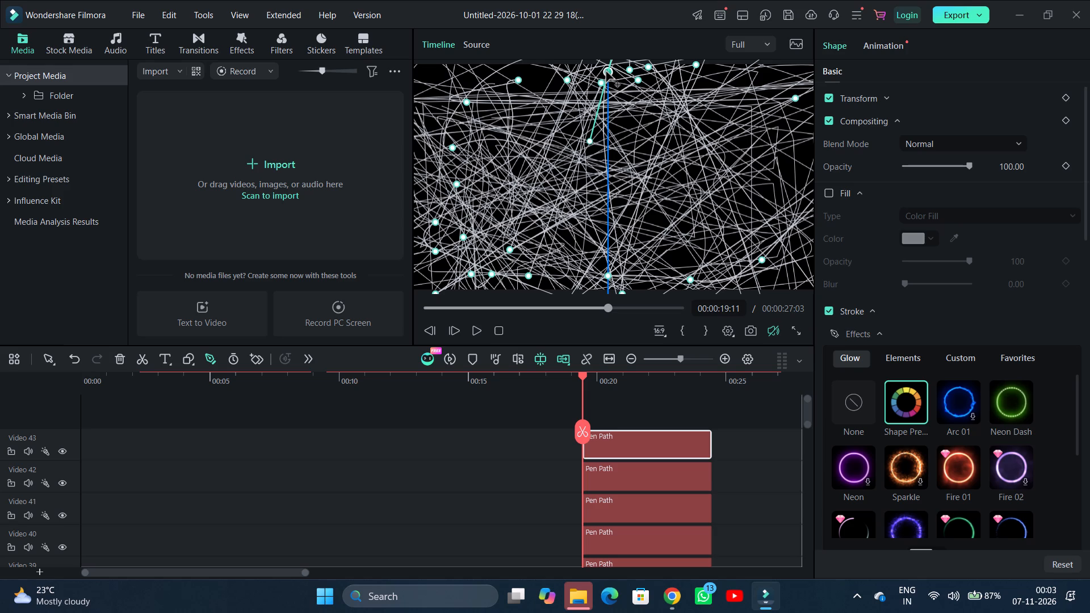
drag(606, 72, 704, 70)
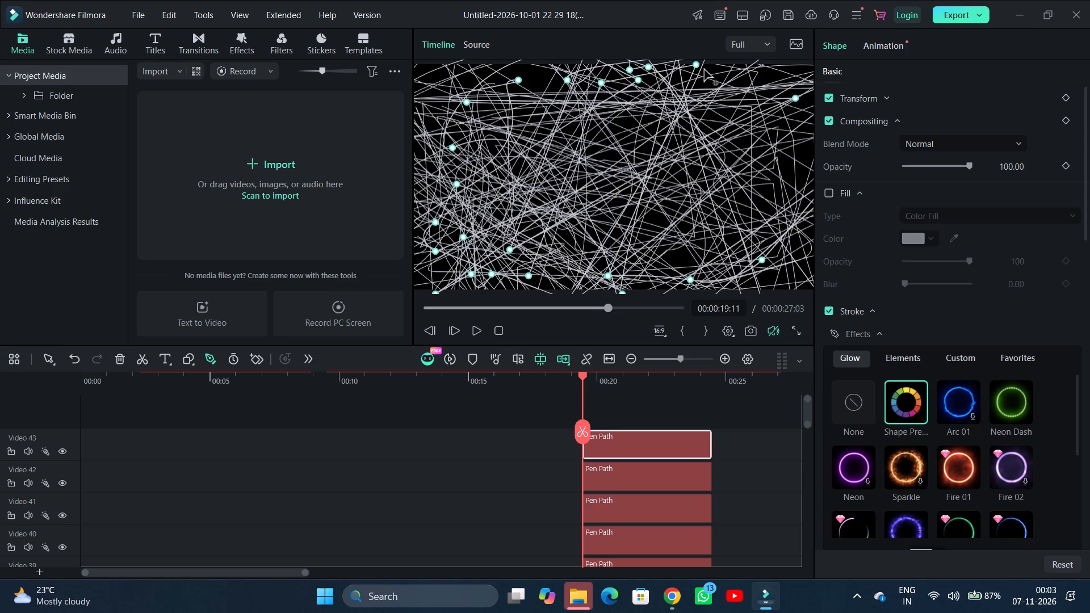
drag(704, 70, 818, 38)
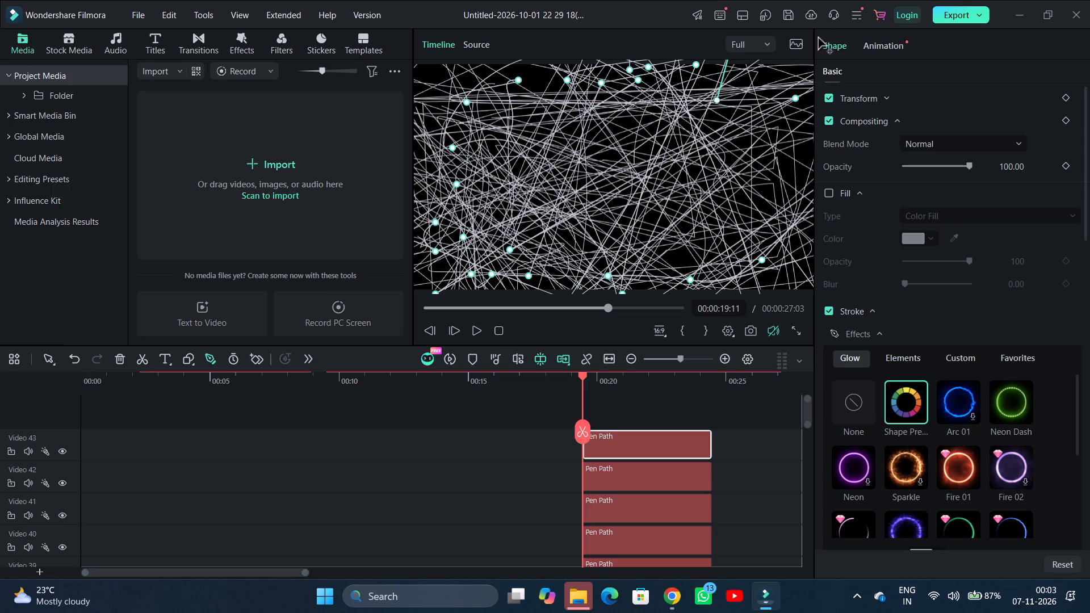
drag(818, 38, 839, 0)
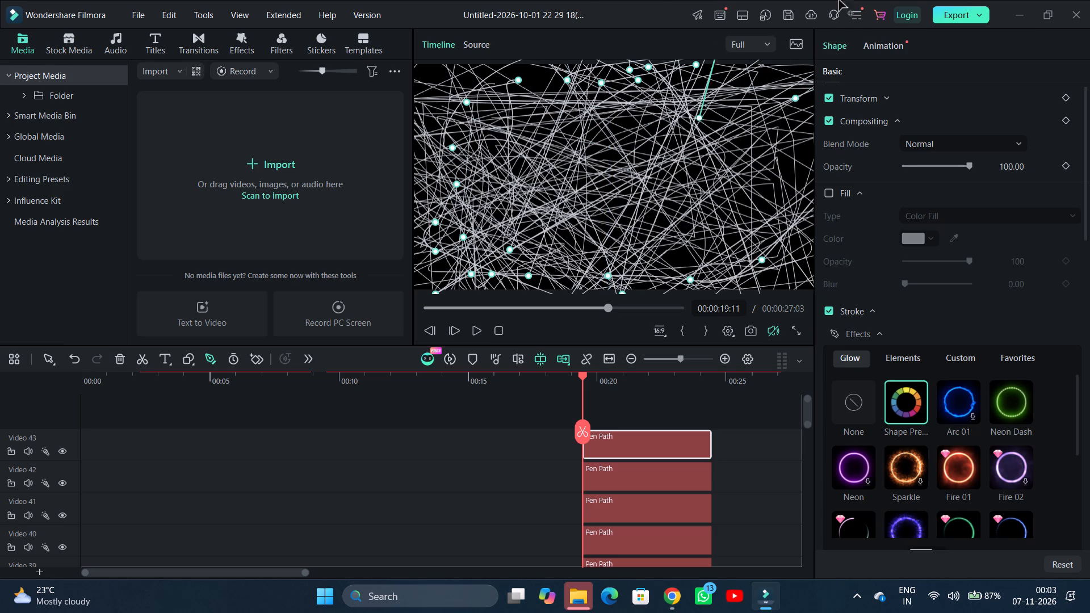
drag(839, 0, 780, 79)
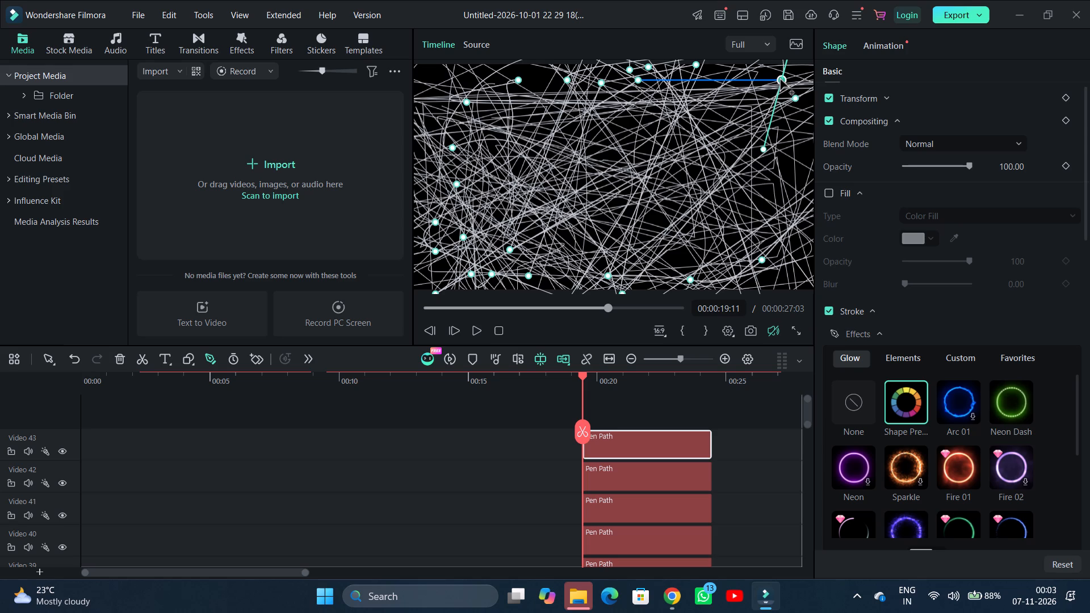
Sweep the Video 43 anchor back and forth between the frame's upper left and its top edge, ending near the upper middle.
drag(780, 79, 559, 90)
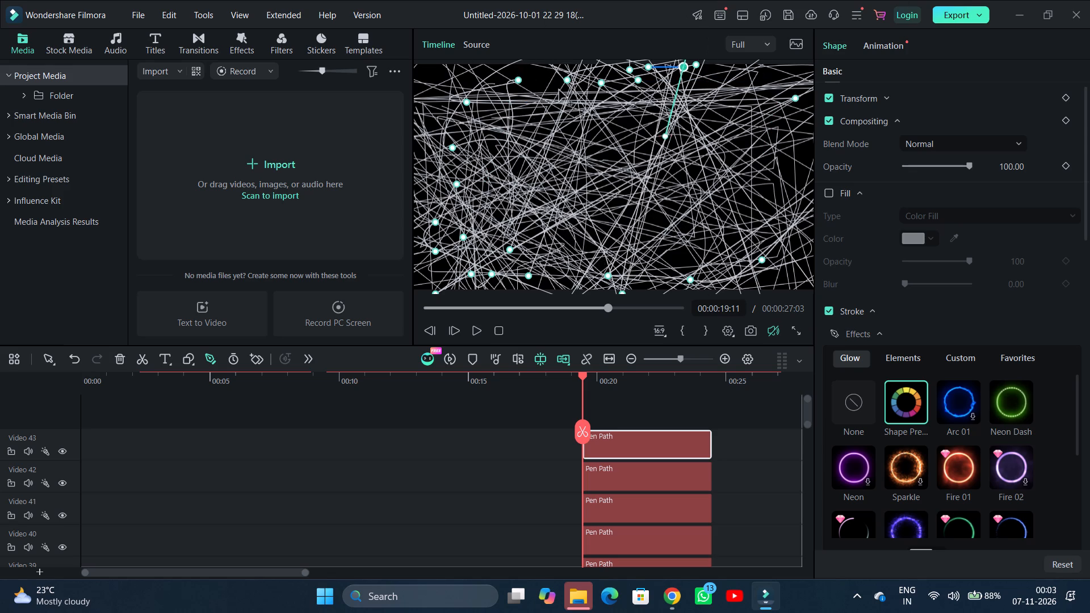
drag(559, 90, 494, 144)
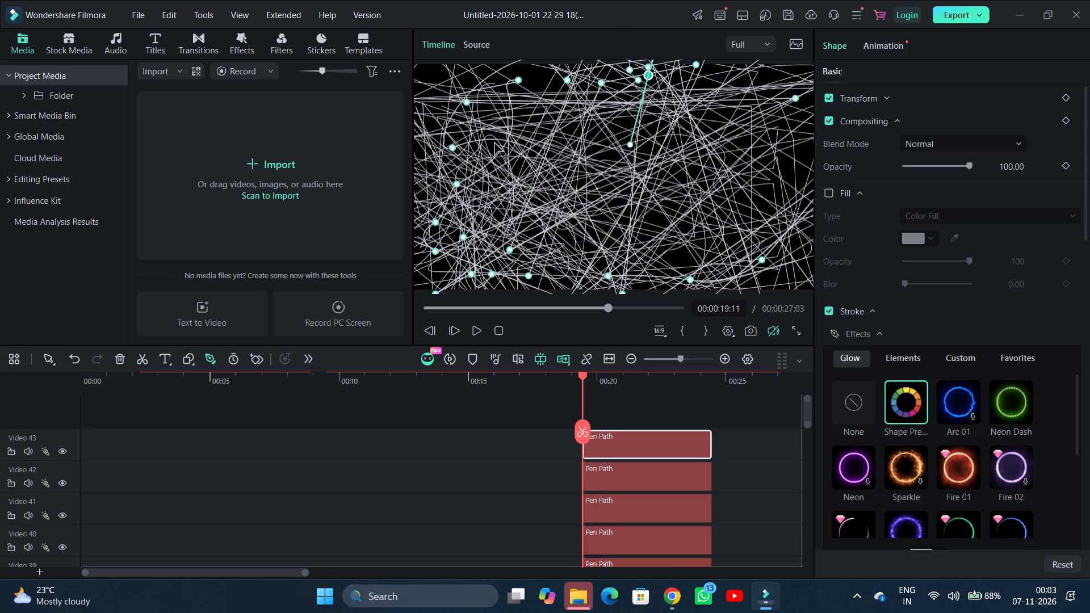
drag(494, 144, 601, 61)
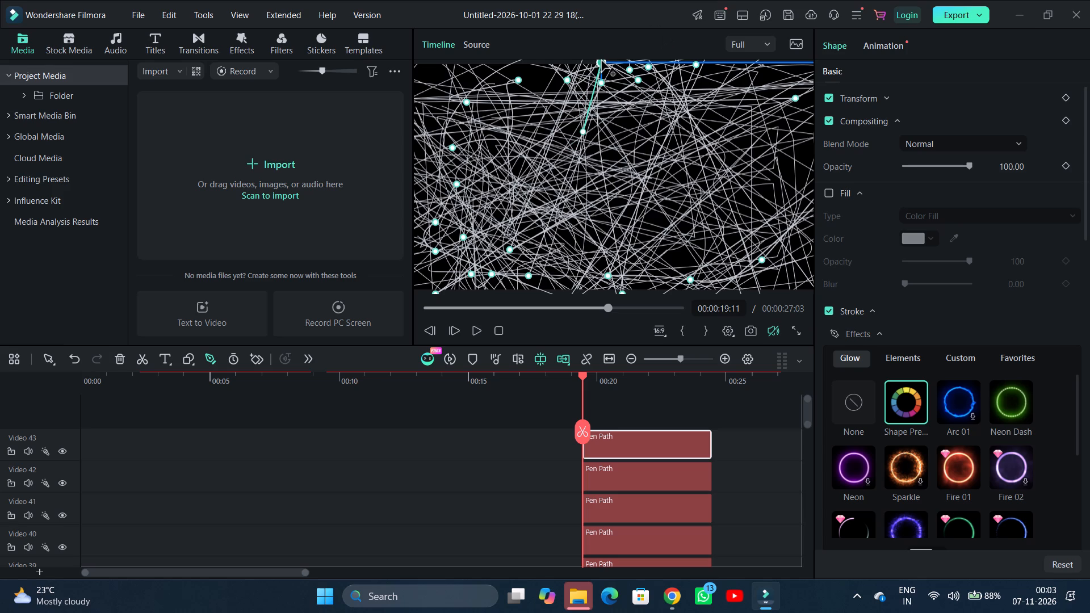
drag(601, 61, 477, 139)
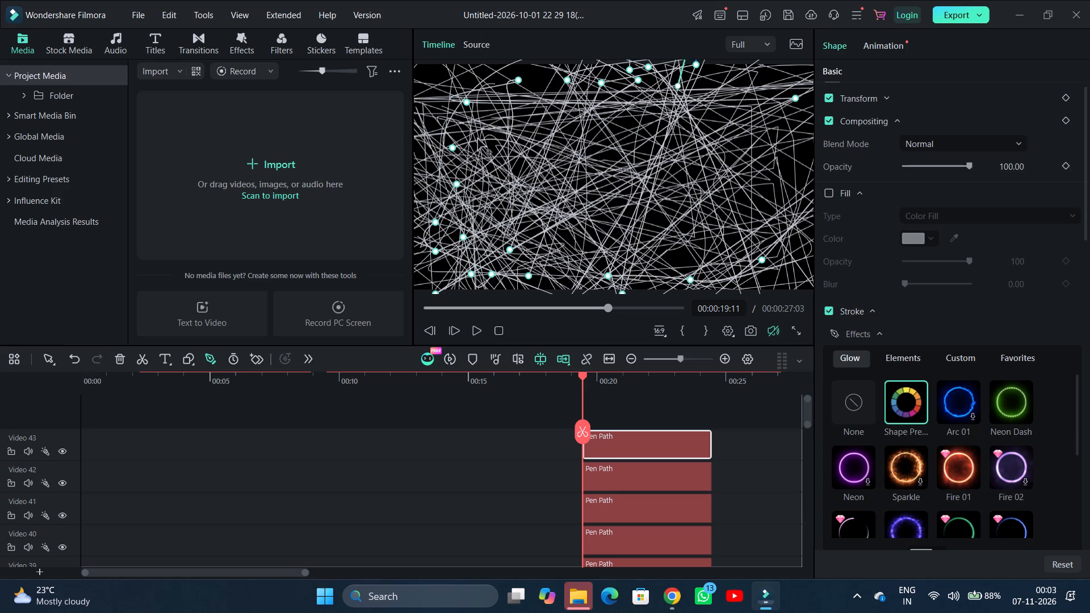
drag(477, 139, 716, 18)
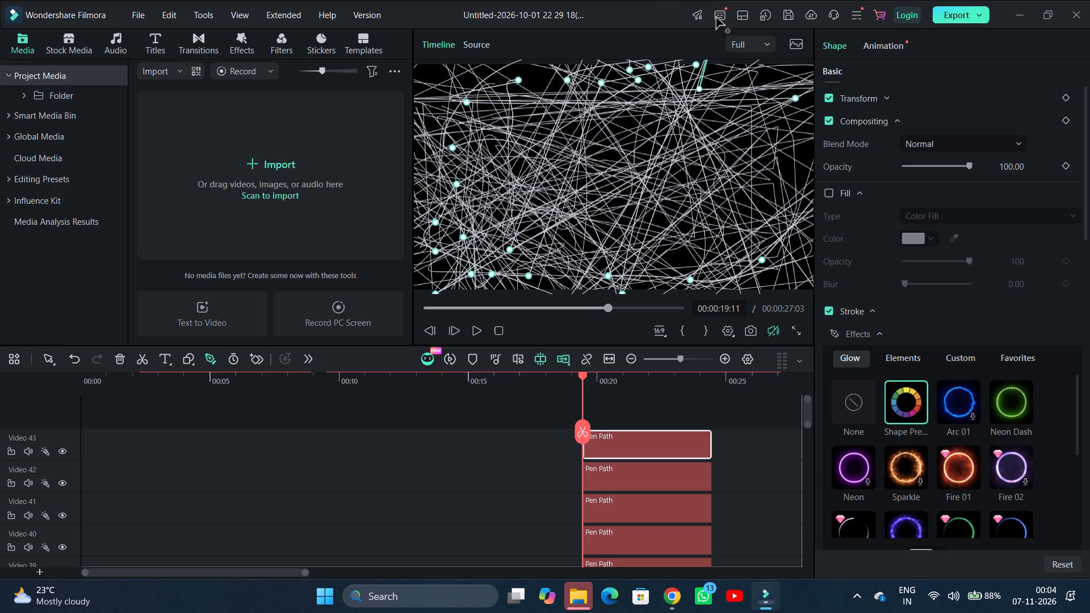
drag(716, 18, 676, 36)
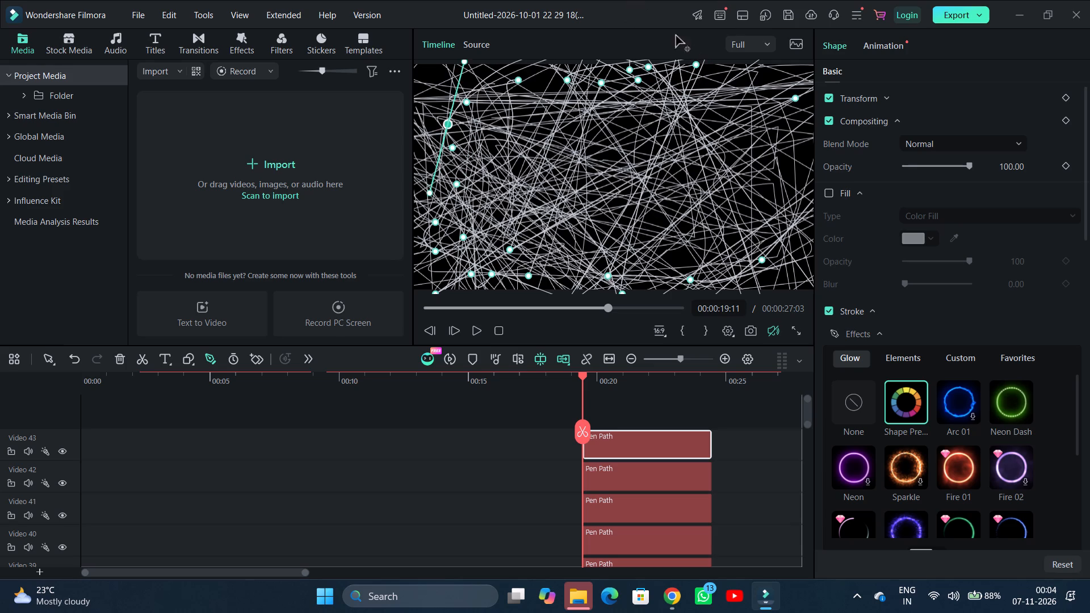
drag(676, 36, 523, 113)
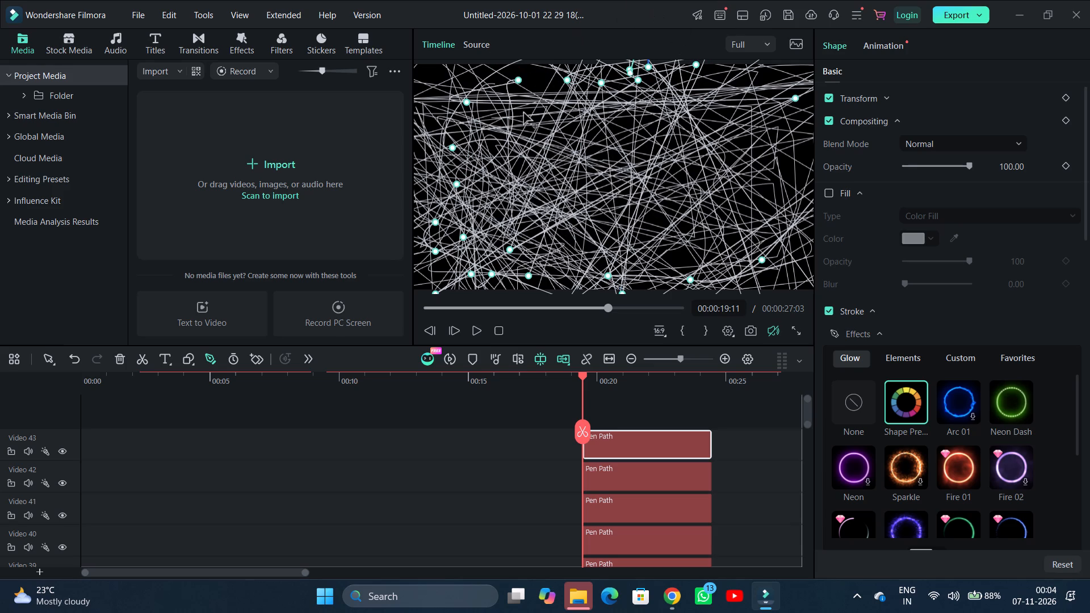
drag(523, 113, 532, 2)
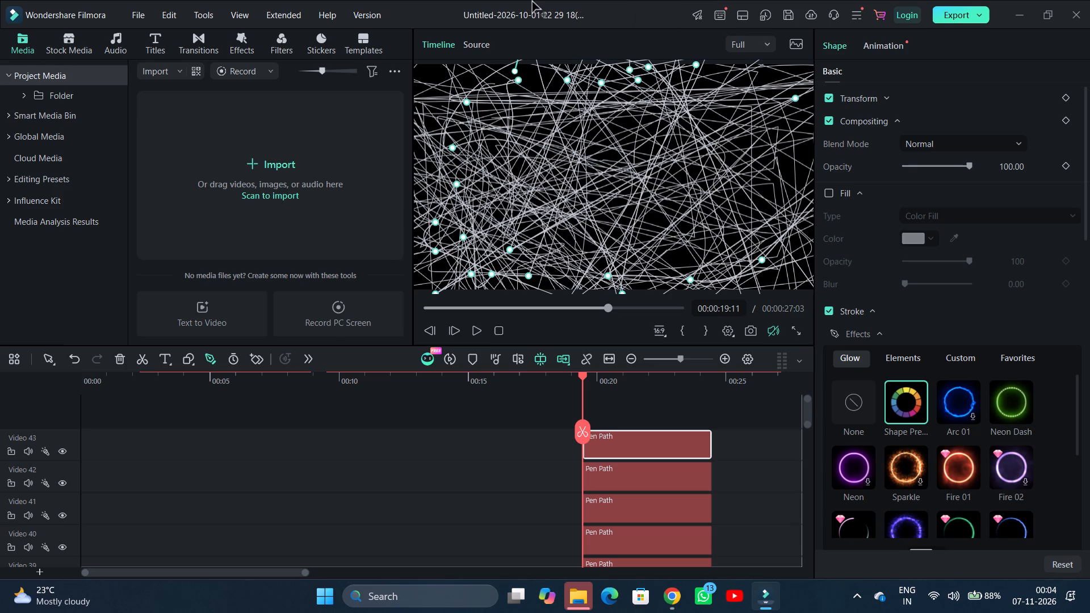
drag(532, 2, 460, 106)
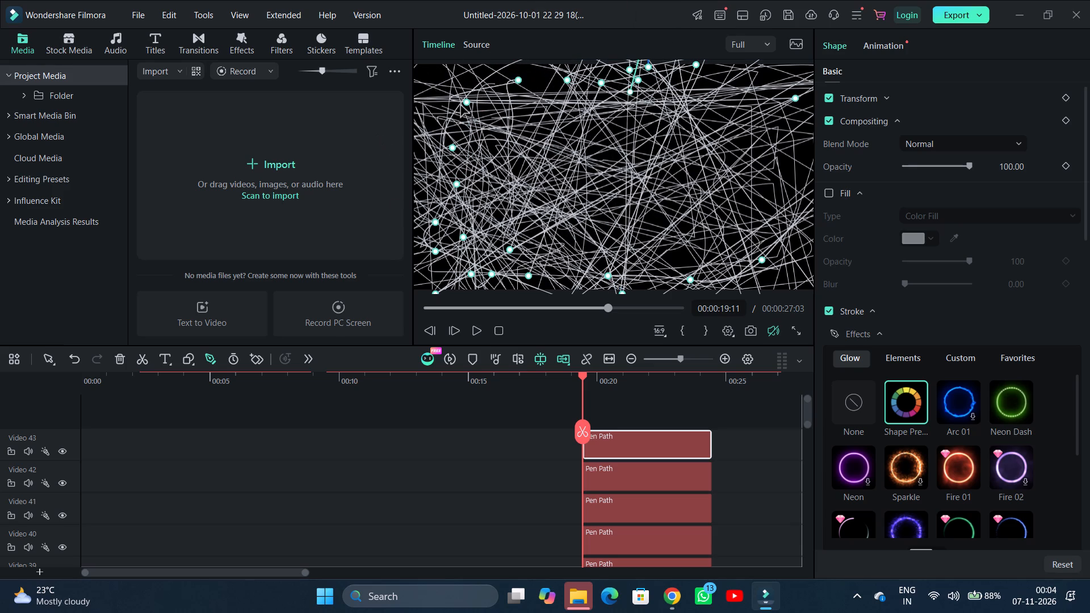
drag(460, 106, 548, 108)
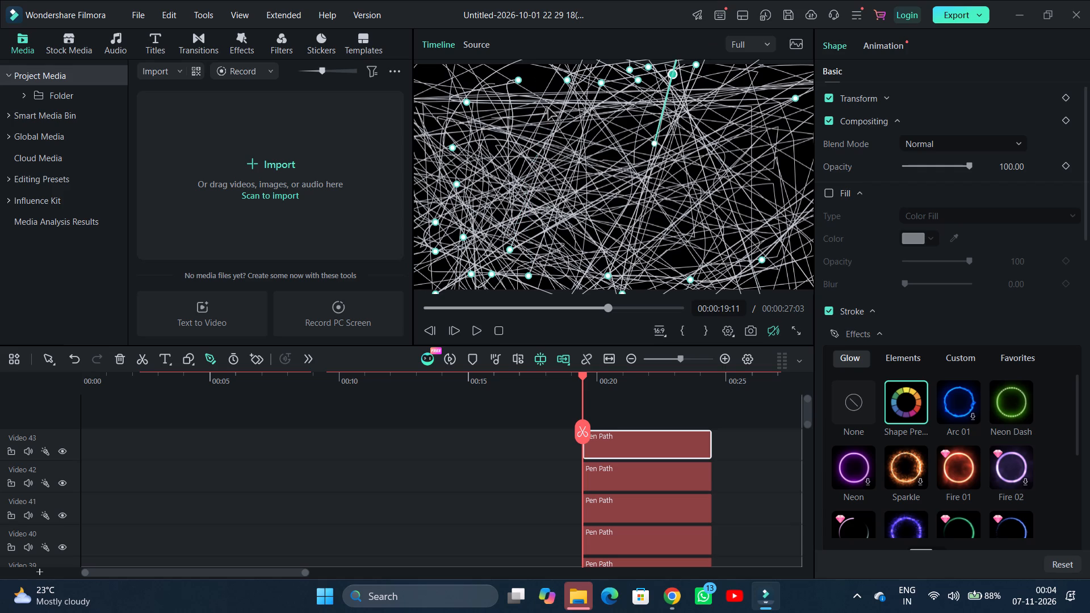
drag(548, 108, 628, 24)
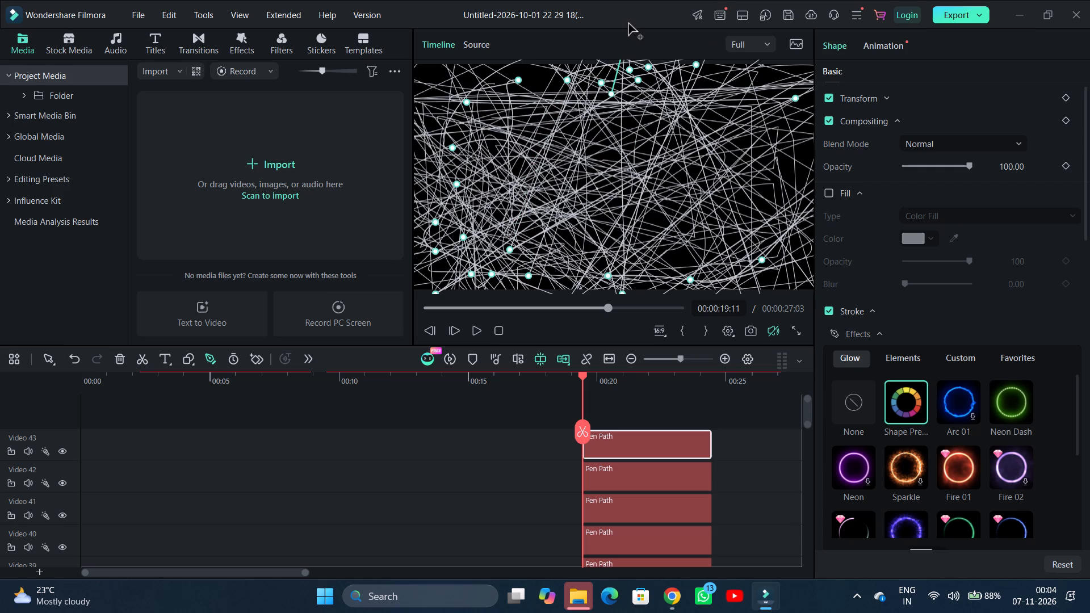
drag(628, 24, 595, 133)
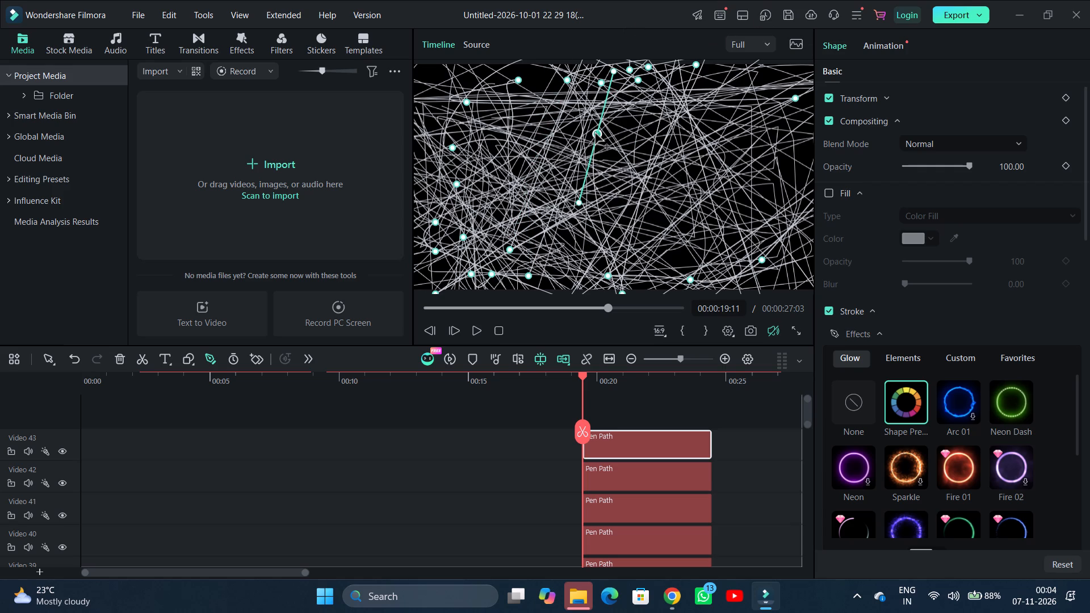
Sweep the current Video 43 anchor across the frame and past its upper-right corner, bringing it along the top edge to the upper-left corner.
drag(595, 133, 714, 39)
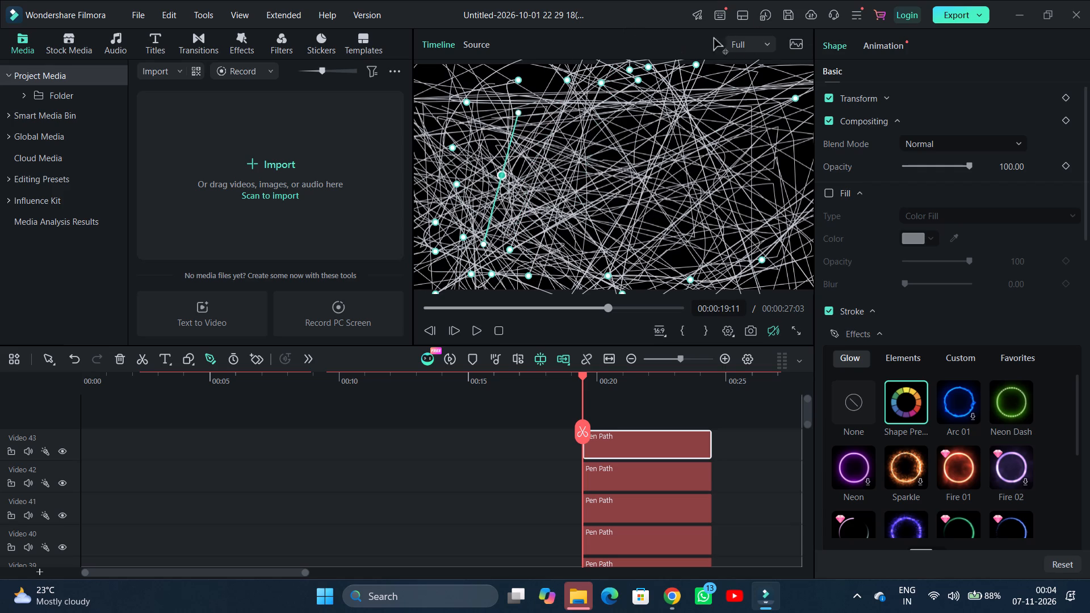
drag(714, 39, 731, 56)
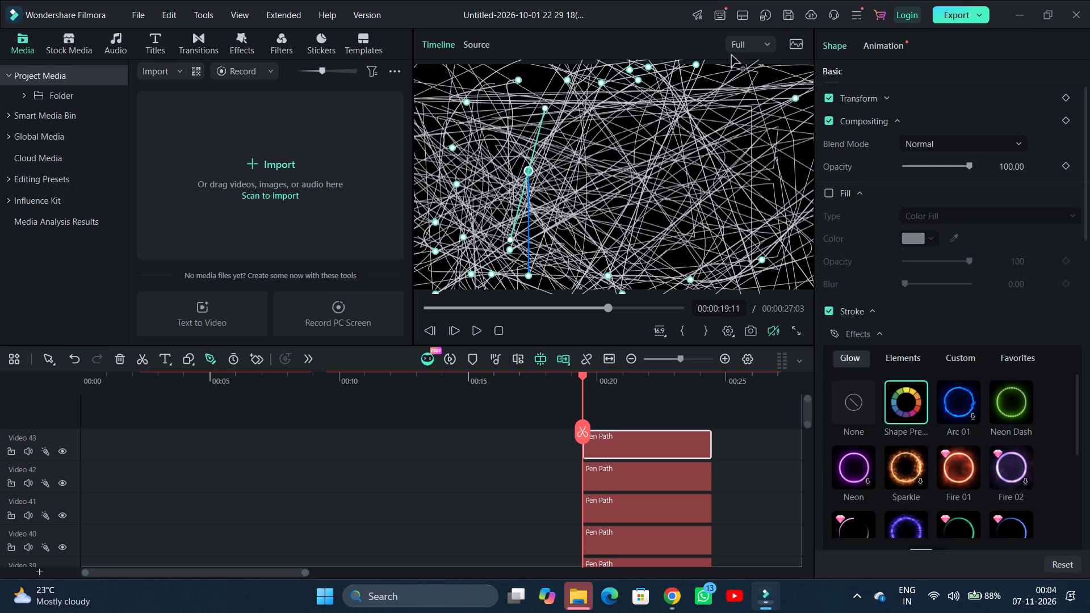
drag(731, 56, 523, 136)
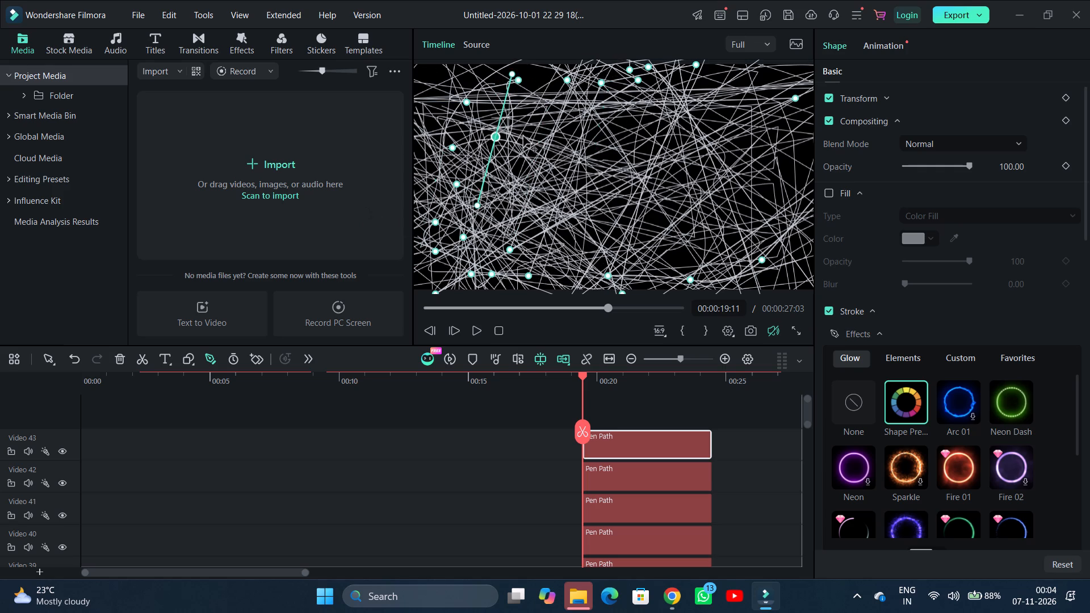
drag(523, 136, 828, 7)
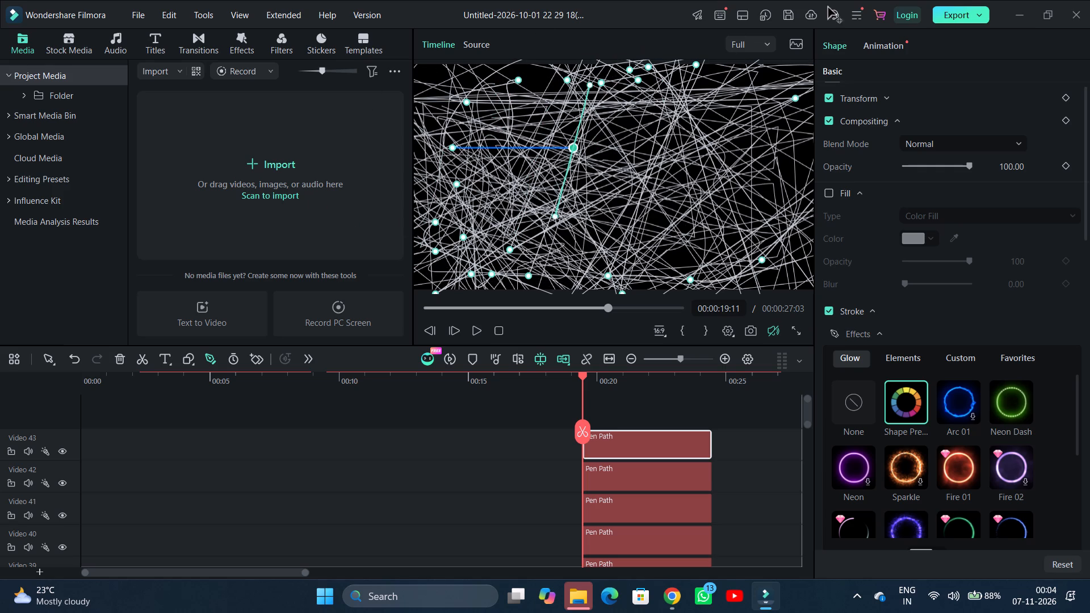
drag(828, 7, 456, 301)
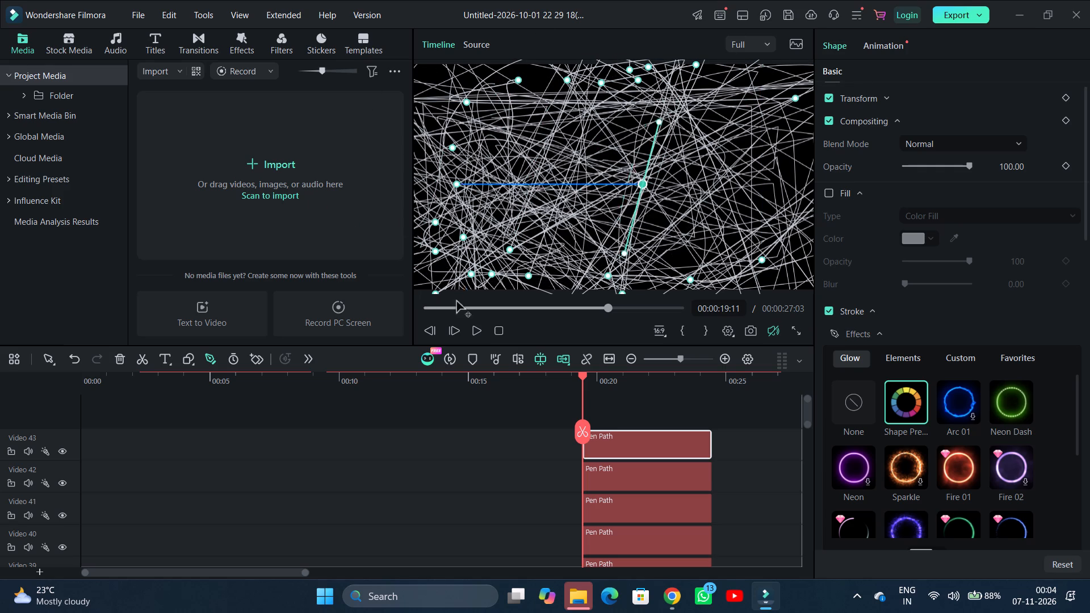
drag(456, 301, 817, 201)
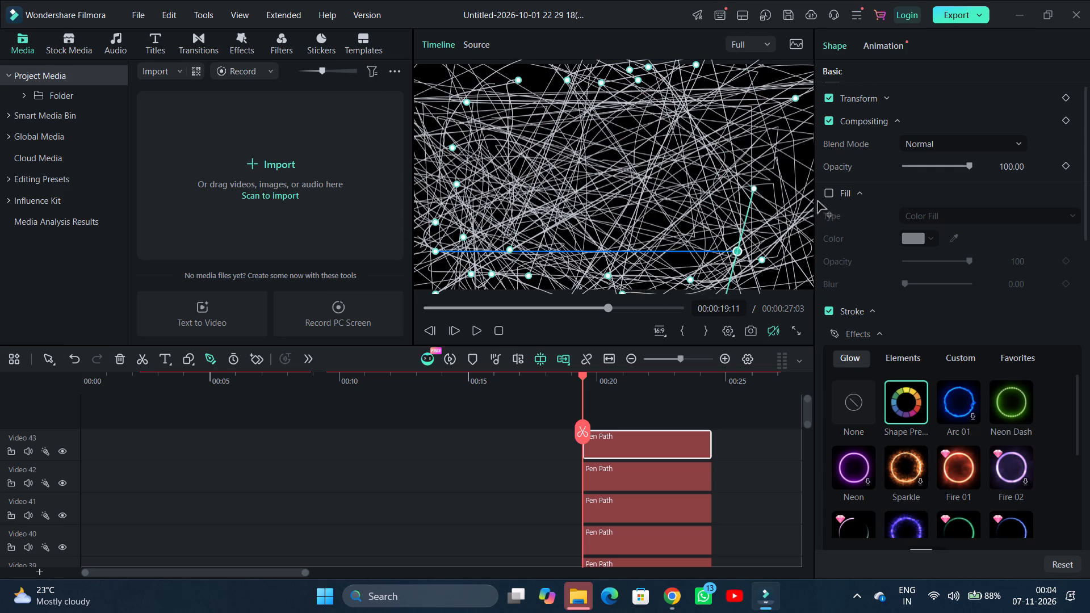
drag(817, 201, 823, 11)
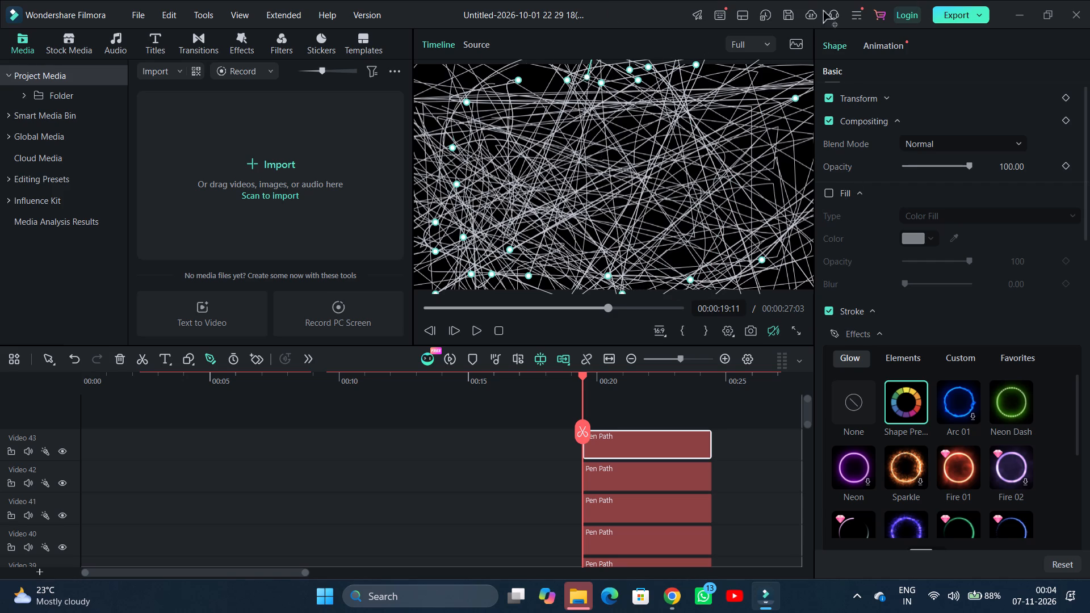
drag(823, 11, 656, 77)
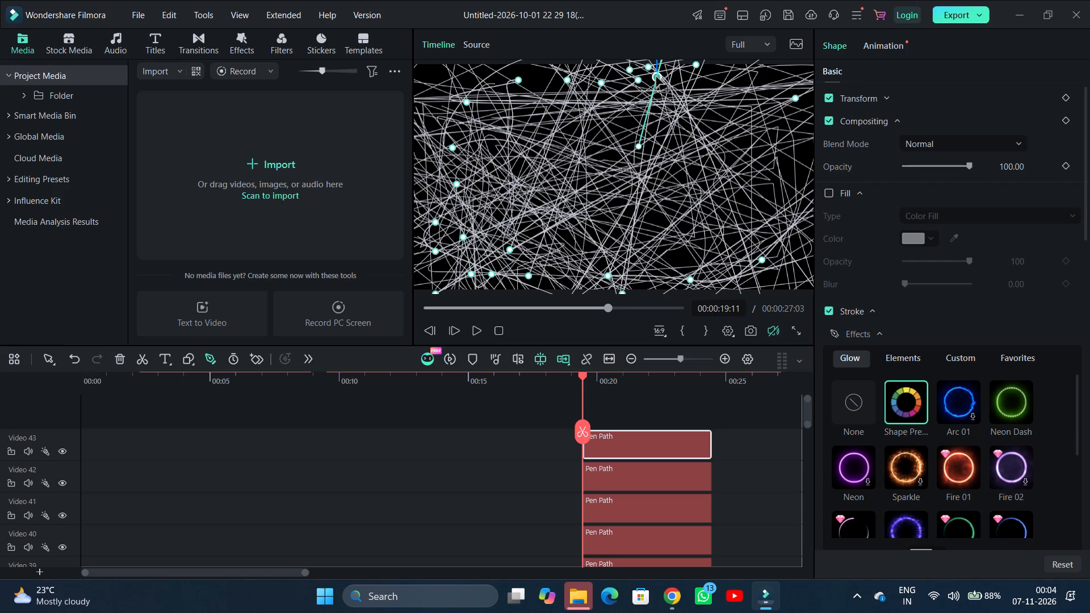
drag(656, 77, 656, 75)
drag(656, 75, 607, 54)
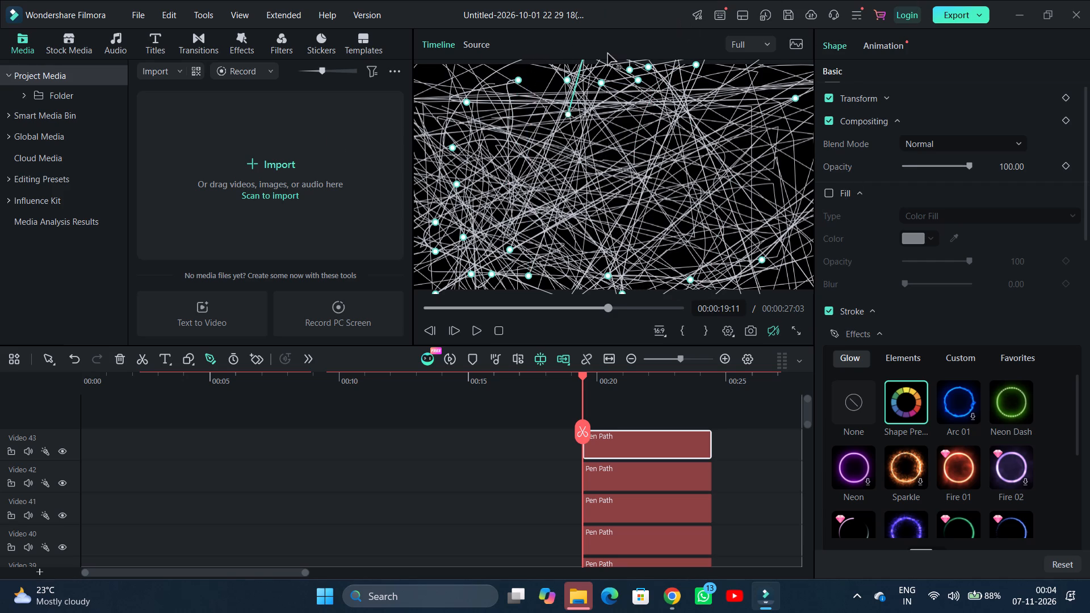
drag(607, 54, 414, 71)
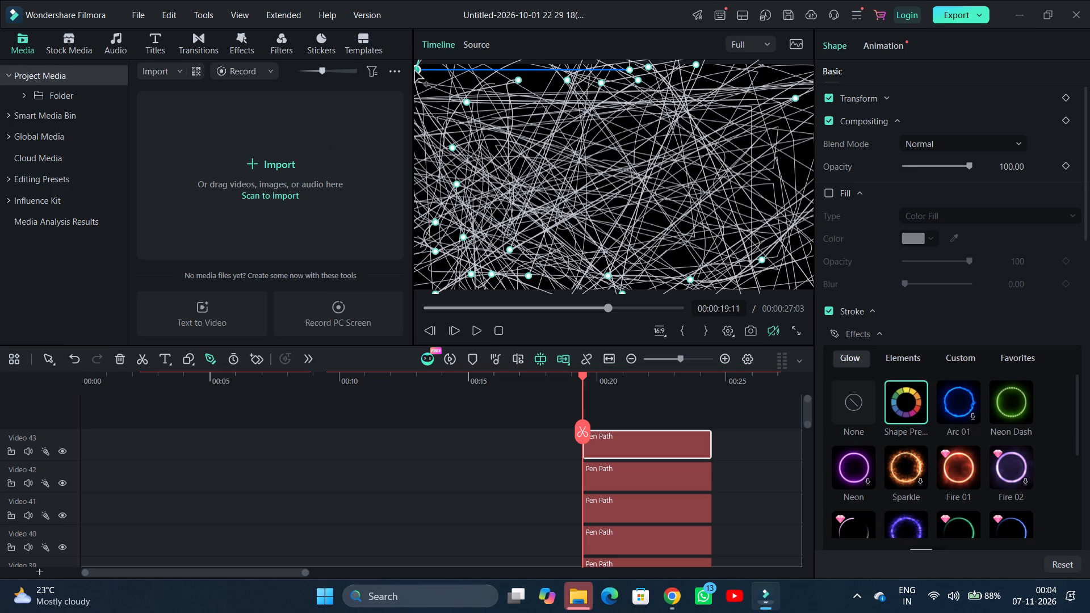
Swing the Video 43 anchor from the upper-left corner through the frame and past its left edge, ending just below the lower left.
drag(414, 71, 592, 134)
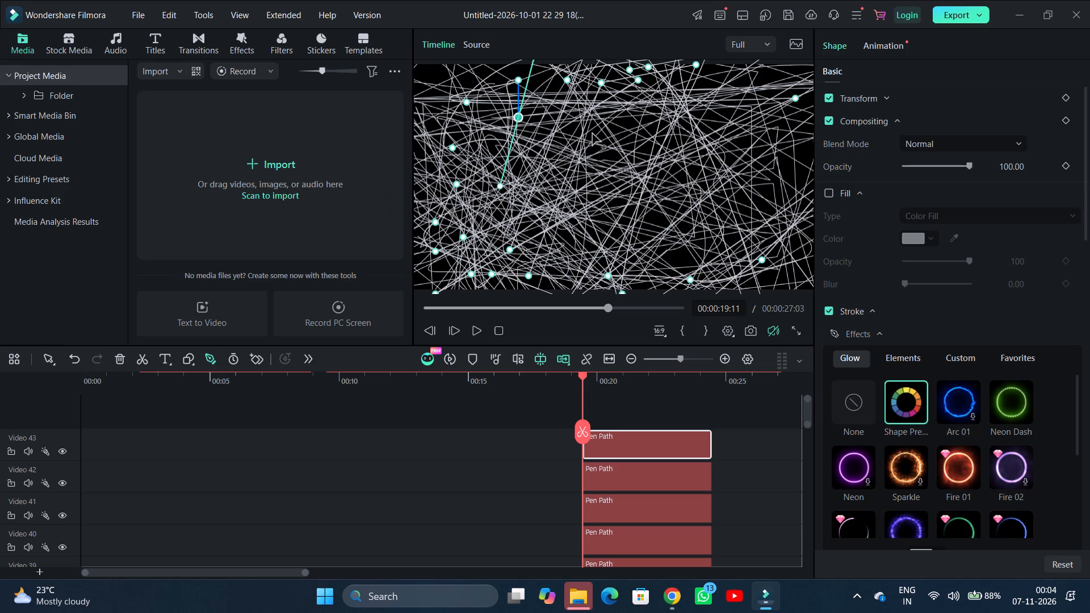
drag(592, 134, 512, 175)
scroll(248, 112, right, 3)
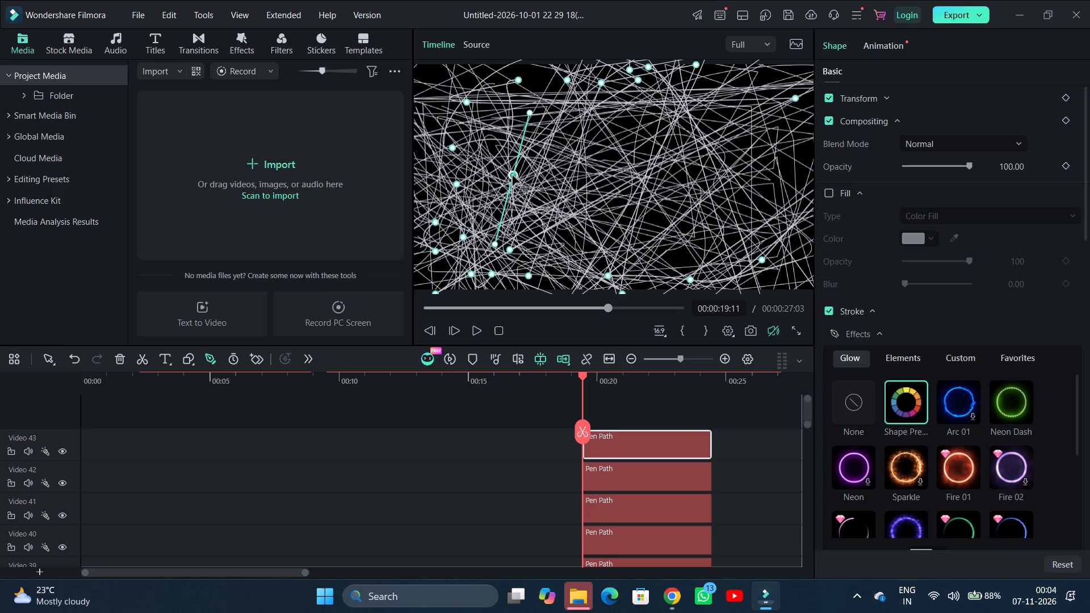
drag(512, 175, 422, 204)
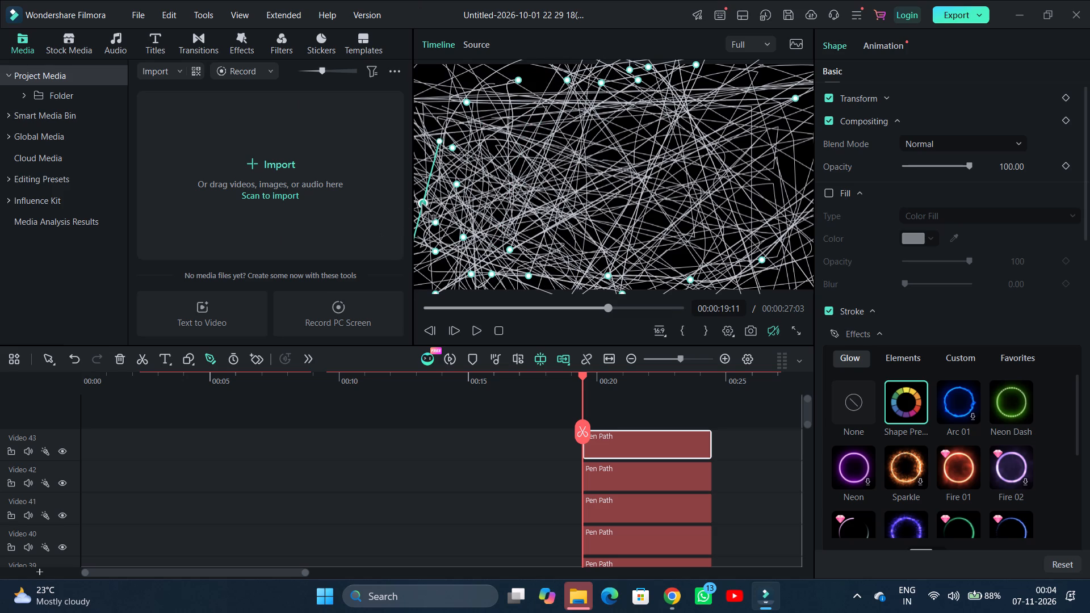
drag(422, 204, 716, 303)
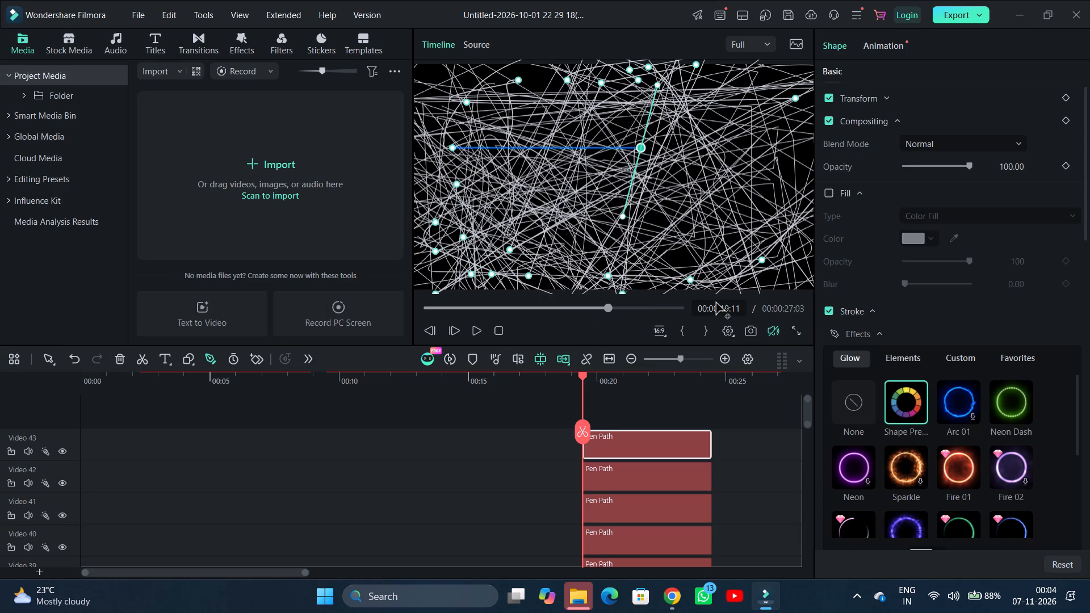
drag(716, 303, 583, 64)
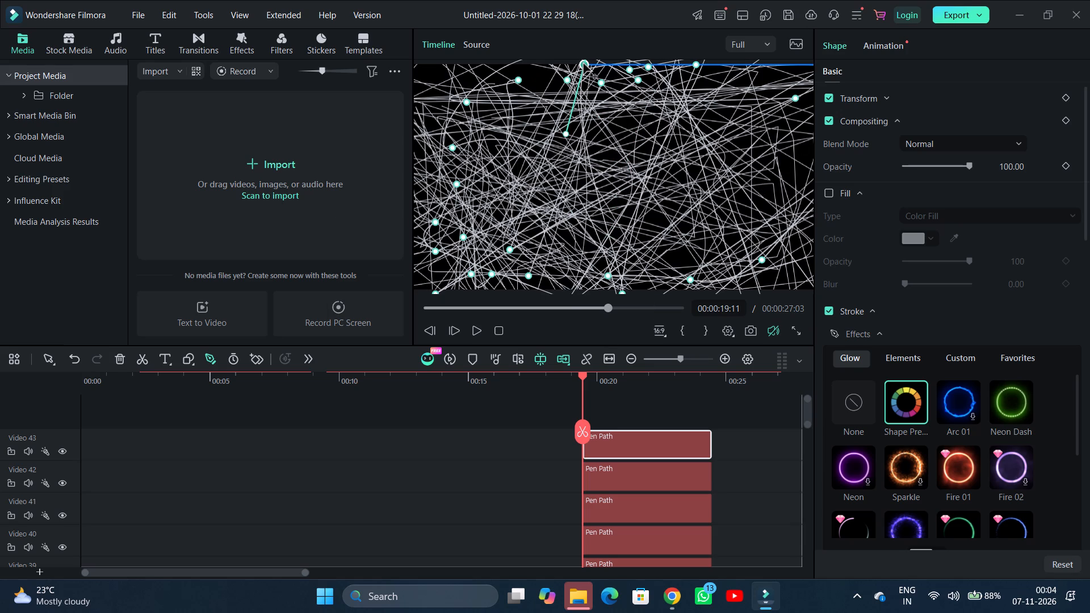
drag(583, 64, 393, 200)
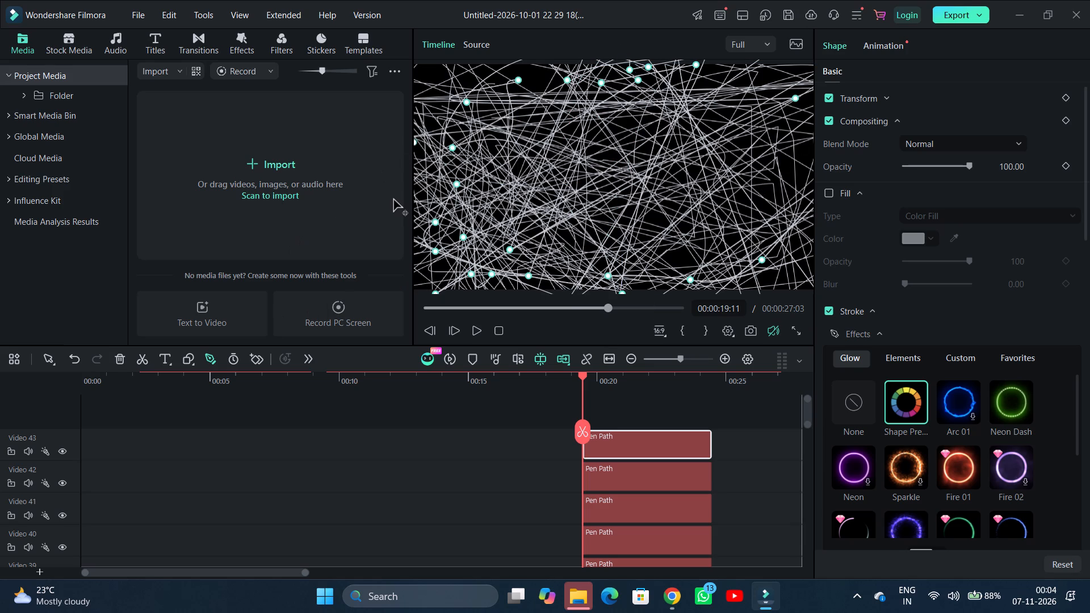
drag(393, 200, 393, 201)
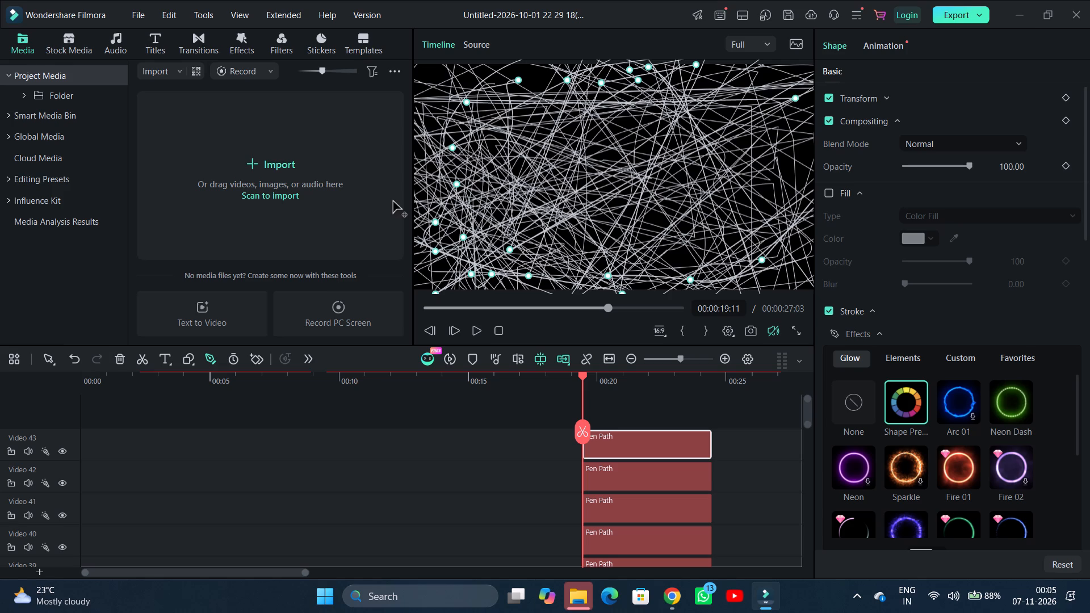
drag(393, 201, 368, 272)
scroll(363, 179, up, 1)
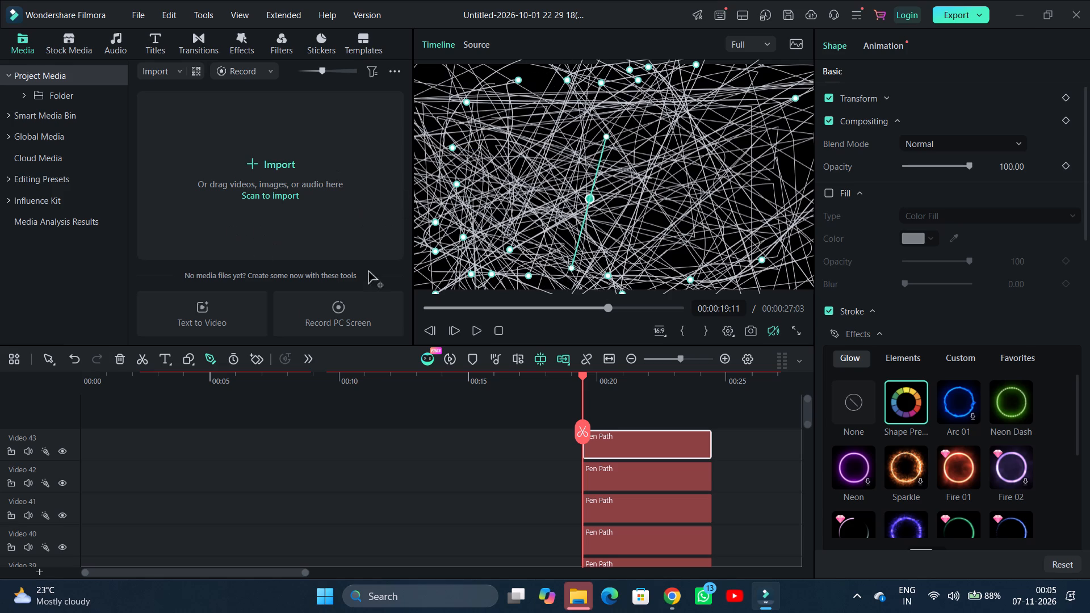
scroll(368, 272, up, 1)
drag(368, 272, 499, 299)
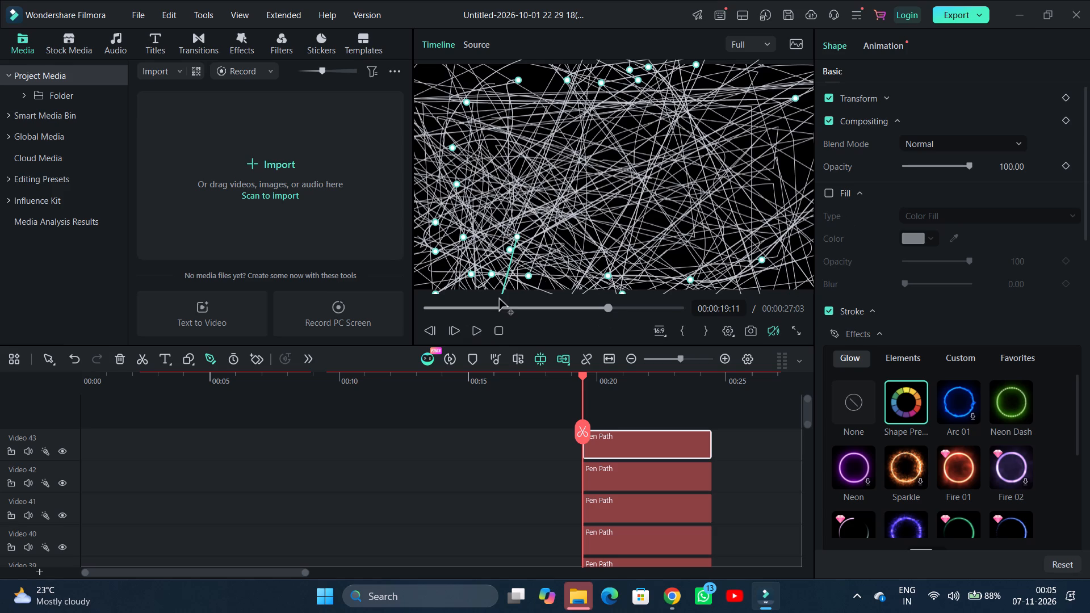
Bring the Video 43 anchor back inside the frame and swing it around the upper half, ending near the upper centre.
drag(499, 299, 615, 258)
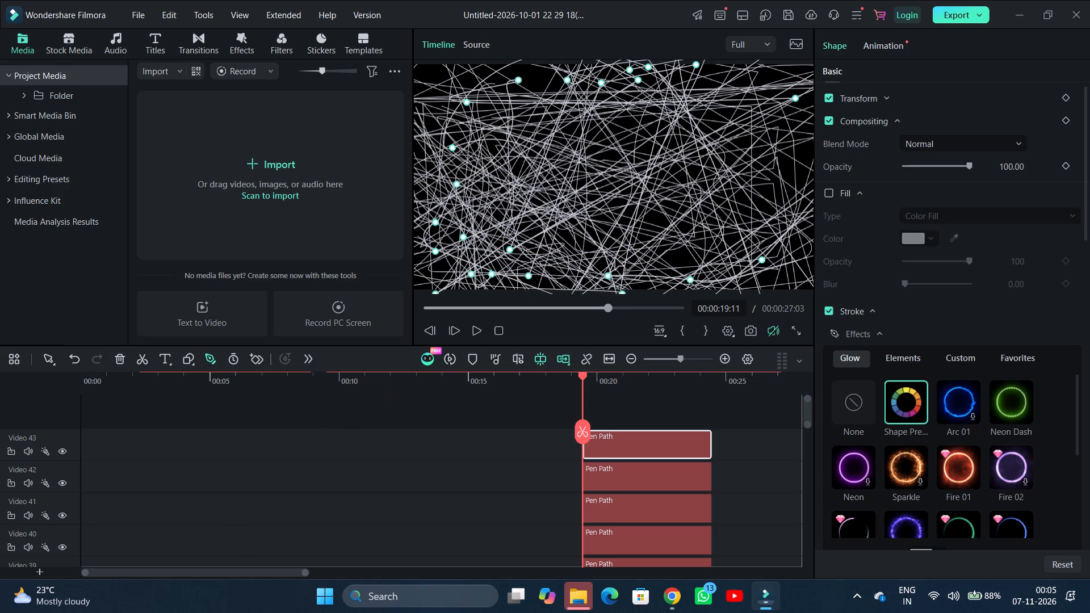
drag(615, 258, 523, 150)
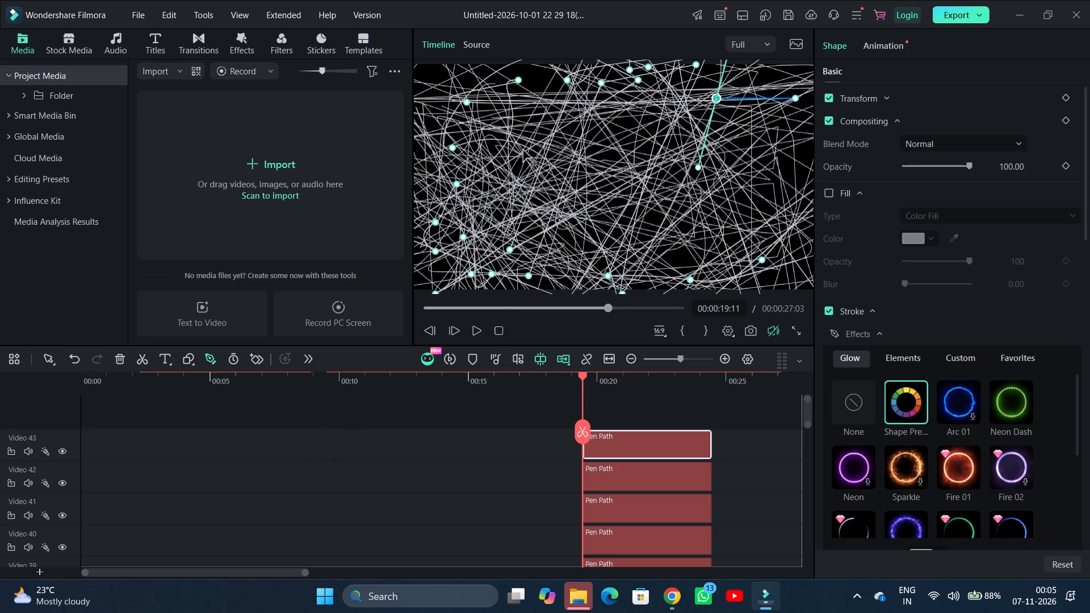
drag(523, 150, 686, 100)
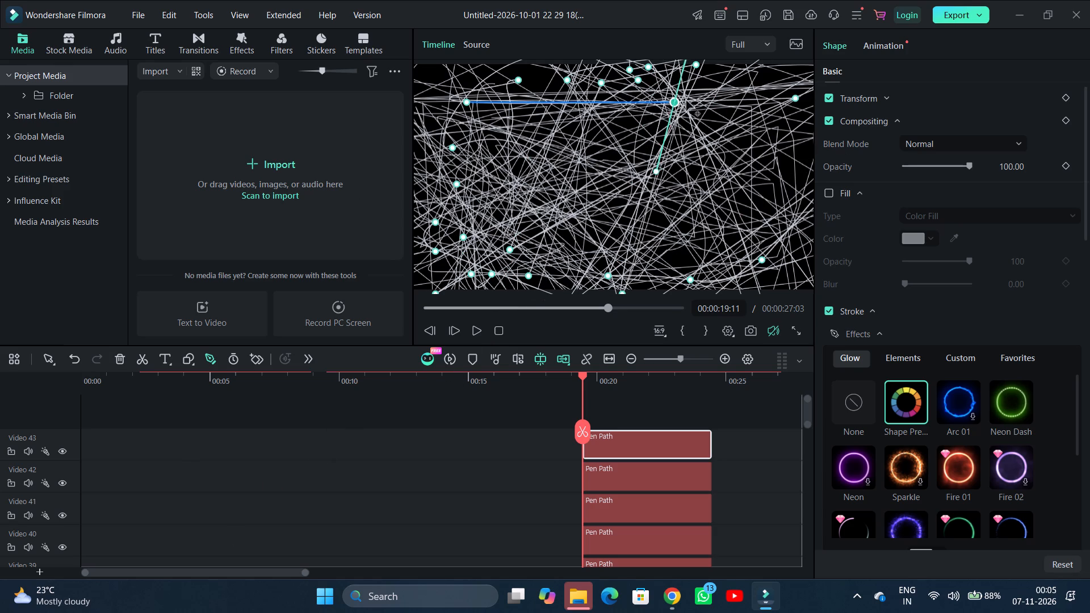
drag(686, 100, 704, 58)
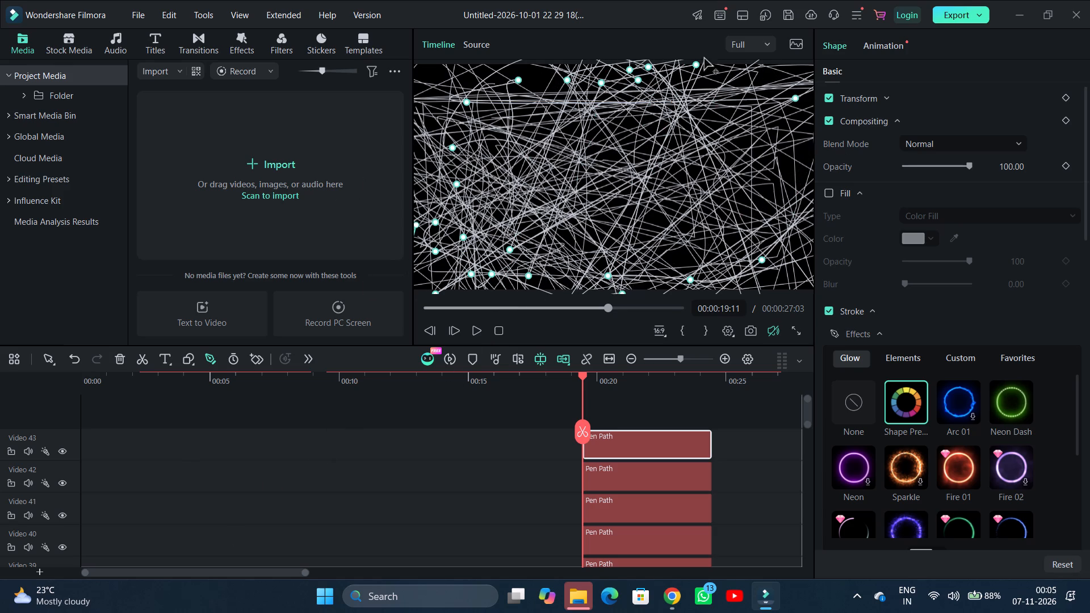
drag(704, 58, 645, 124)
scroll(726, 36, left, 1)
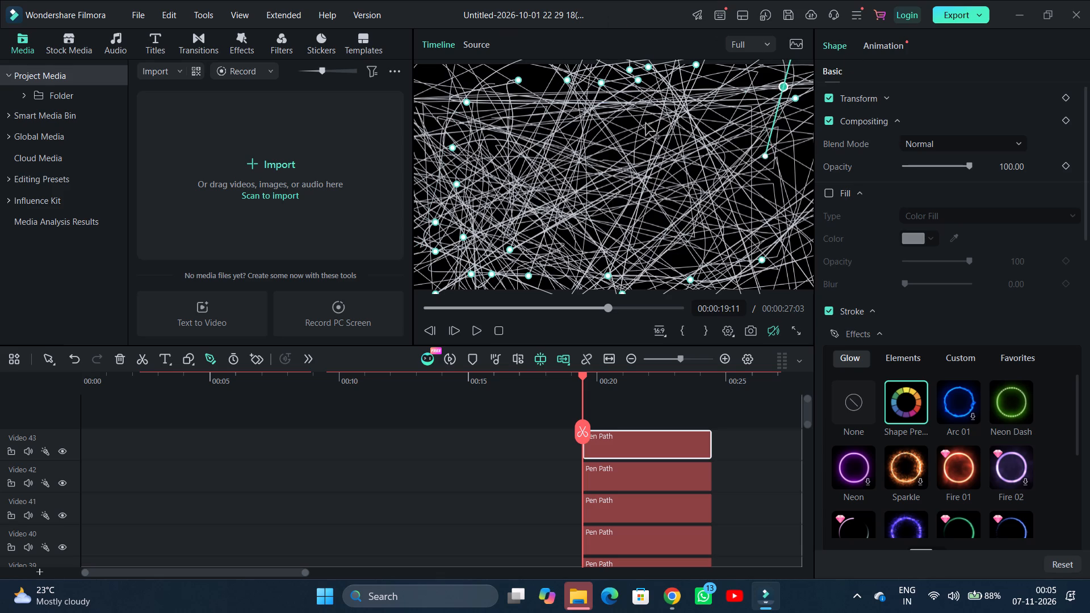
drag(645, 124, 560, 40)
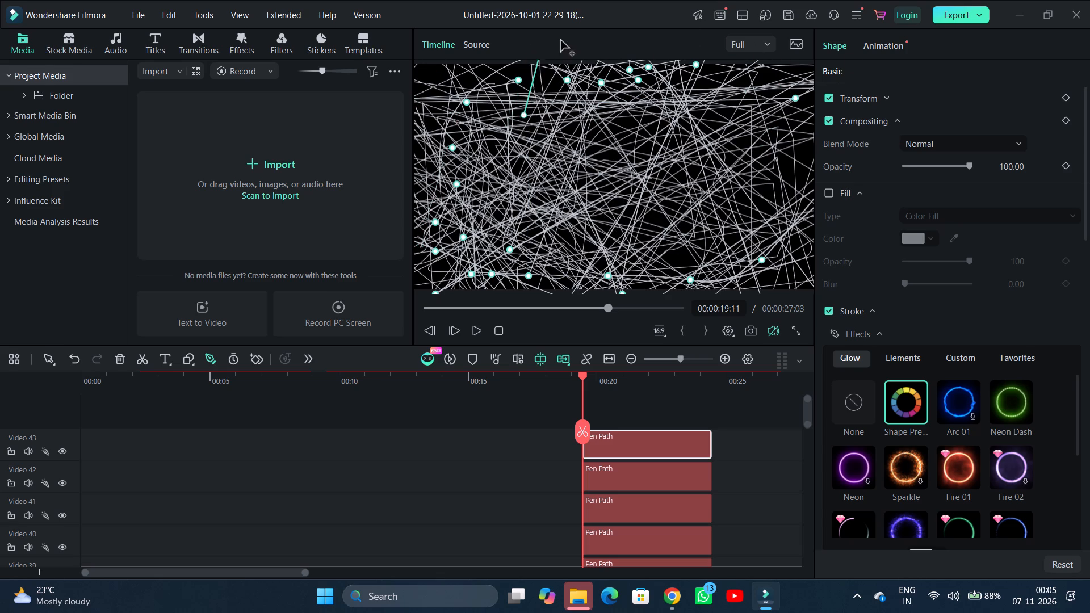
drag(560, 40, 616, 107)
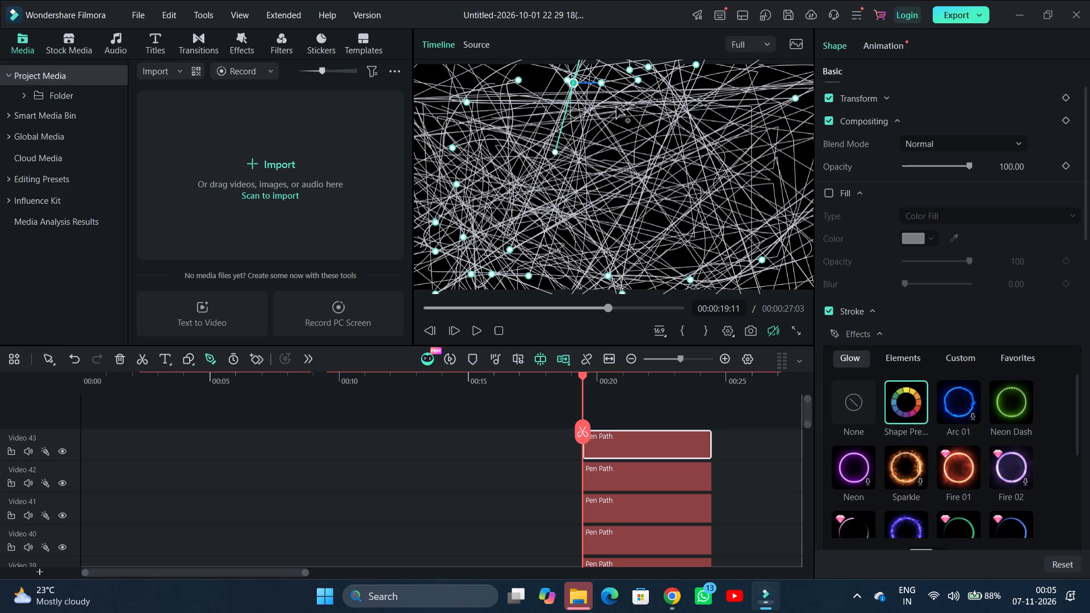
Carry the Video 43 anchor through the middle of the frame and place it far outside, beyond the lower-left corner.
drag(616, 107, 635, 171)
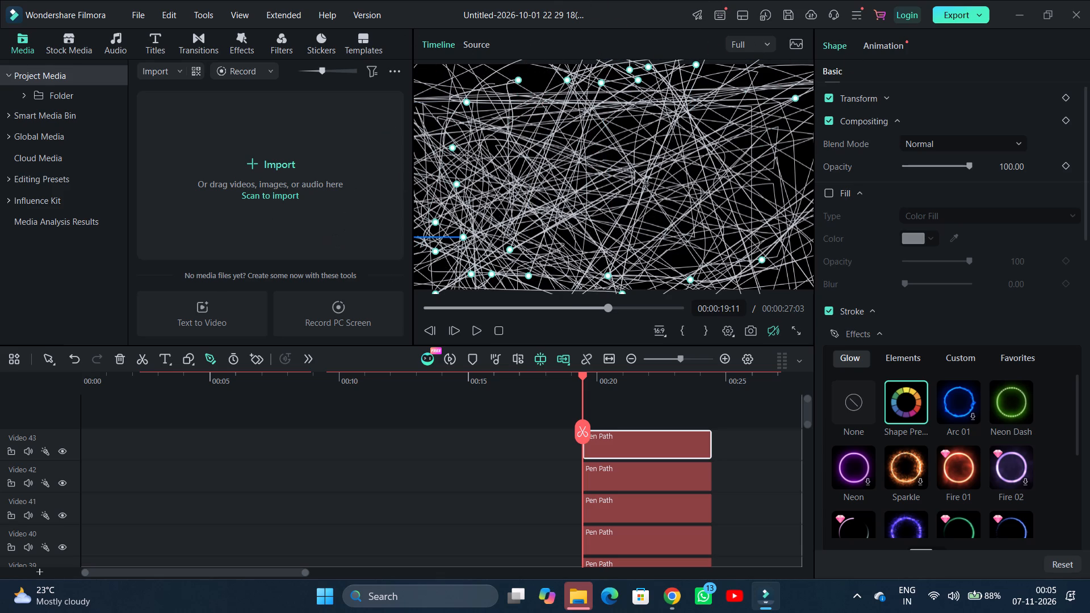
drag(635, 171, 543, 257)
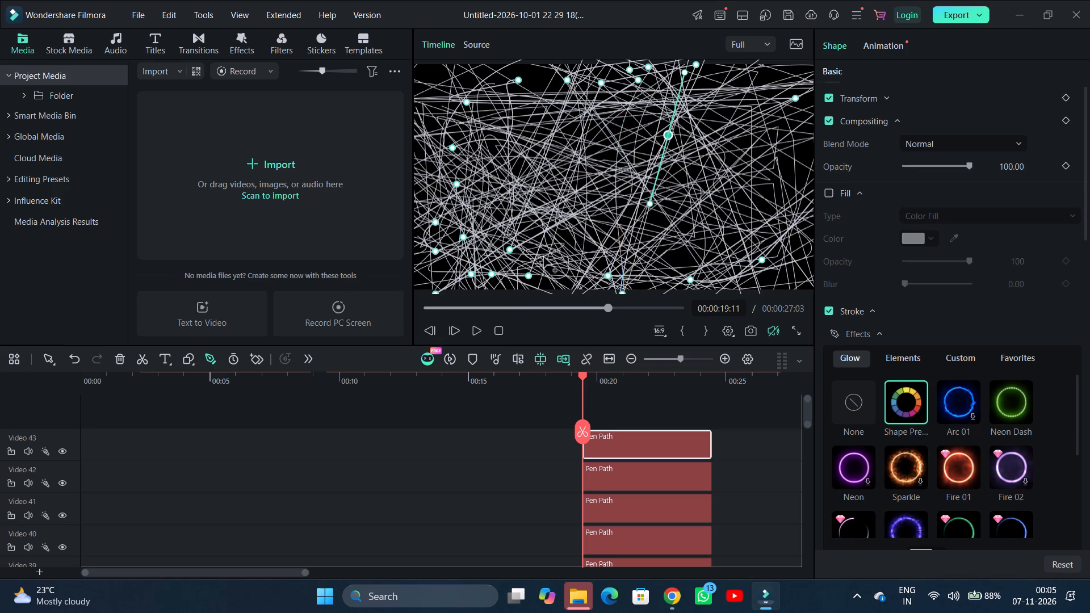
drag(543, 257, 442, 2)
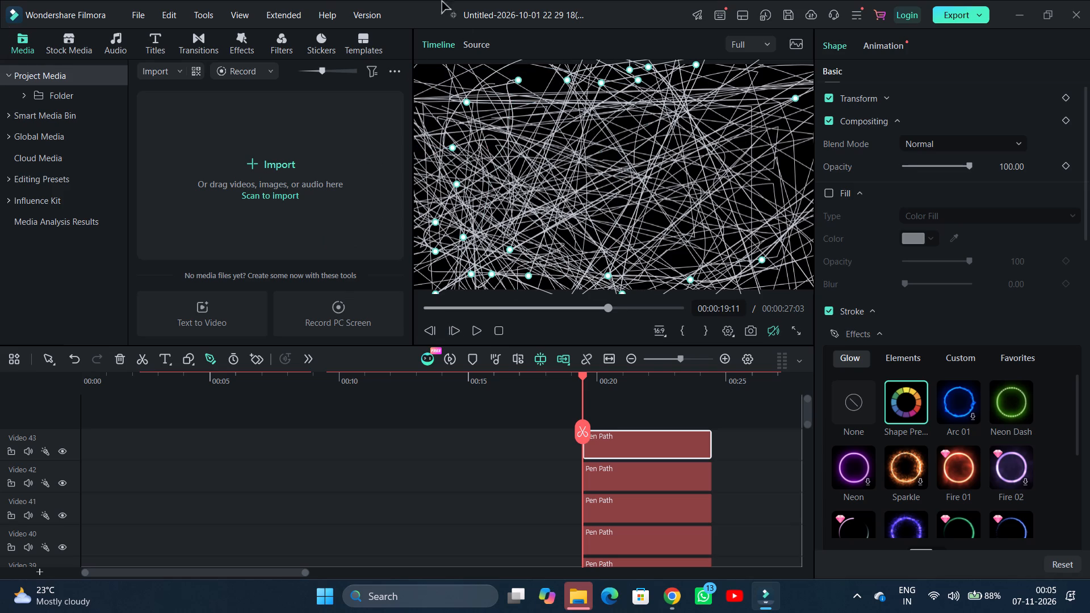
drag(442, 2, 308, 448)
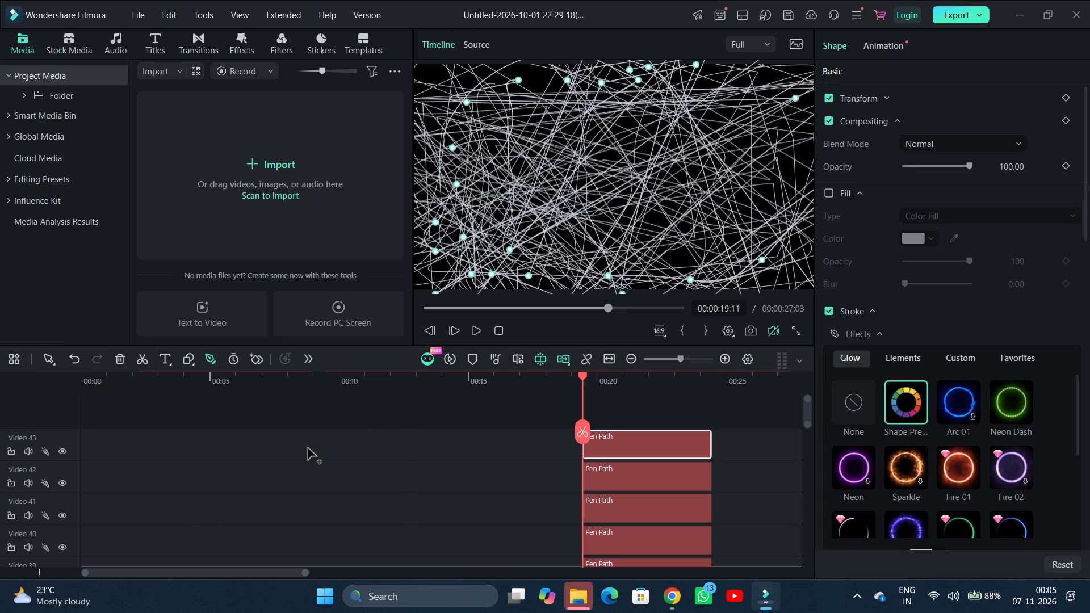
drag(308, 448, 209, 612)
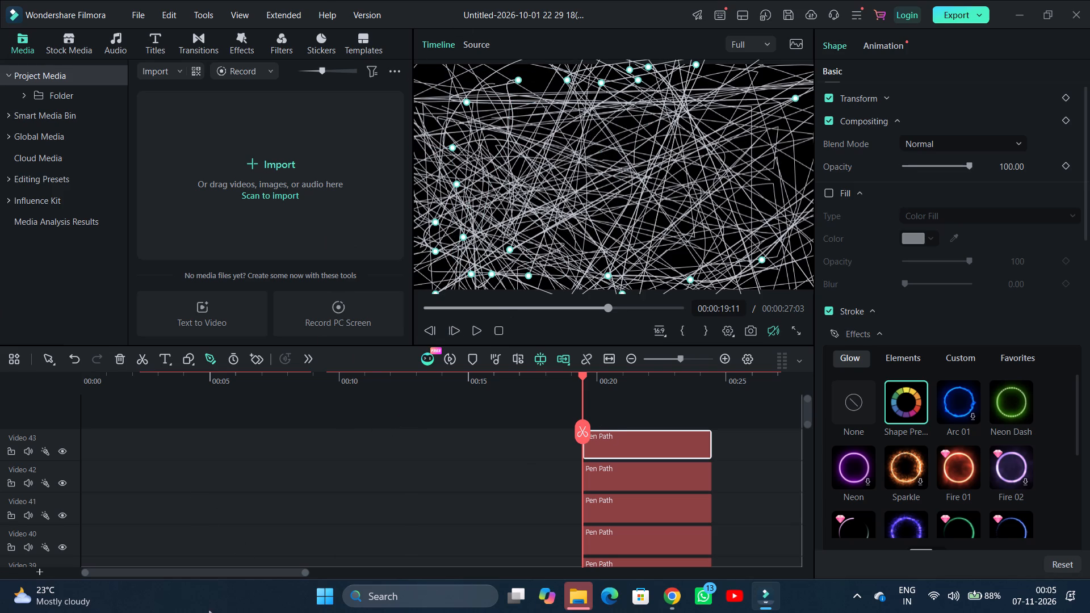
drag(209, 612, 0, 594)
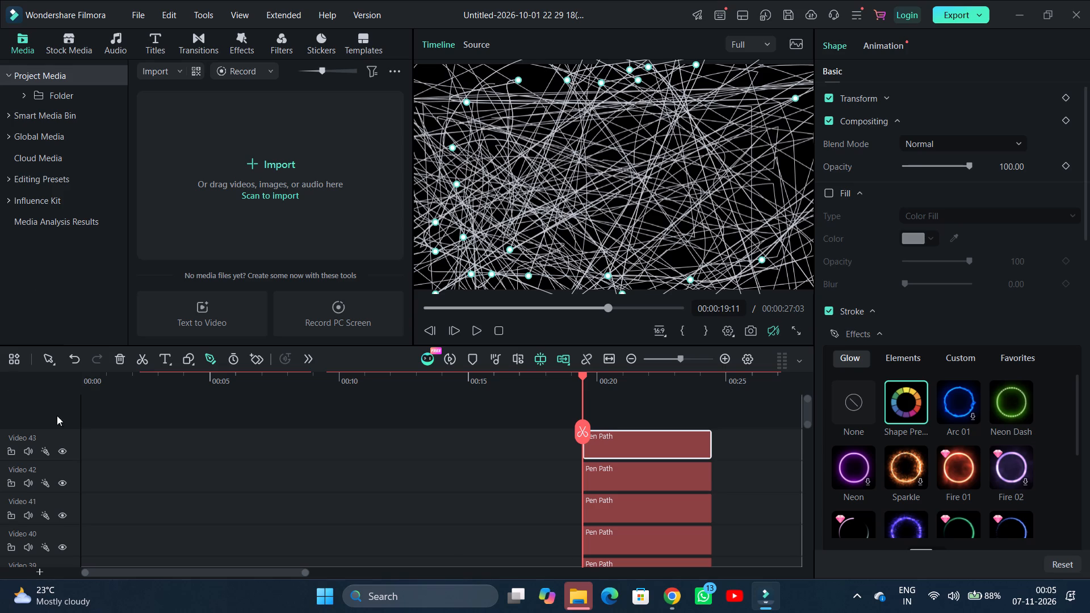
Pick the Video 43 anchor near the frame's left edge, swing it outside the upper left, and carry it back through the frame to the right side.
click(455, 182)
drag(457, 186, 364, 159)
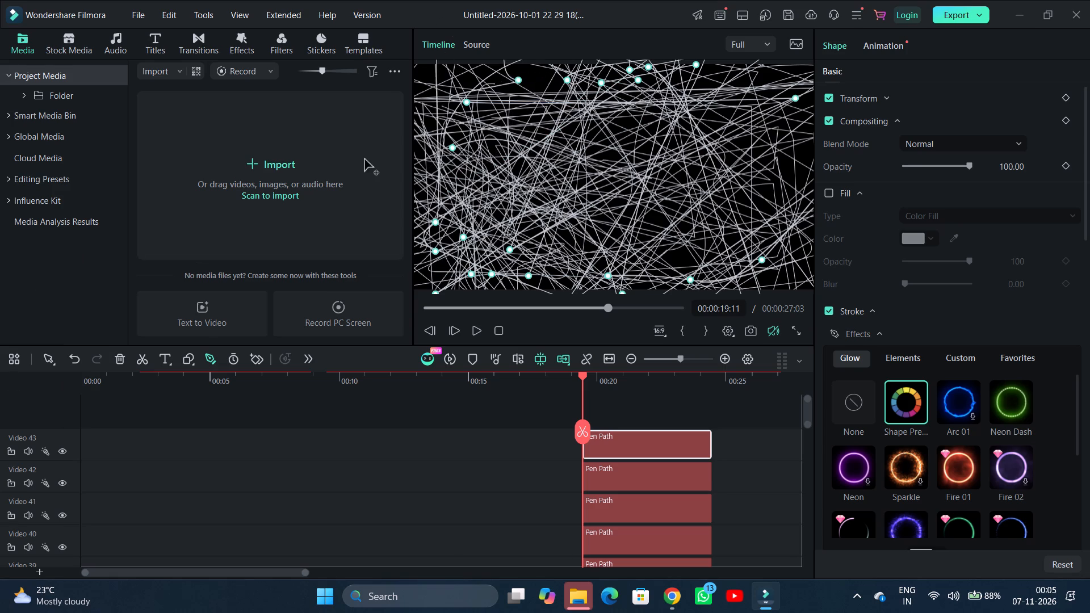
drag(364, 159, 296, 58)
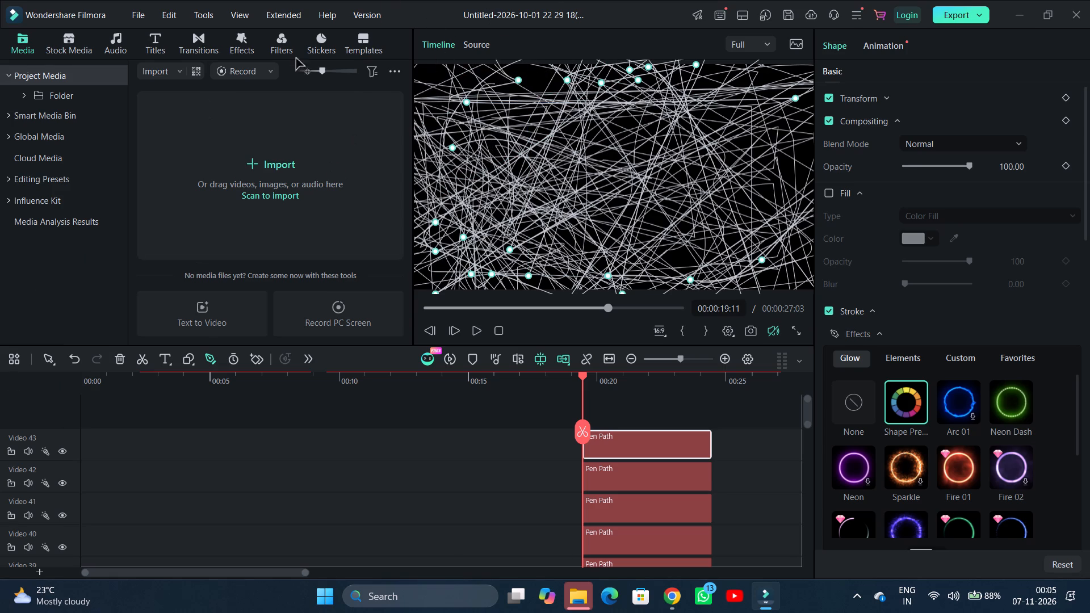
drag(296, 58, 412, 137)
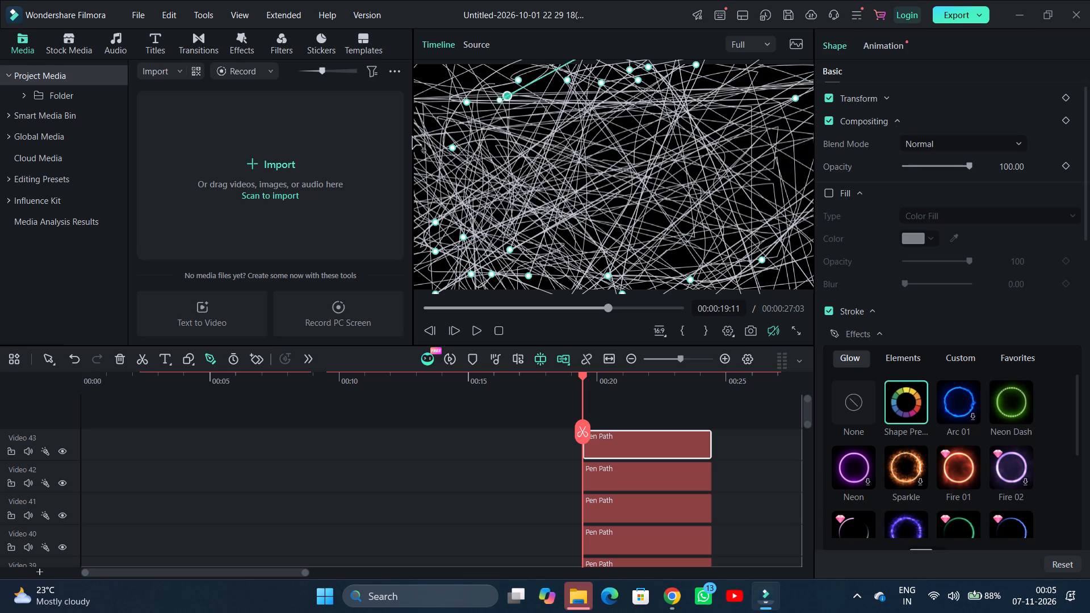
drag(412, 137, 592, 293)
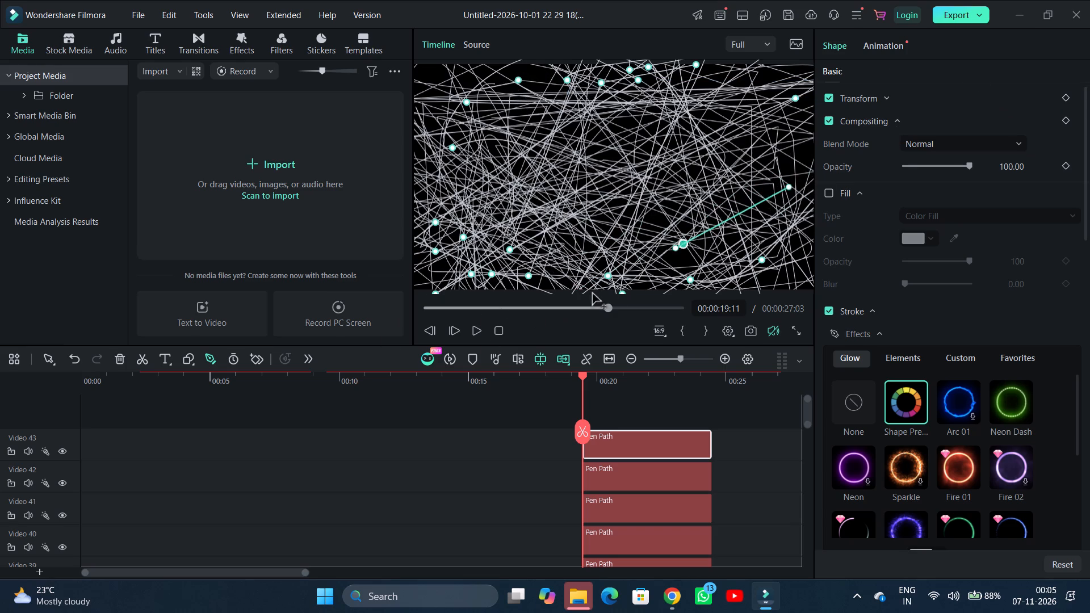
drag(592, 293, 750, 151)
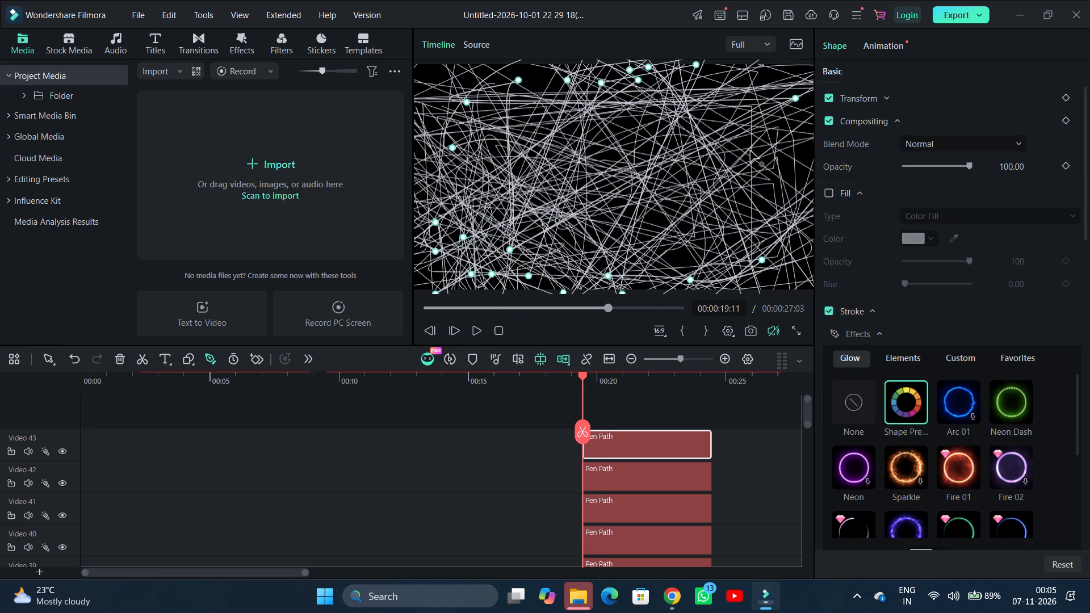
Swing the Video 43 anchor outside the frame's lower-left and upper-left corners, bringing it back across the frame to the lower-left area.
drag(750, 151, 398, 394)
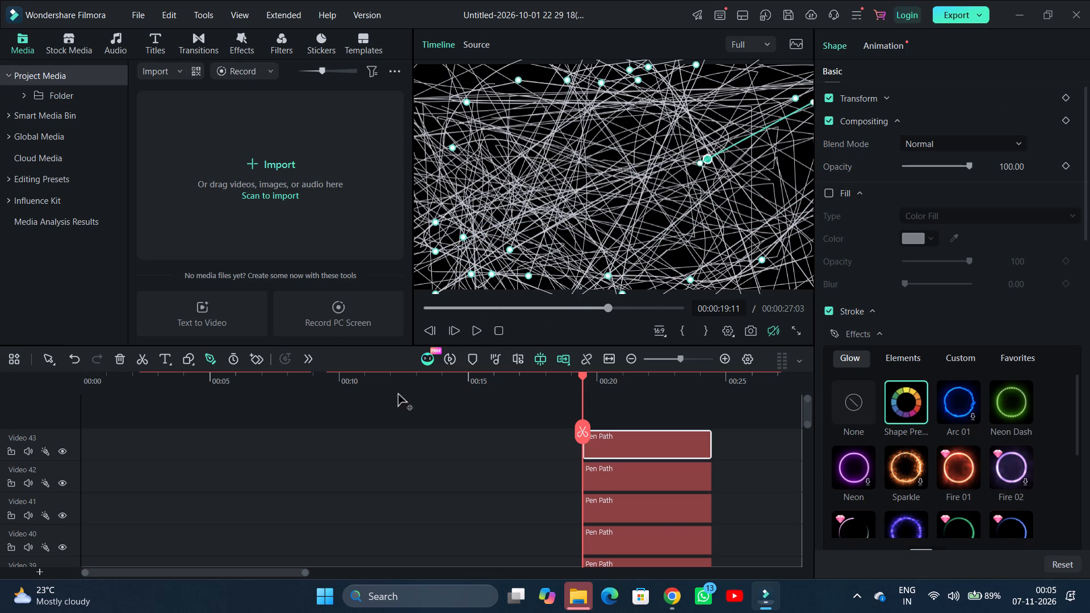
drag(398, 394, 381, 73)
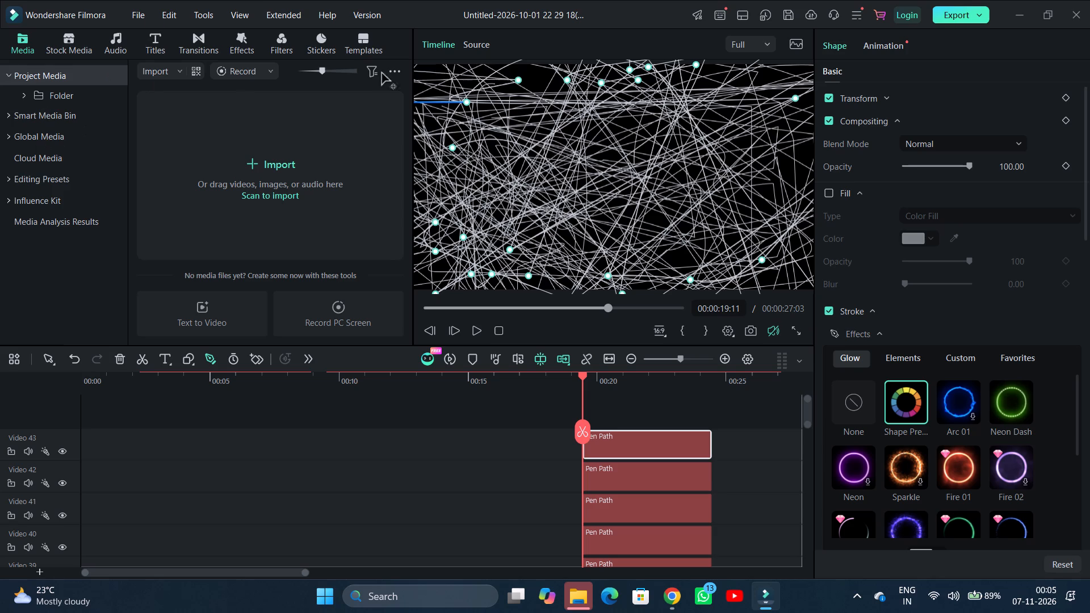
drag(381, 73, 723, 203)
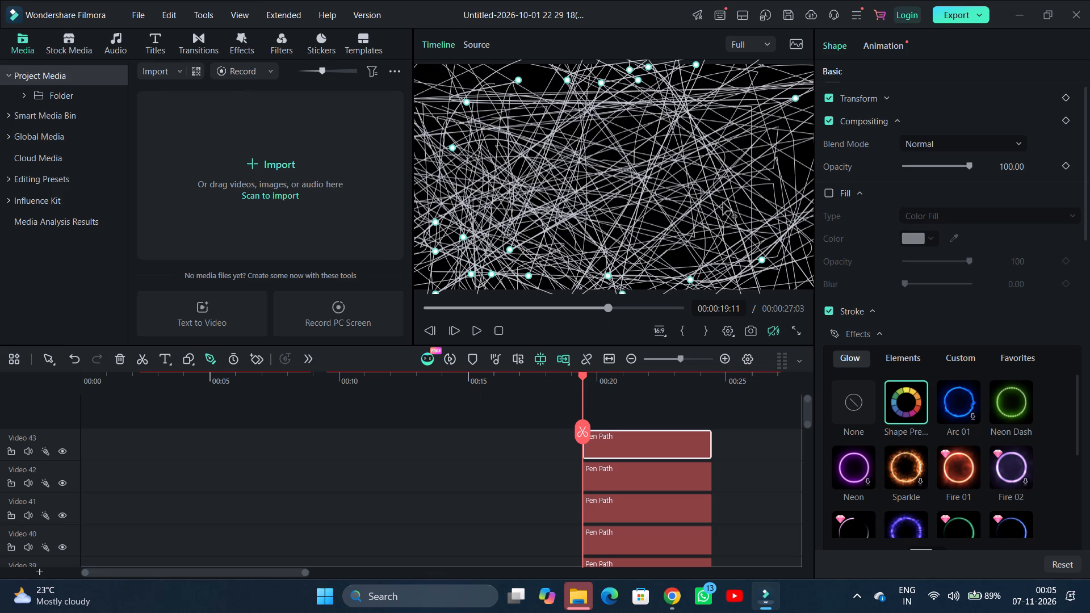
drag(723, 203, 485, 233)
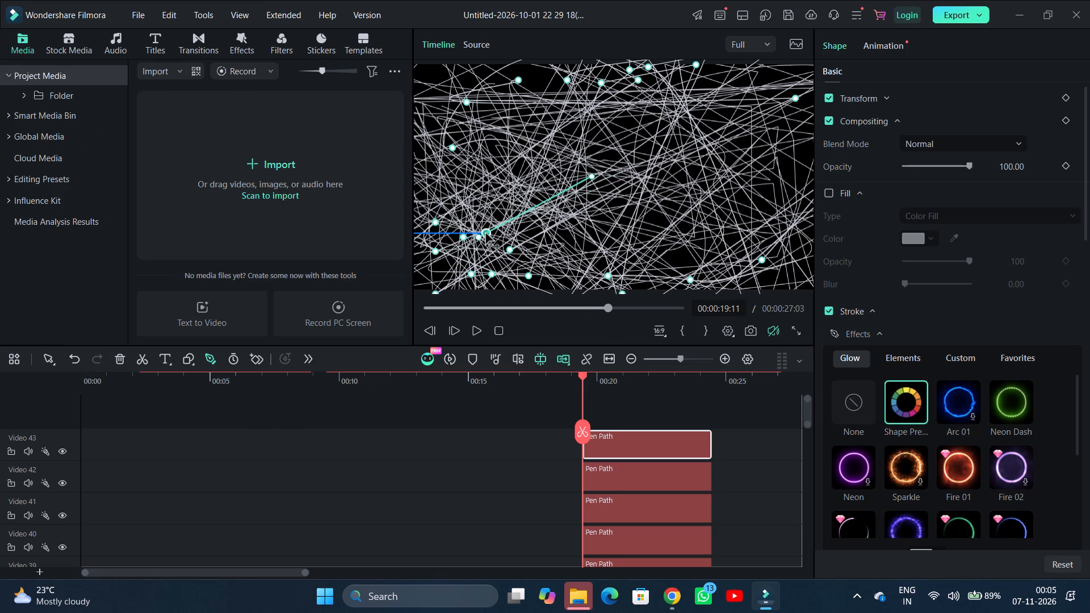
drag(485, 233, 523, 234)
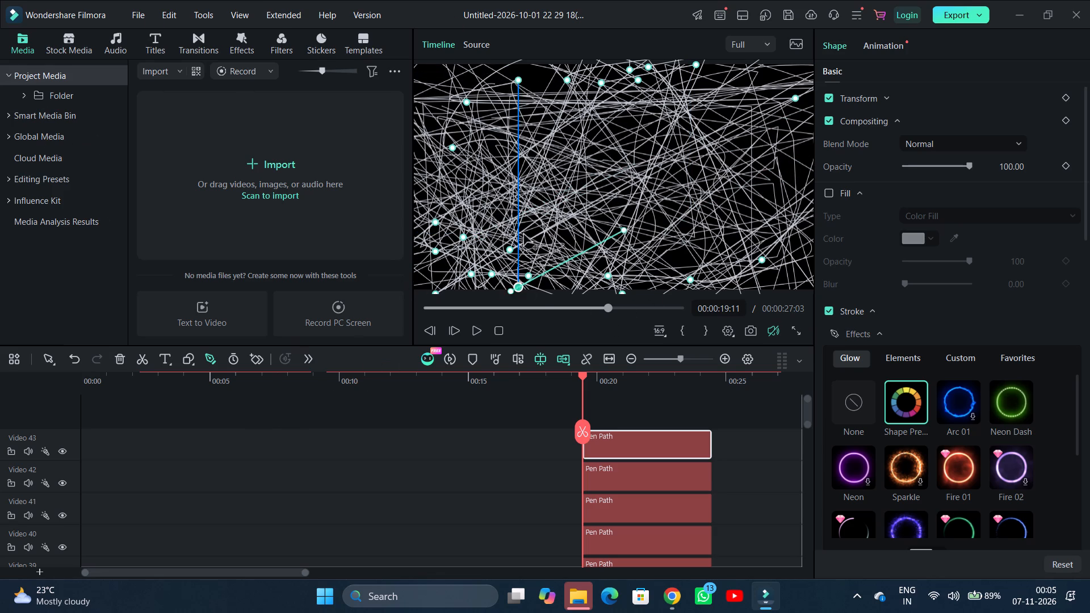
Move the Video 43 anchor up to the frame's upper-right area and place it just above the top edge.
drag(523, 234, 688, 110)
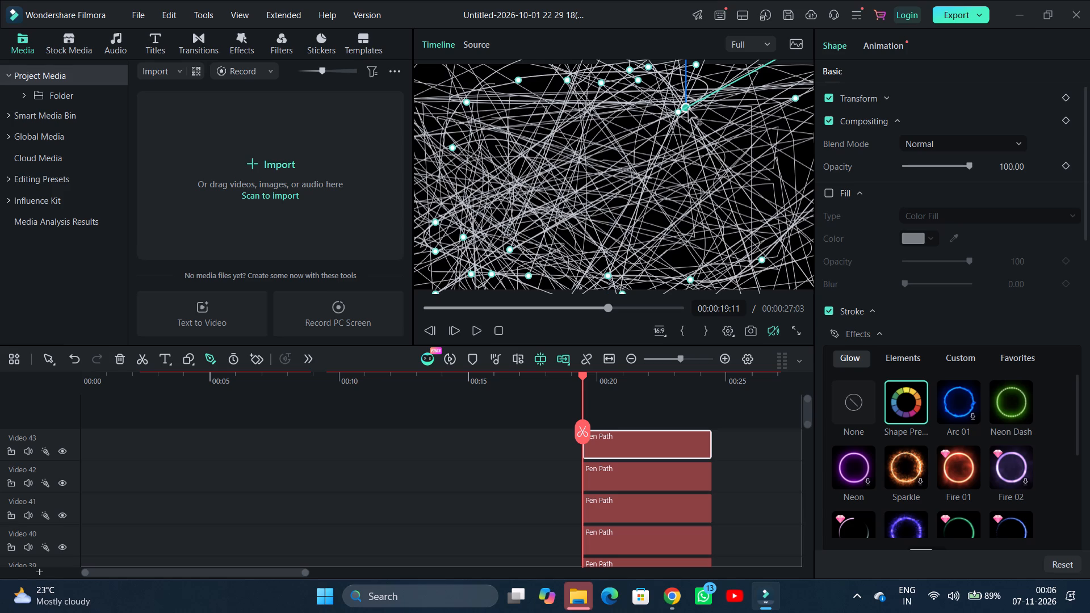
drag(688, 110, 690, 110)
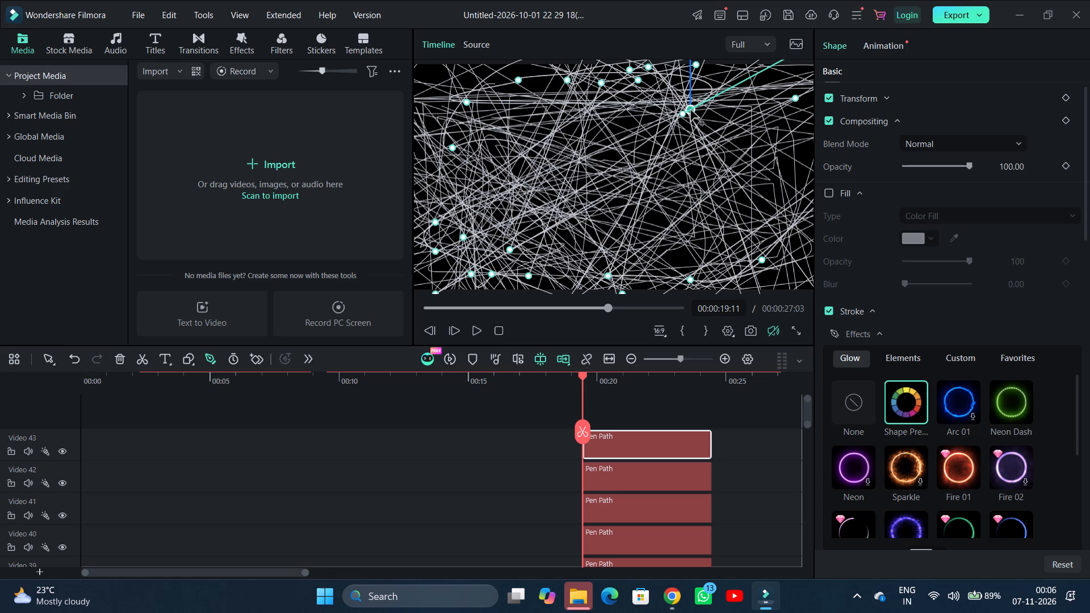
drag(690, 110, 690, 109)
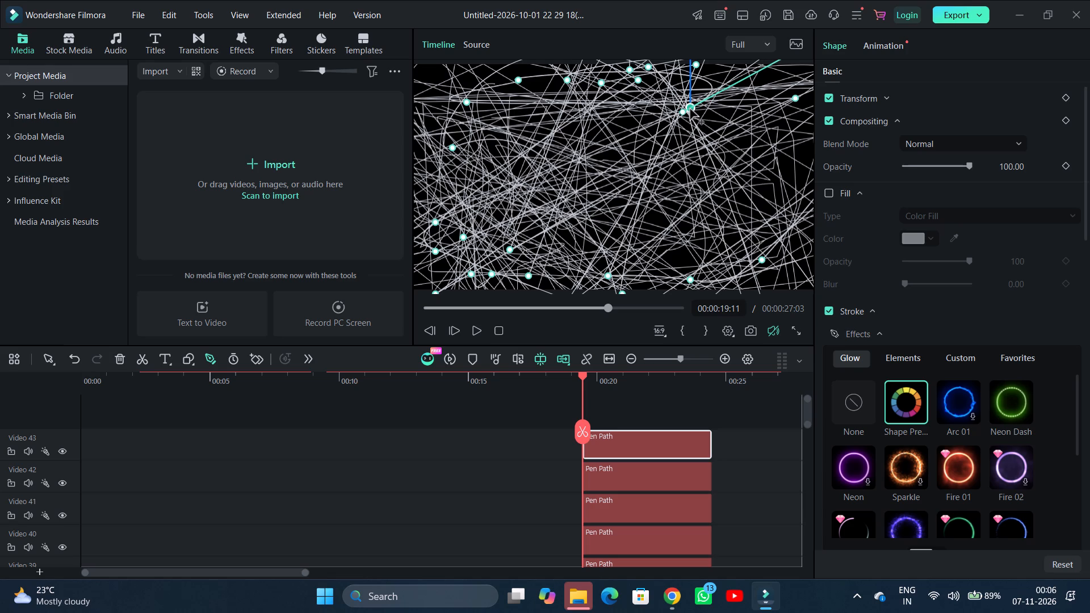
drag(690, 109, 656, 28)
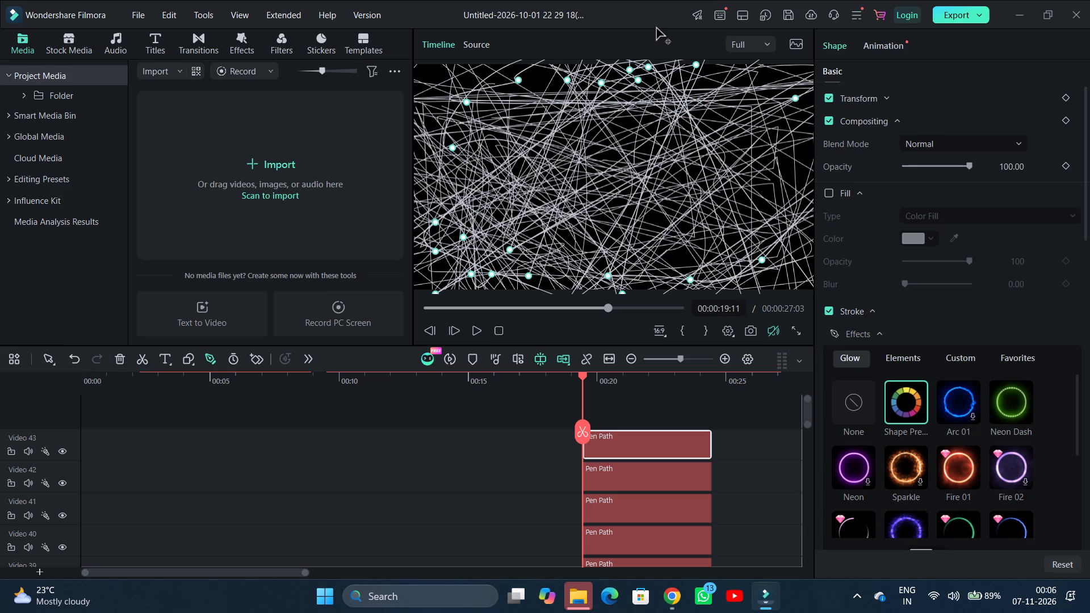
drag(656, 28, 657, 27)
Bring the Video 43 anchor back inside the frame, pass it through the upper centre, and place it outside beyond the upper-right corner.
drag(657, 27, 541, 135)
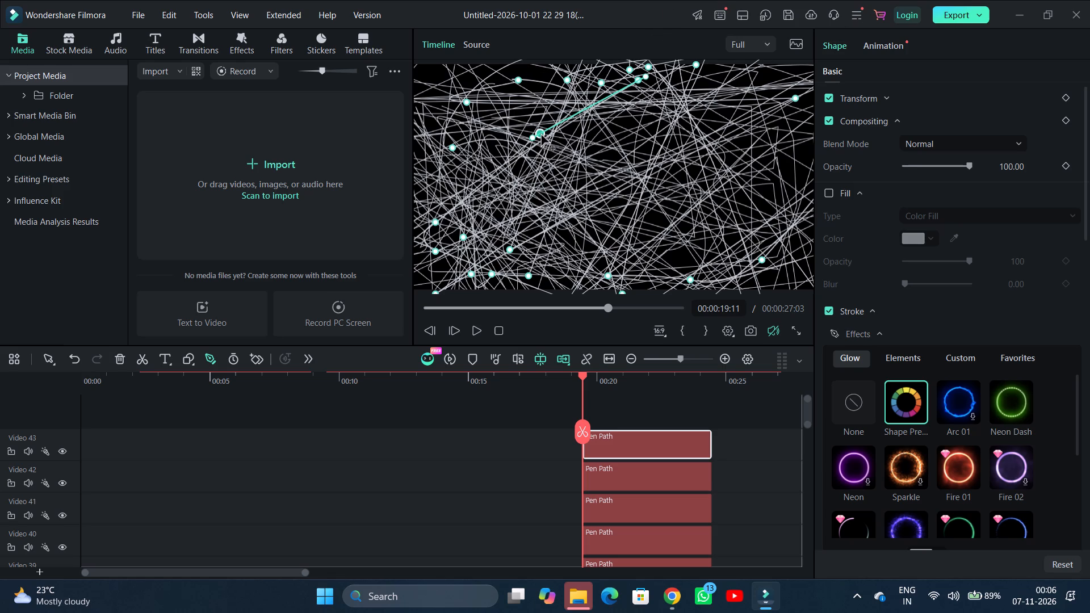
drag(541, 135, 597, 142)
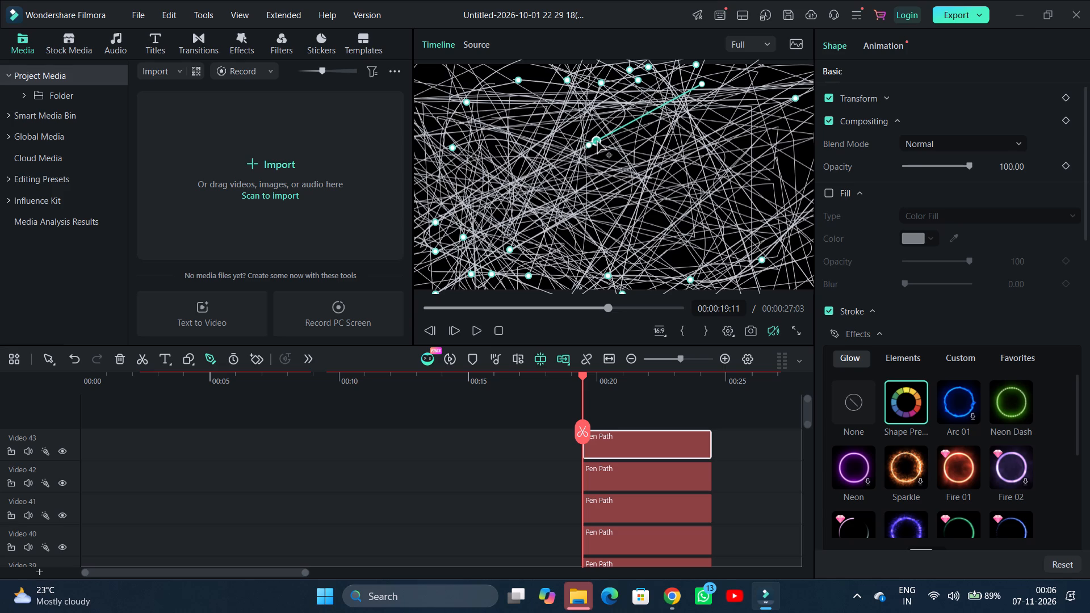
drag(597, 142, 615, 140)
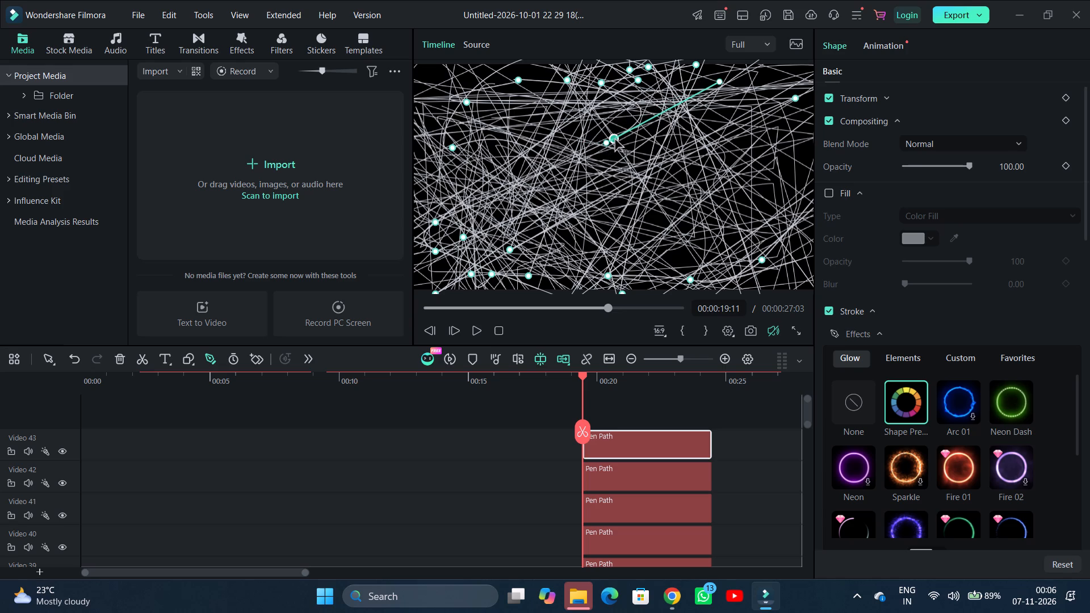
drag(615, 140, 691, 117)
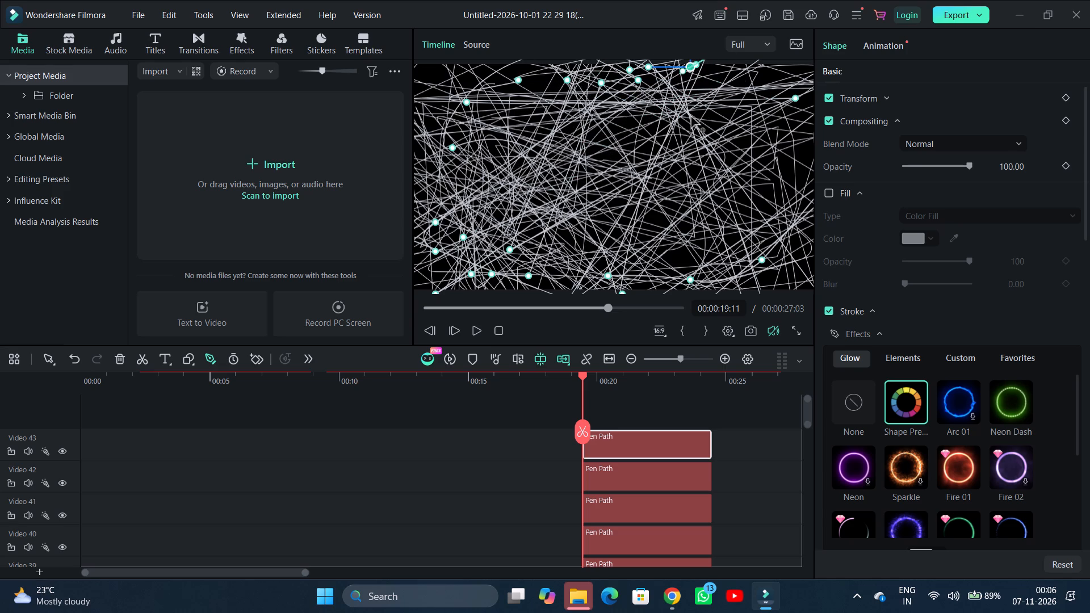
drag(691, 117, 858, 56)
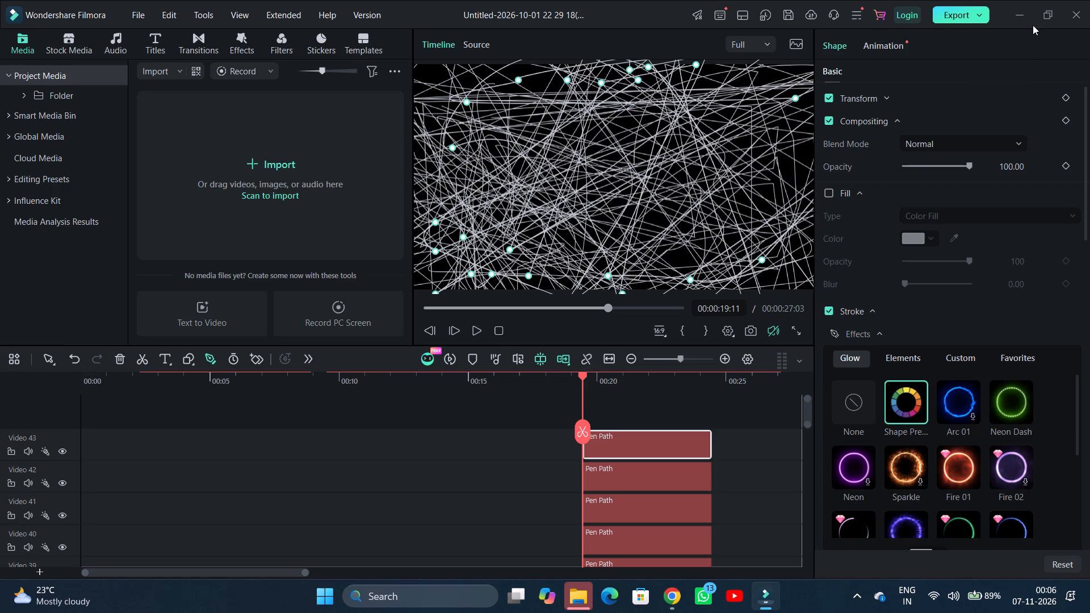